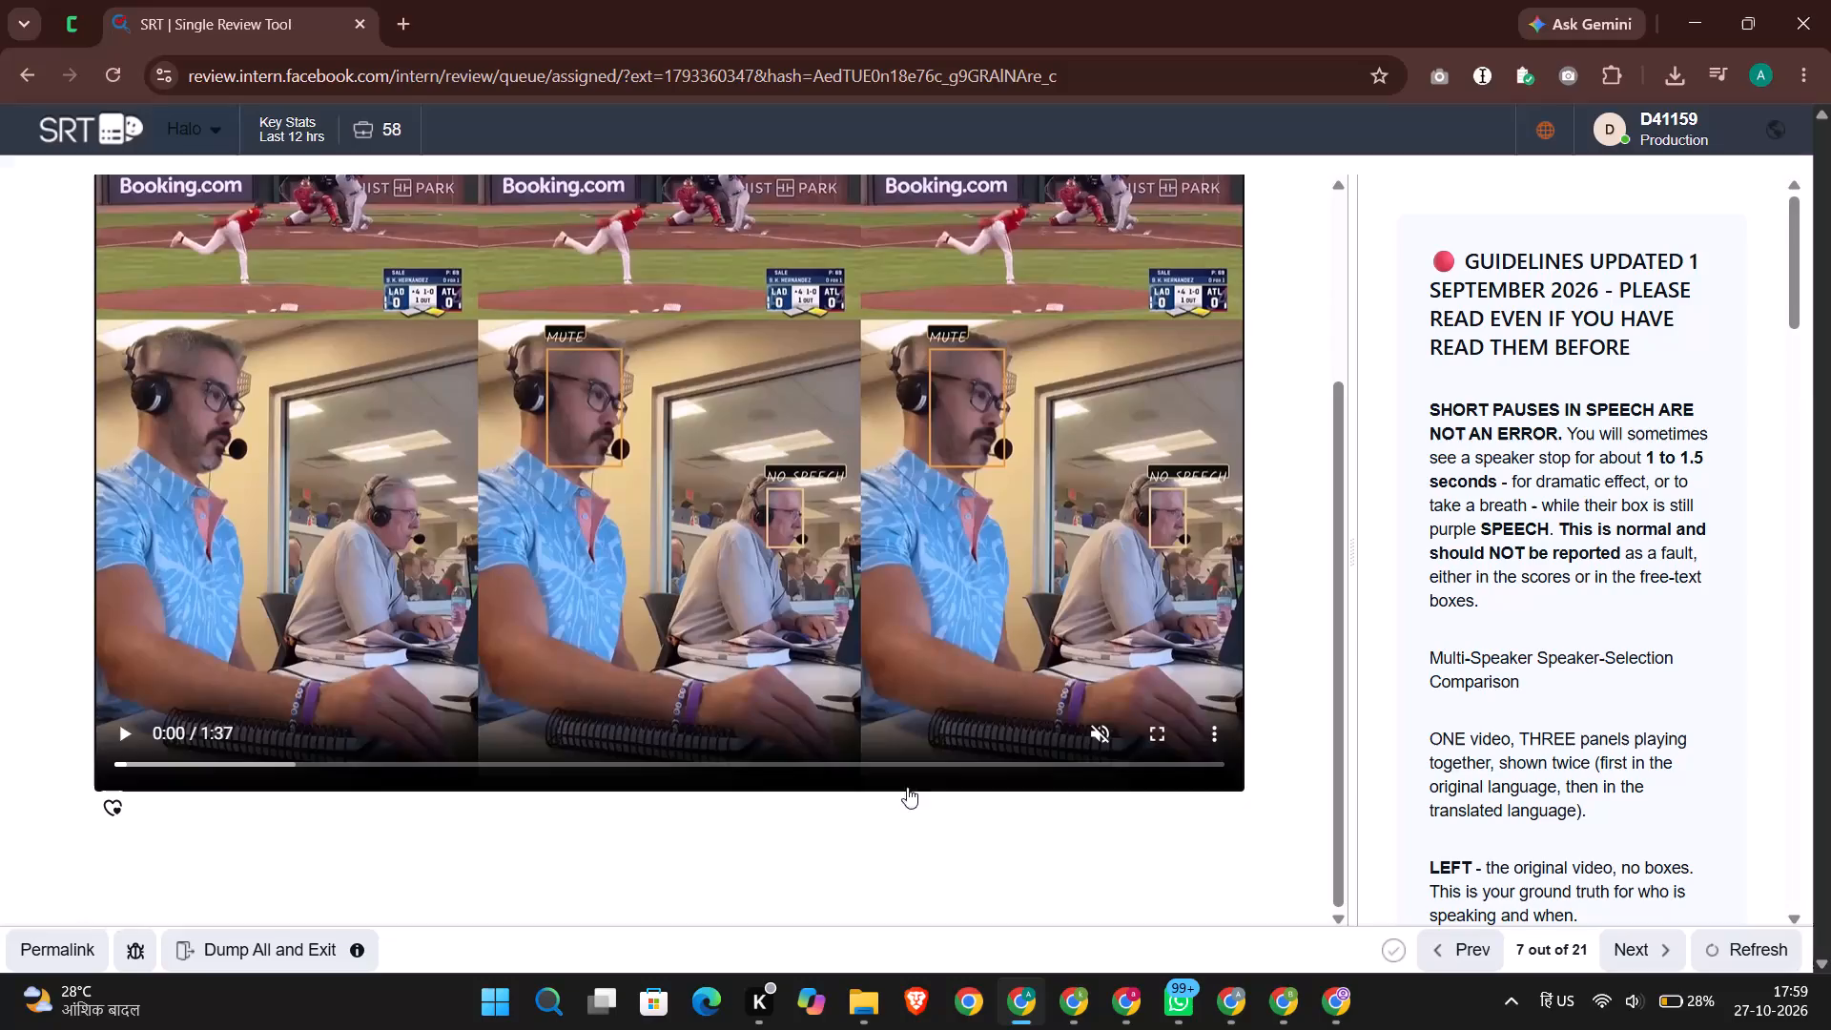
In File Explorer's Downloads folder, open the video karwa-chauth-puja-vidhi-vrat-shorts-omkar-lok.mp4 with Microsoft Clipchamp.
left_click(847, 1021)
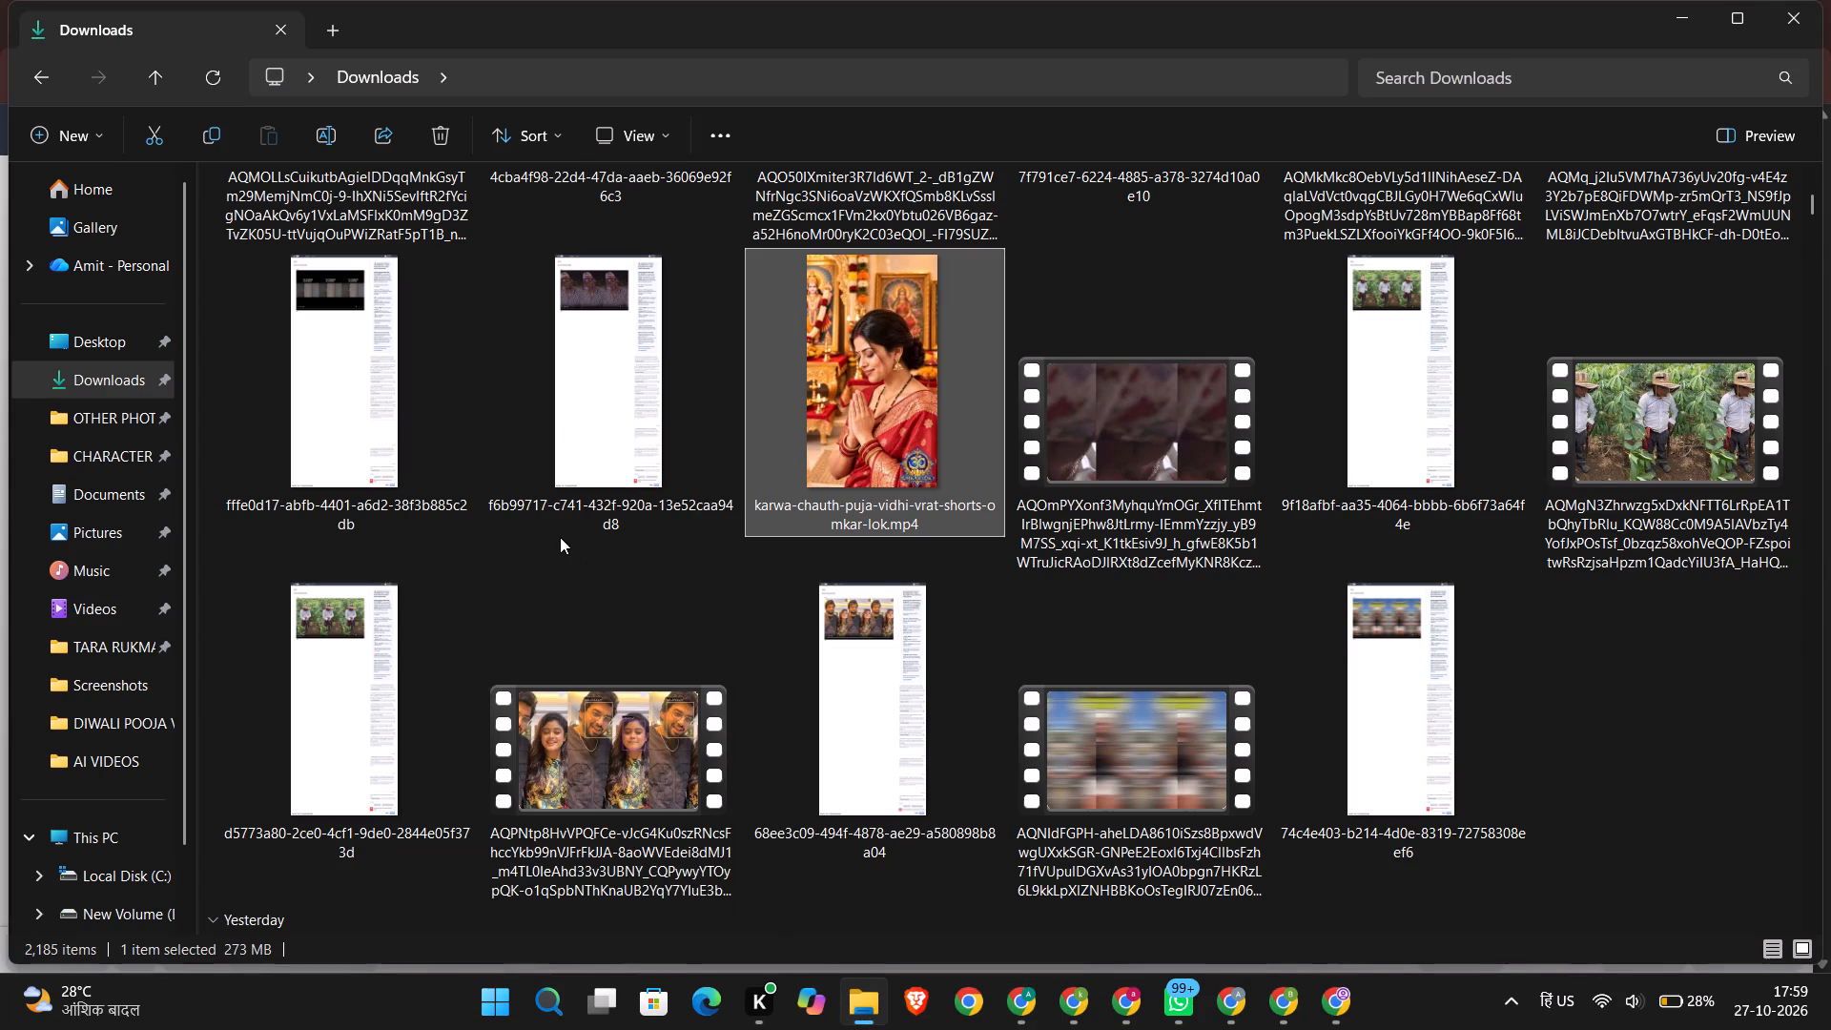
scroll(697, 361, "up", 1)
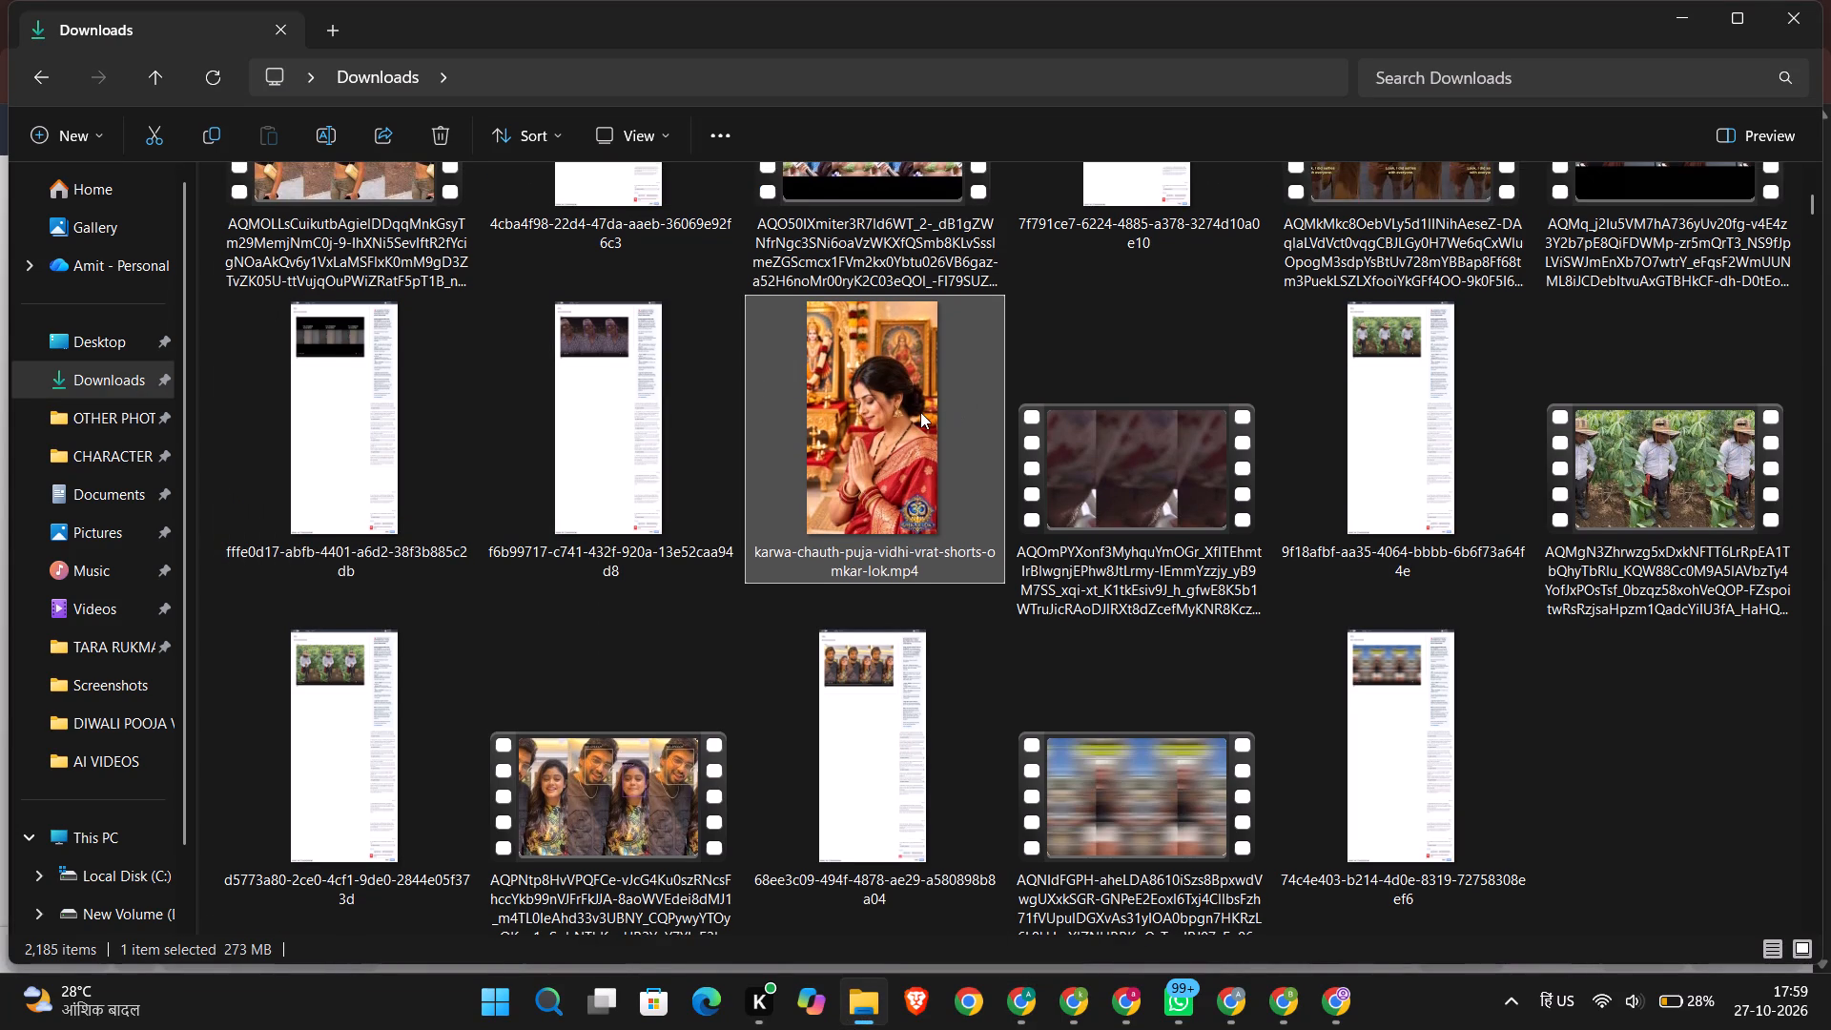
right_click(920, 412)
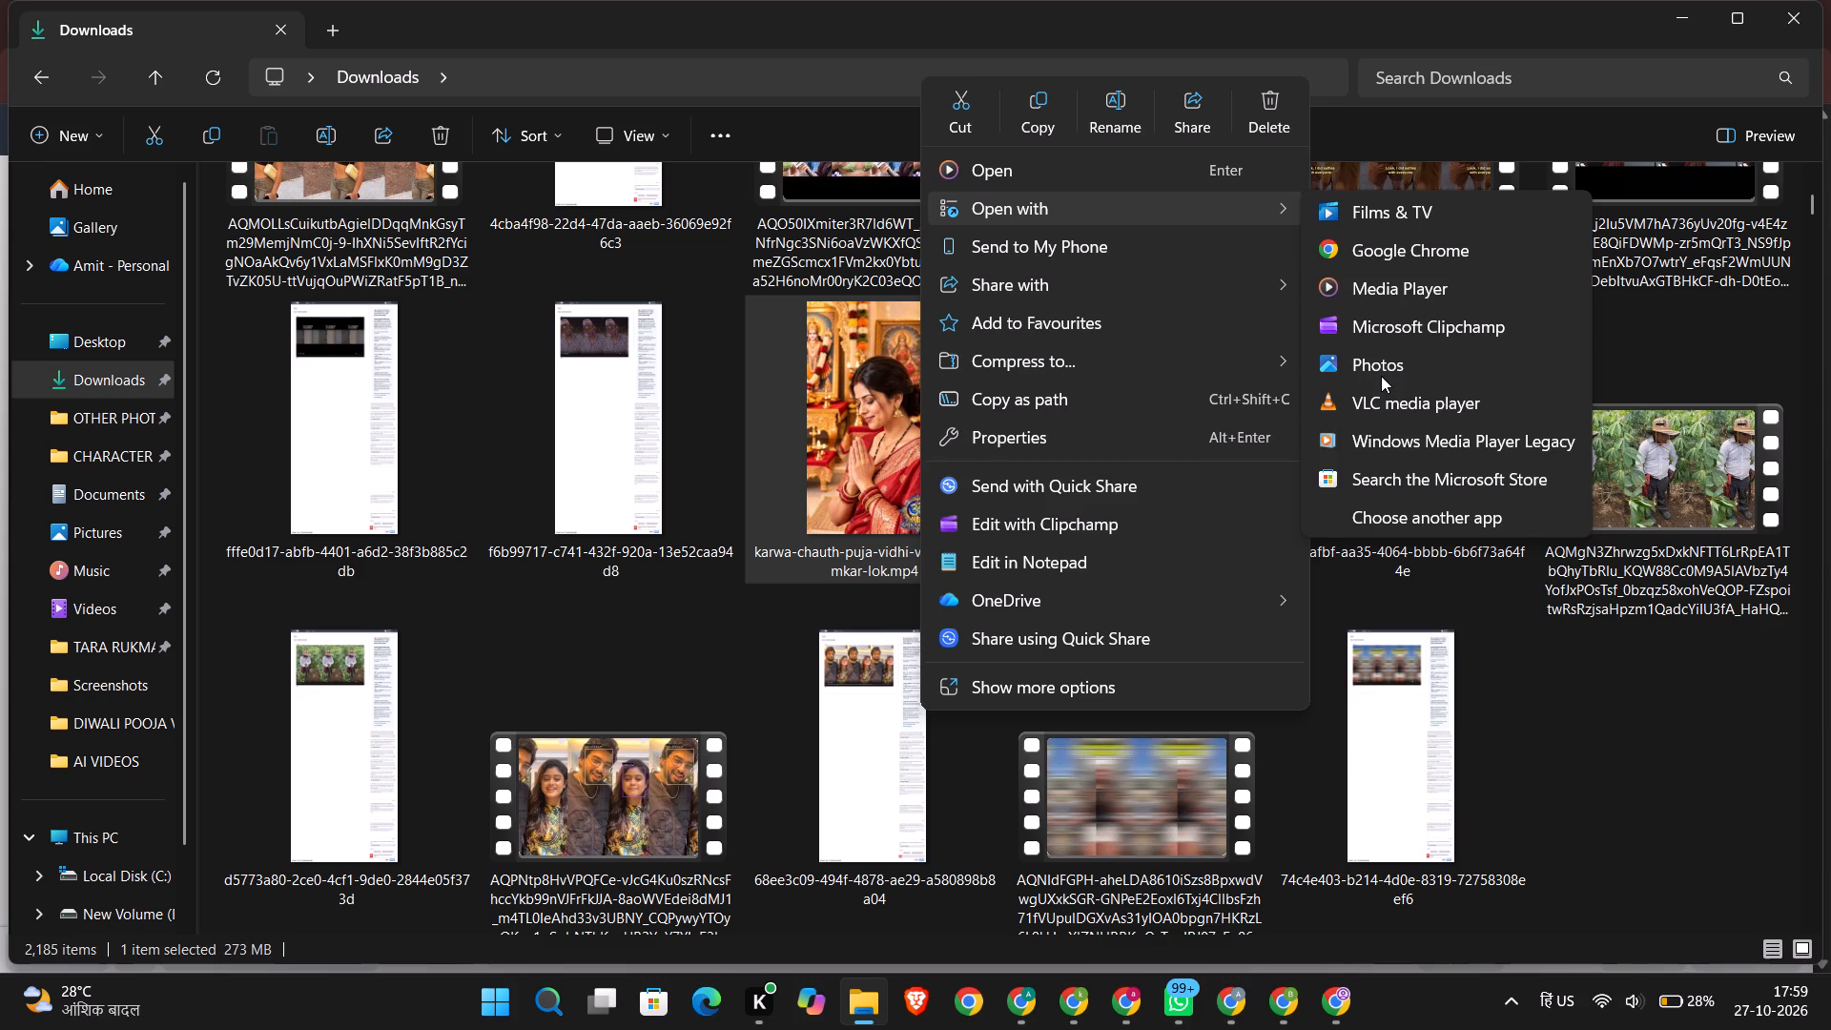
left_click(1413, 327)
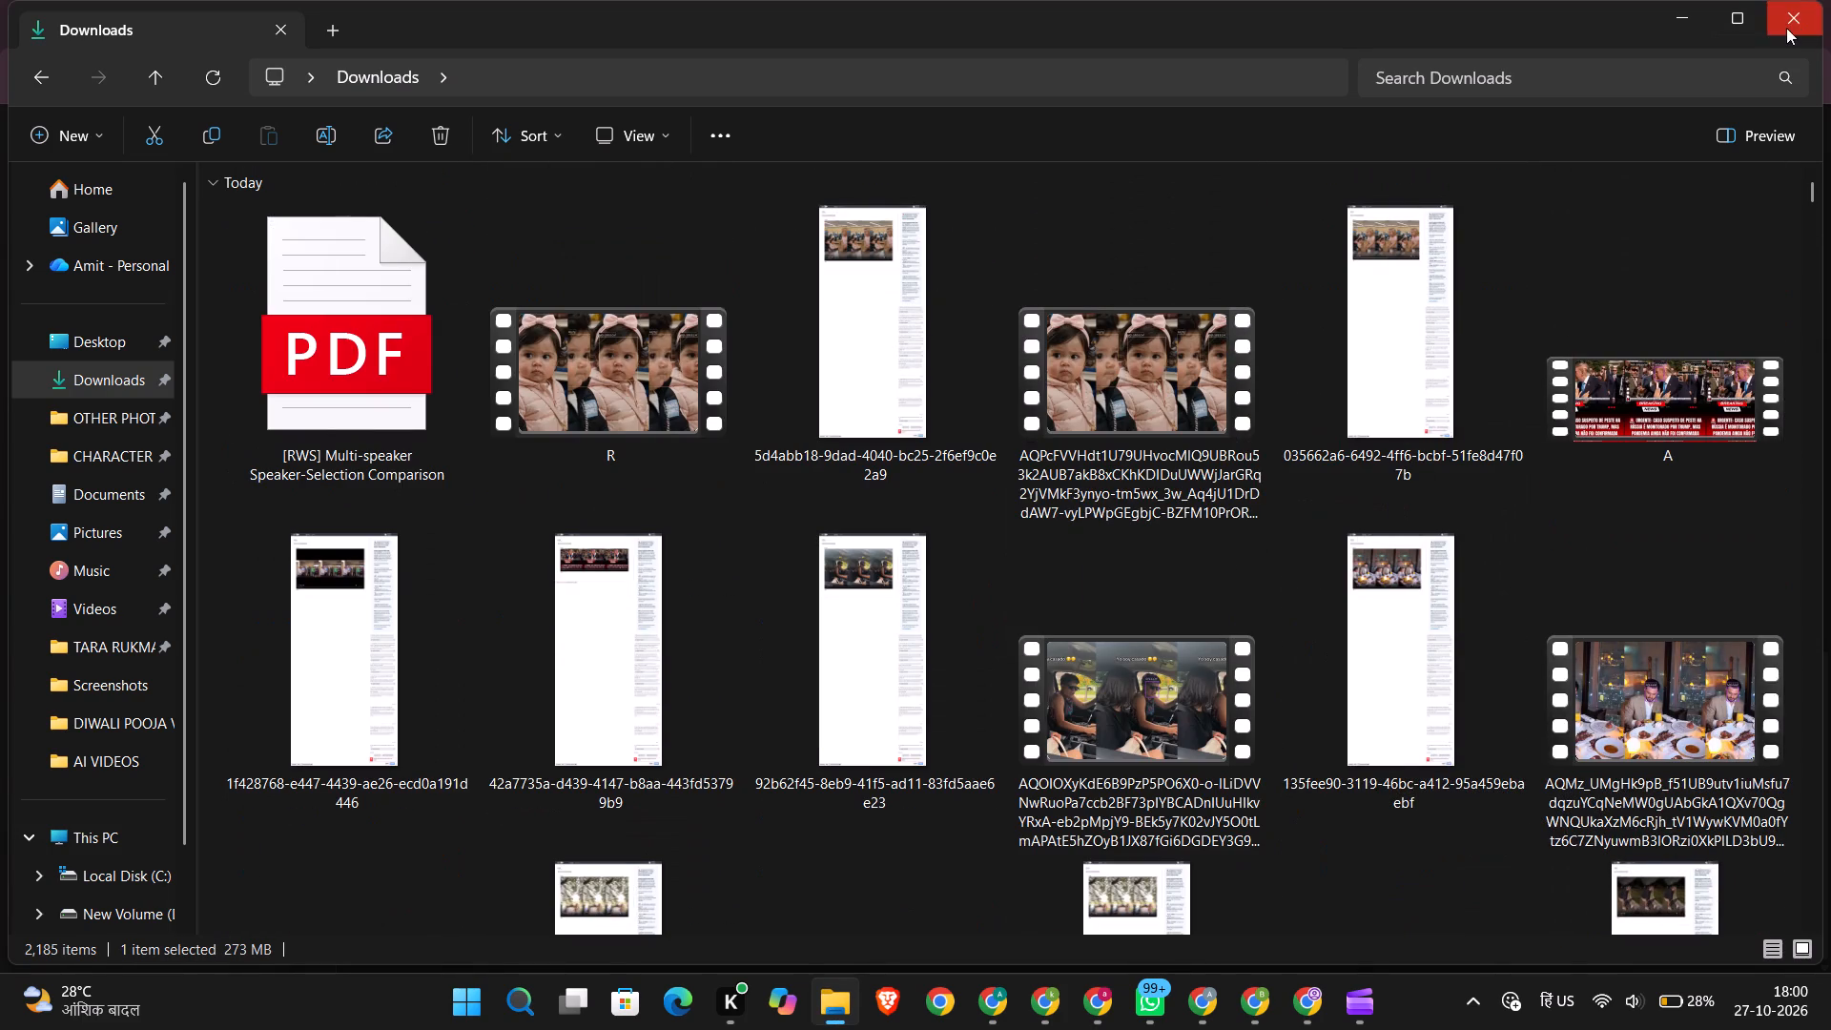
Close the Downloads folder window, switch to Chrome, and pause the FINAL.mp4 video playing in Google Drive.
left_click(1786, 28)
left_click(1294, 1003)
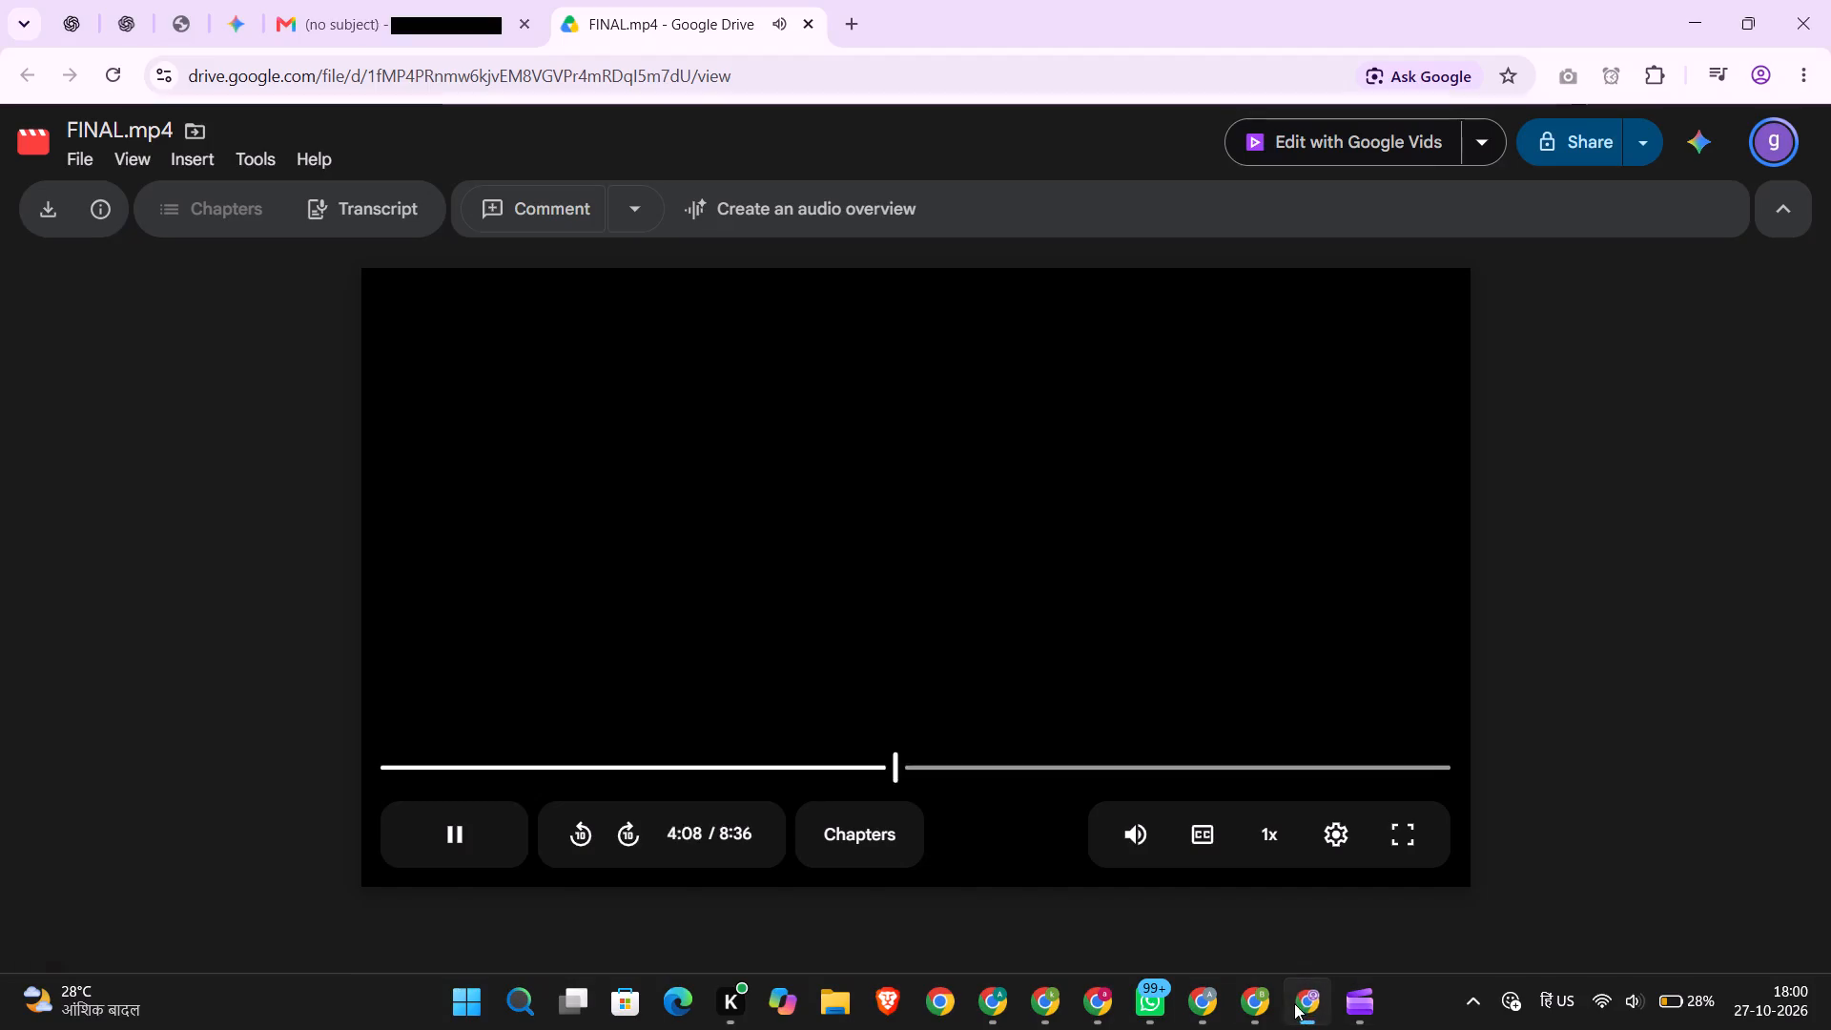
left_click(1012, 566)
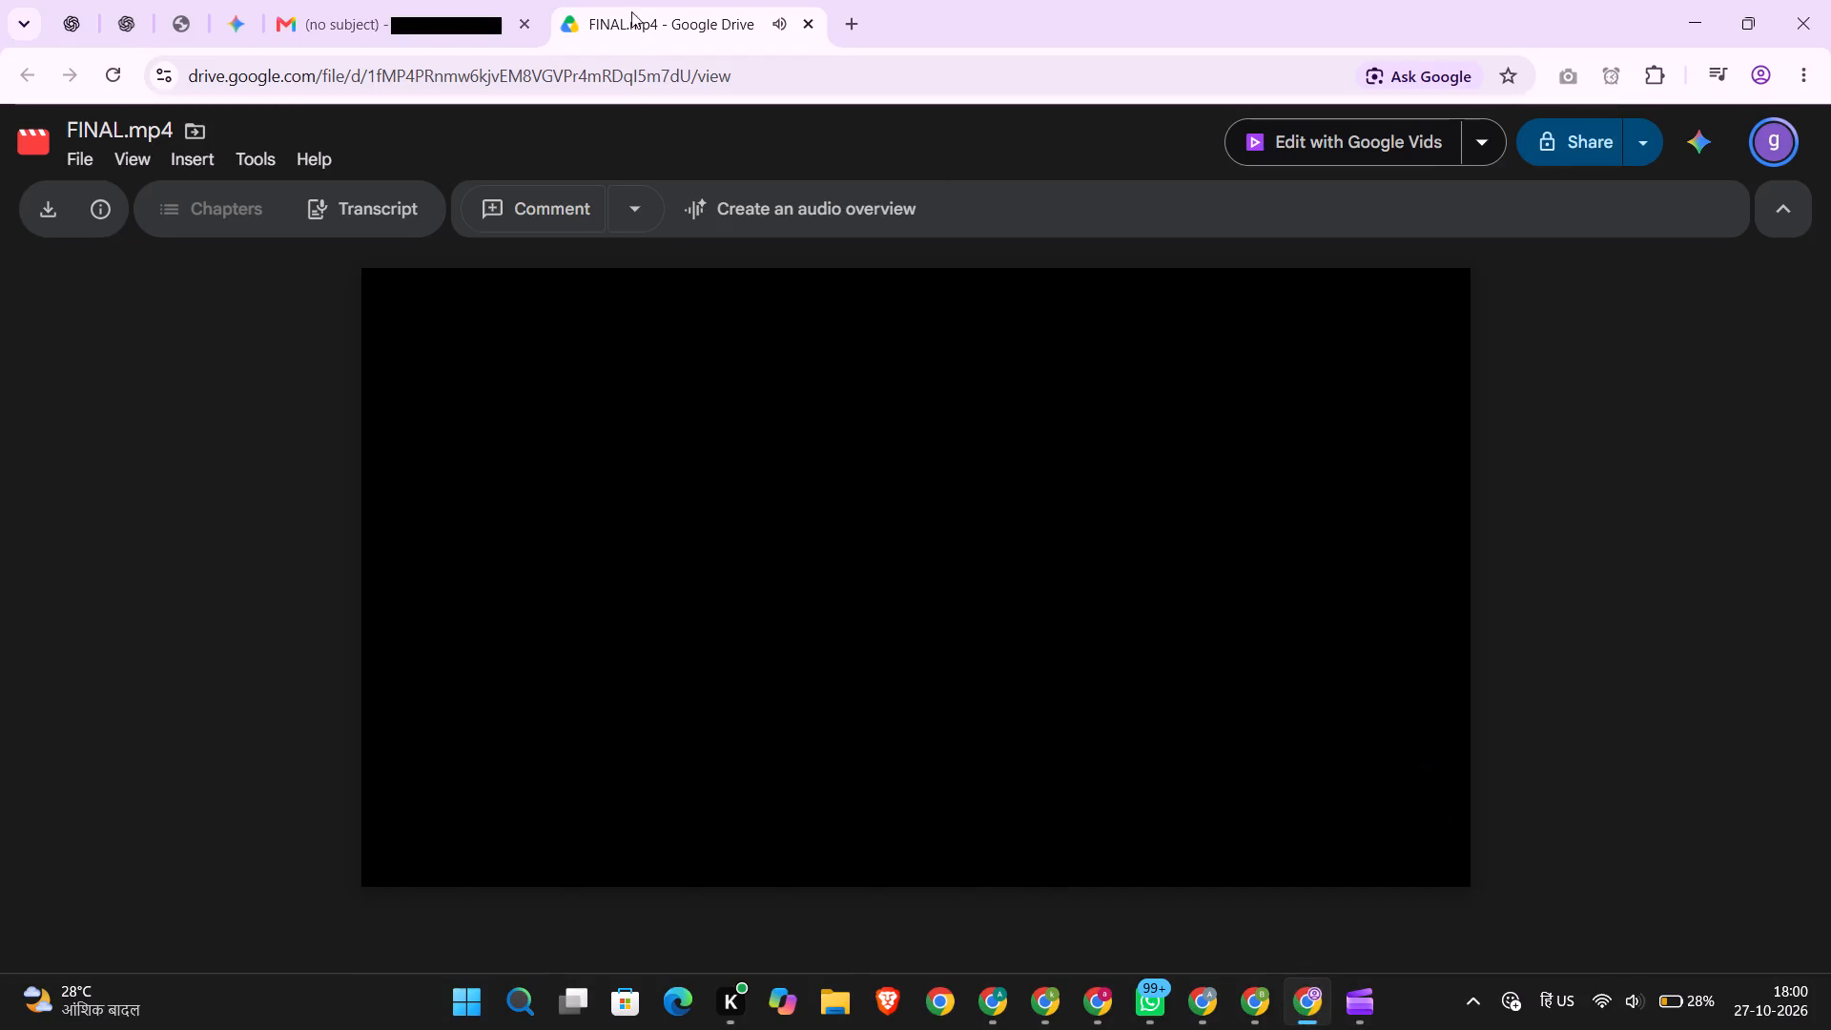
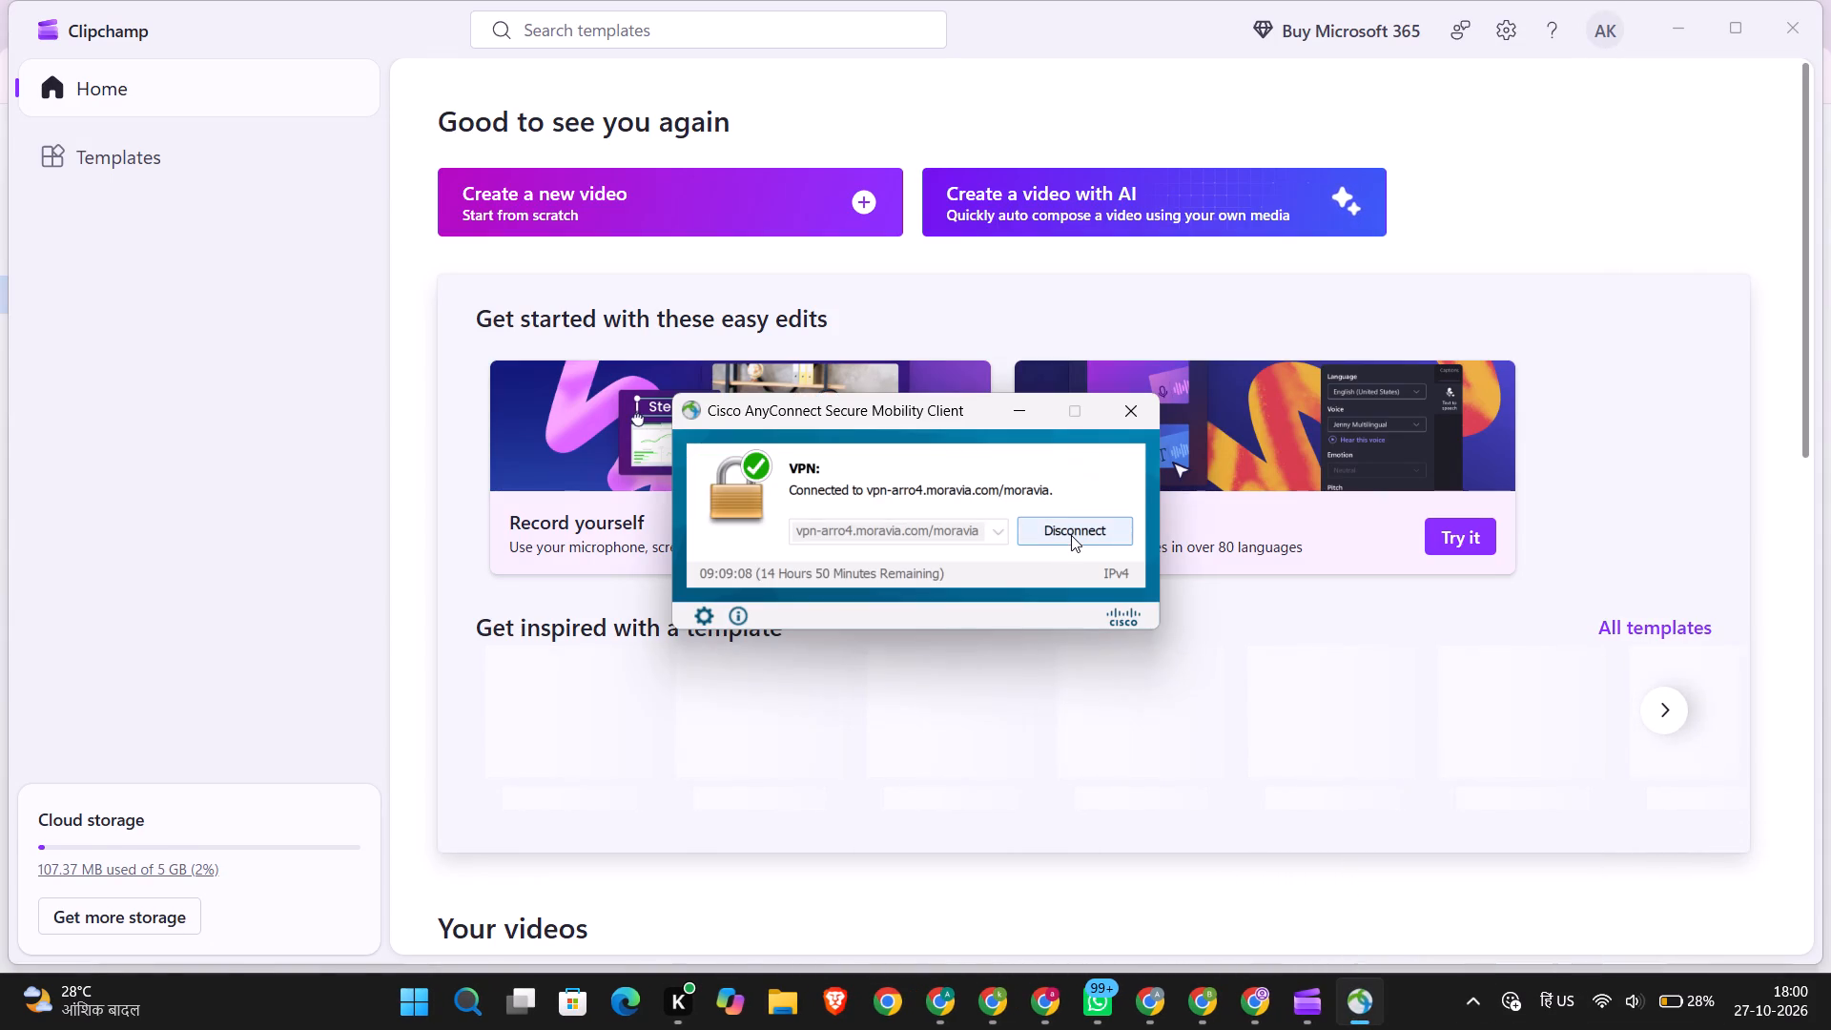
Disconnect the Cisco AnyConnect VPN and quit its client from the system tray.
left_click(1071, 535)
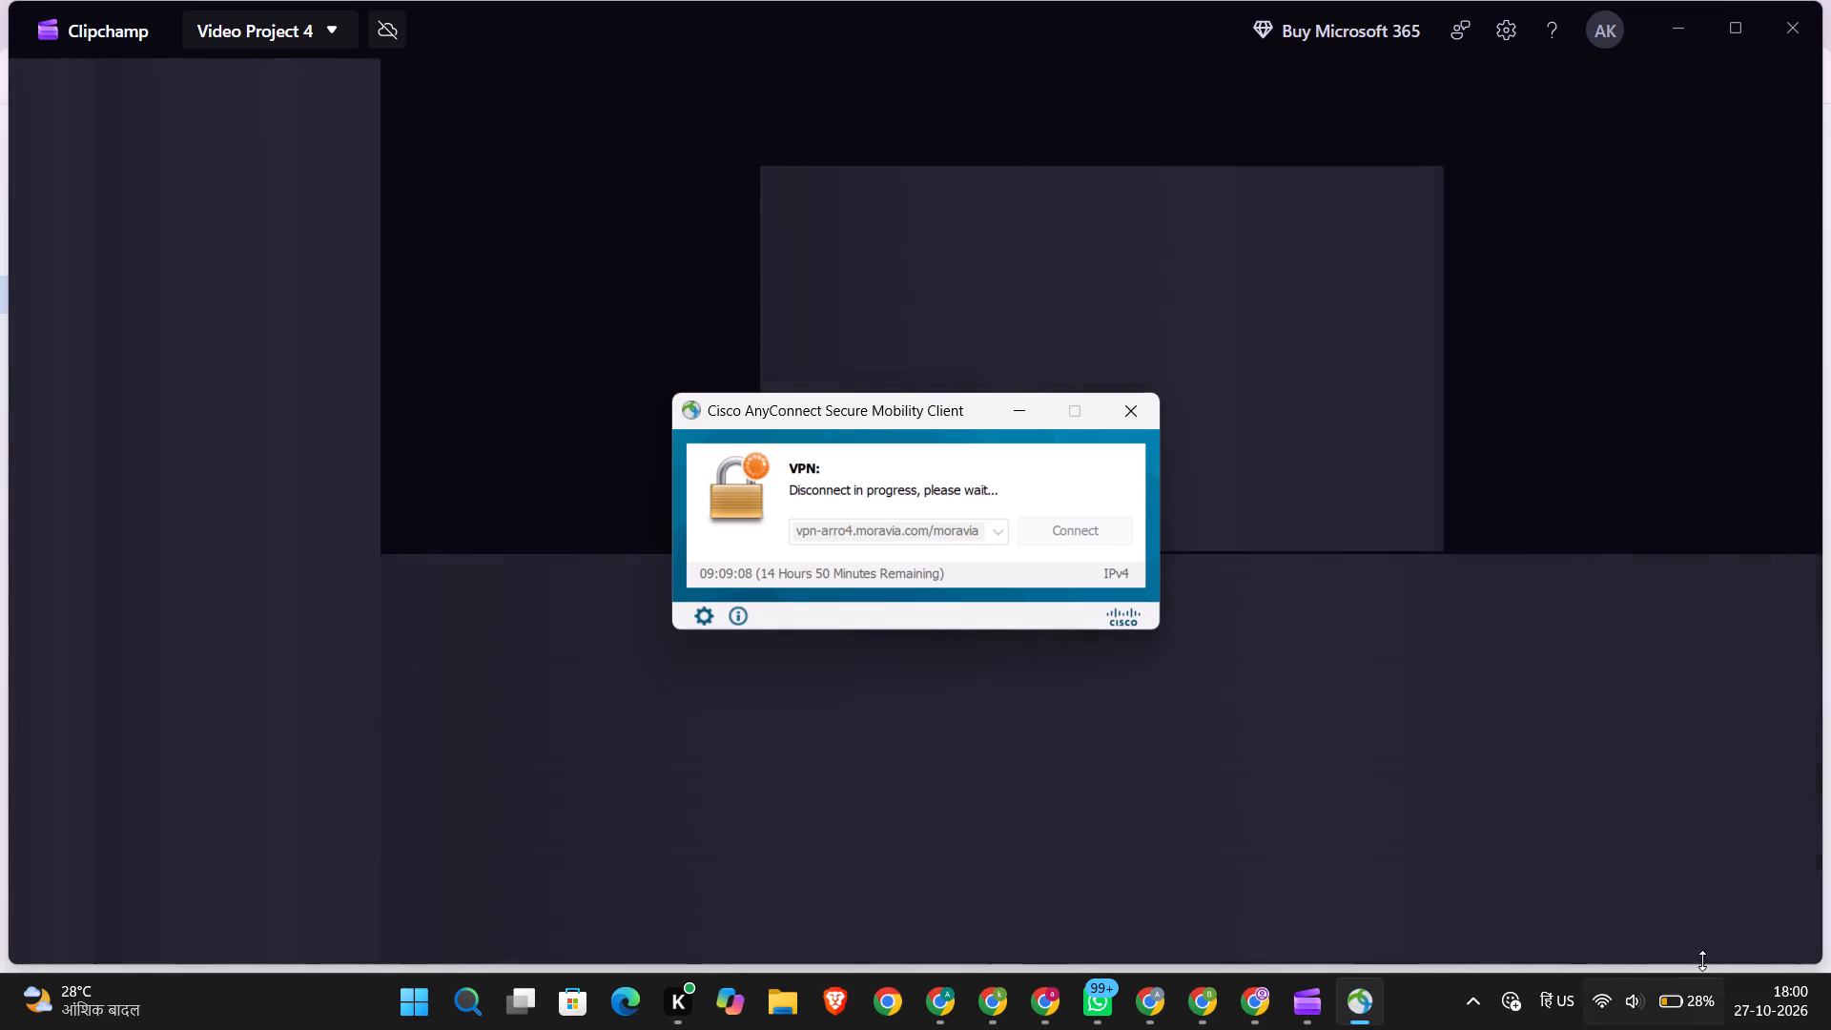
left_click(1467, 1021)
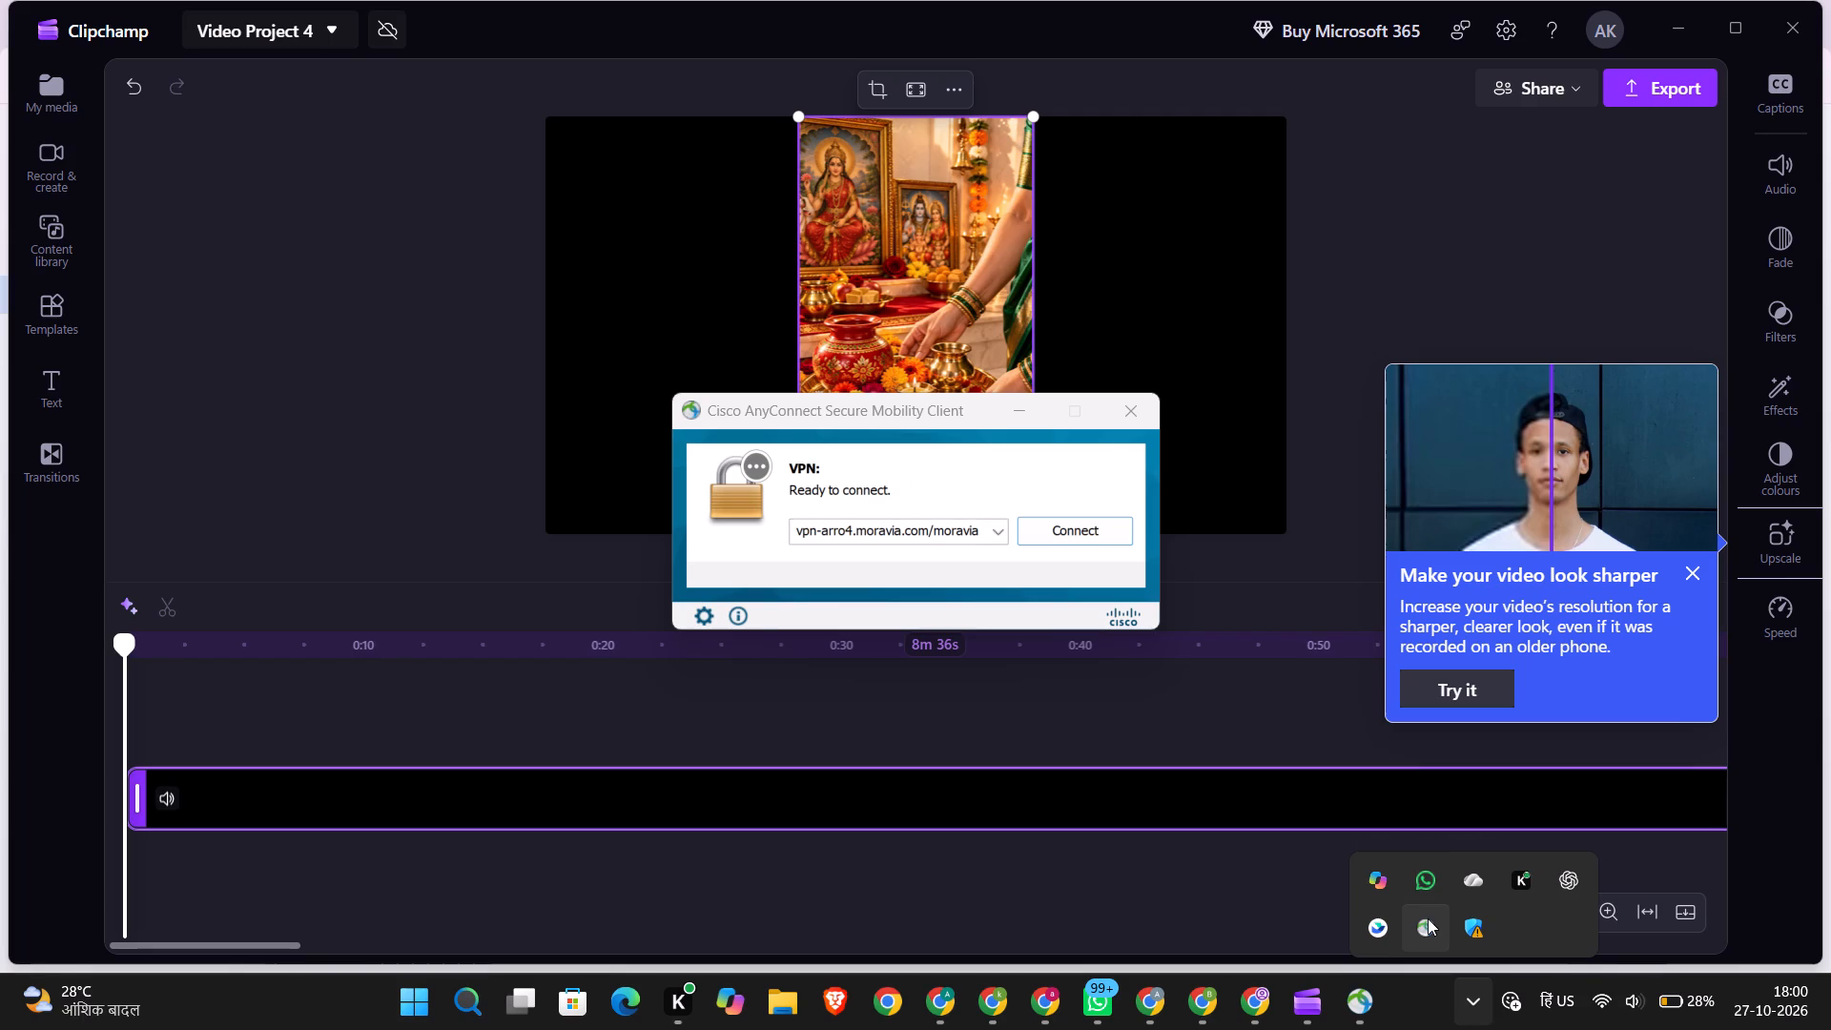
right_click(1428, 918)
left_click(1477, 894)
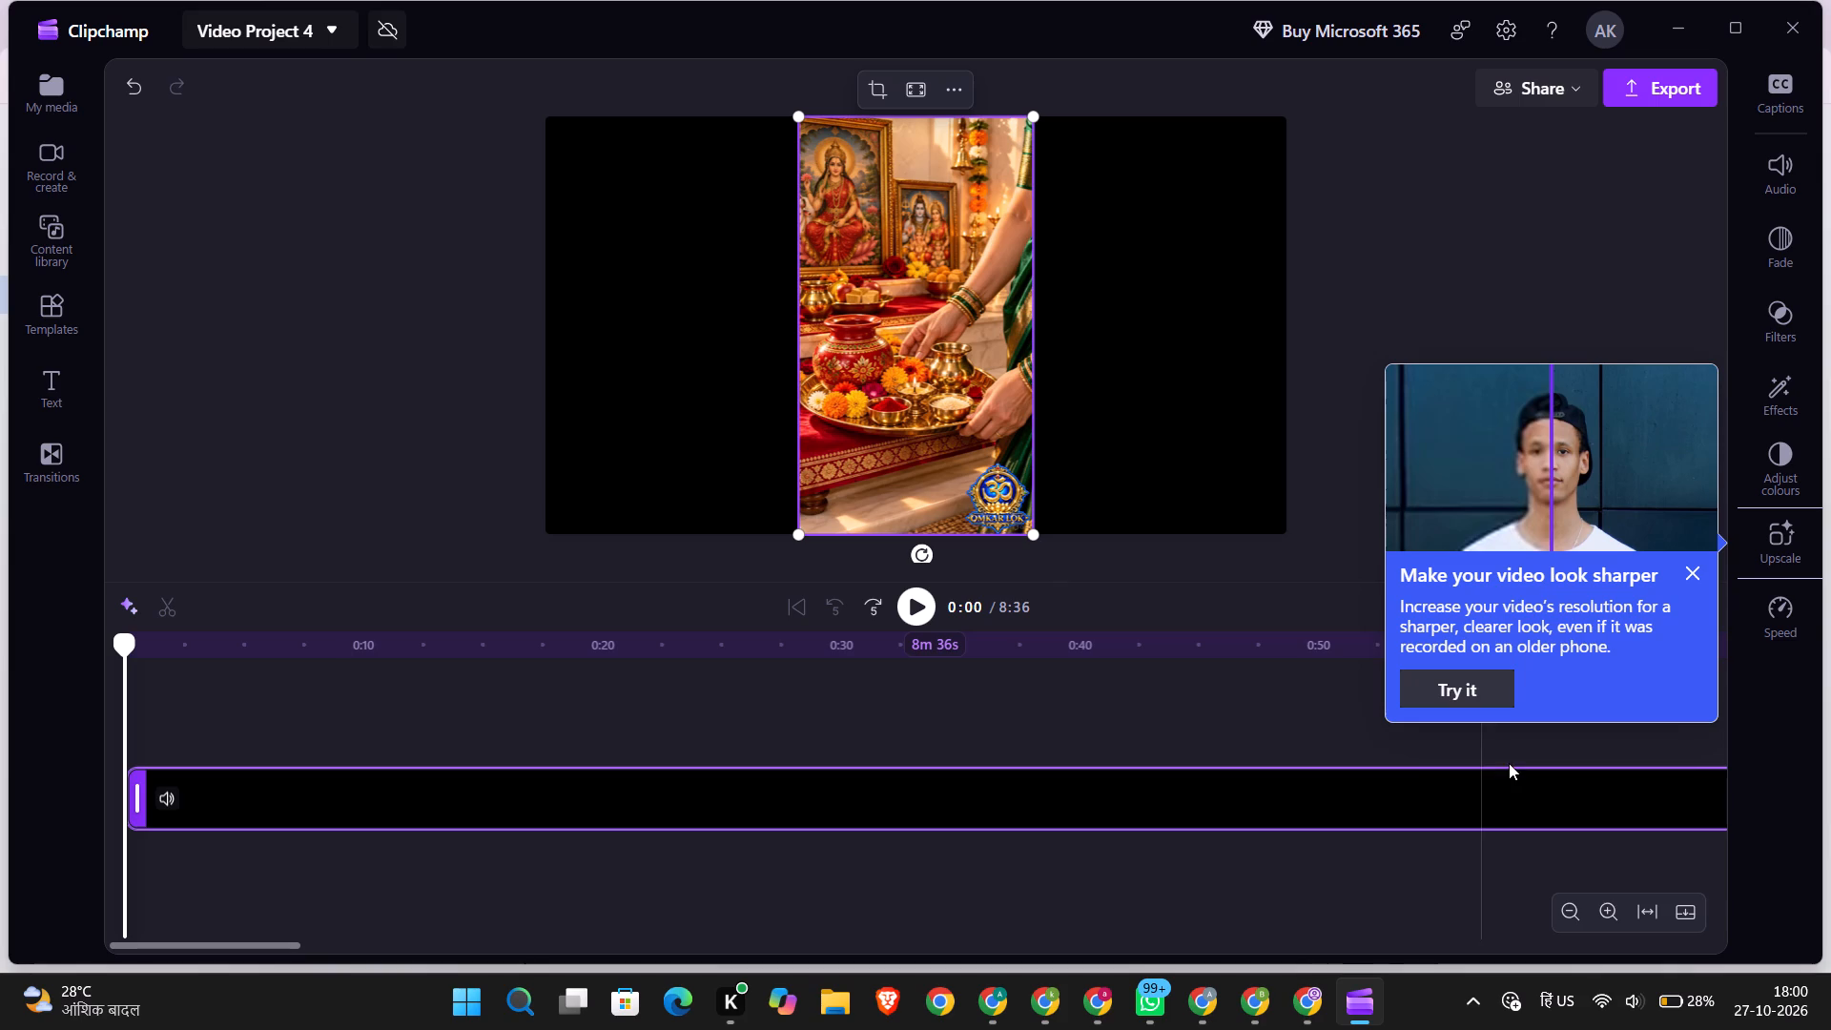
Play and skim the Karwa Chauth clip along the timeline to examine where its picture content ends.
left_click(910, 619)
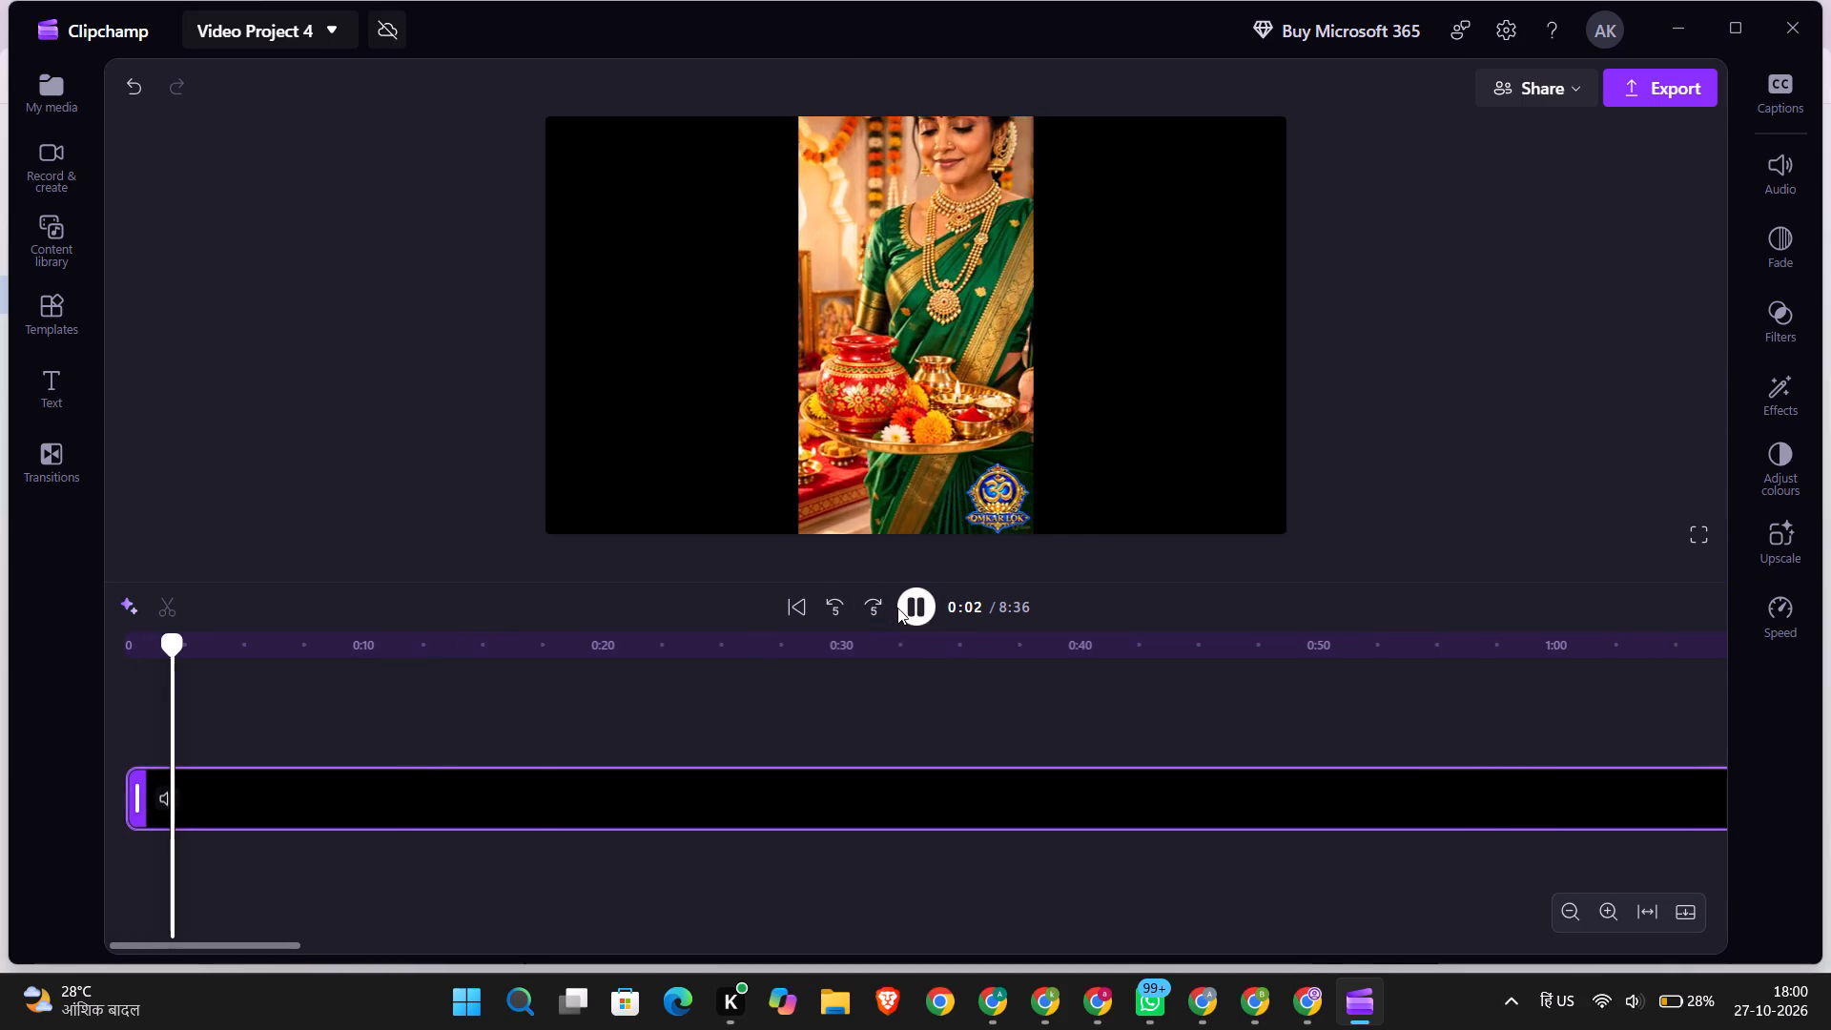
left_click(907, 608)
left_click(601, 784)
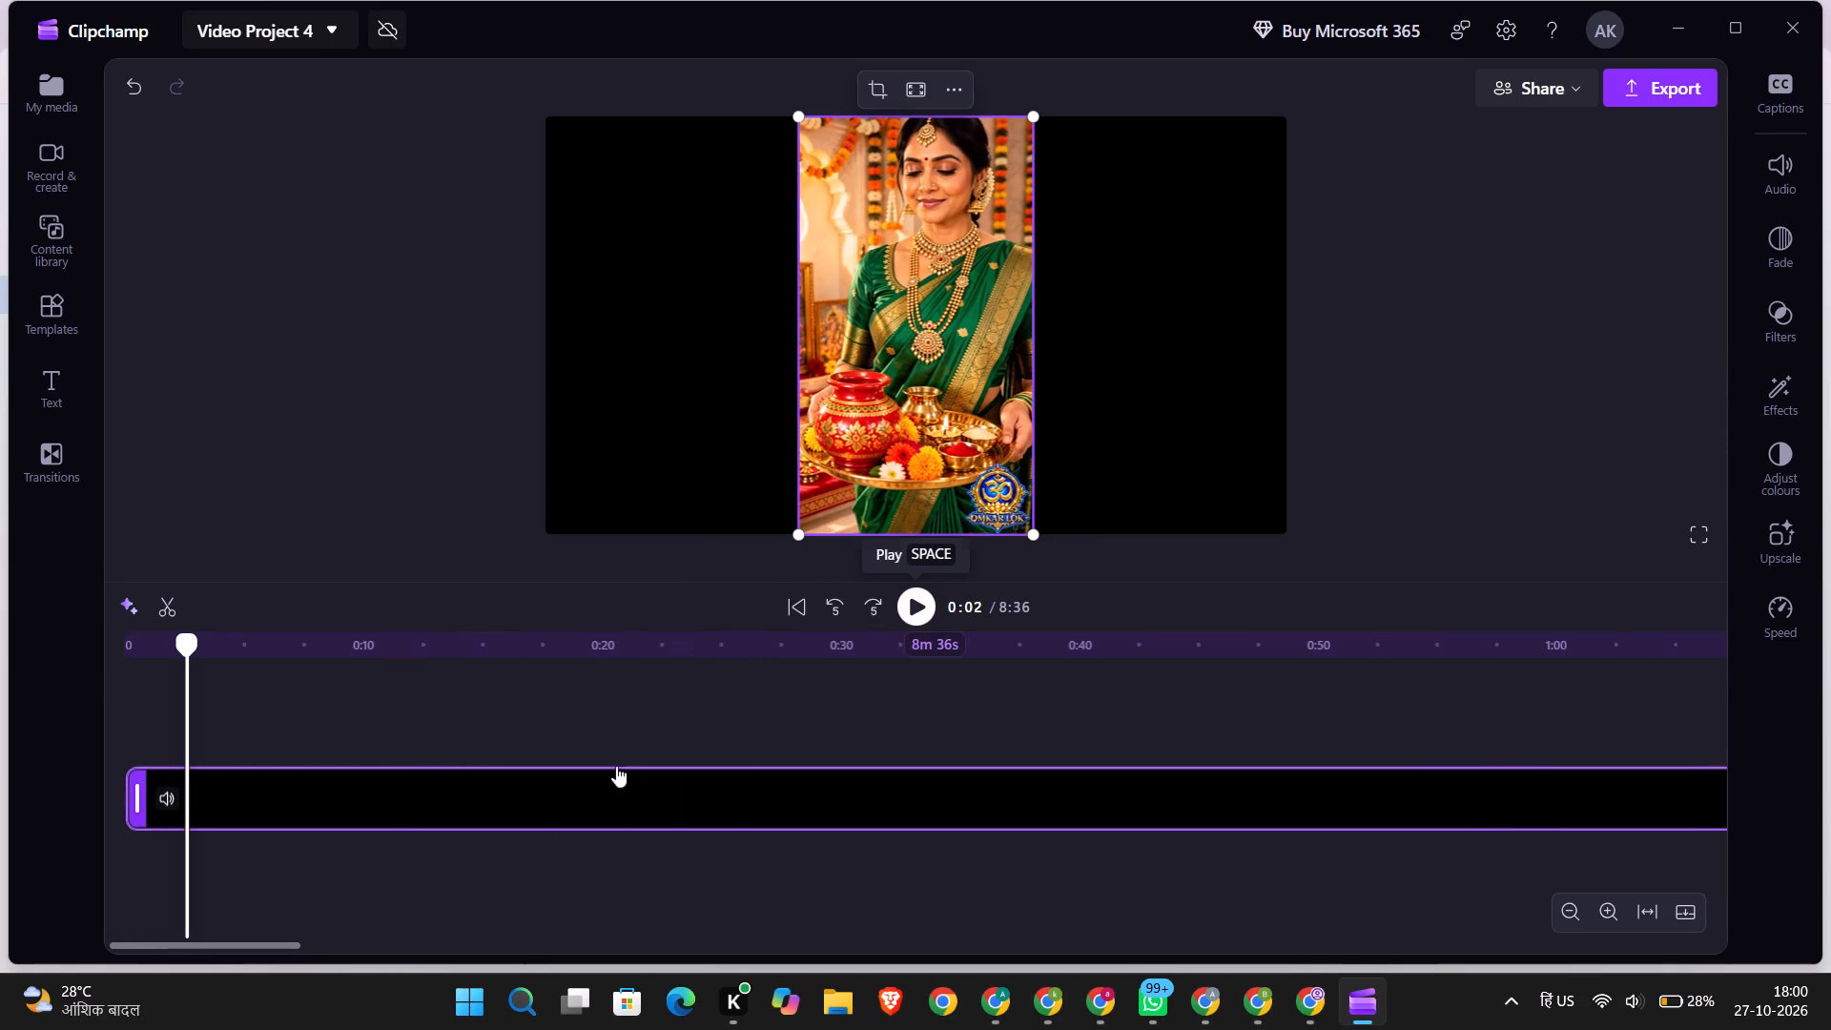
left_click(631, 734)
left_click(913, 608)
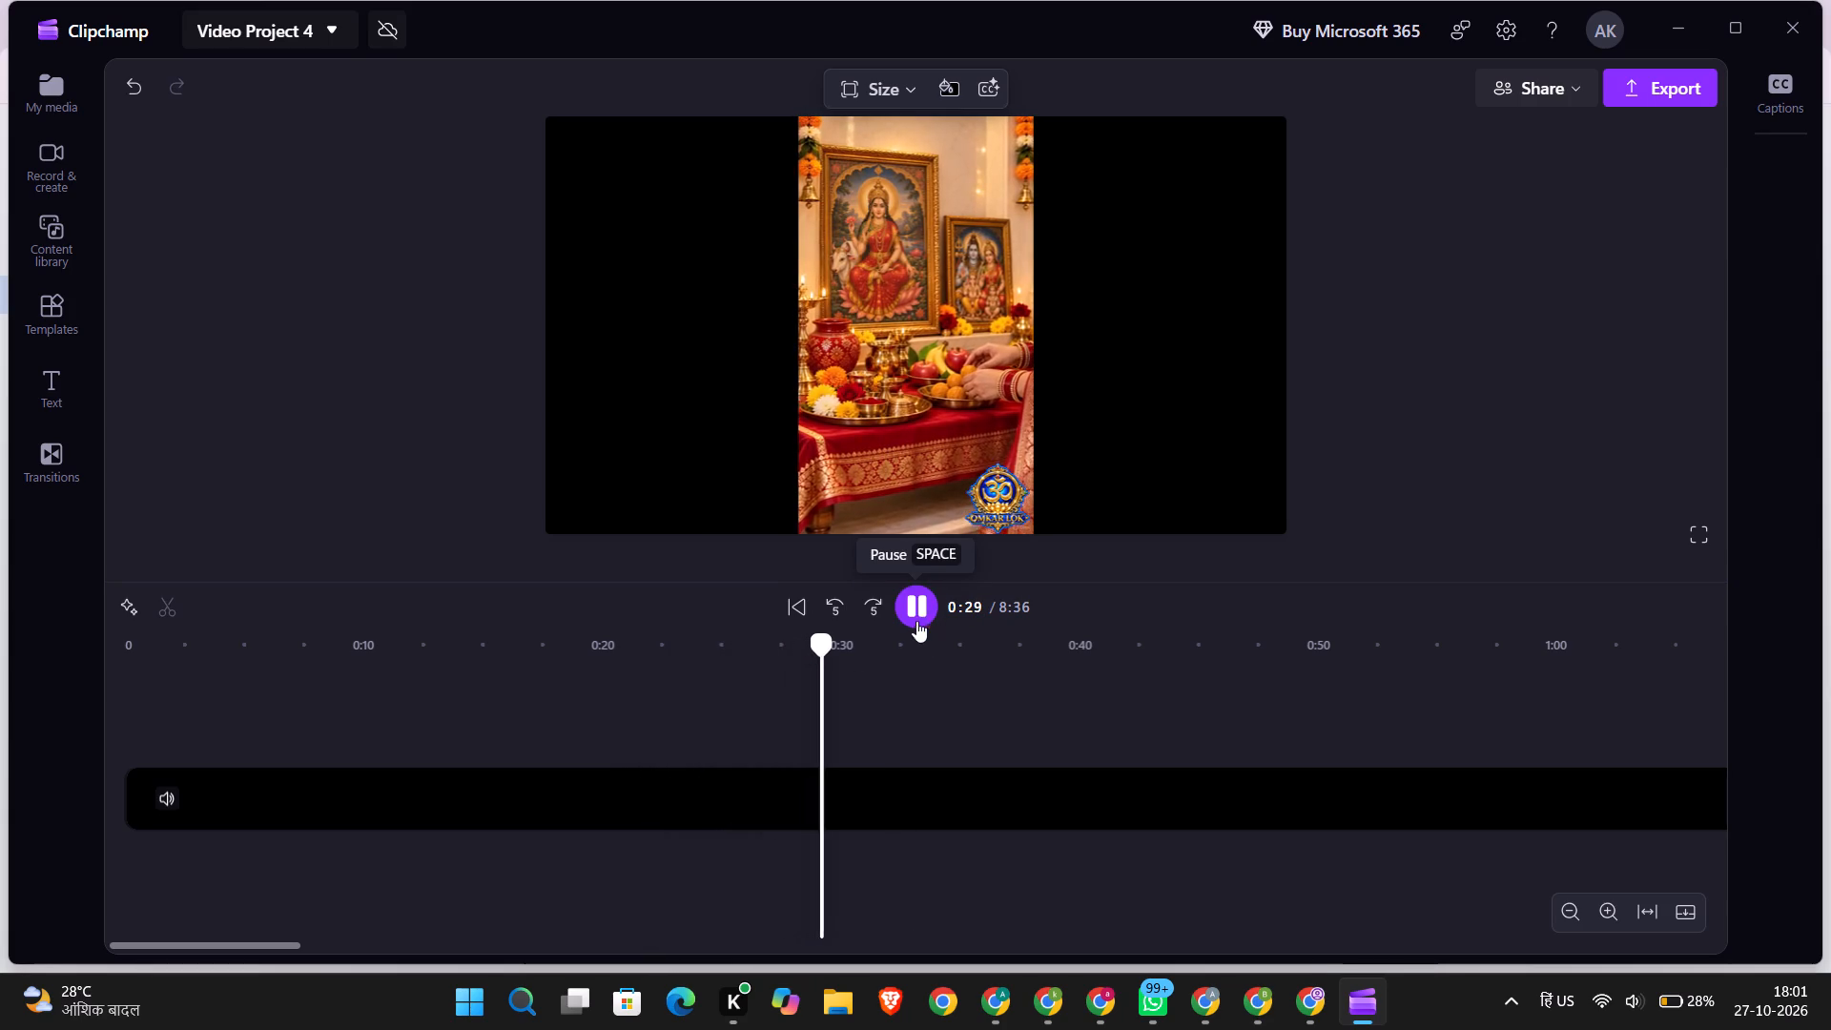
left_click(1428, 648)
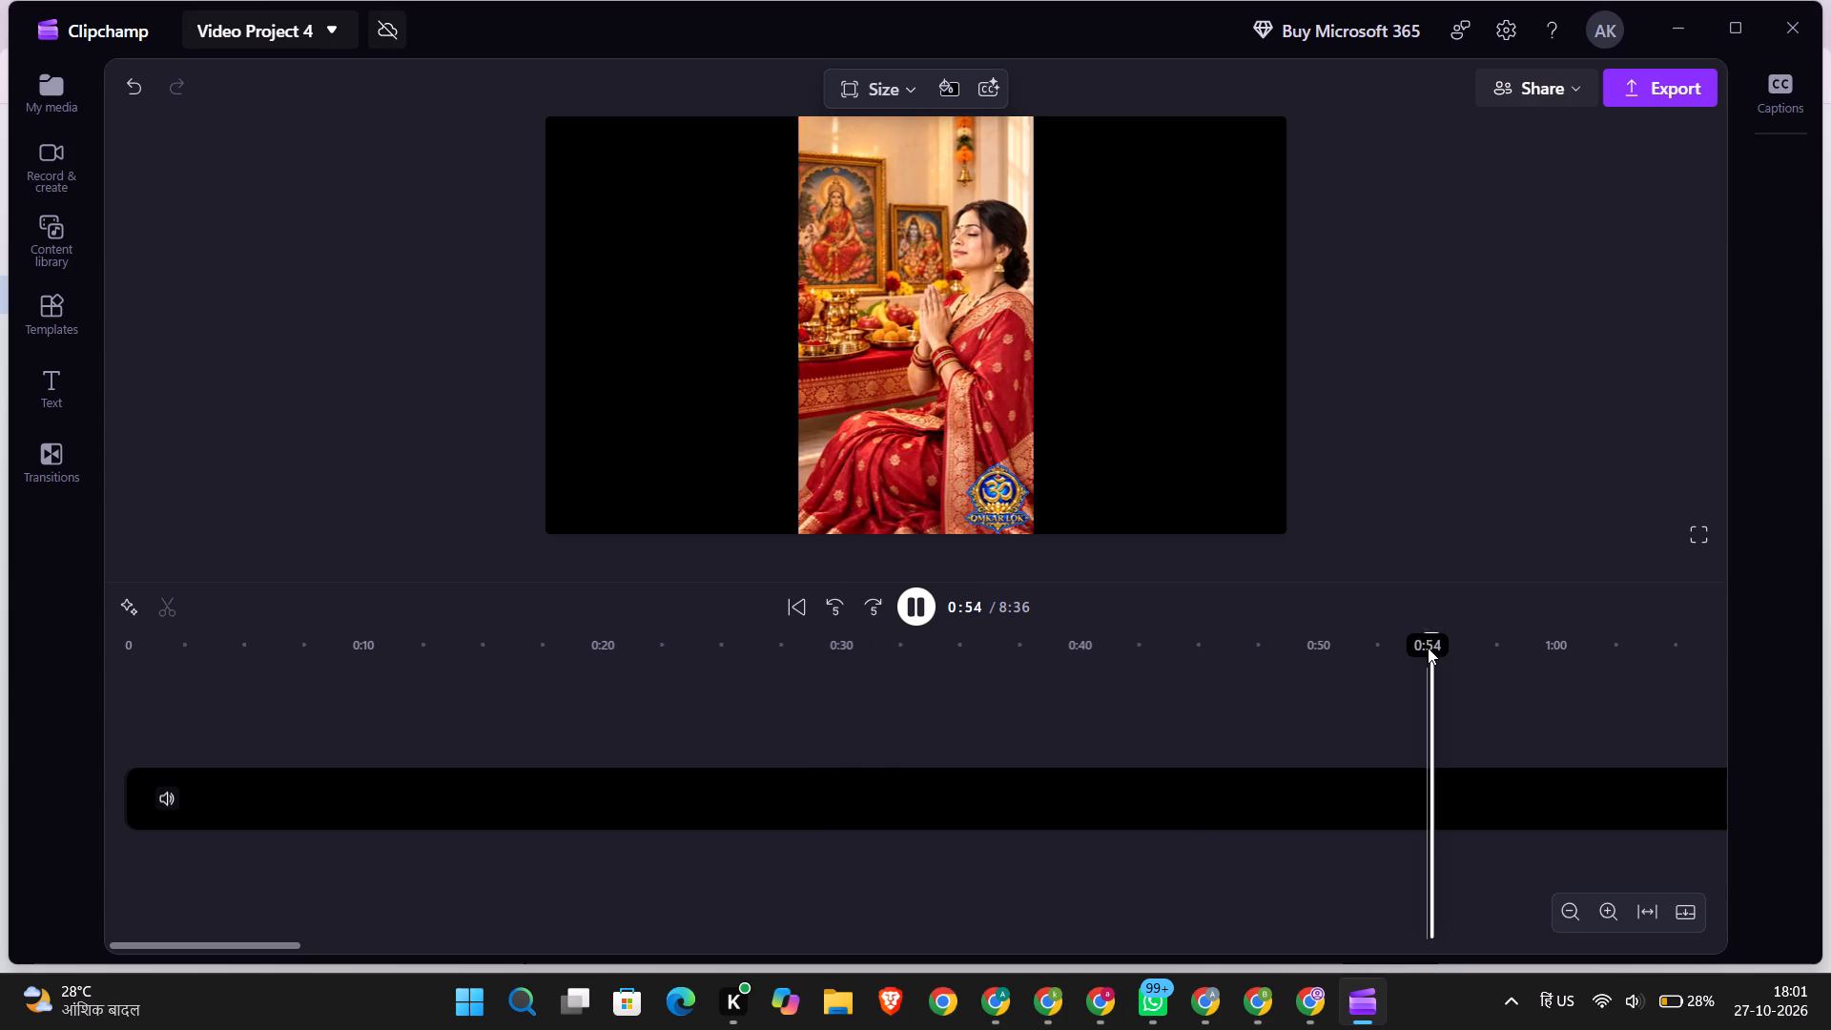
scroll(1428, 648, "down", 7, "ctrl")
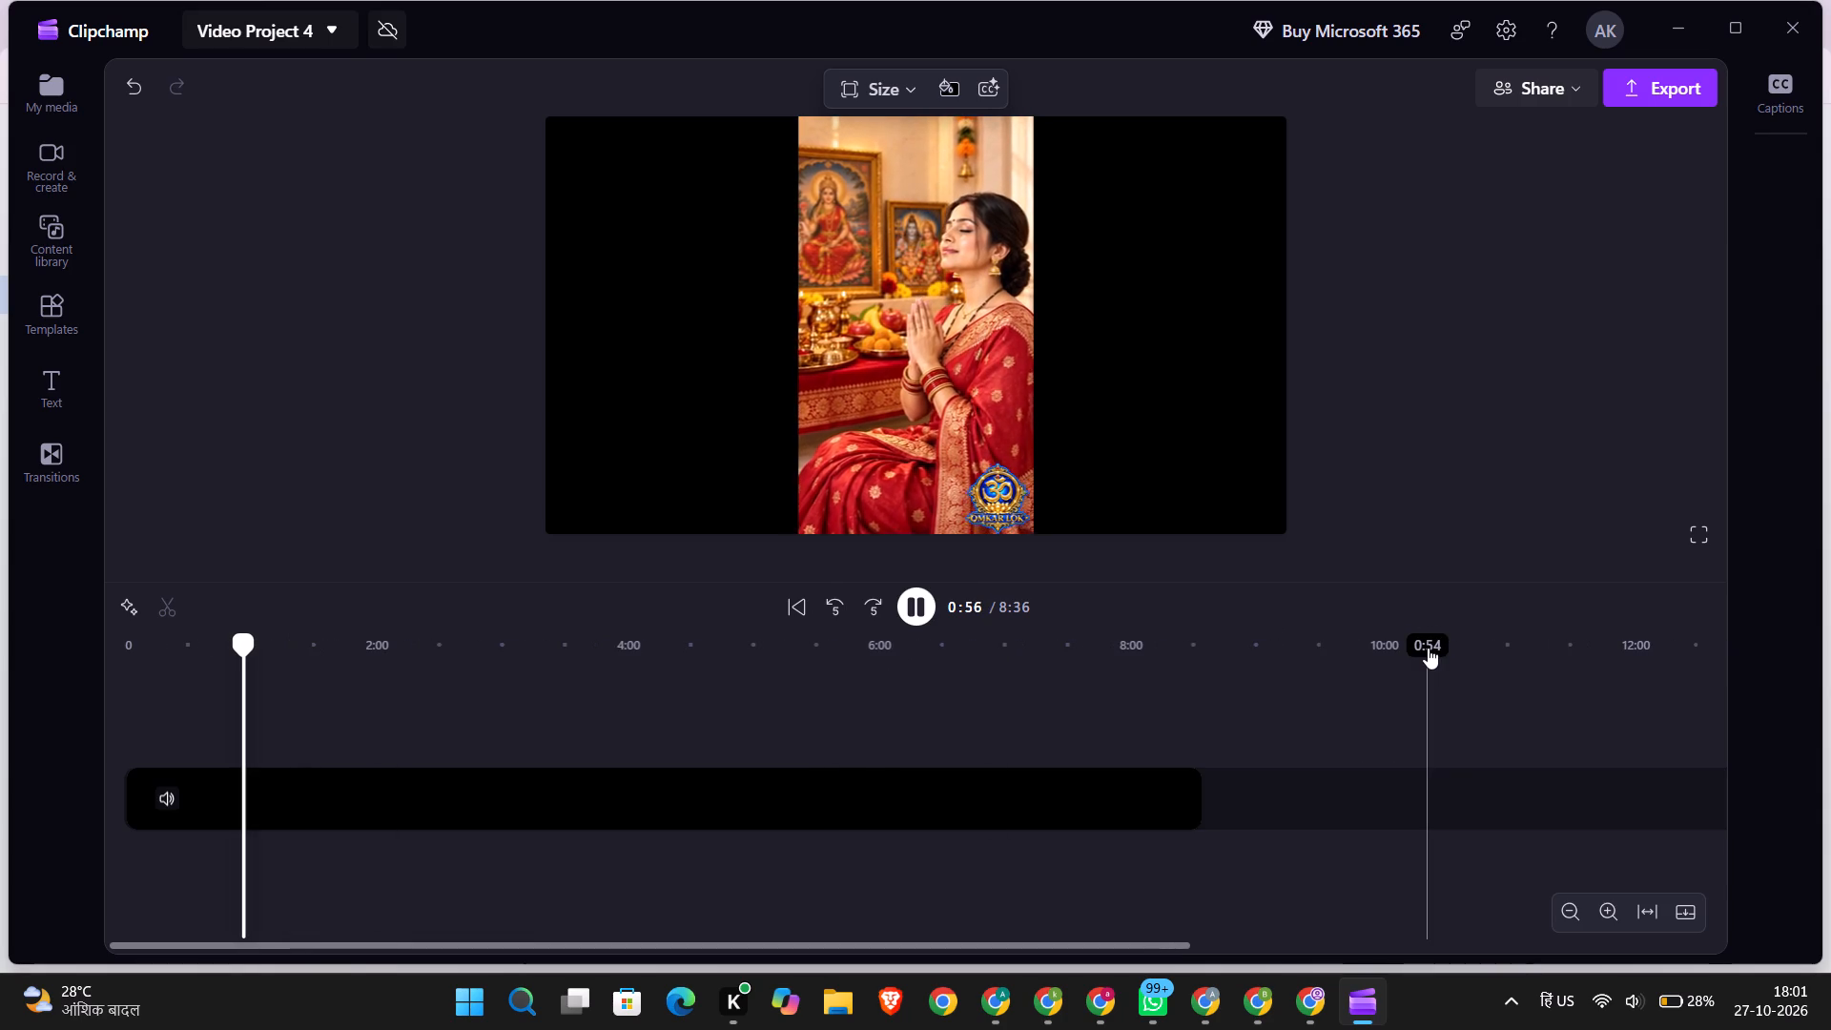
left_click(445, 632)
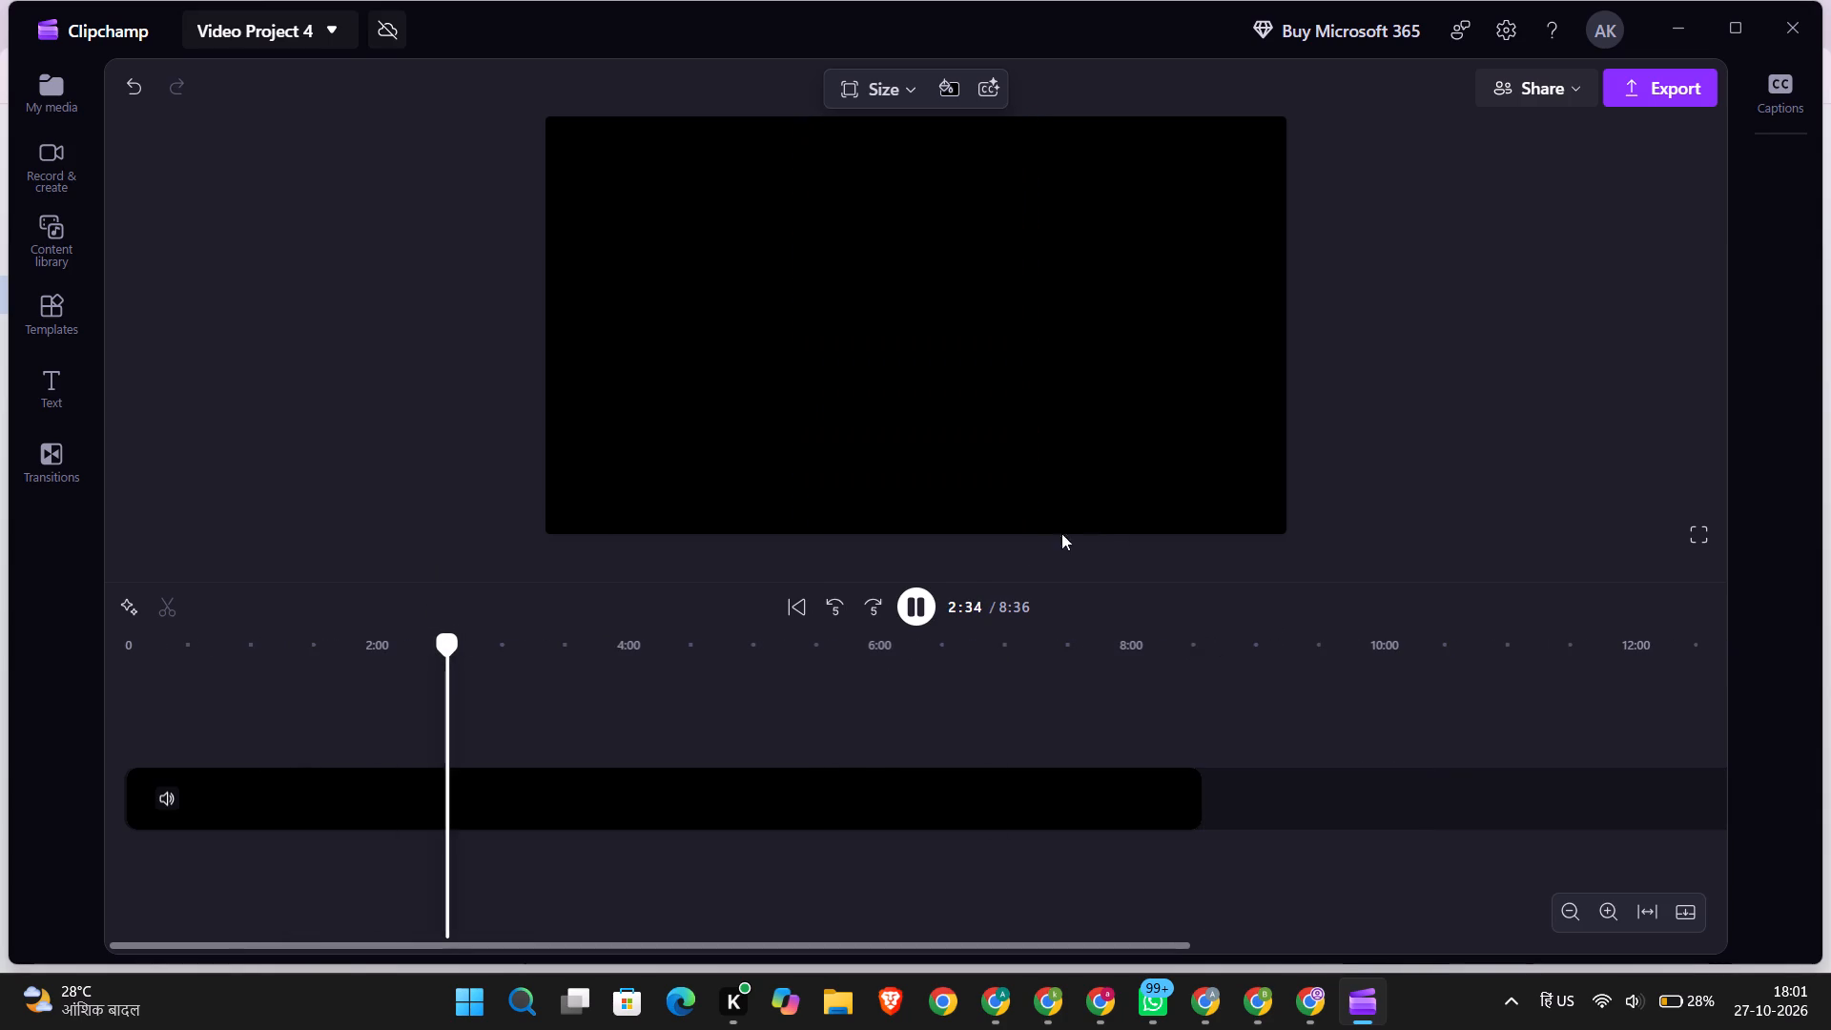
left_click(428, 648)
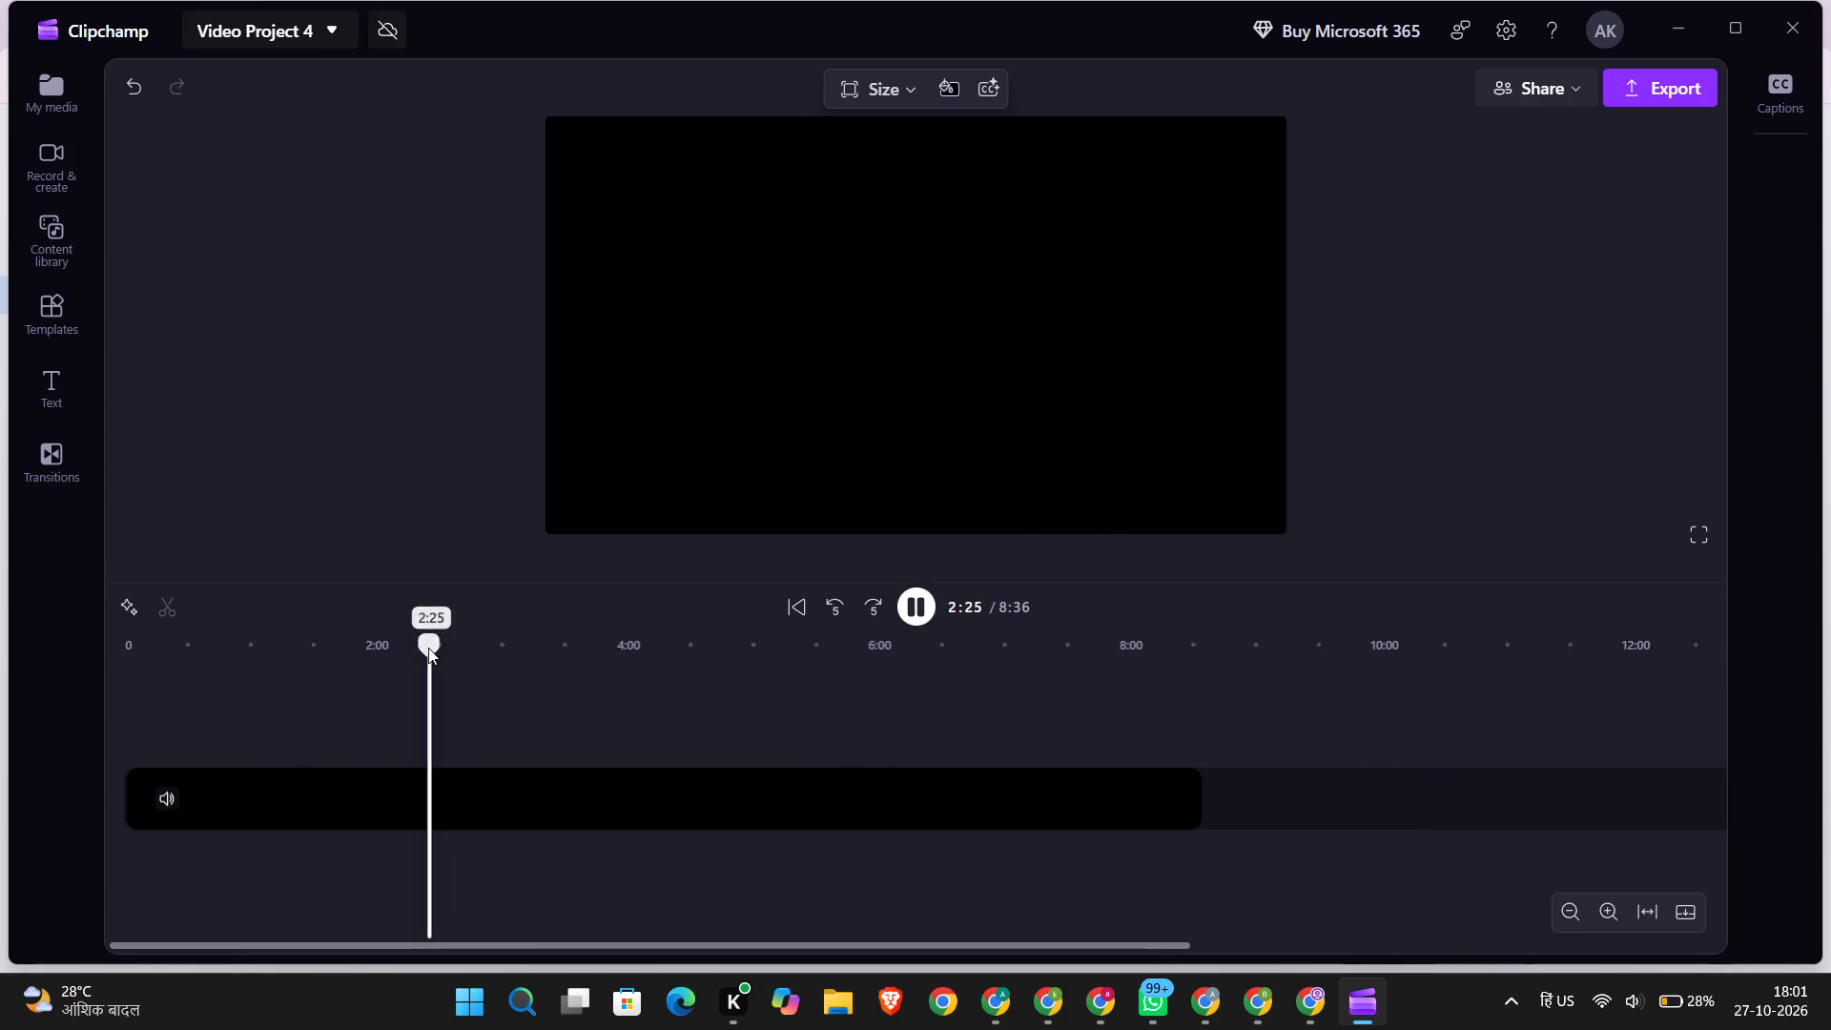
left_click(922, 606)
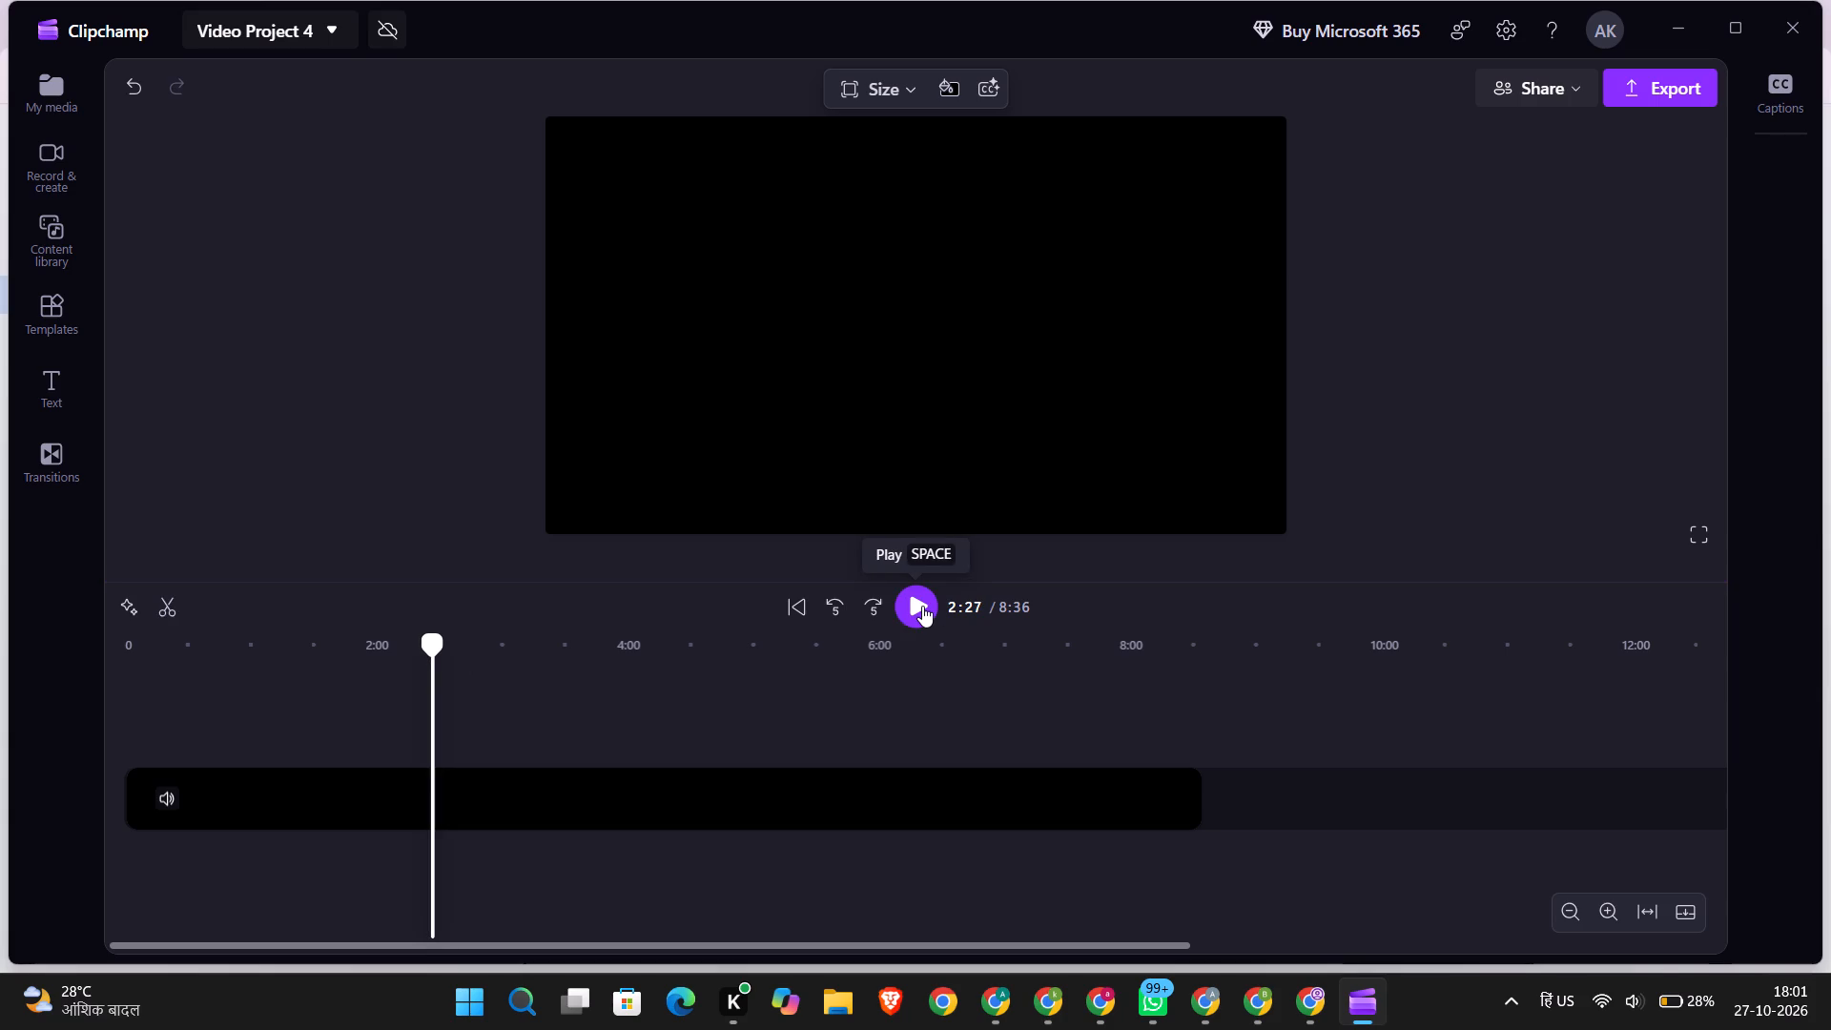
left_click(922, 606)
Play the clip from about 1:54 to pinpoint the end of its picture content.
left_click(308, 653)
left_click(363, 640)
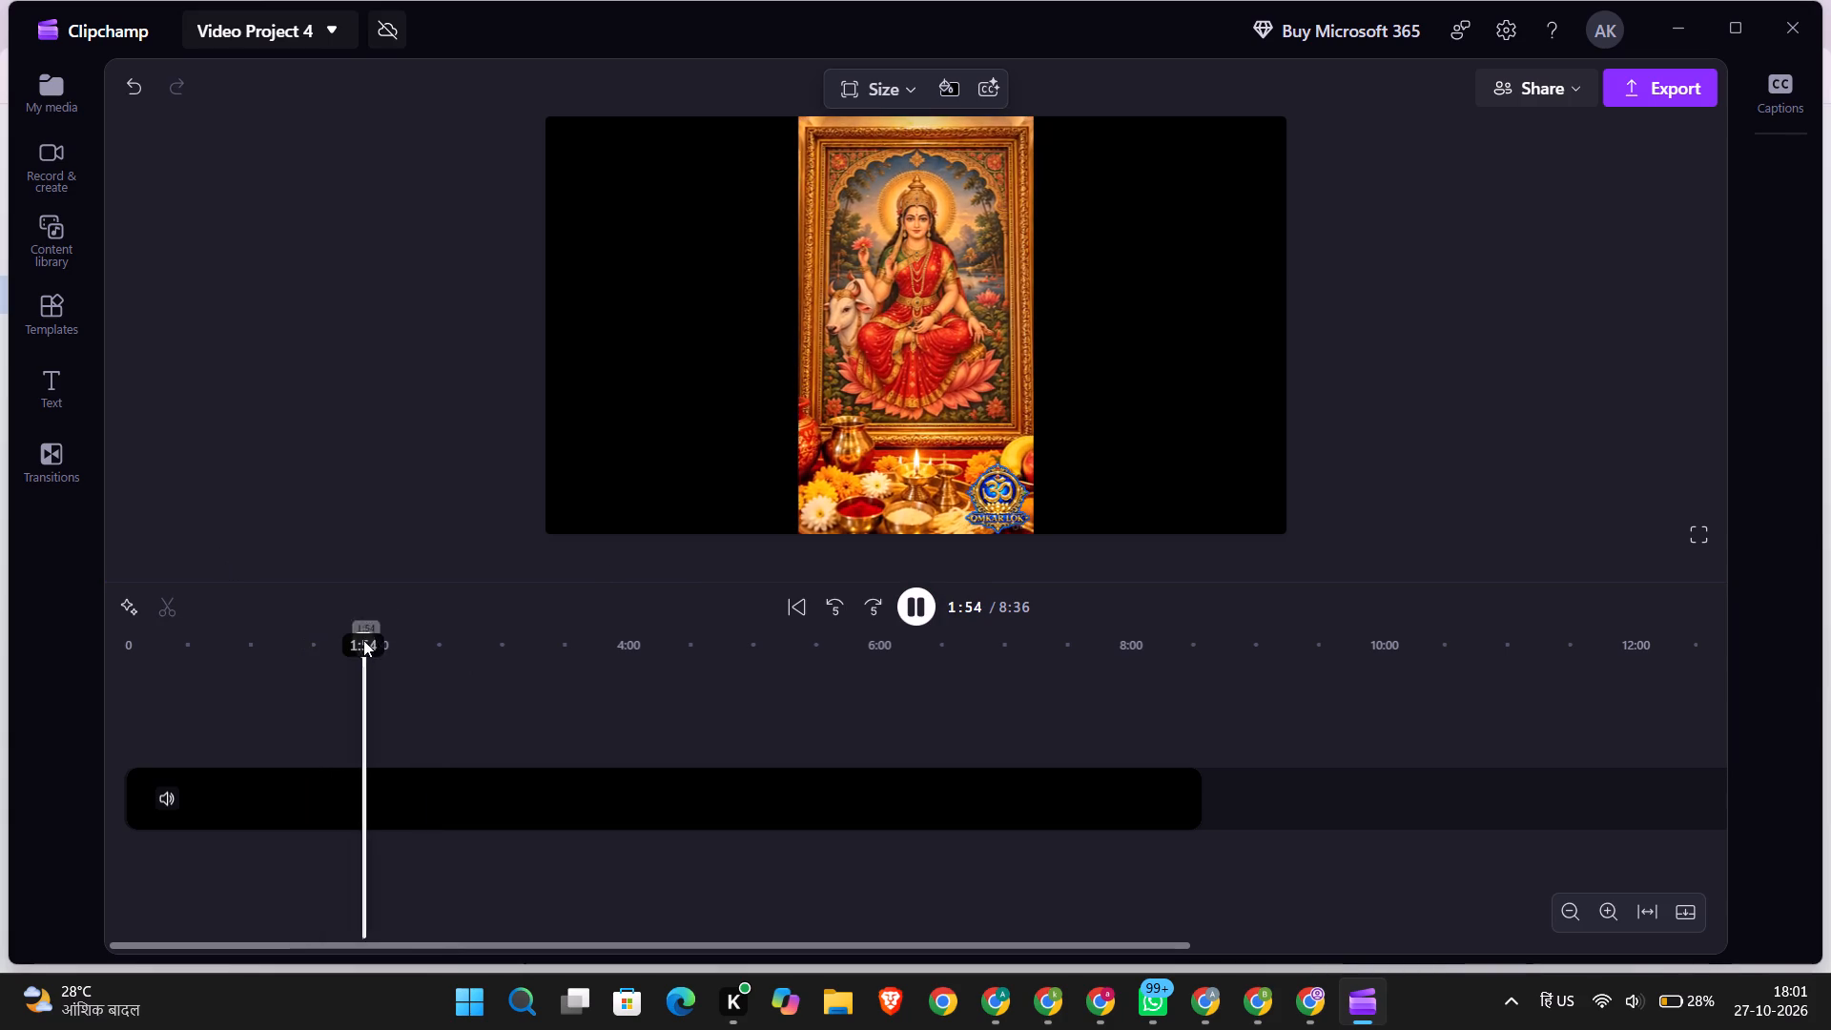
left_click(914, 607)
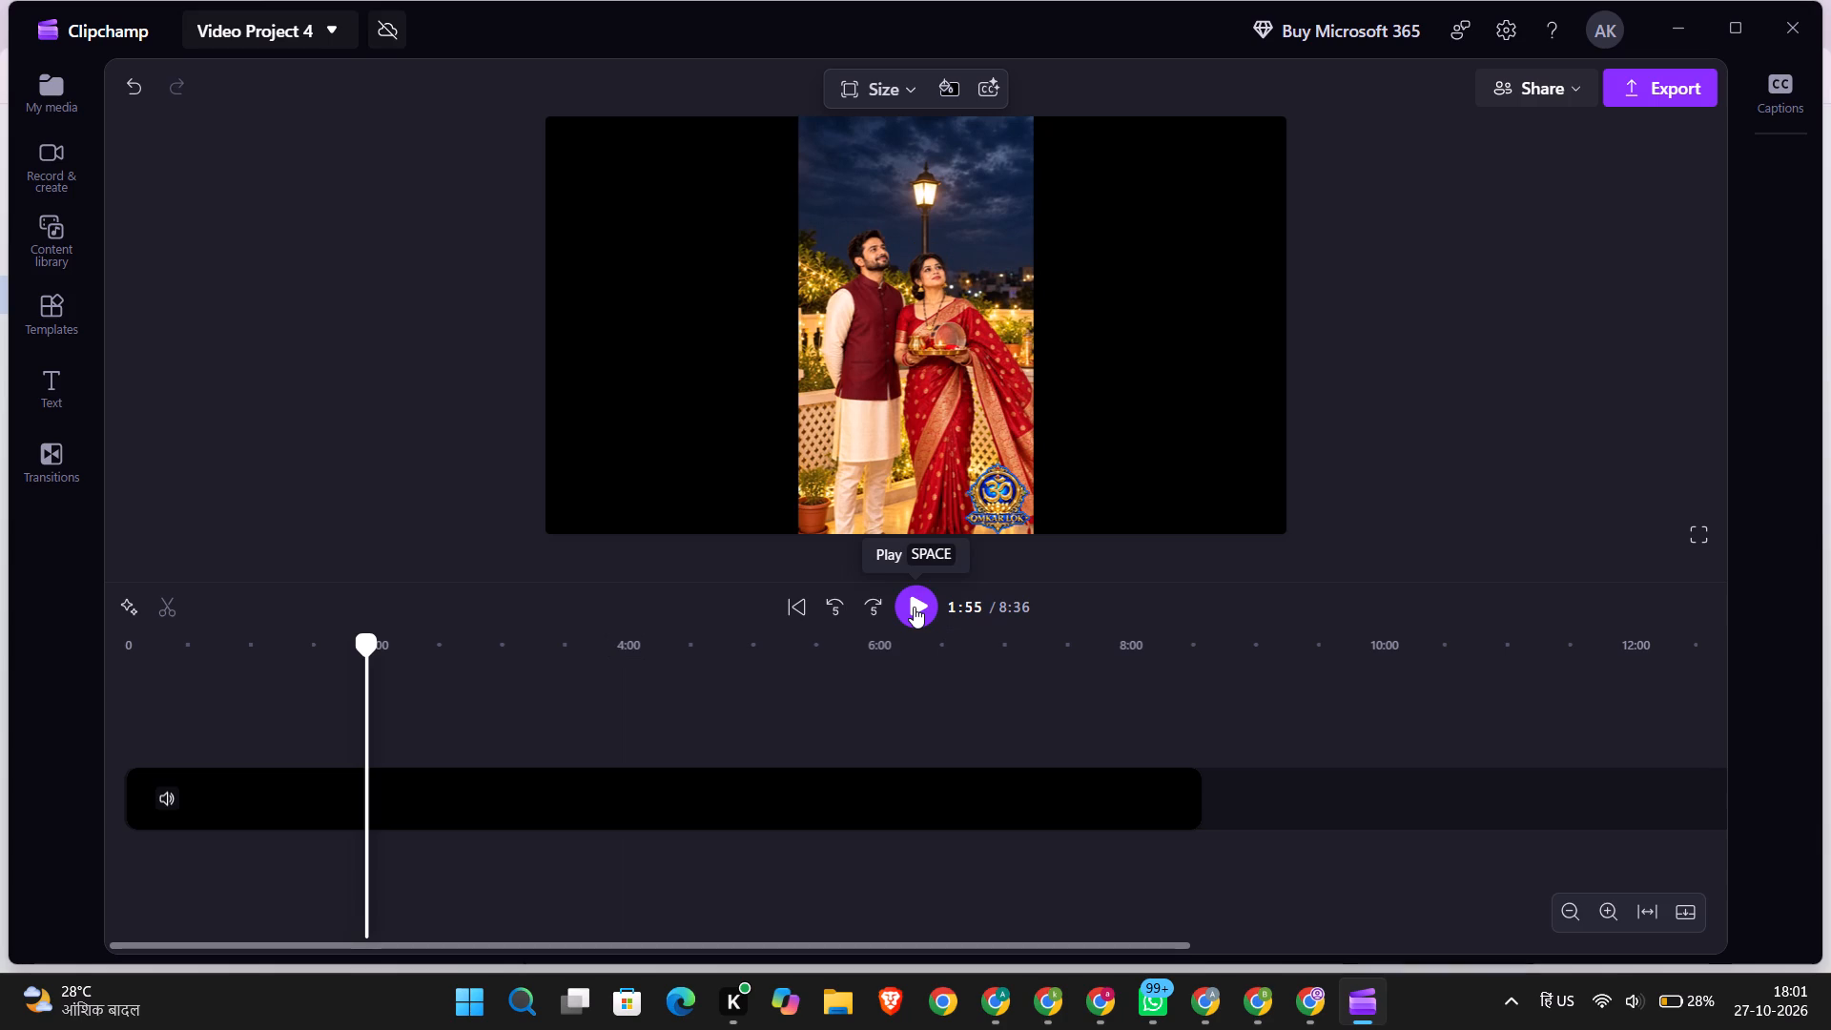
left_click(914, 607)
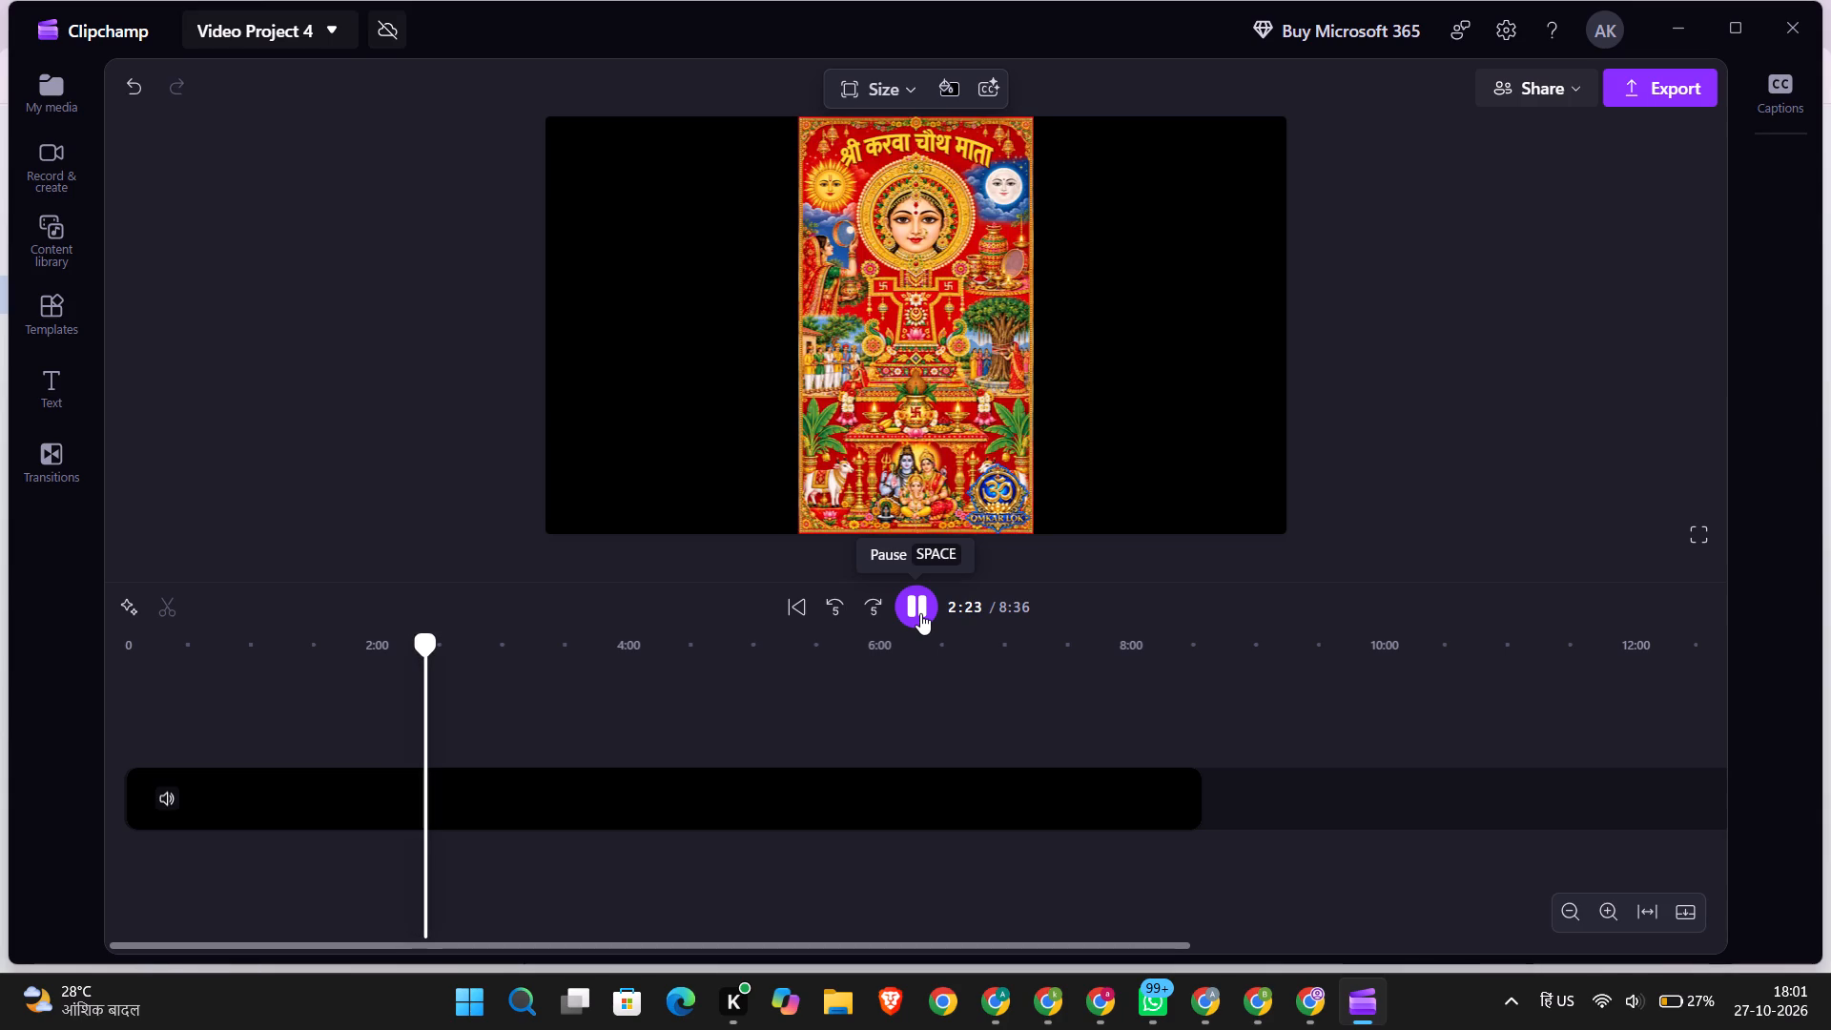
left_click(919, 616)
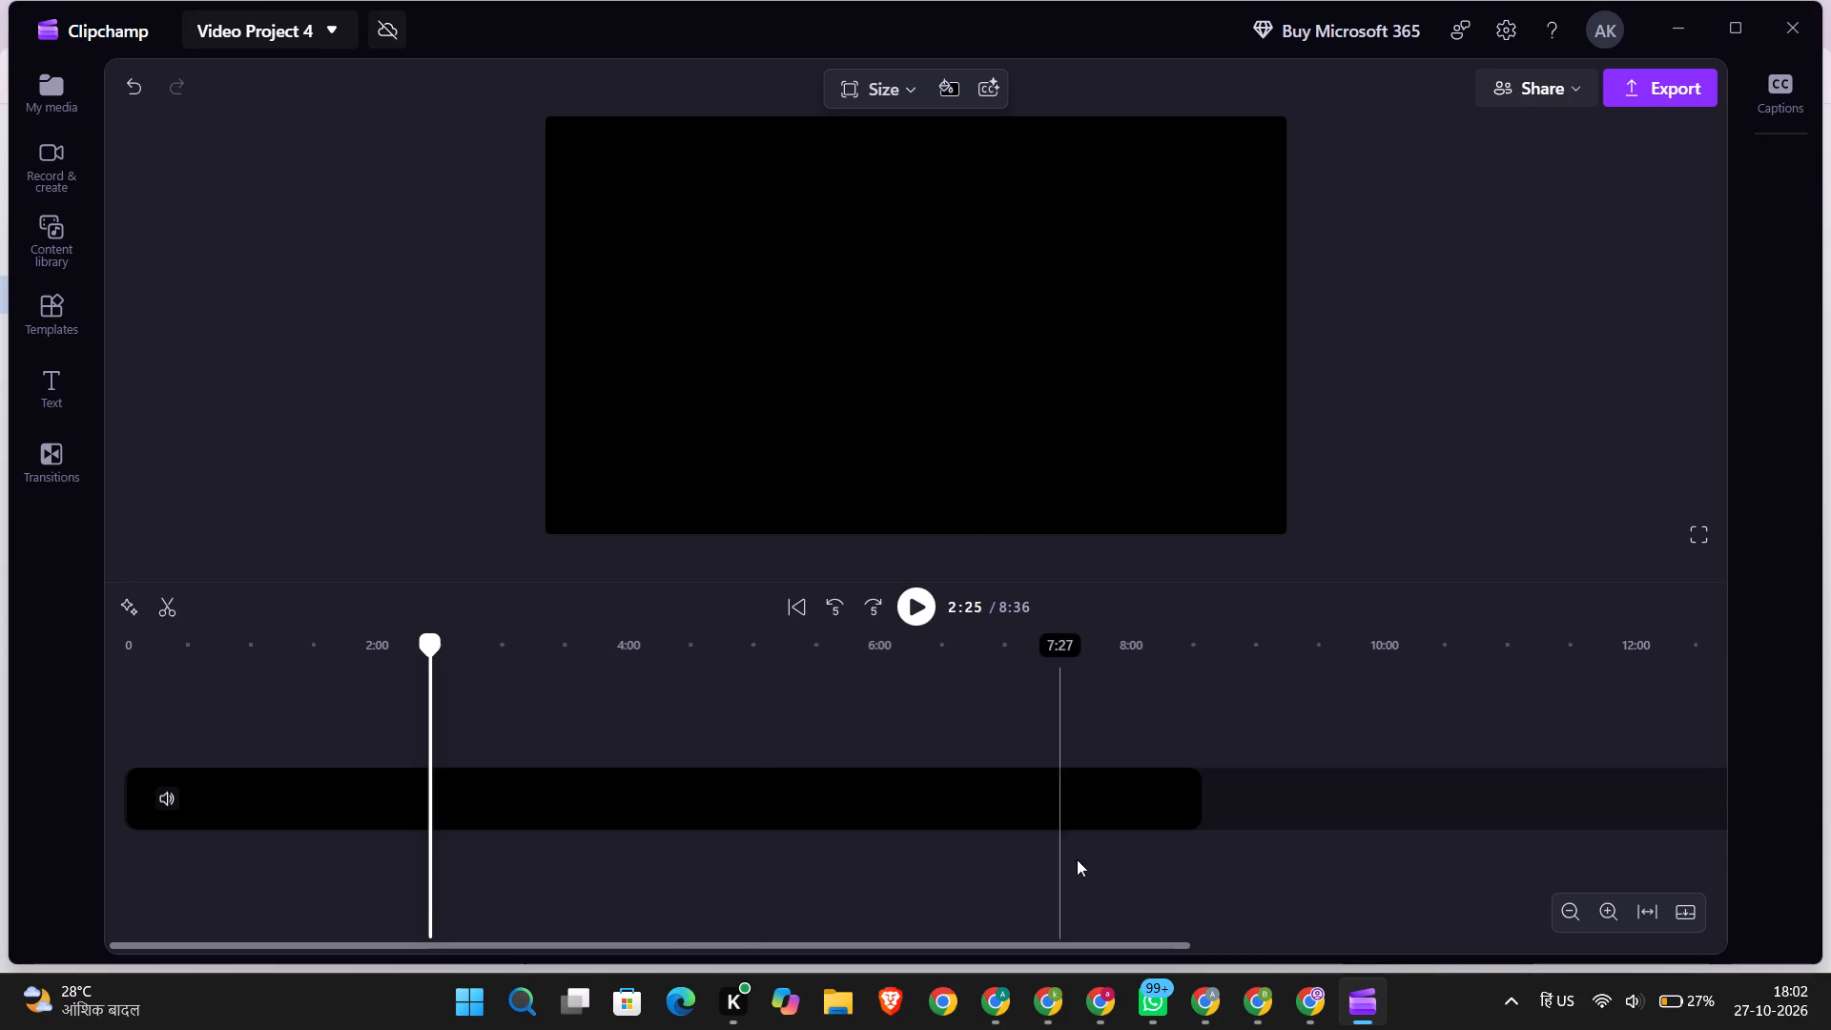
Trim the end of the Karwa Chauth clip on the timeline to a duration of 2m 27s.
left_click(758, 814)
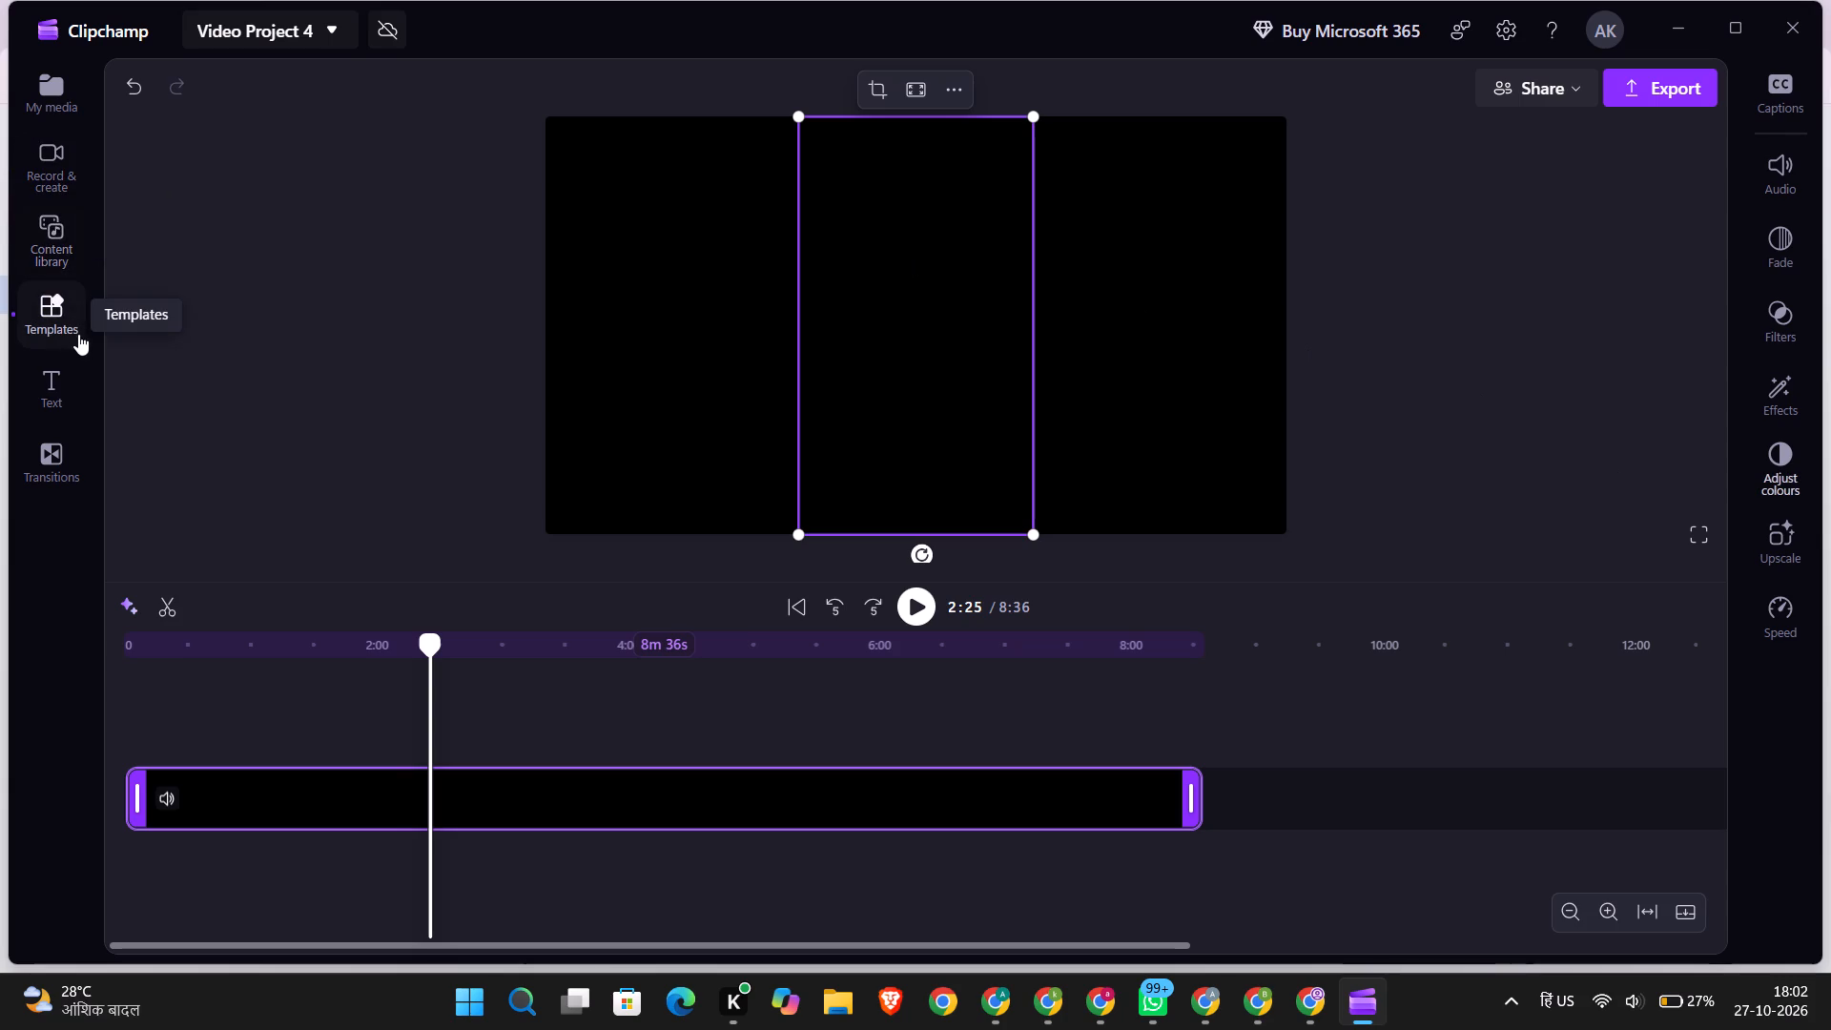
right_click(590, 778)
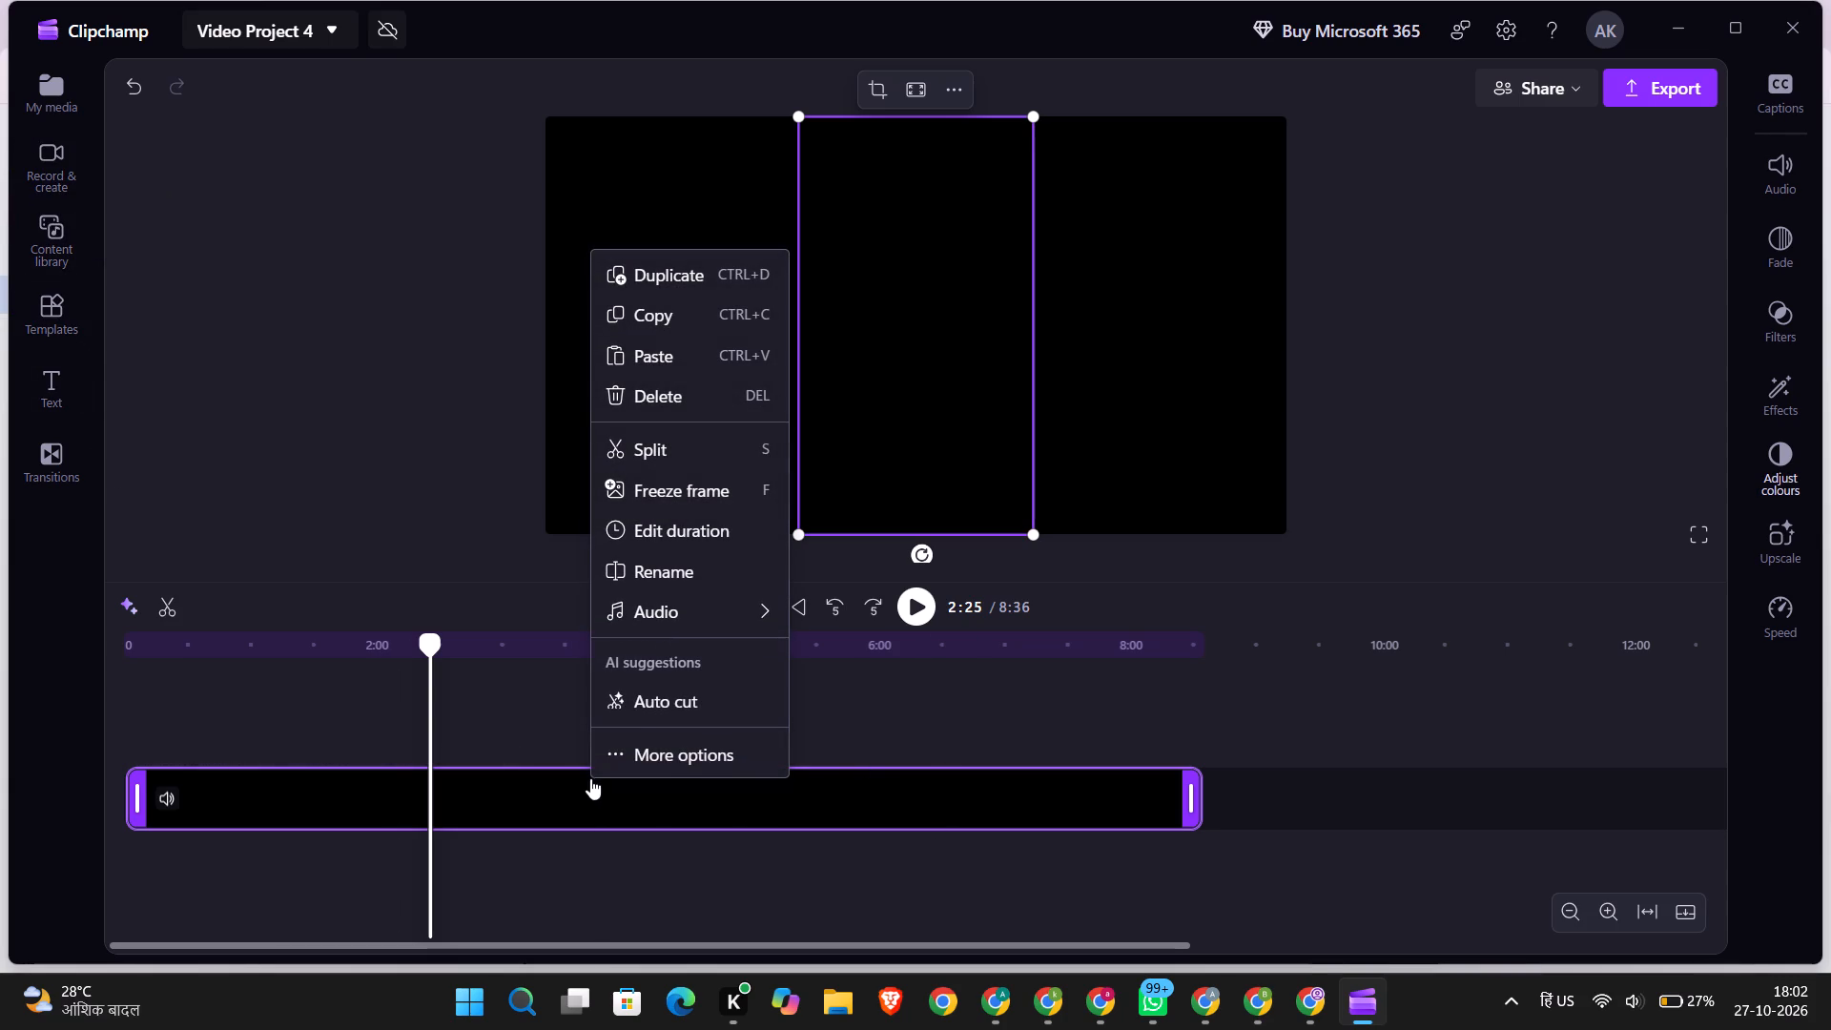
left_click(1480, 772)
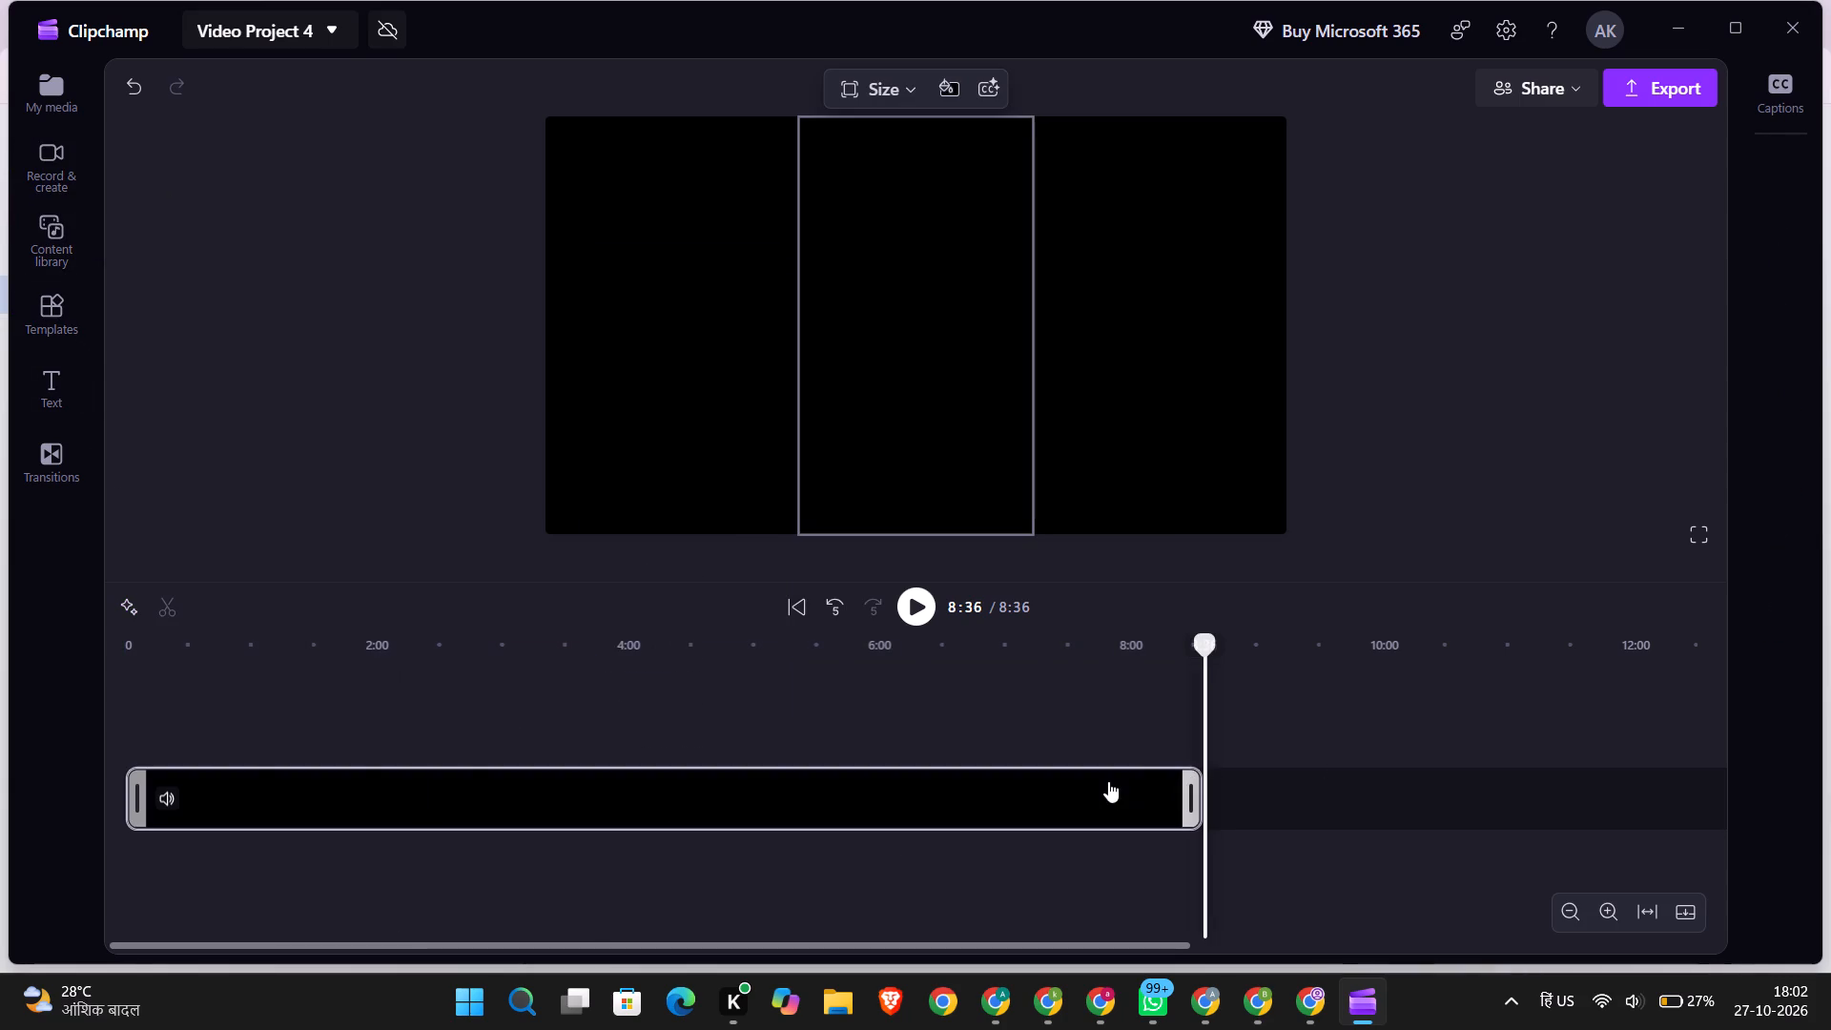
left_click_drag(1186, 802, 600, 833)
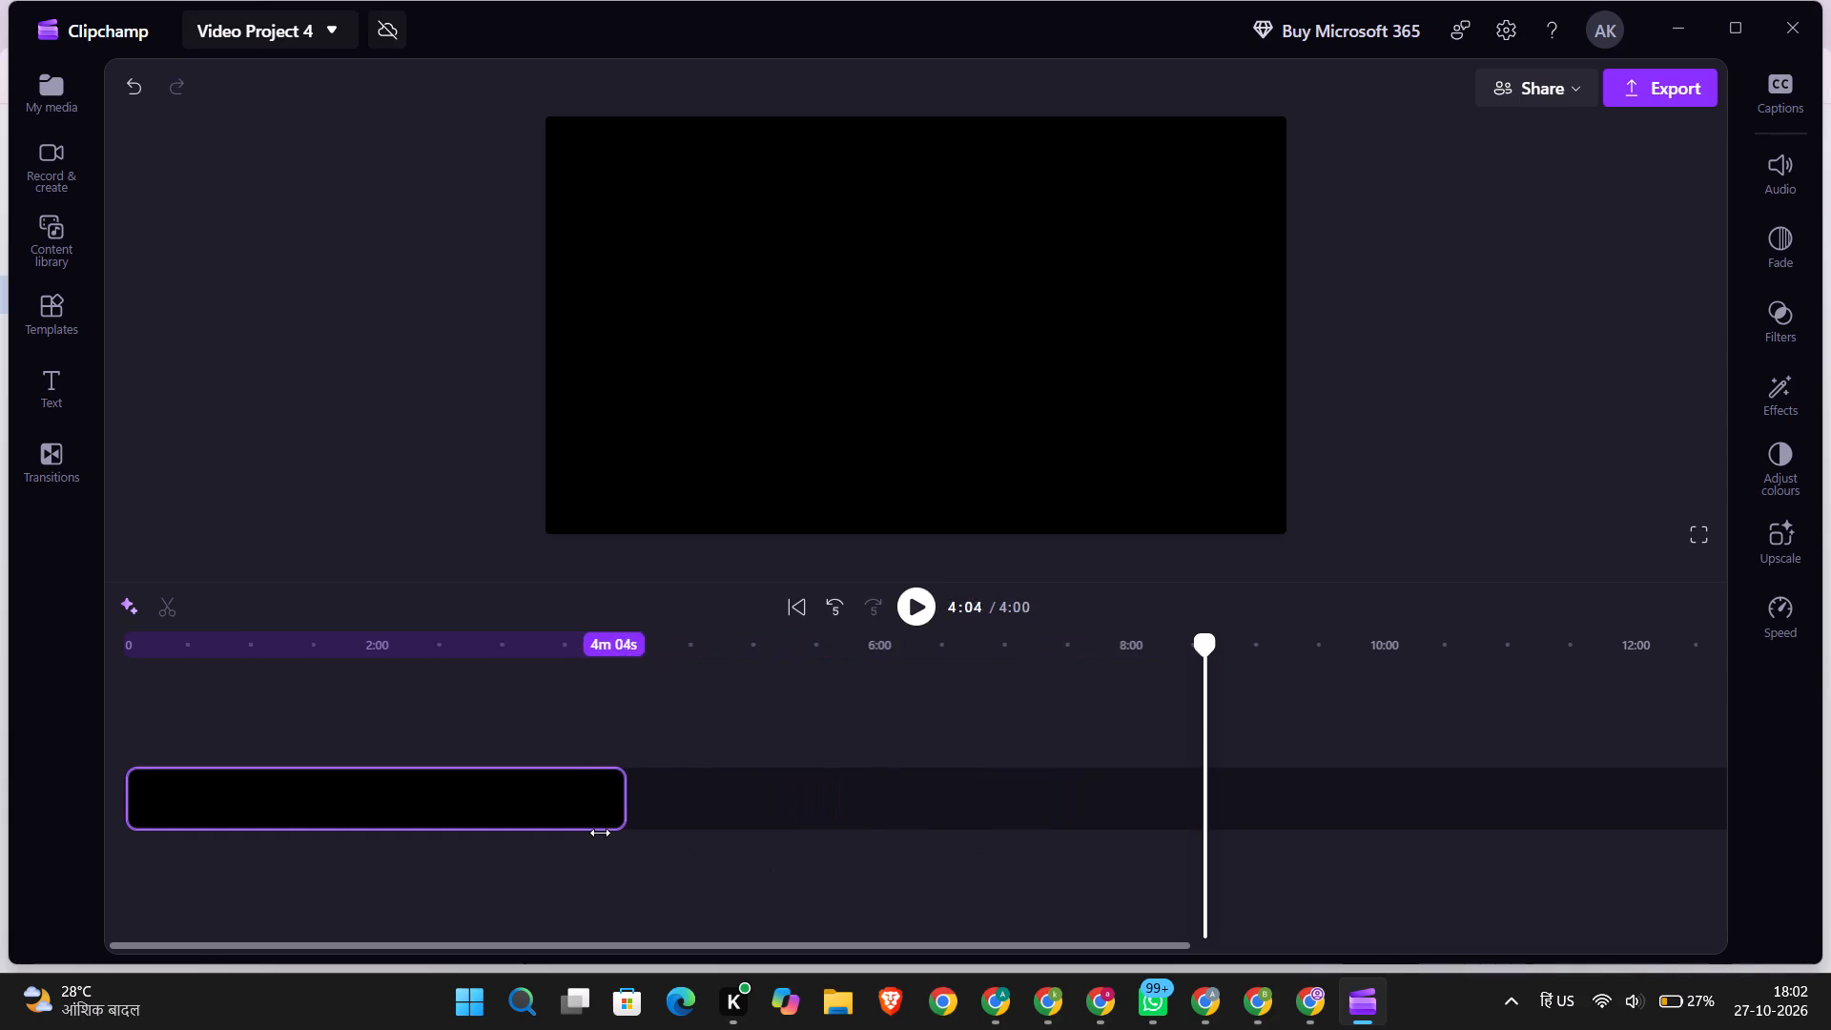
left_click_drag(600, 833, 503, 809)
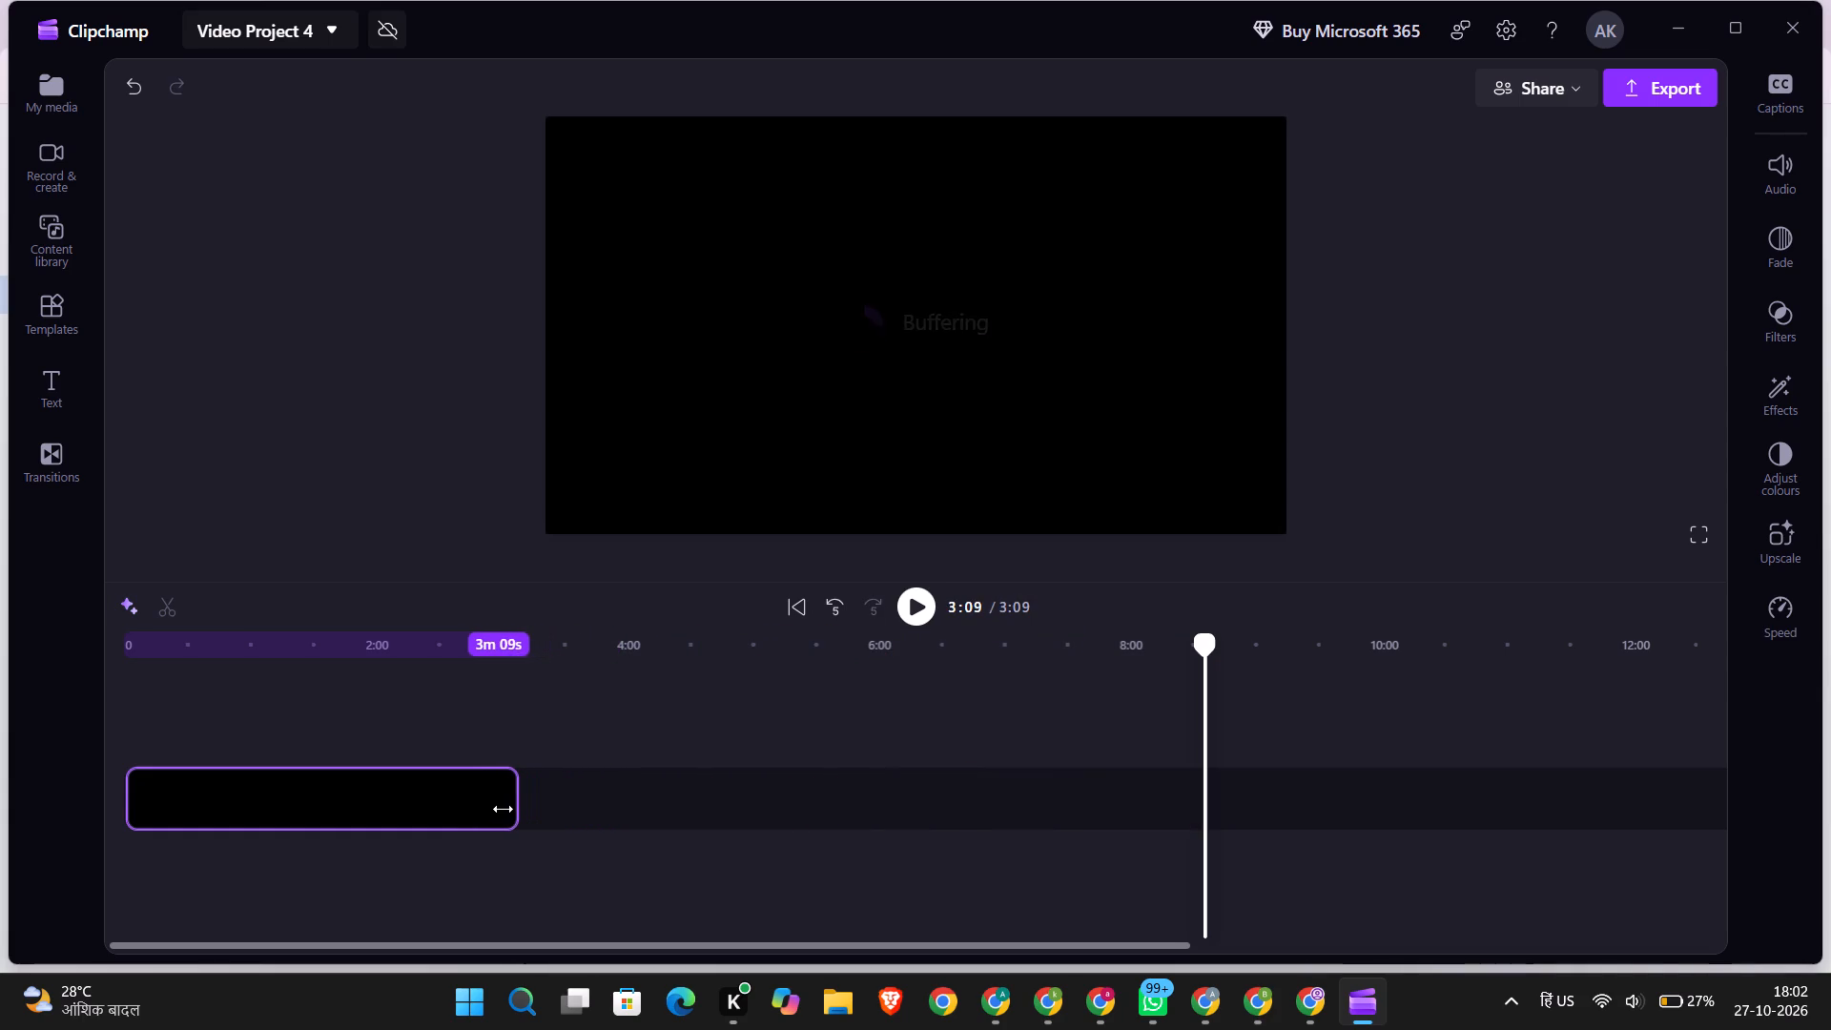
left_click_drag(503, 809, 306, 792)
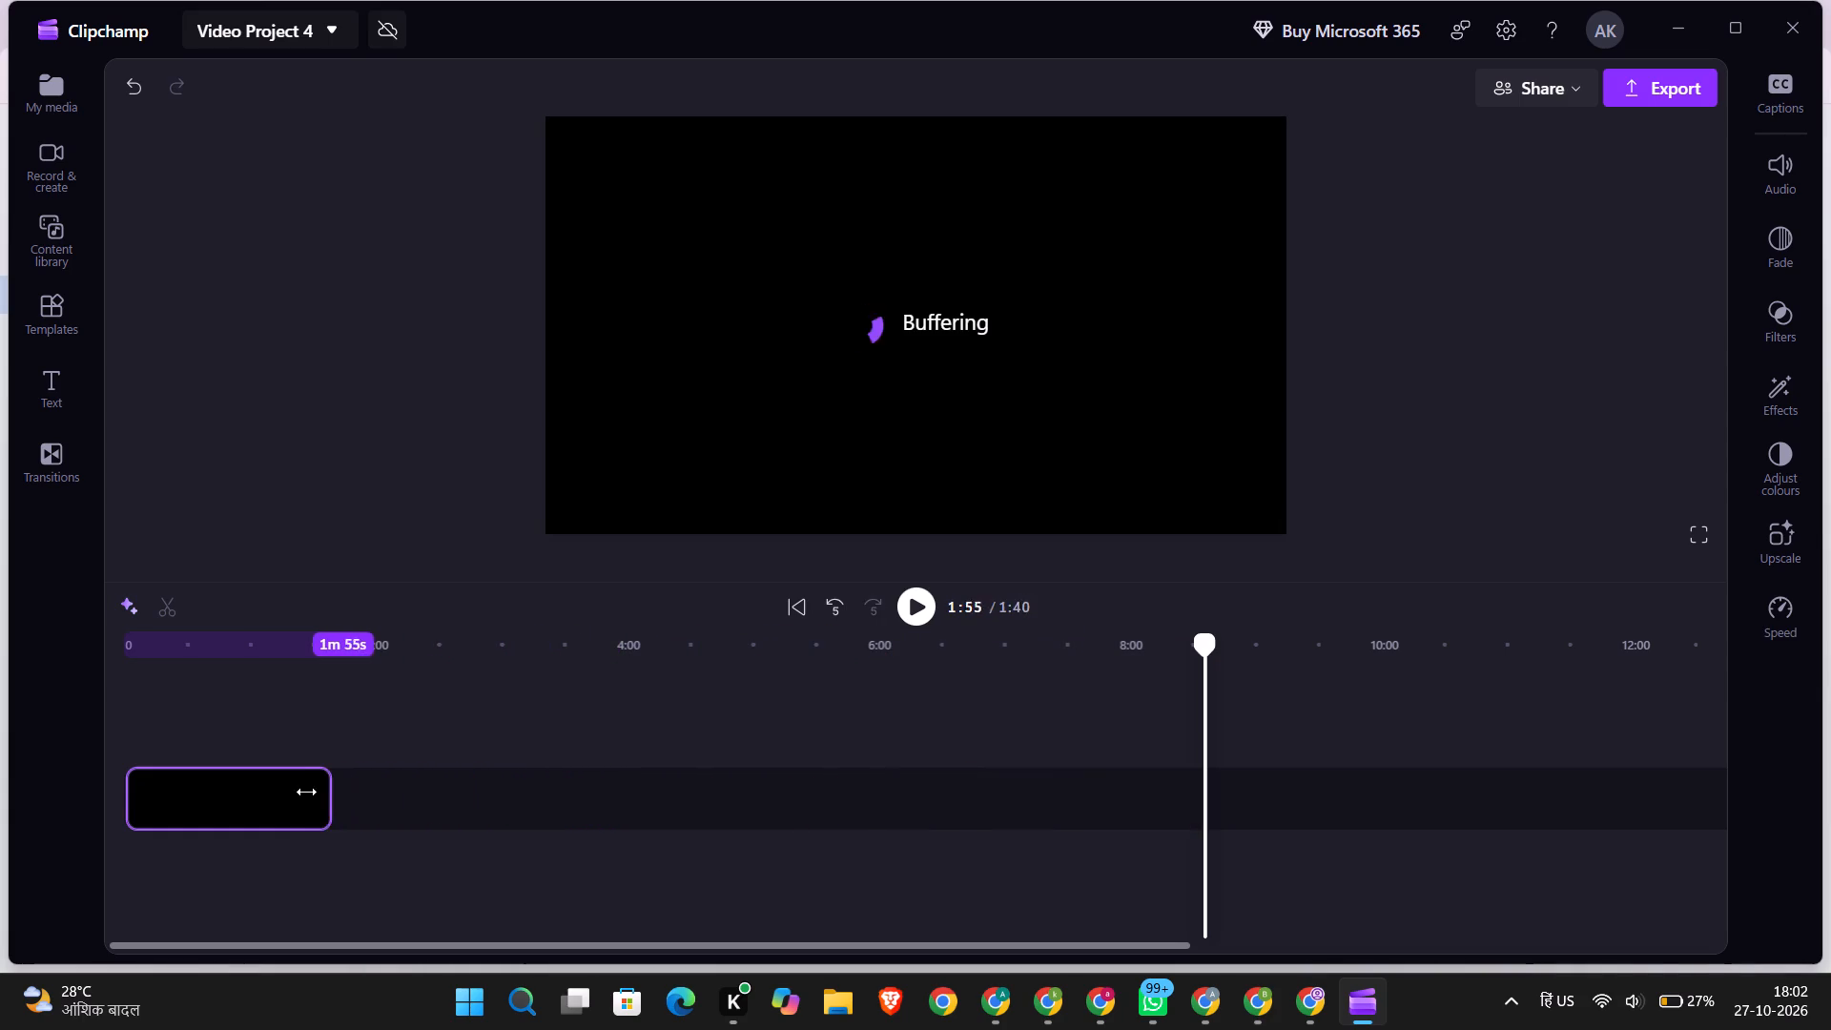
left_click_drag(306, 792, 414, 796)
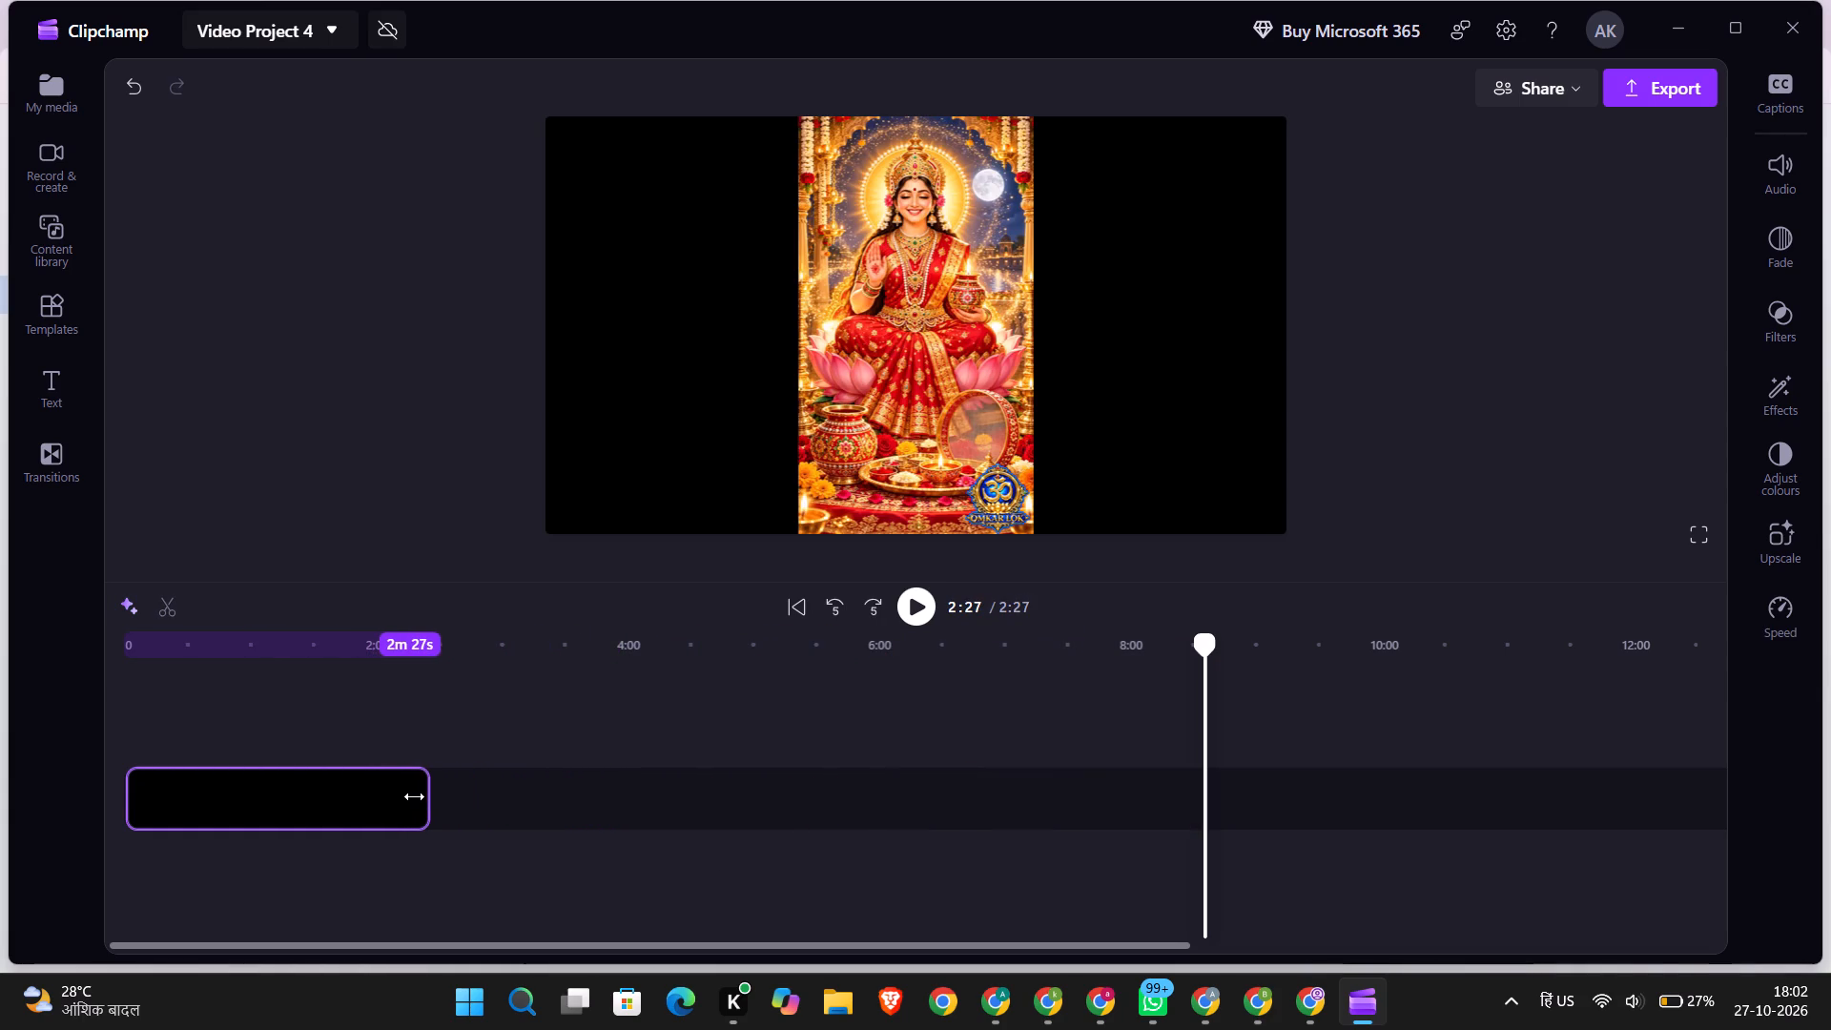
left_click_drag(414, 796, 414, 797)
left_click(381, 771)
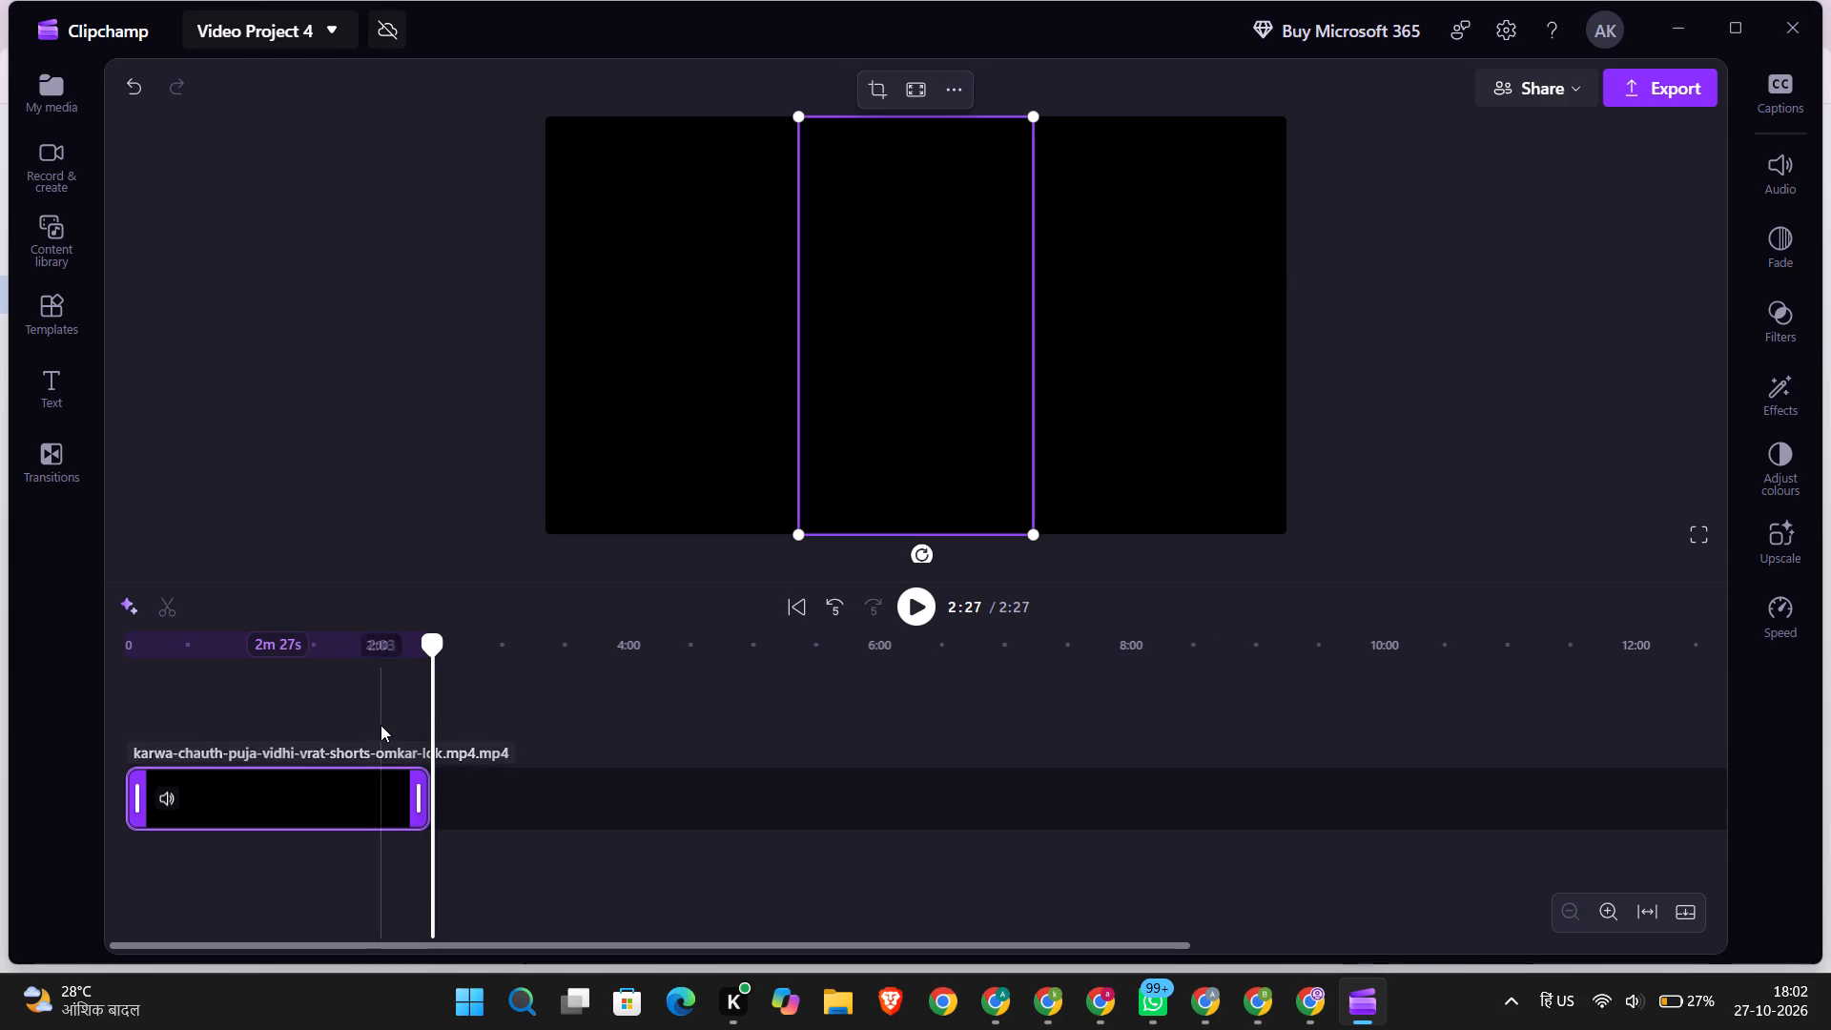
left_click(381, 725)
Play the trimmed clip from 2:12 to check its ending.
left_click(401, 637)
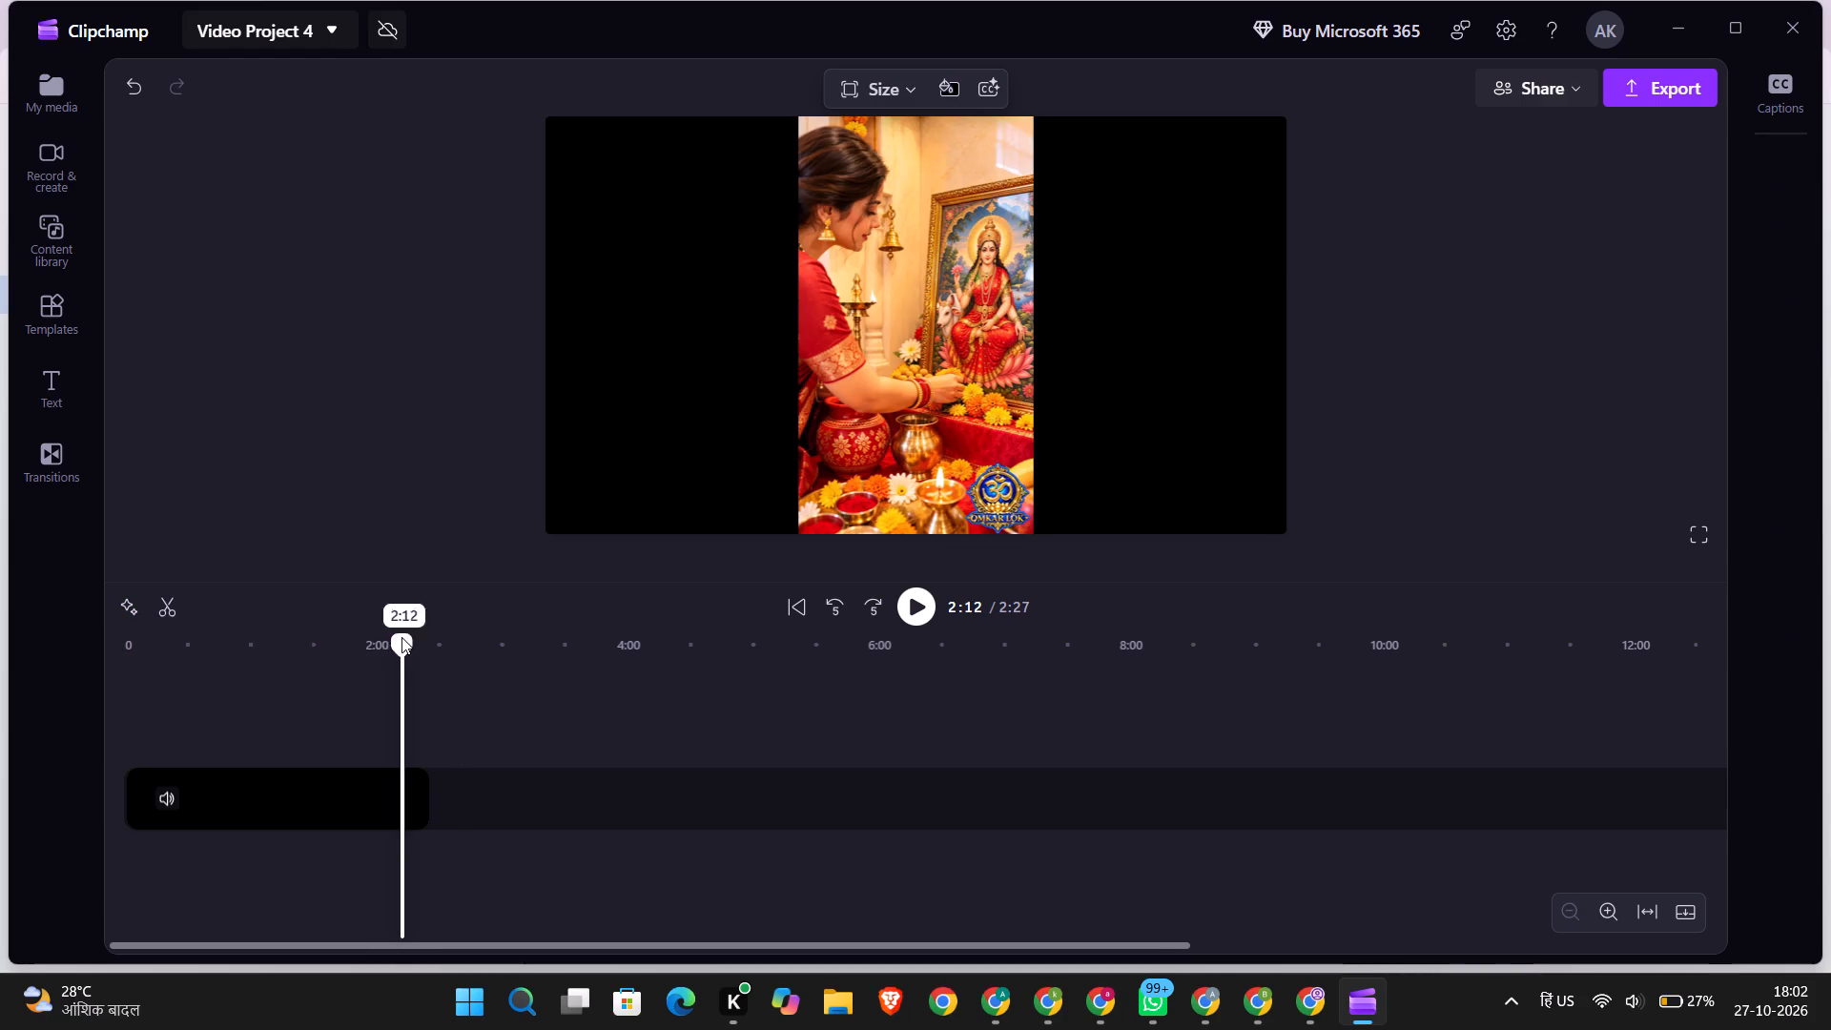
left_click(901, 598)
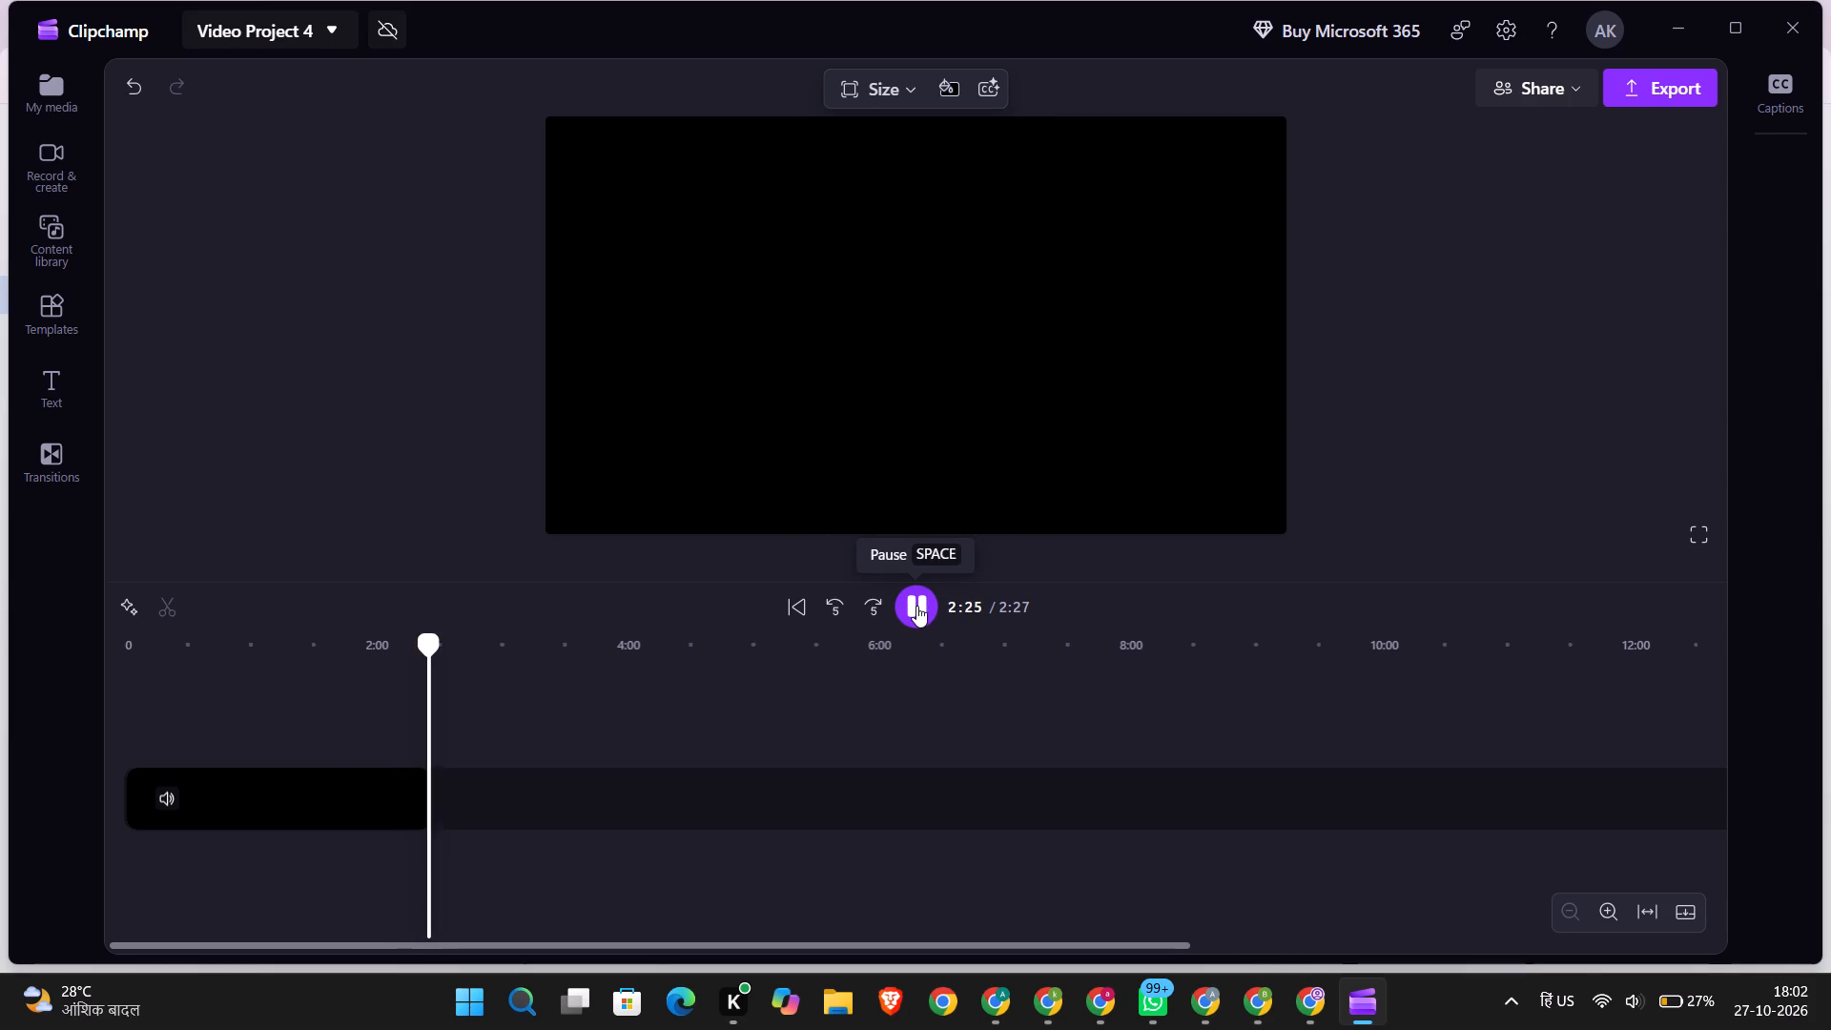
left_click(916, 606)
left_click(423, 773)
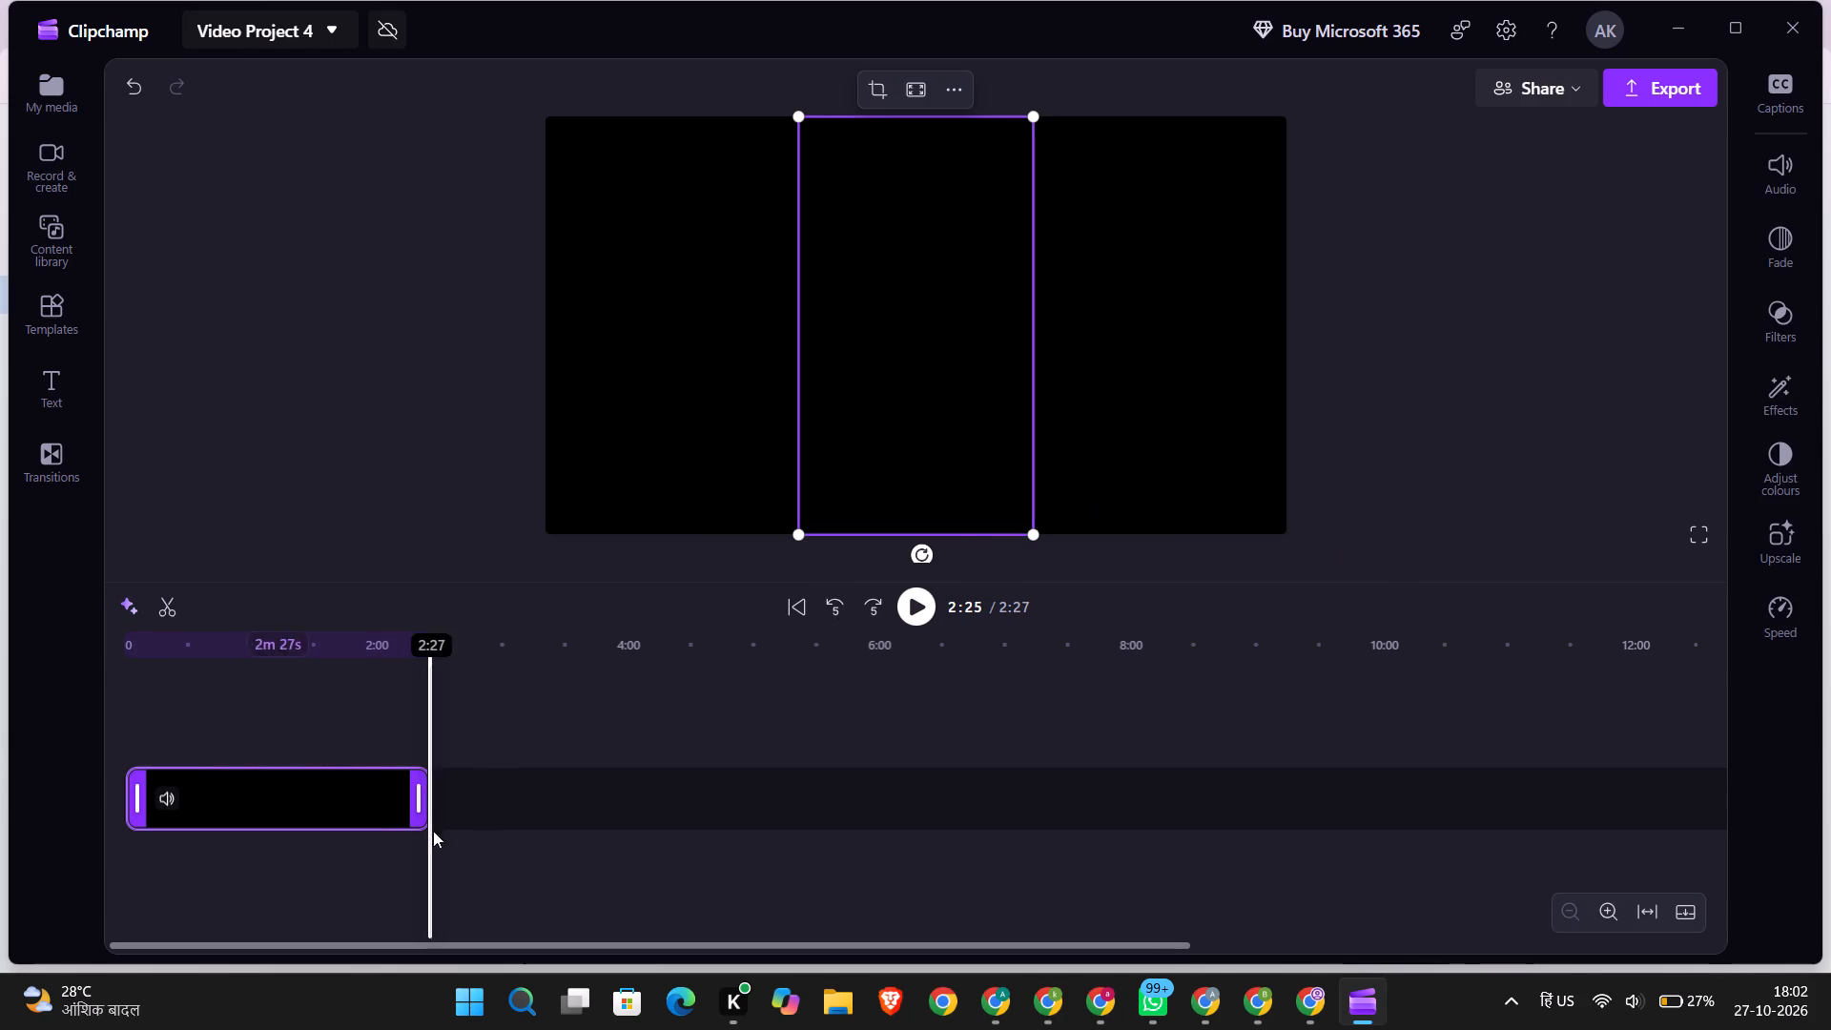
left_click(431, 642)
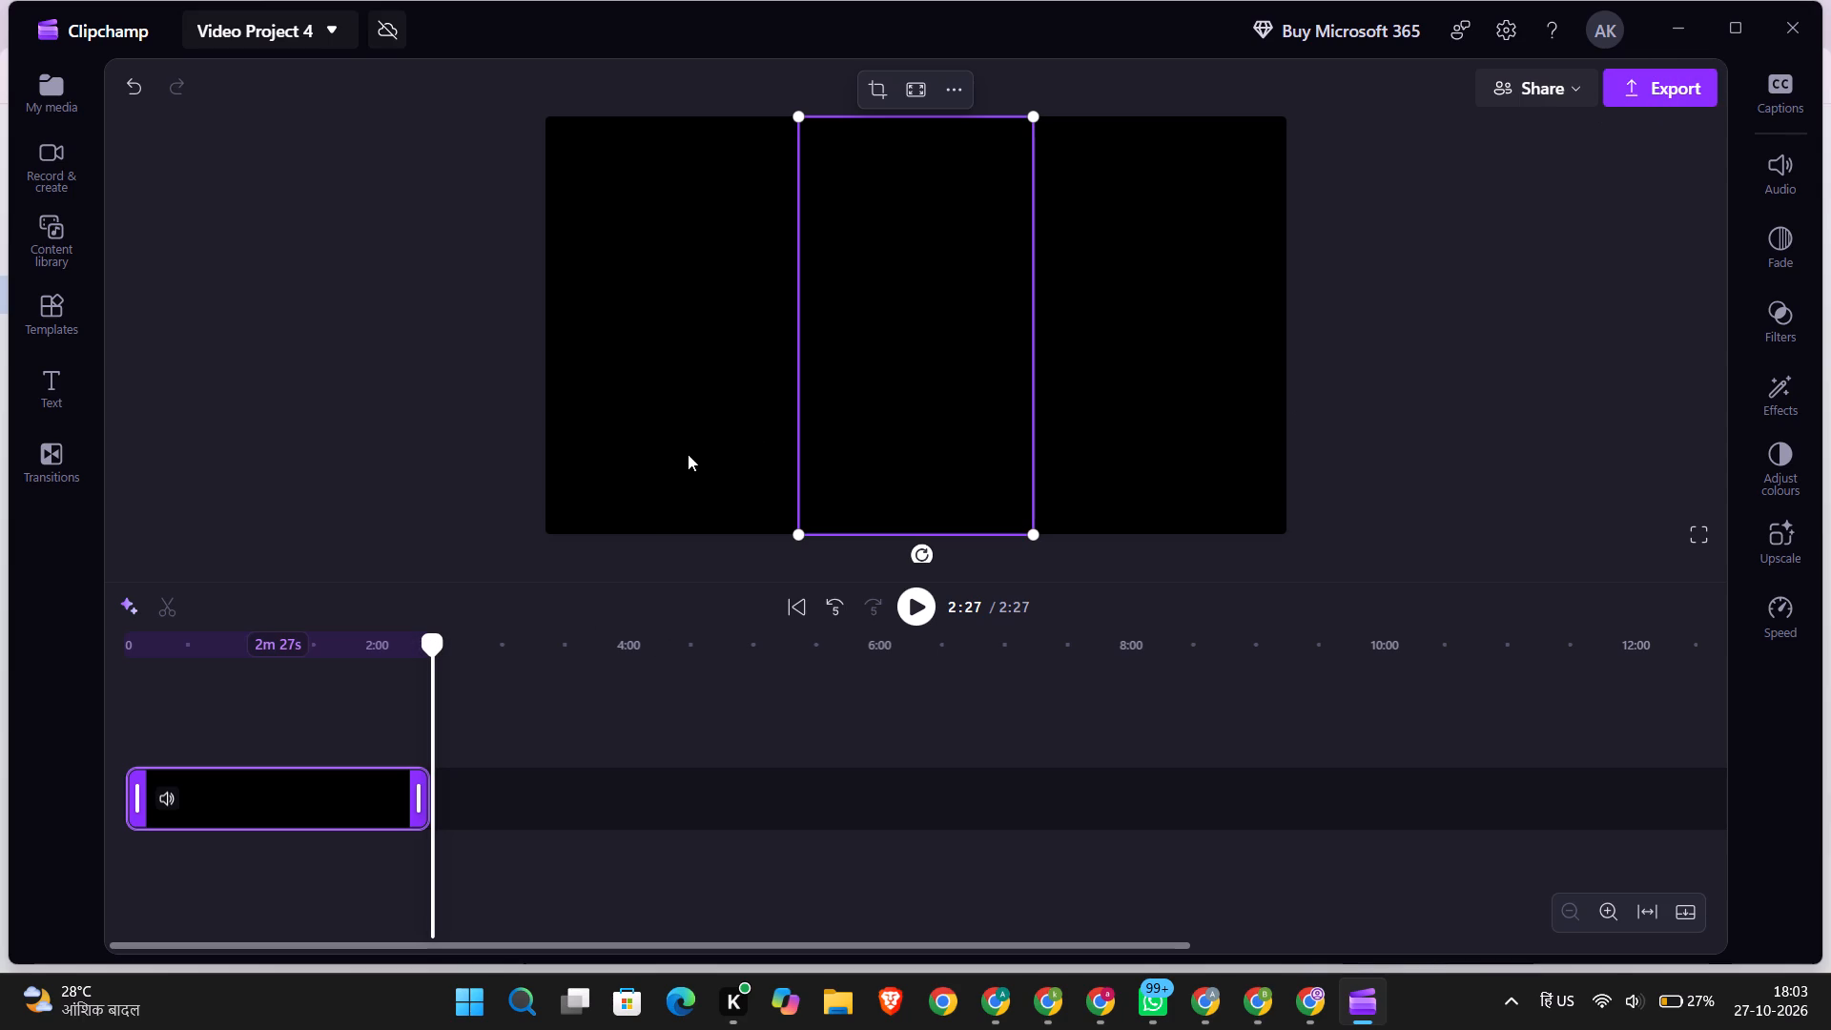
left_click(424, 793)
Open the video export settings and set the file name to "करवा चौथ की पूजा कैसे करें?".
left_click(1672, 80)
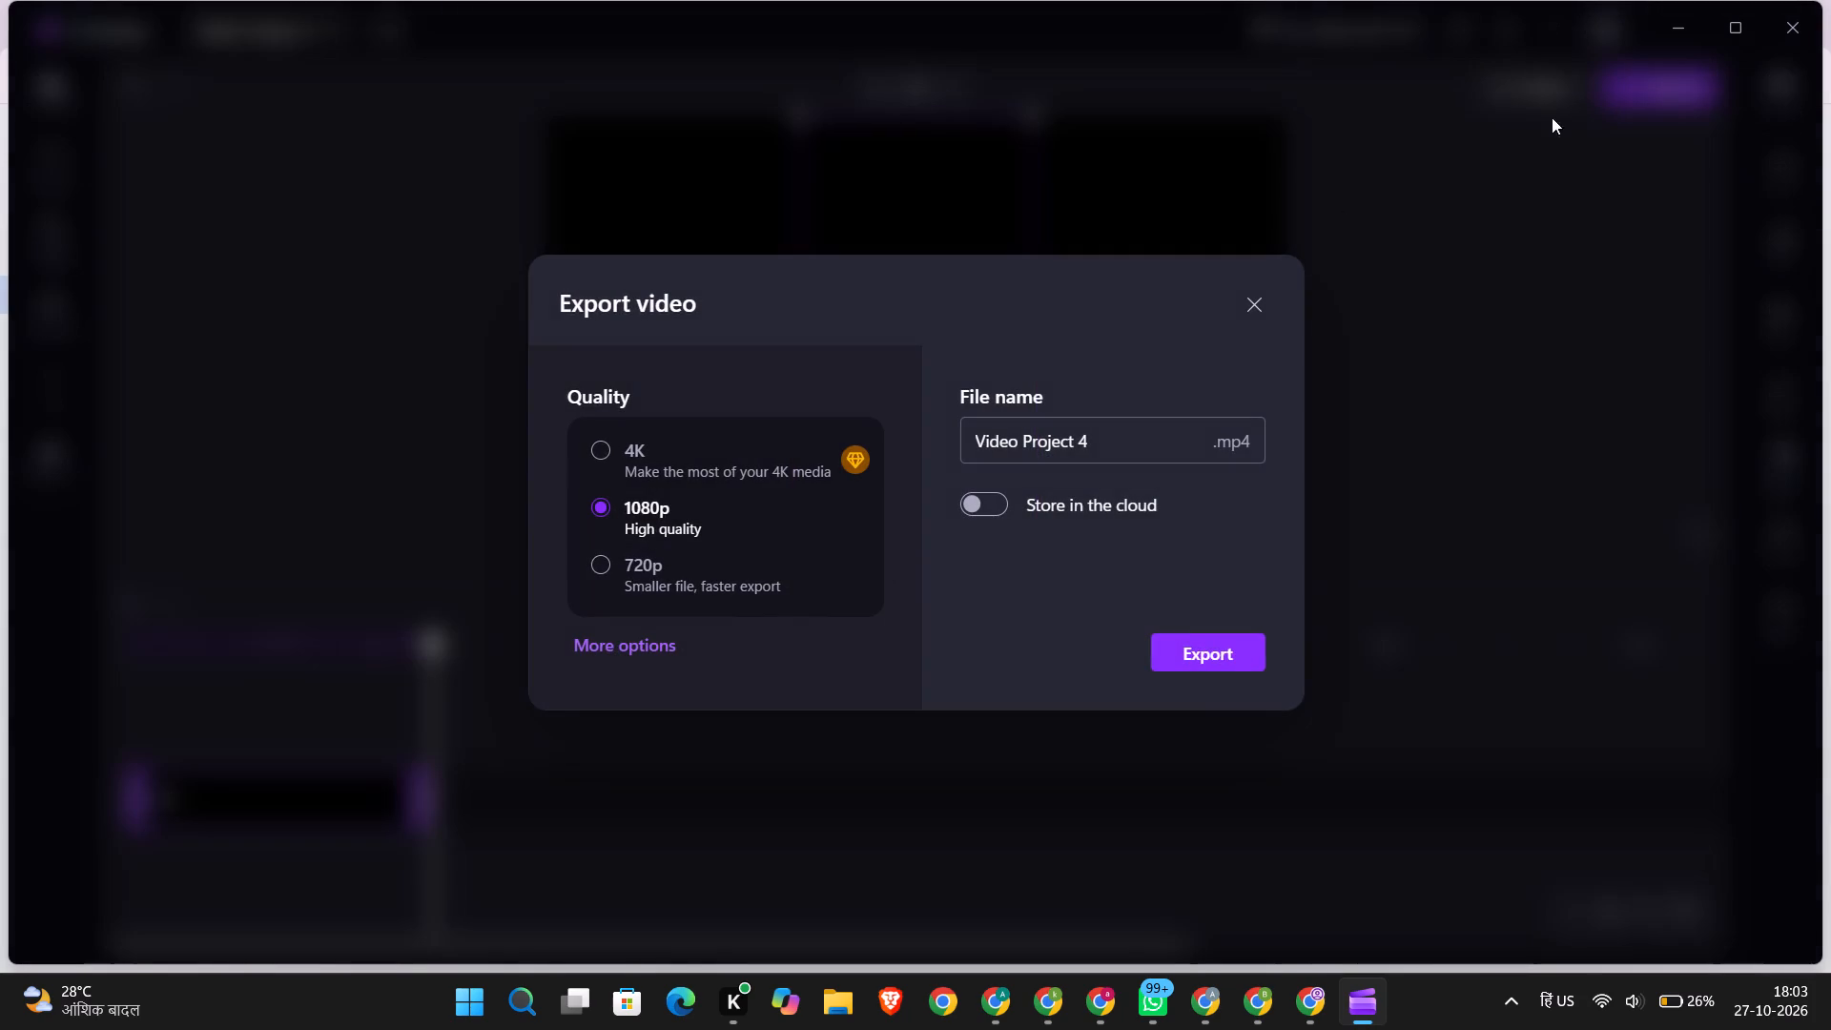
left_click(1106, 429)
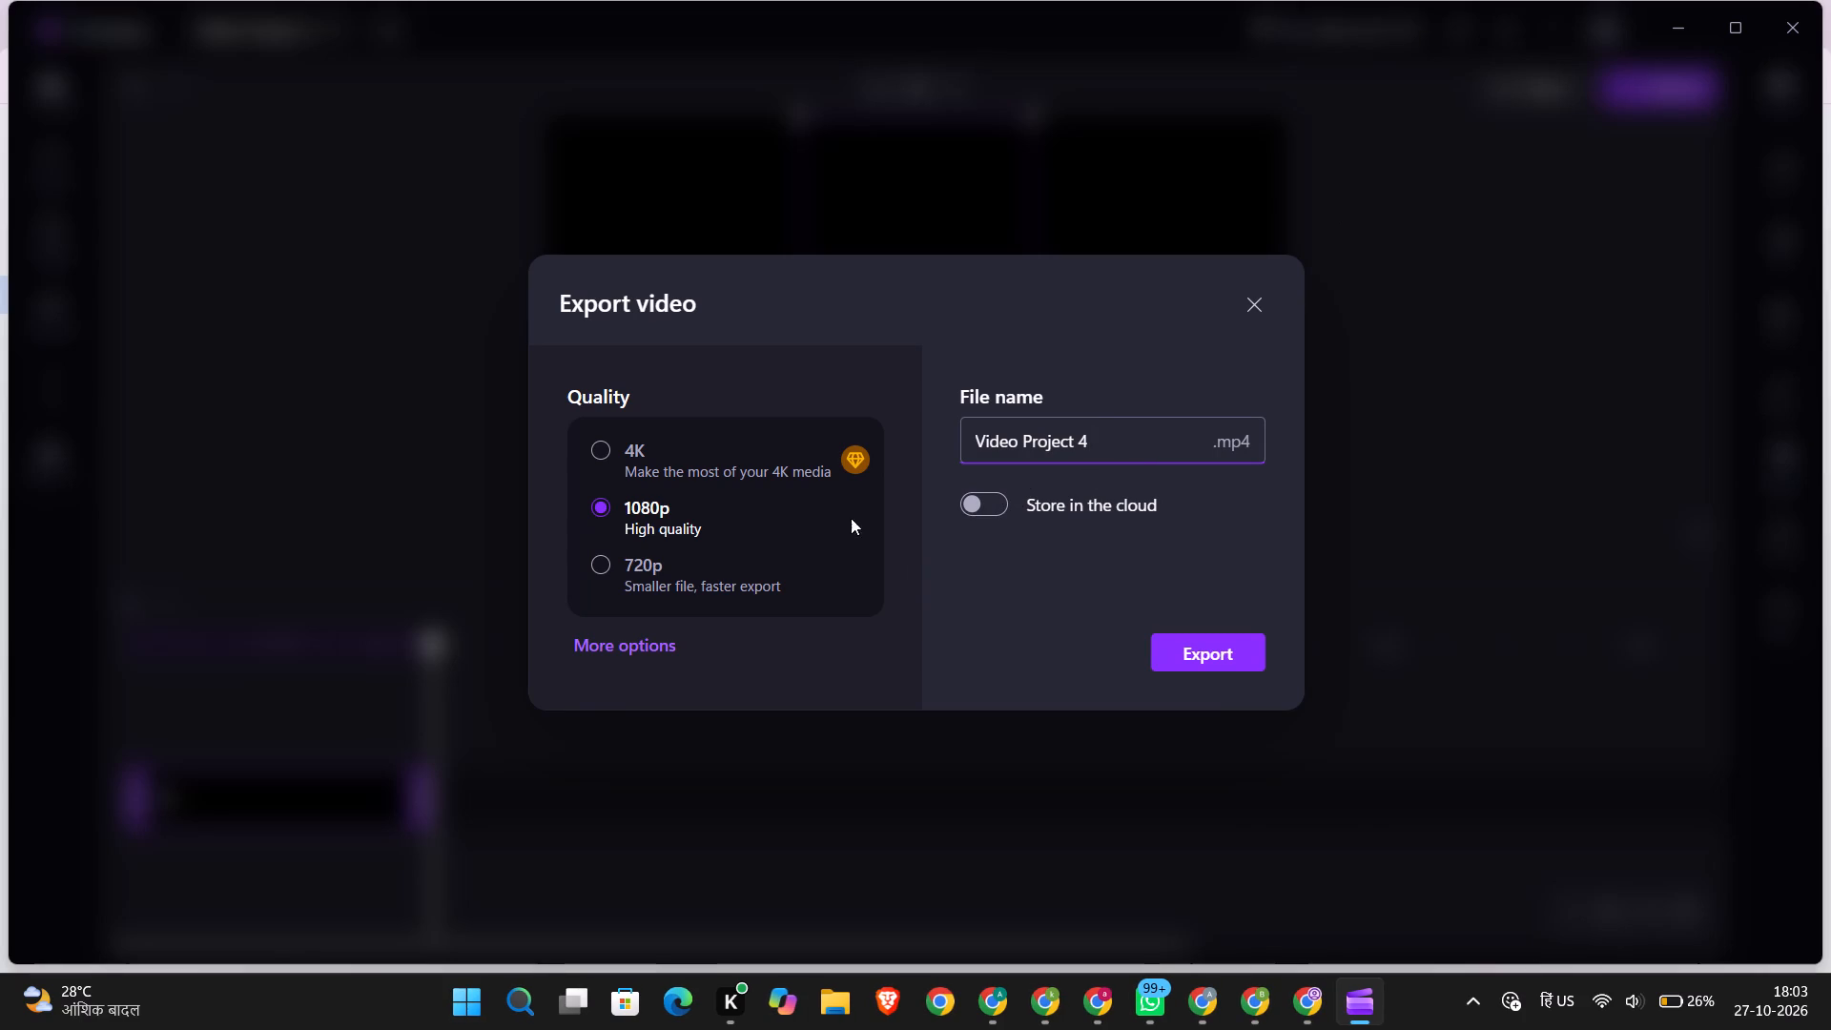
left_click_drag(1145, 429, 724, 506)
key("ctrl+v")
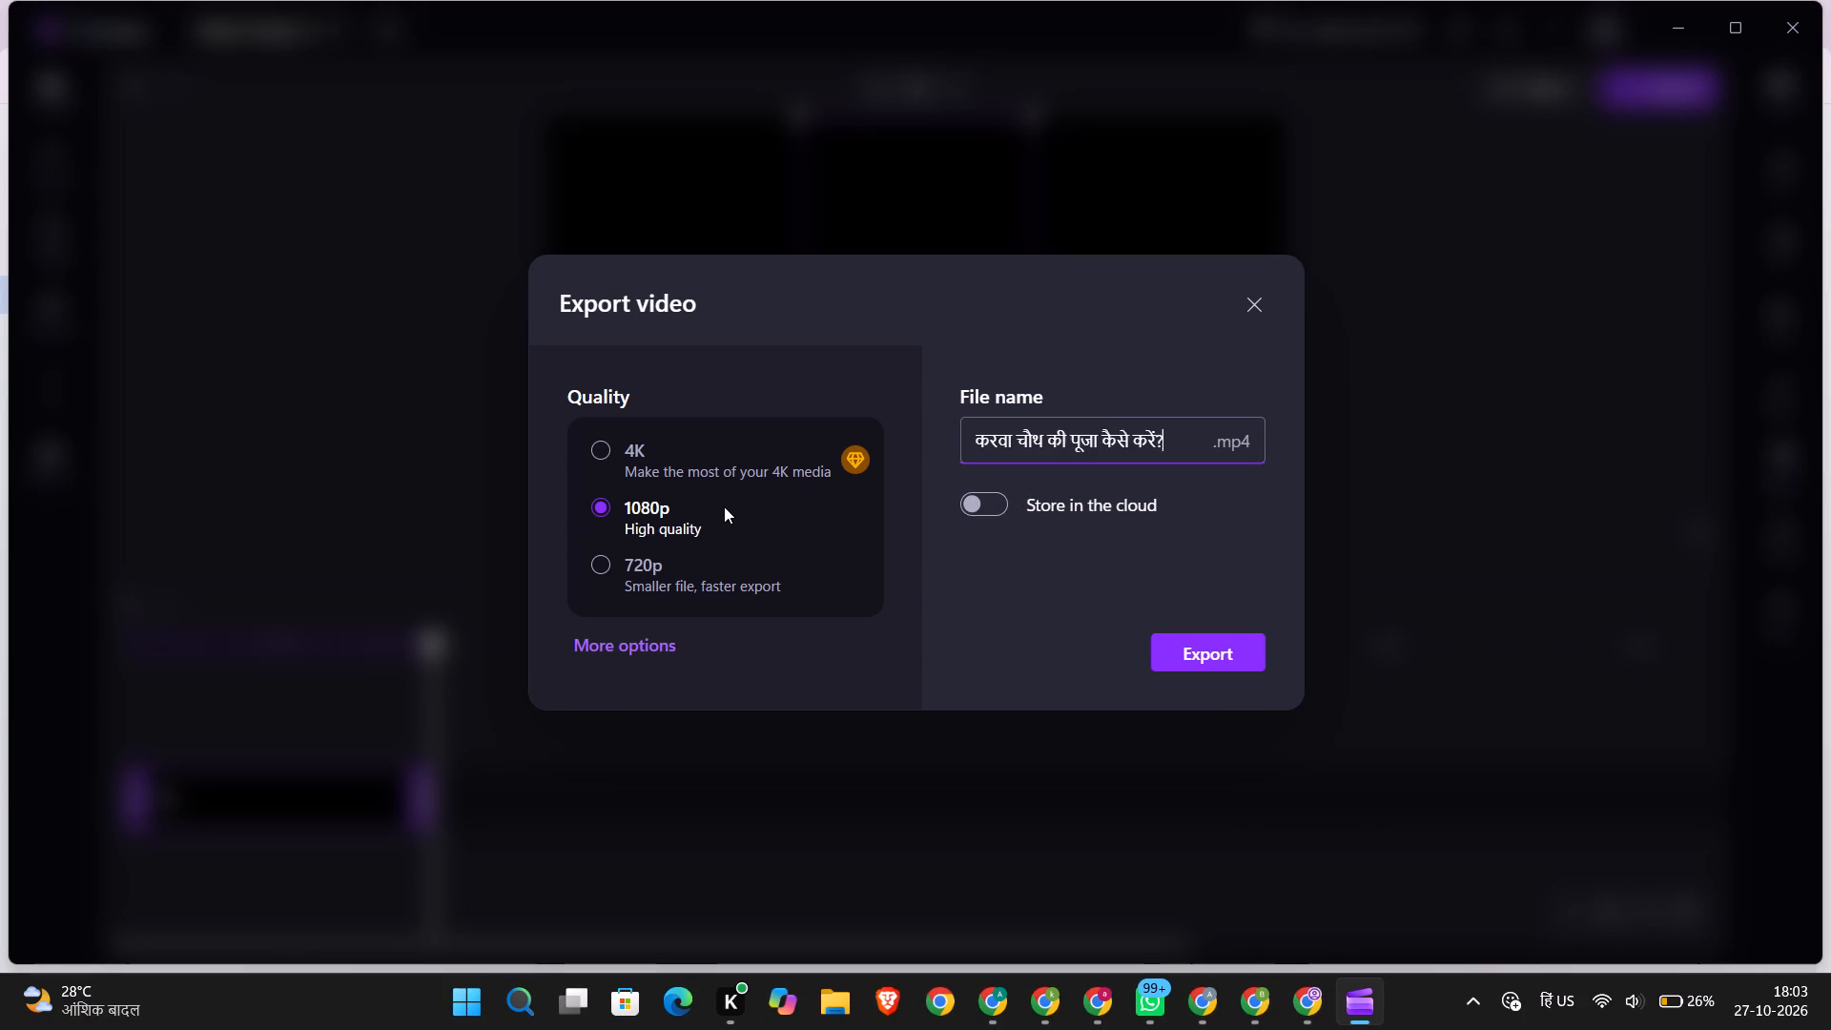
left_click_drag(1160, 445, 836, 485)
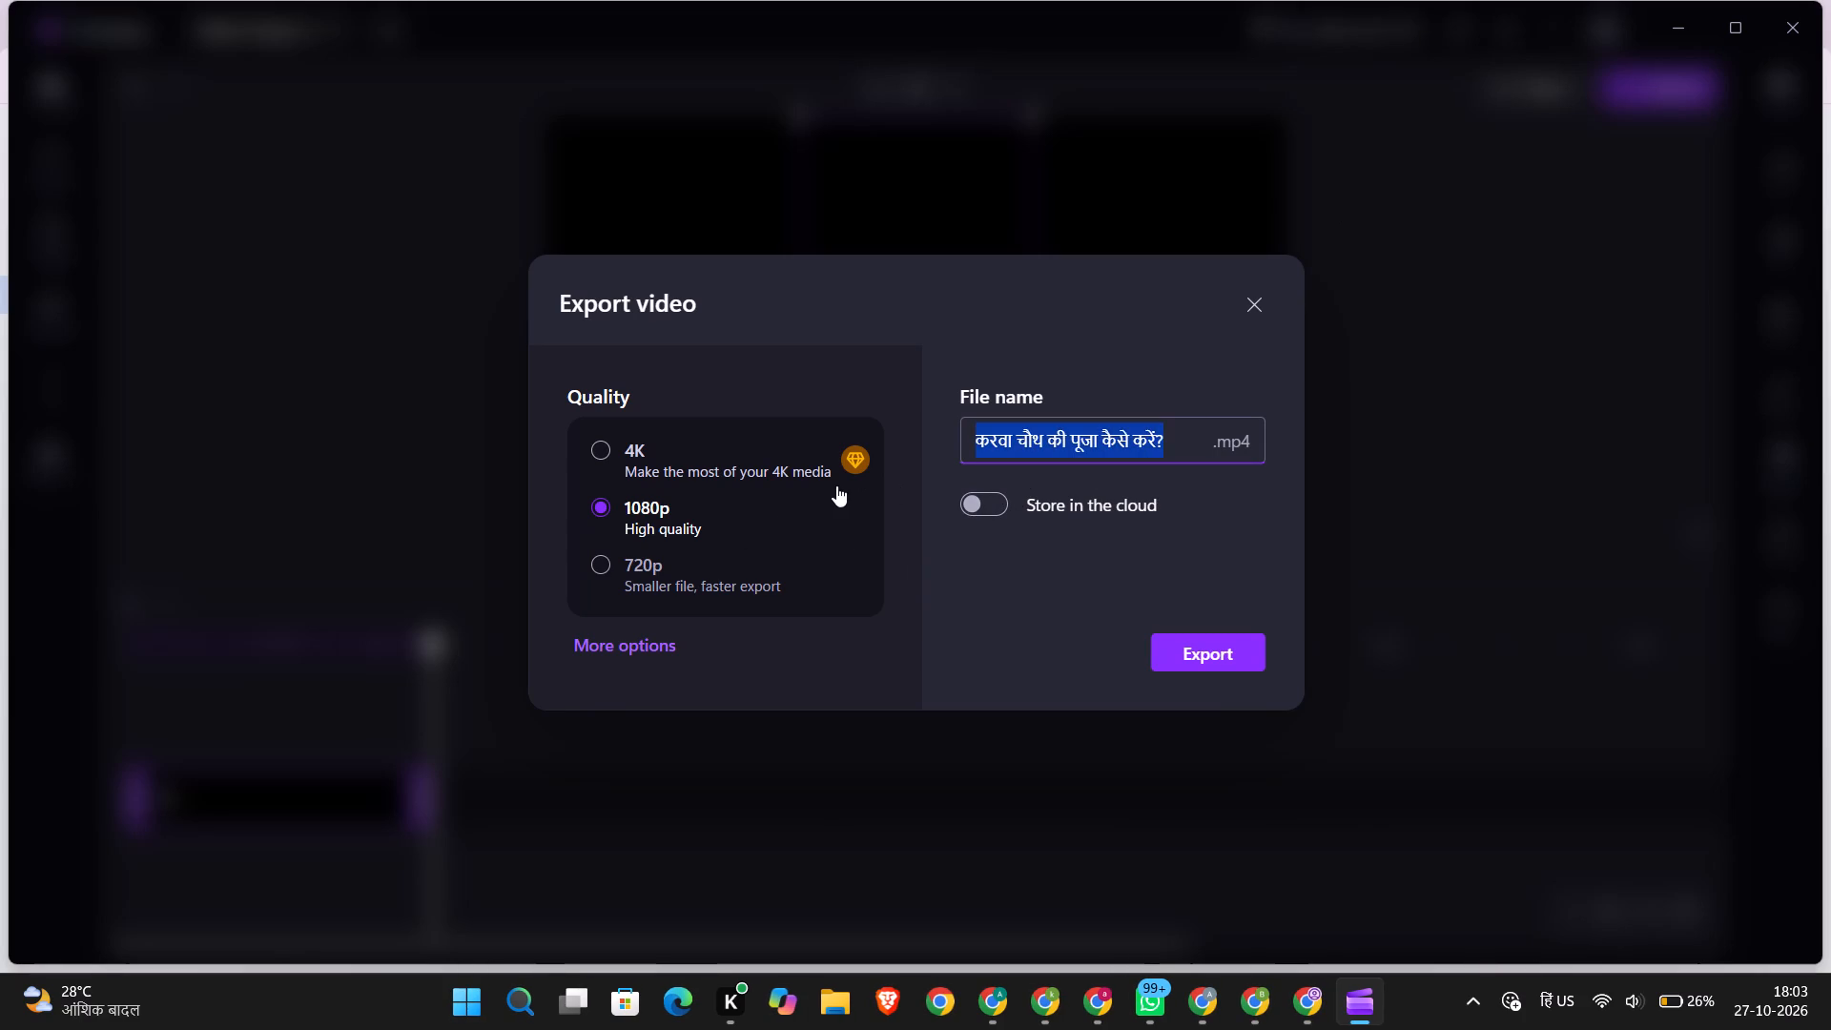
Clear the file name in the video export settings.
key("BackSpace")
key("BackSpace")
Look through the clipboard history for a replacement export file name, then close it without inserting an entry.
key("super+v")
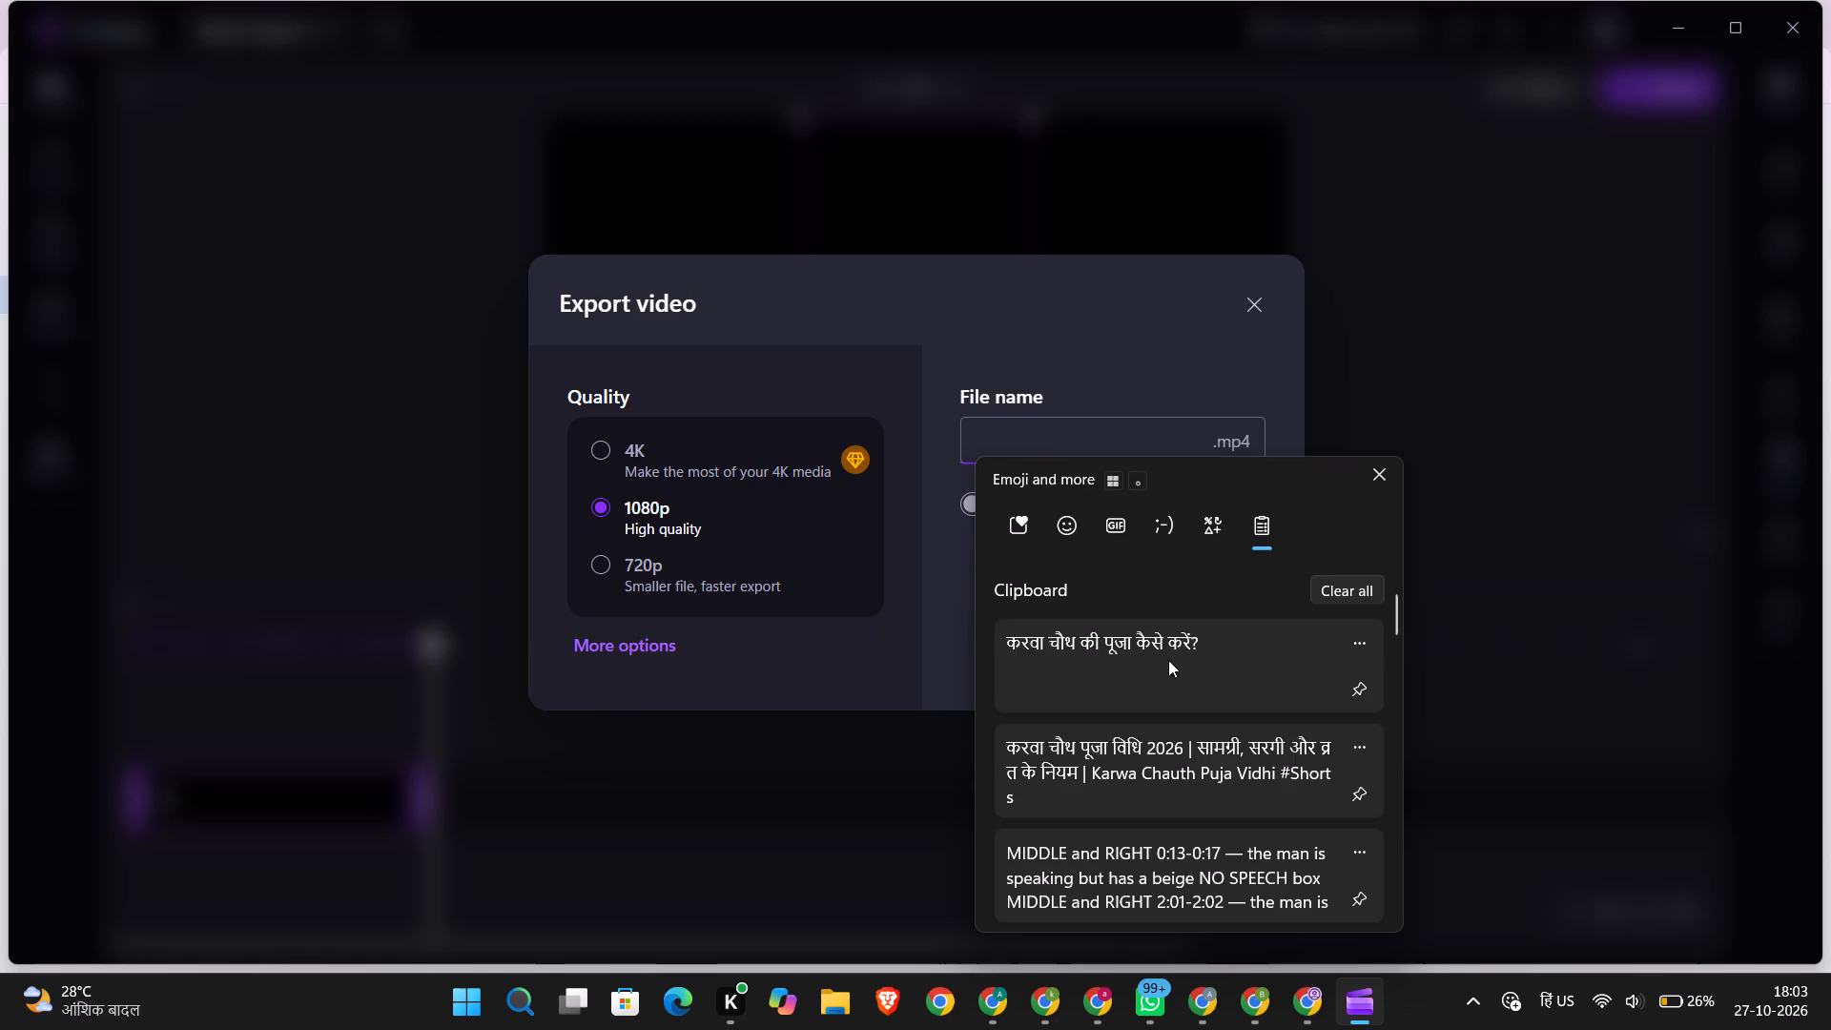
scroll(1092, 683, "down", 2)
scroll(1102, 779, "down", 2)
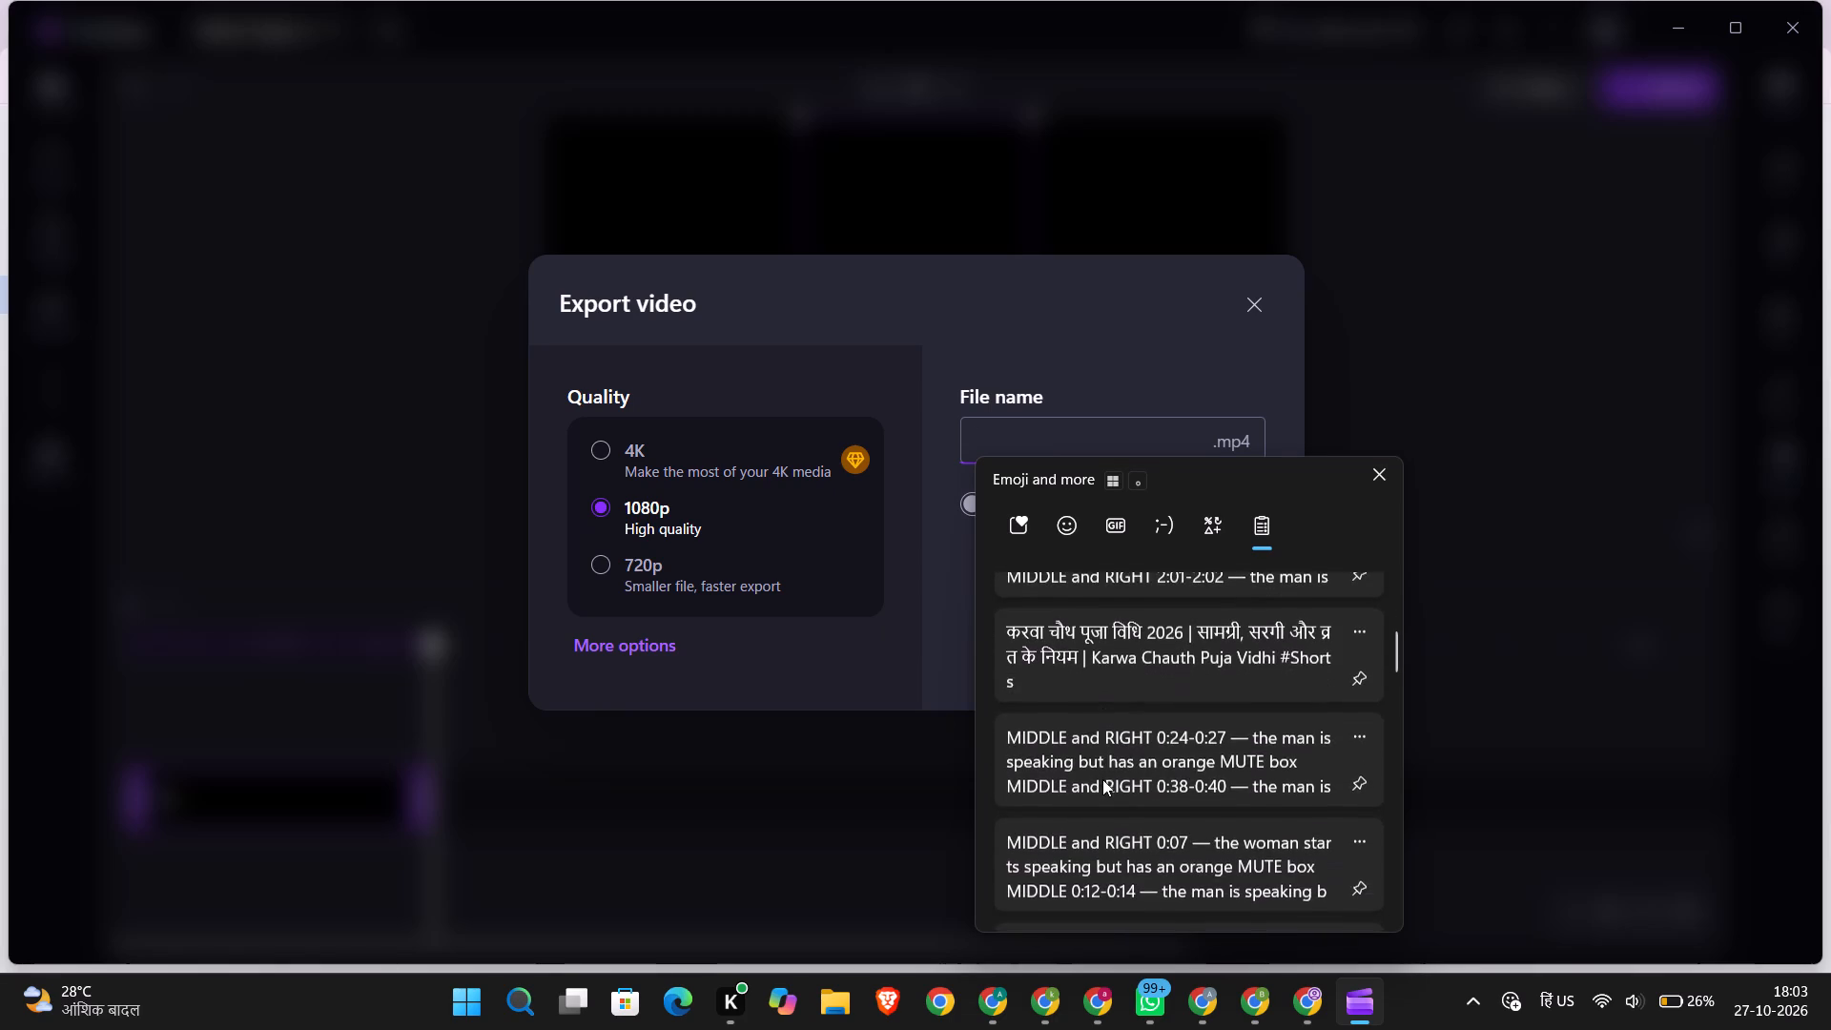
scroll(1073, 793, "up", 4)
scroll(1134, 683, "down", 1)
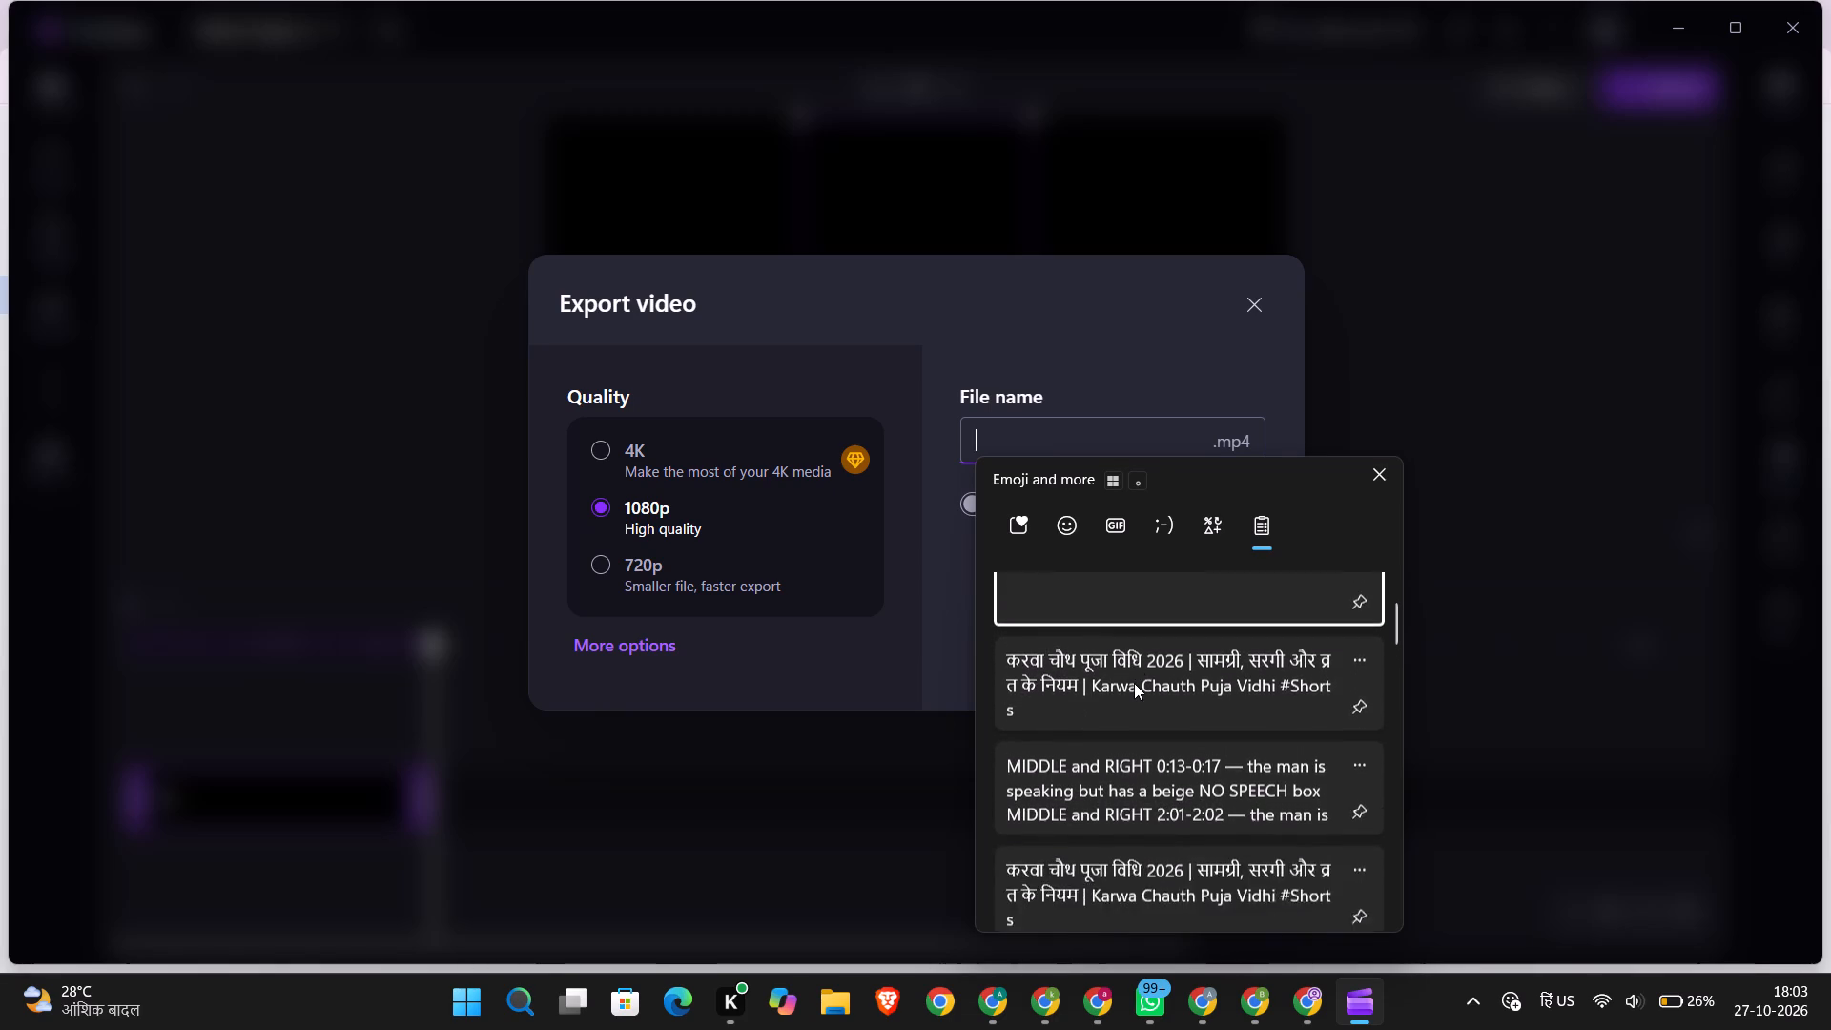
scroll(1134, 683, "down", 4)
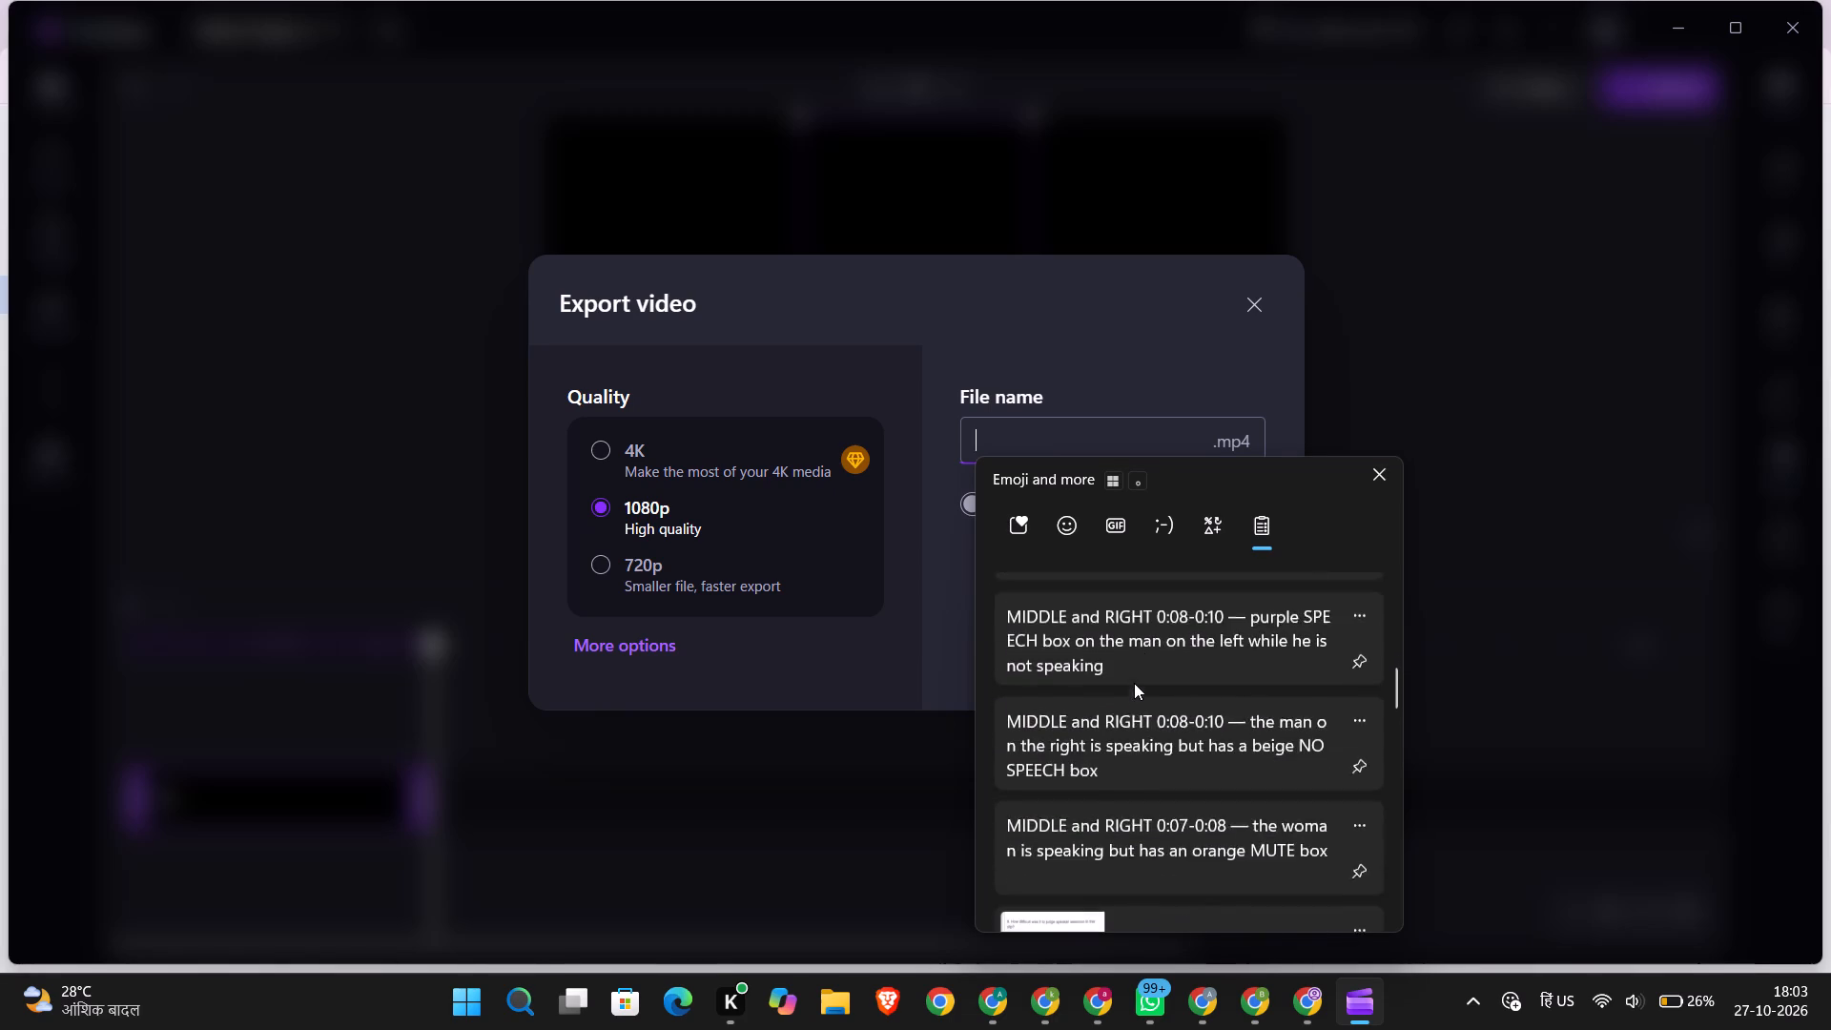
scroll(1134, 683, "down", 6)
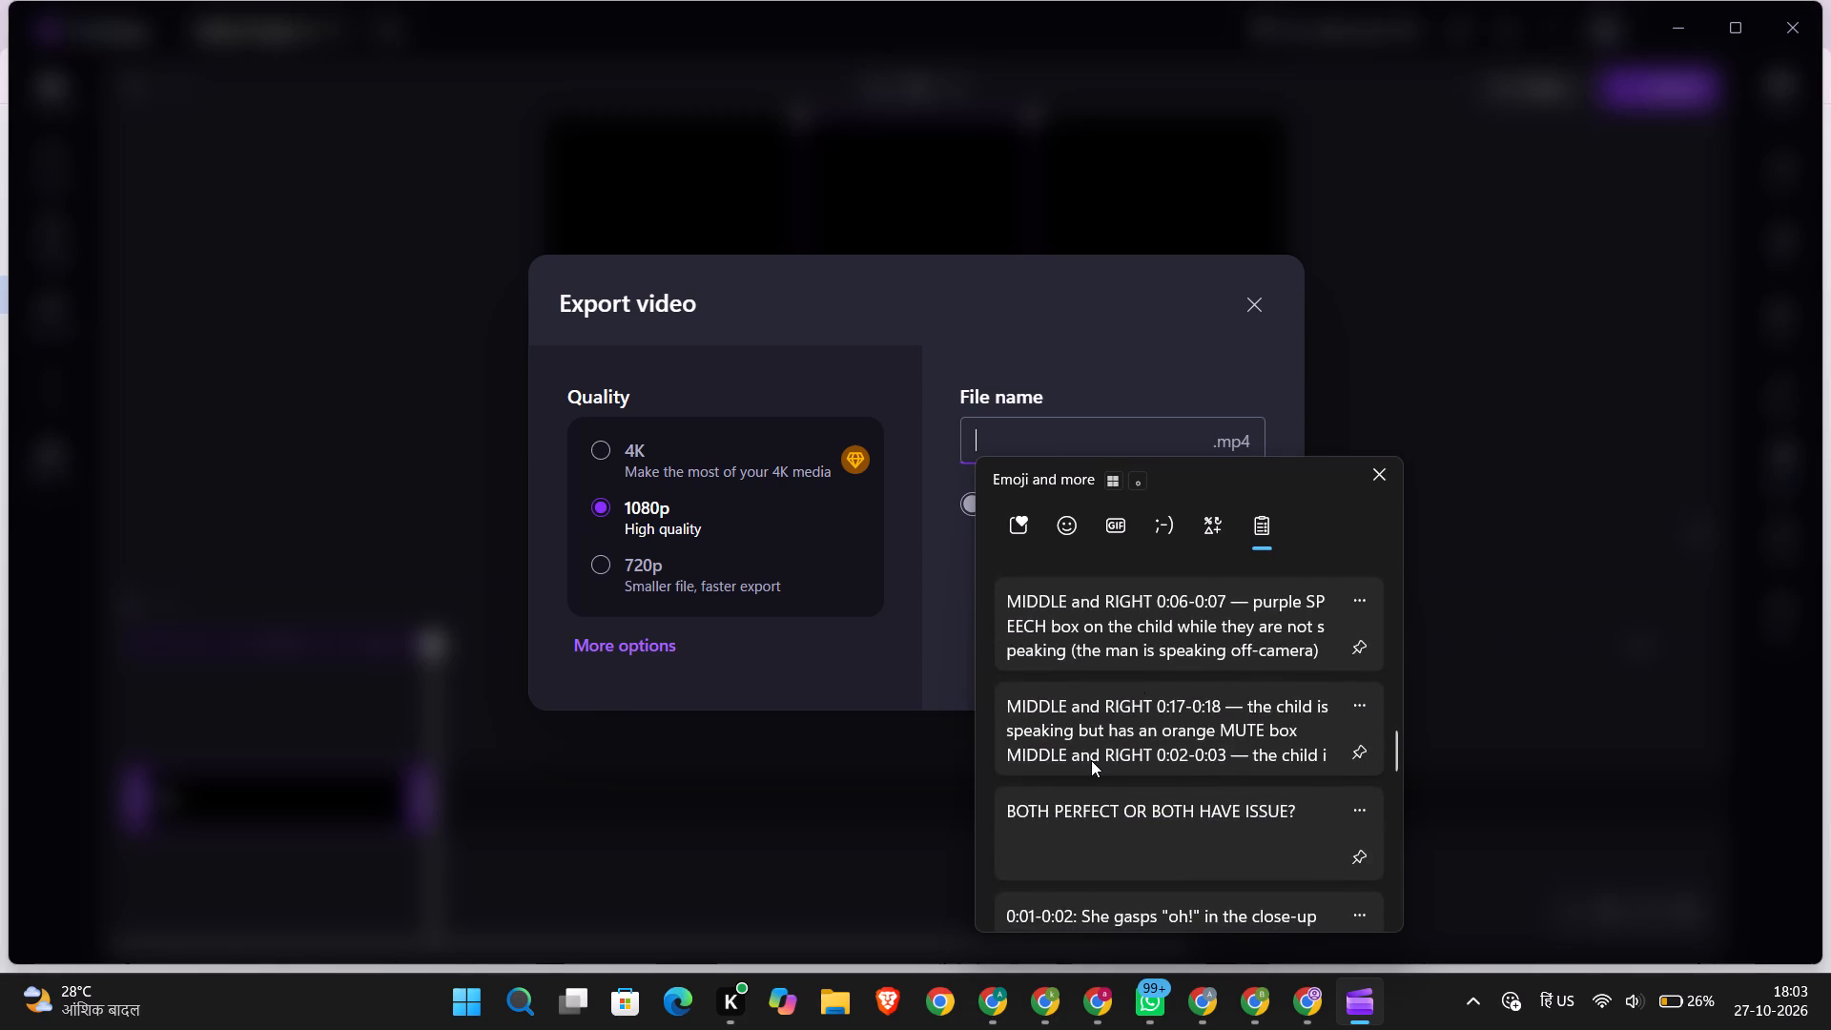
scroll(1091, 760, "down", 1)
scroll(1134, 835, "down", 5)
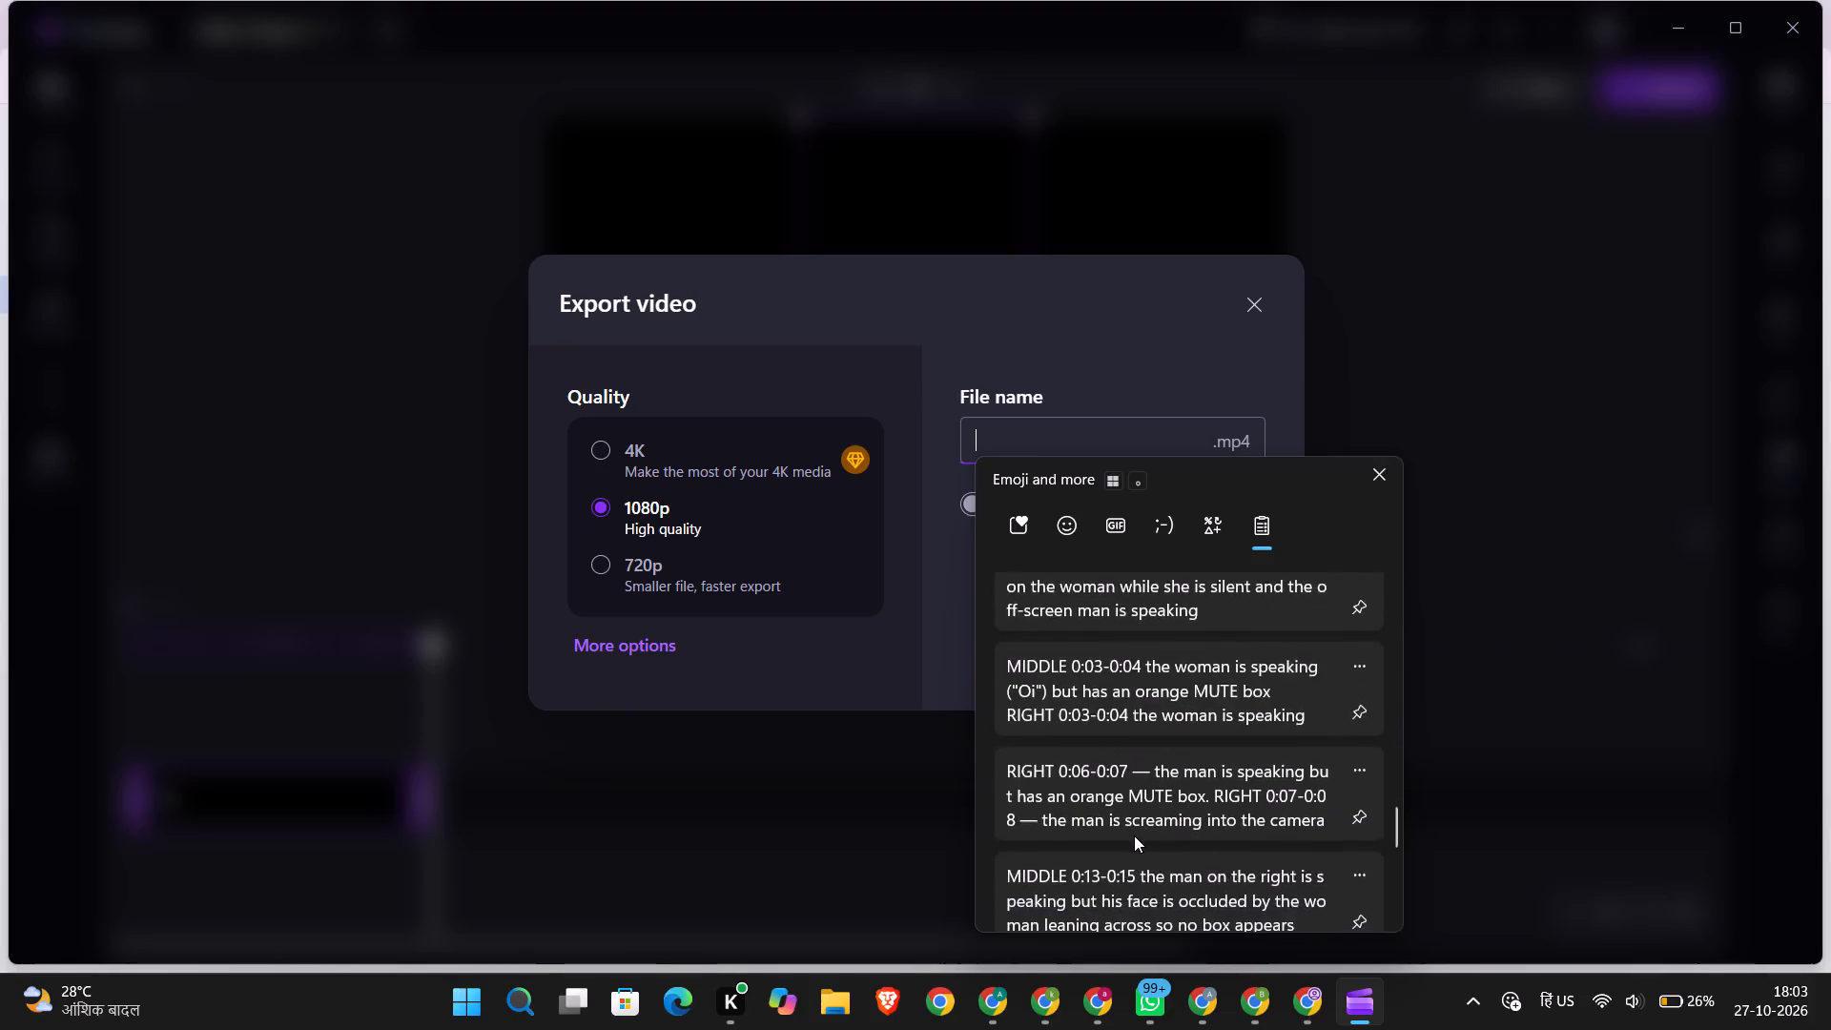
scroll(1134, 835, "down", 3)
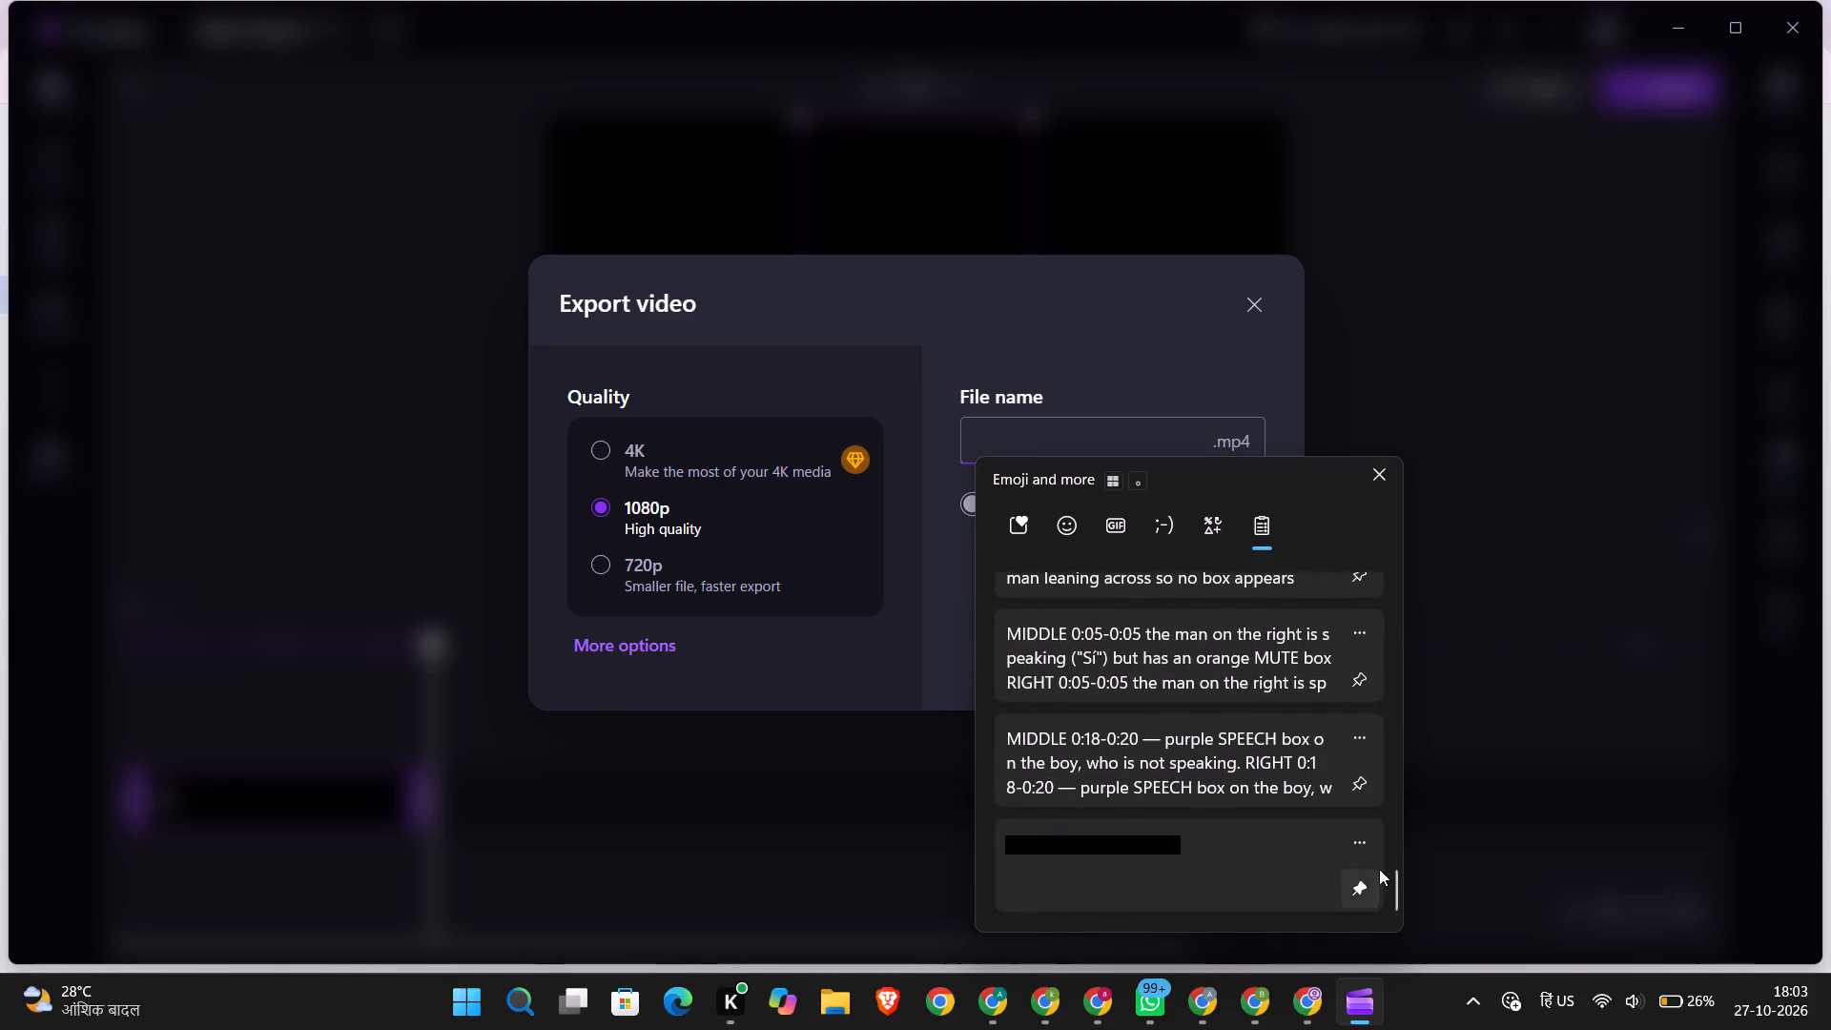
left_click(1443, 801)
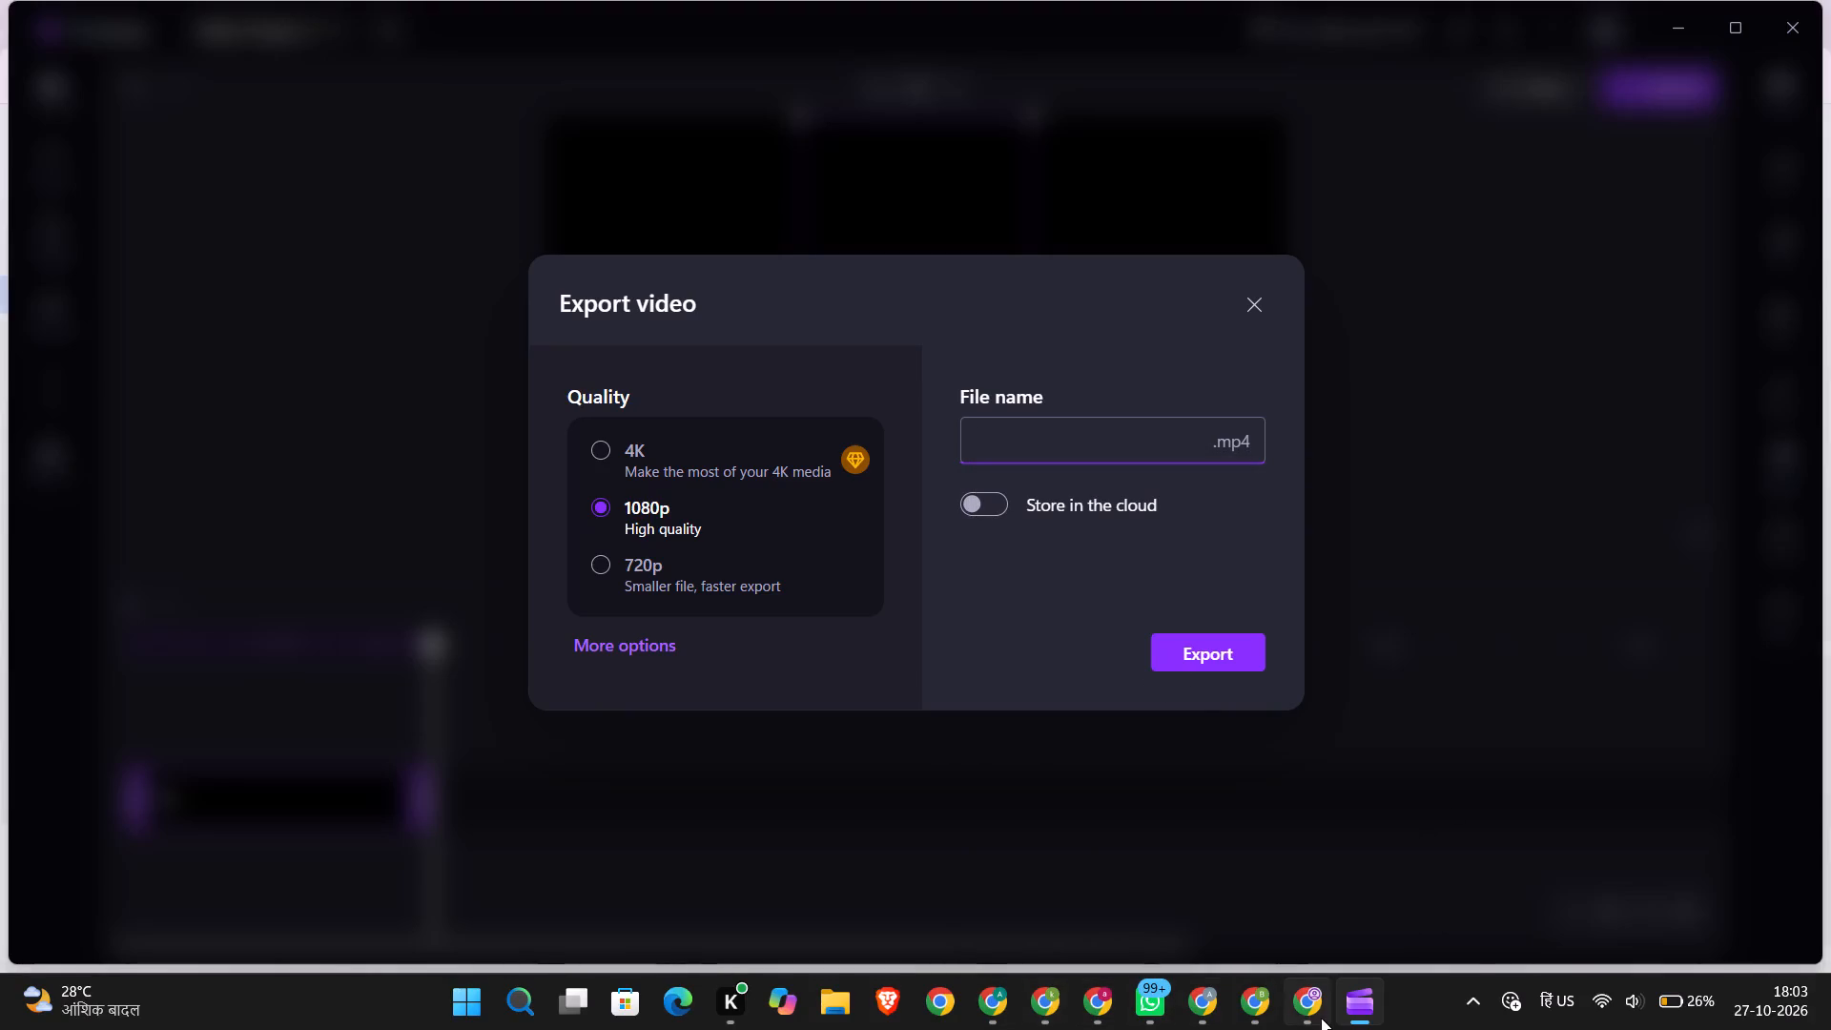
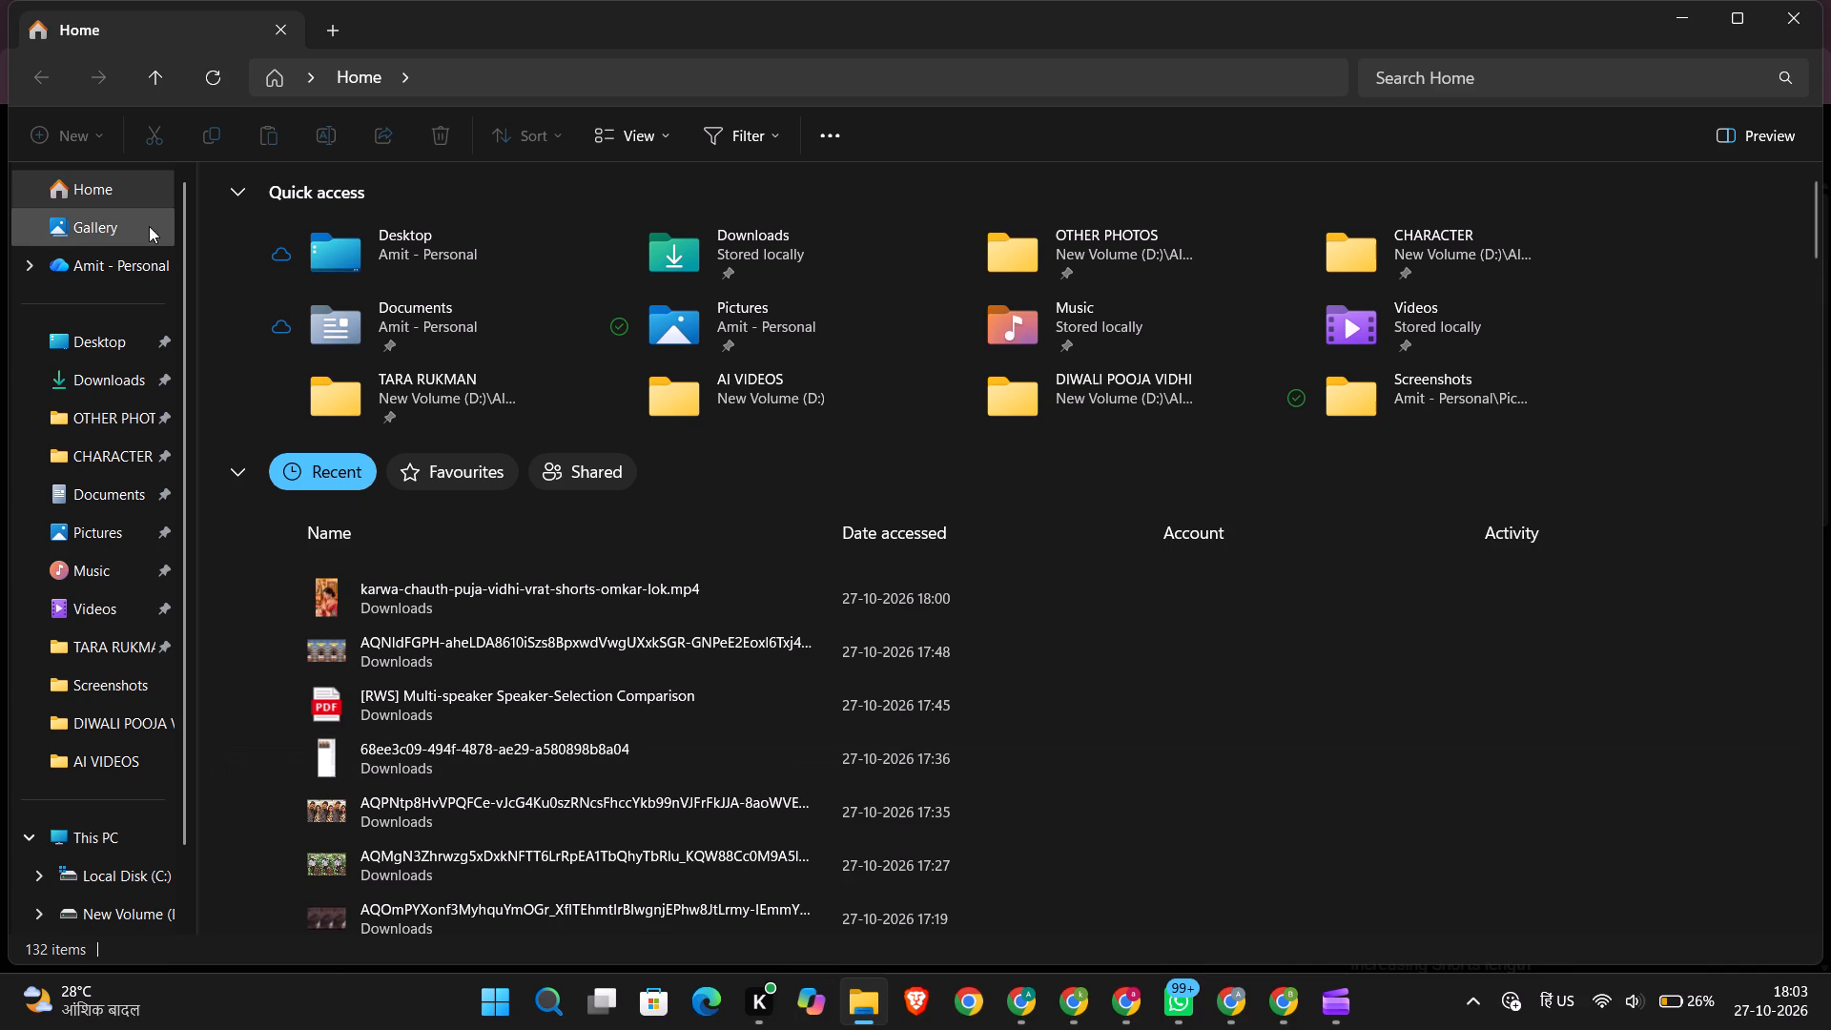
Open the Downloads folder in File Explorer.
left_click(100, 382)
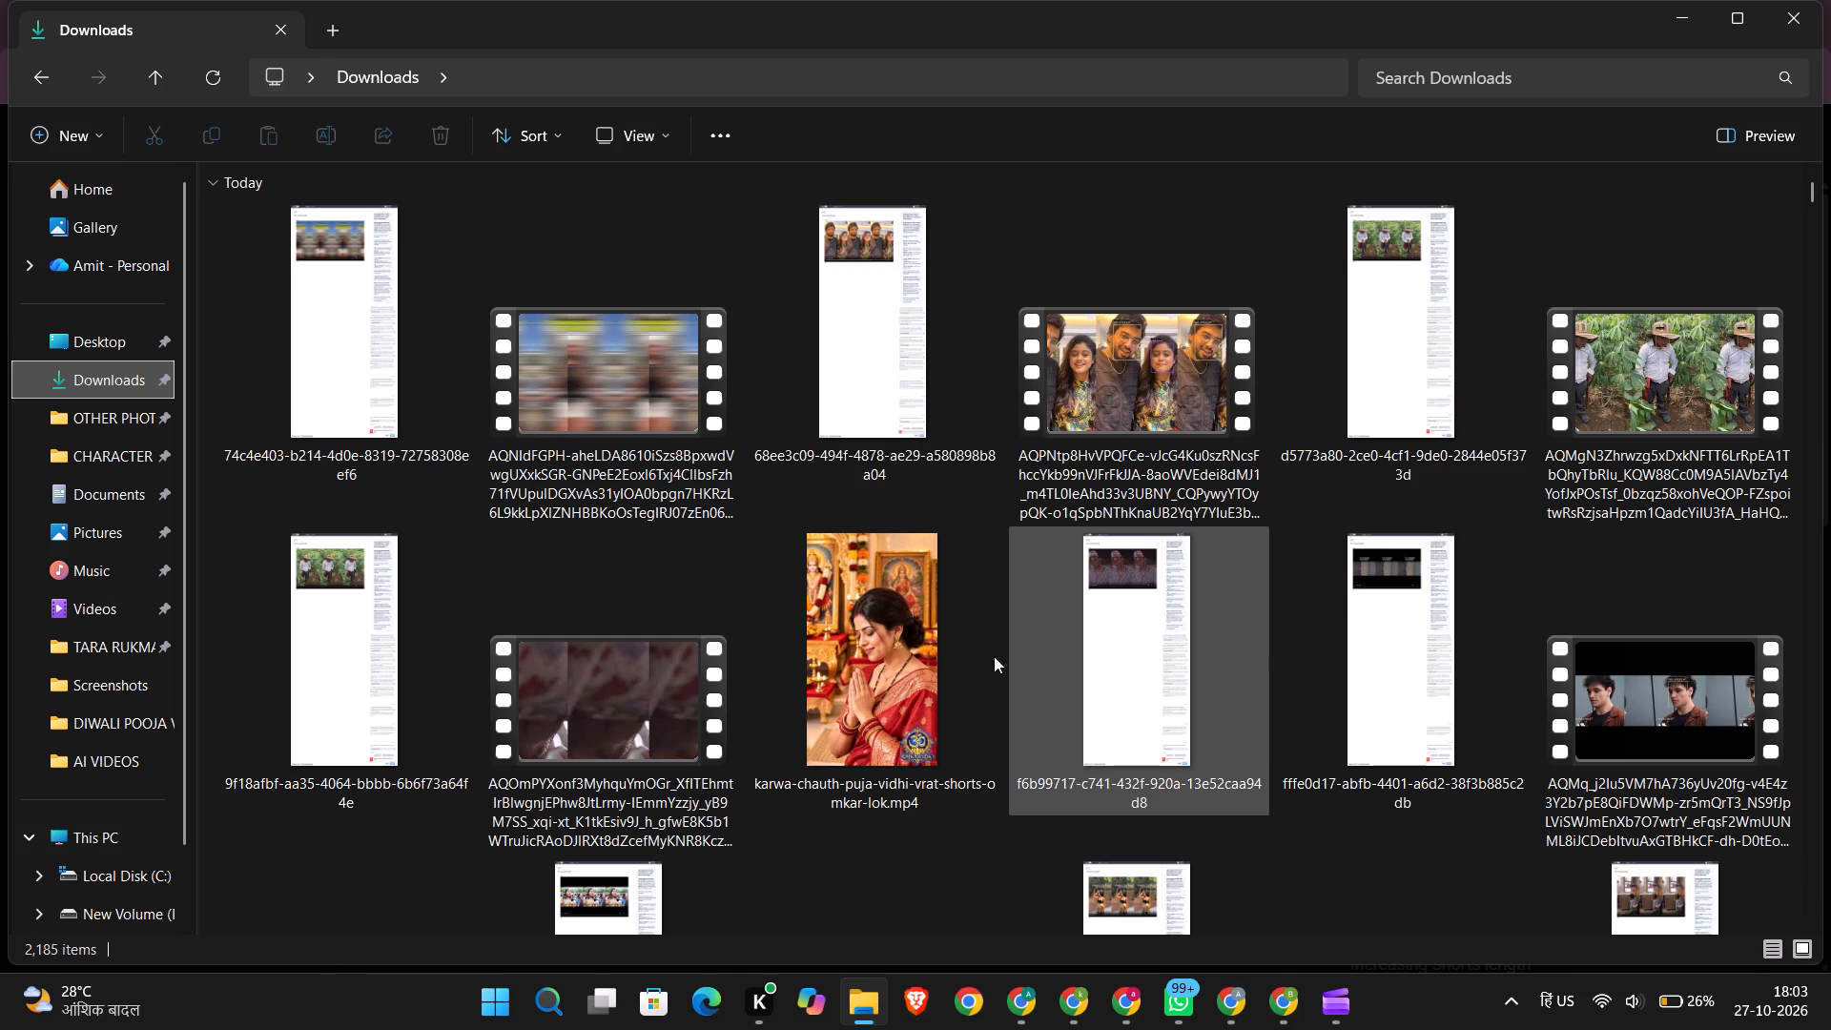
Copy the file name of the video karwa-chauth-puja-vidhi-vrat-shorts-omkar-lok.mp4 in the Downloads folder.
left_click(836, 767)
left_click(840, 776)
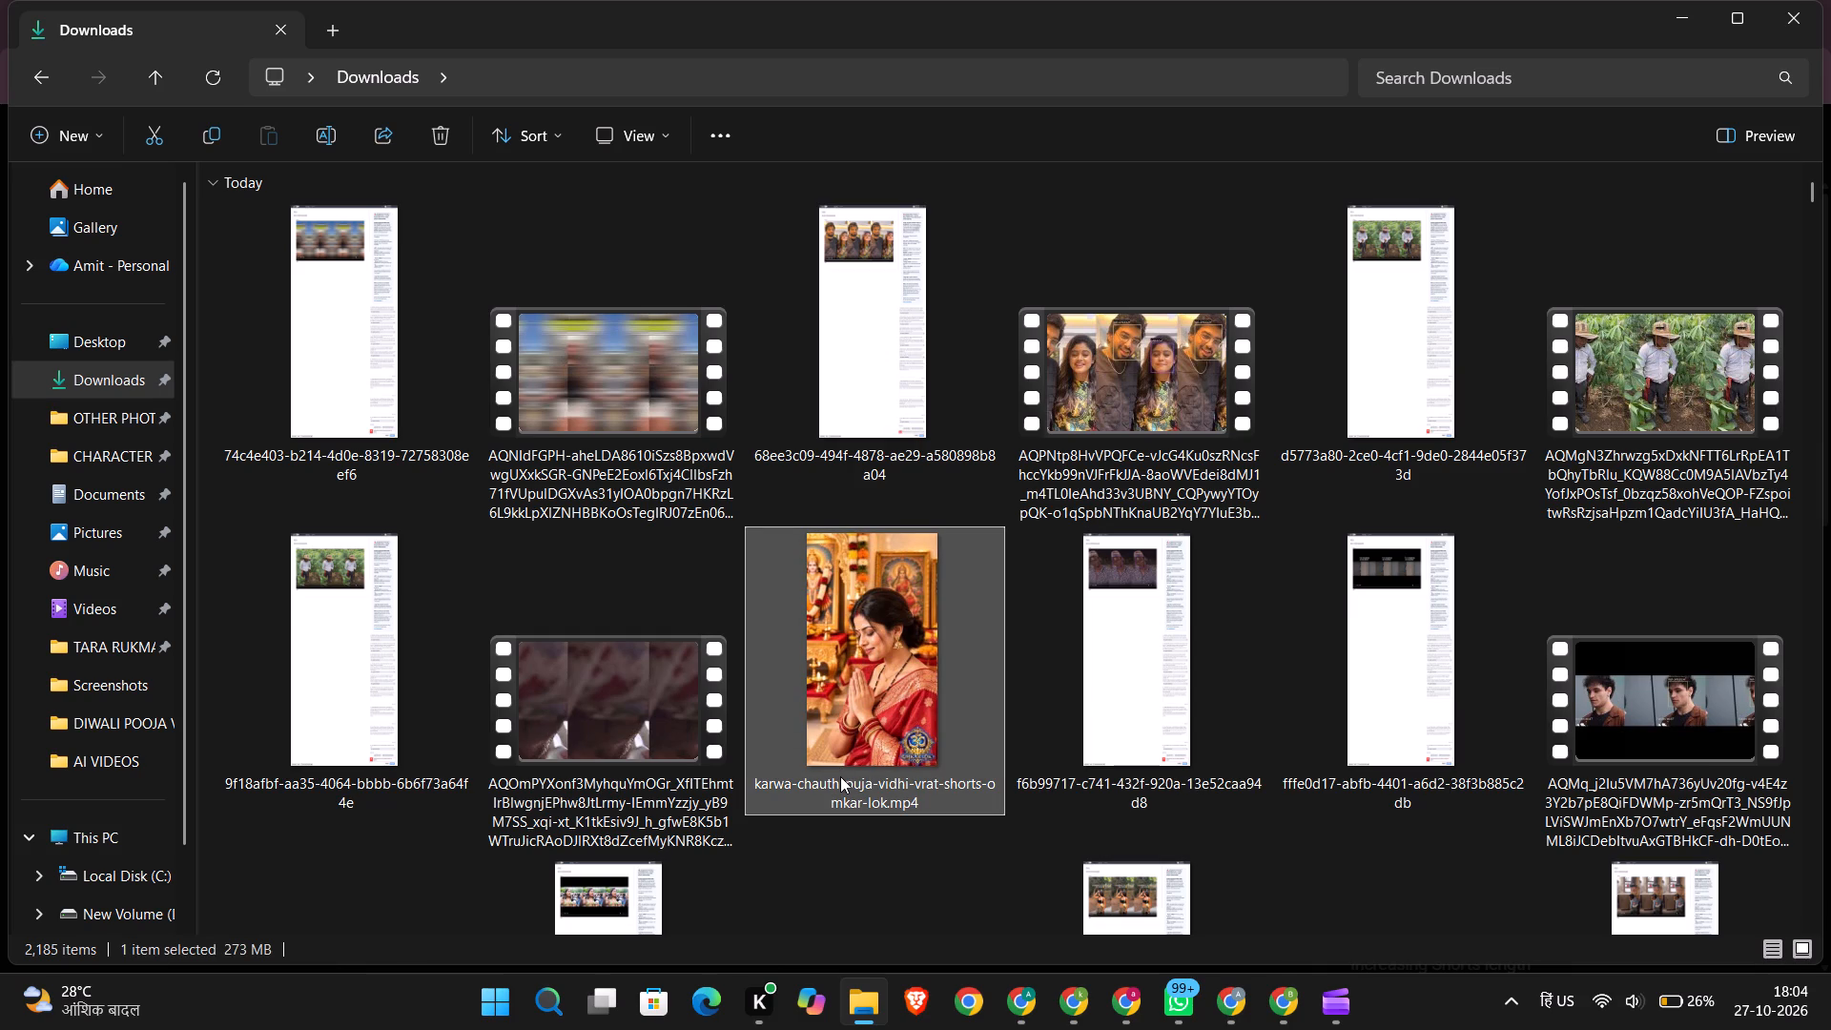
key("ctrl+c")
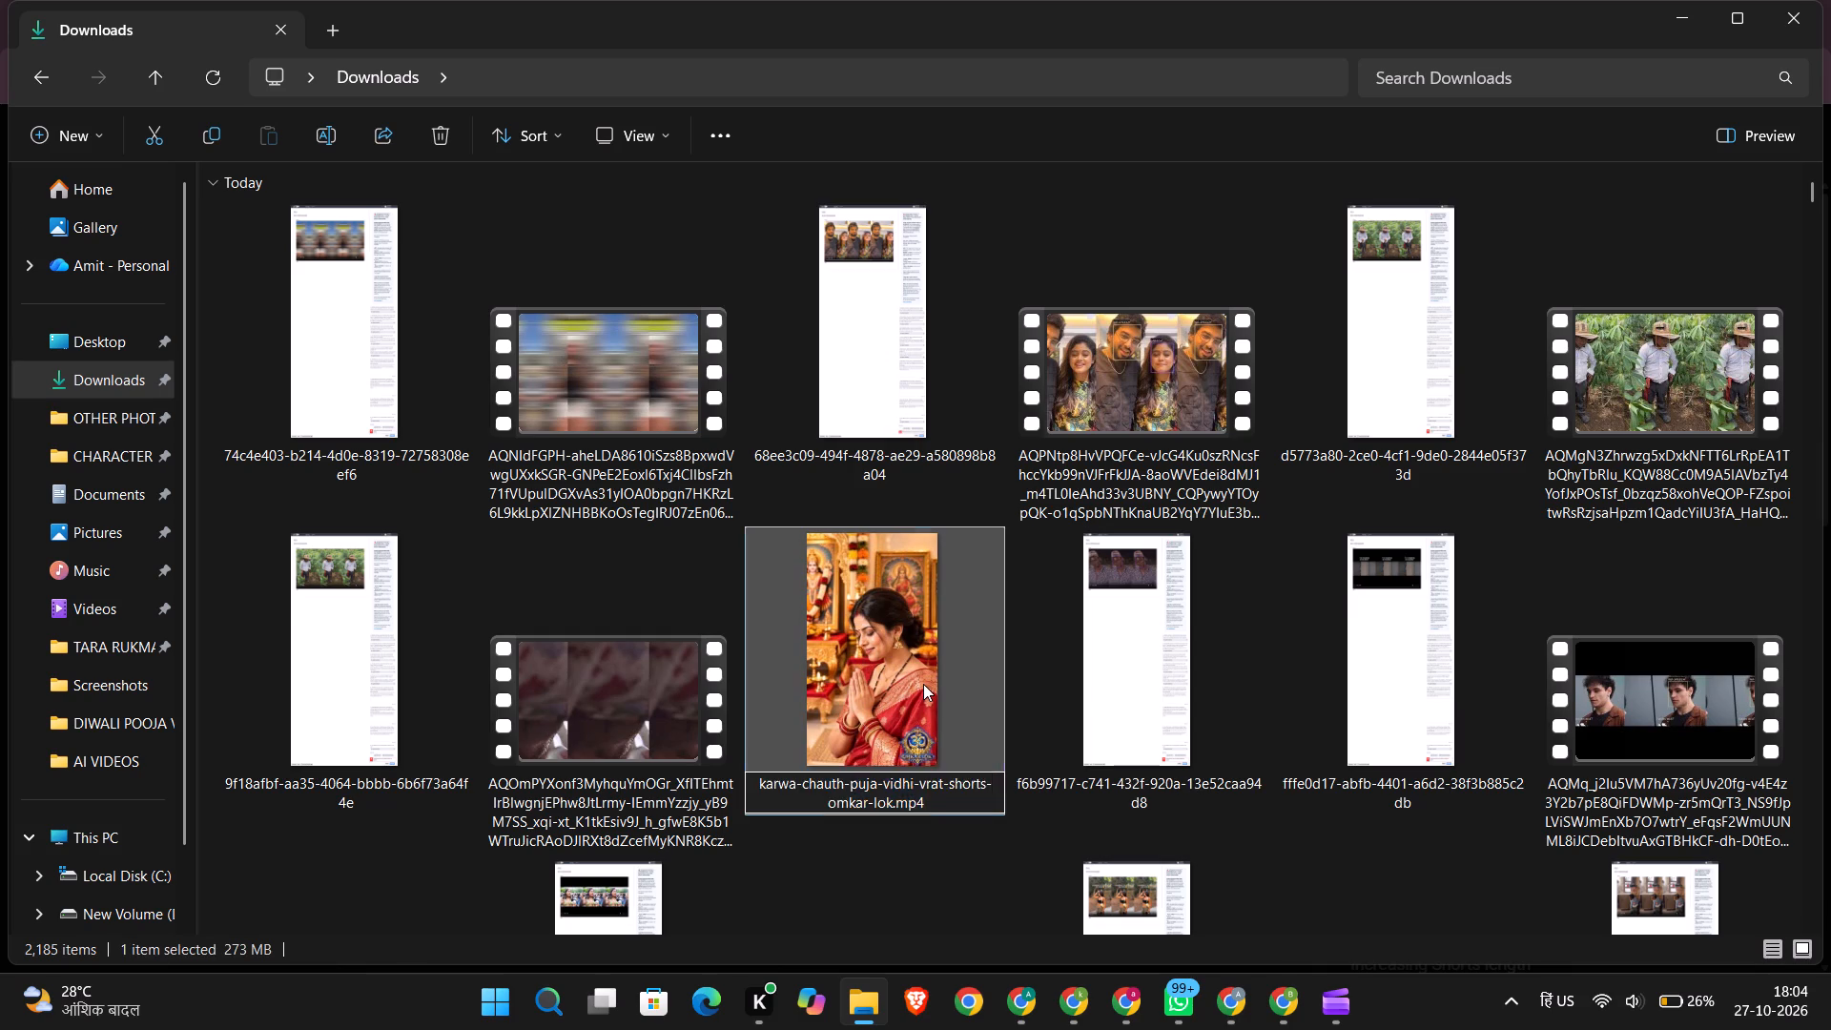
Delete the video karwa-chauth-puja-vidhi-vrat-shorts-omkar-lok.mp4 from the Downloads folder and close the folder window.
left_click(923, 684)
key("BackSpace")
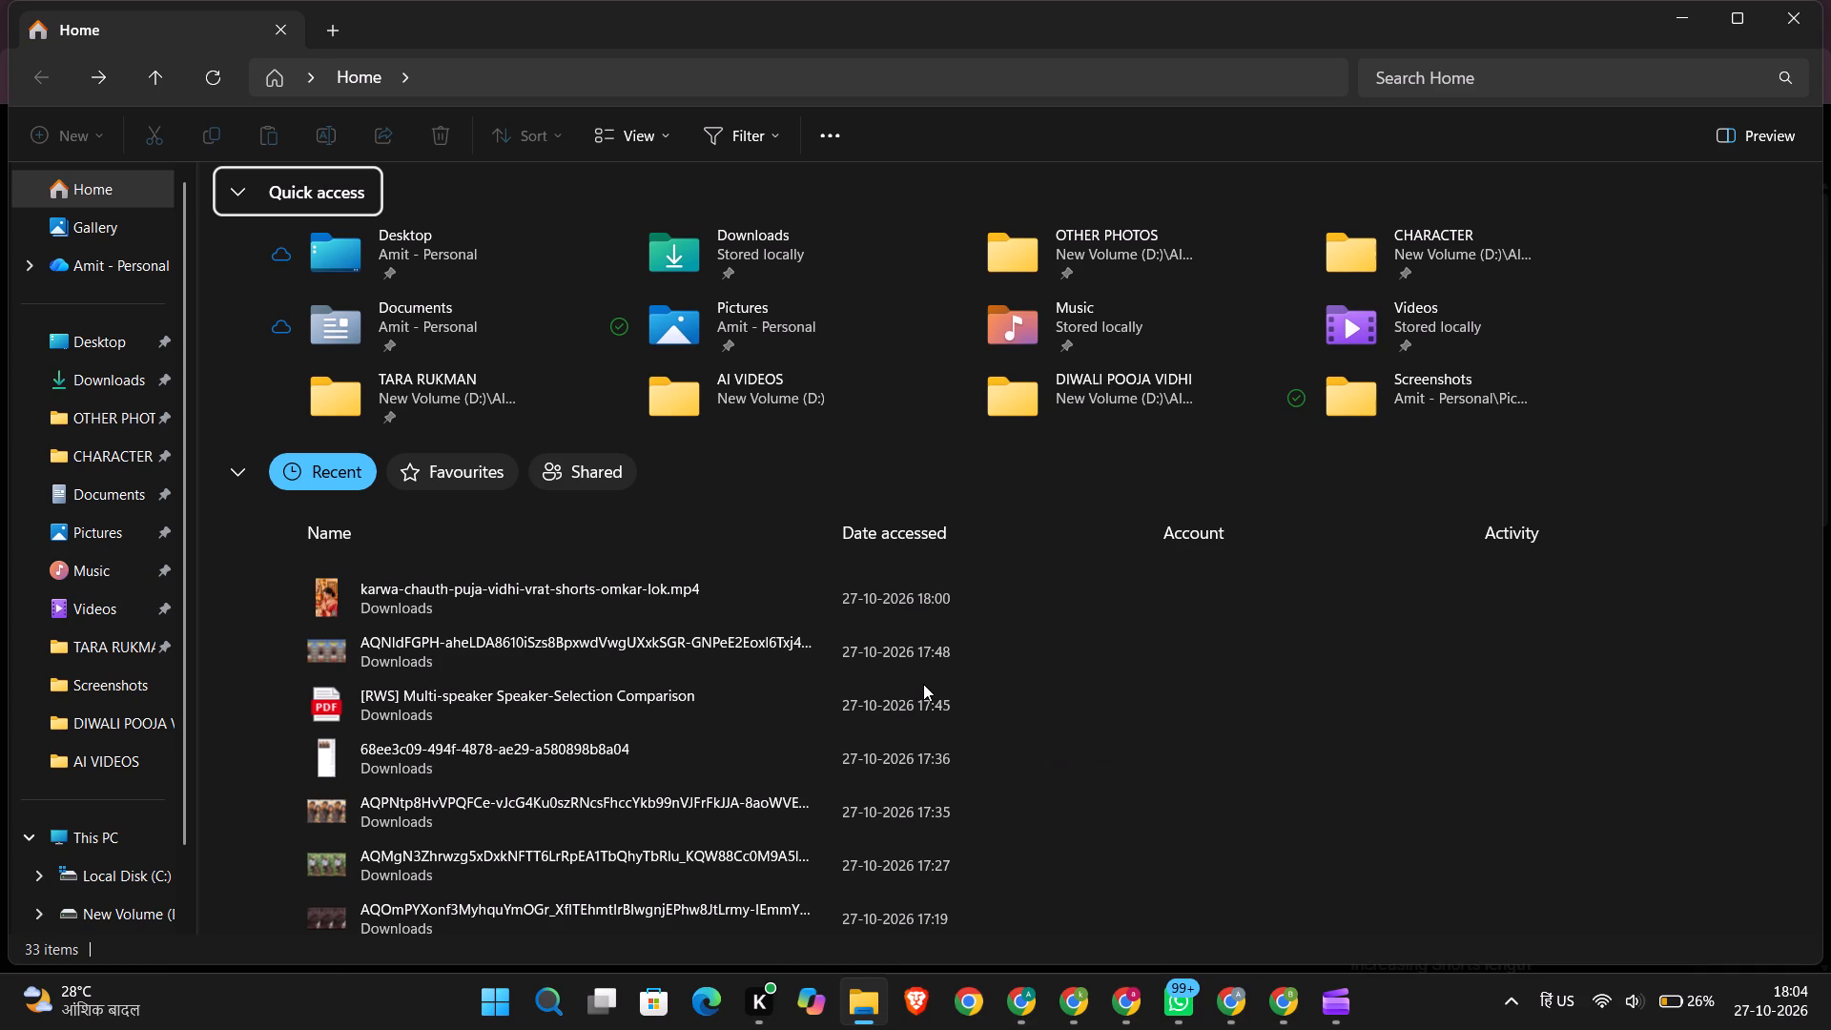
left_click(71, 370)
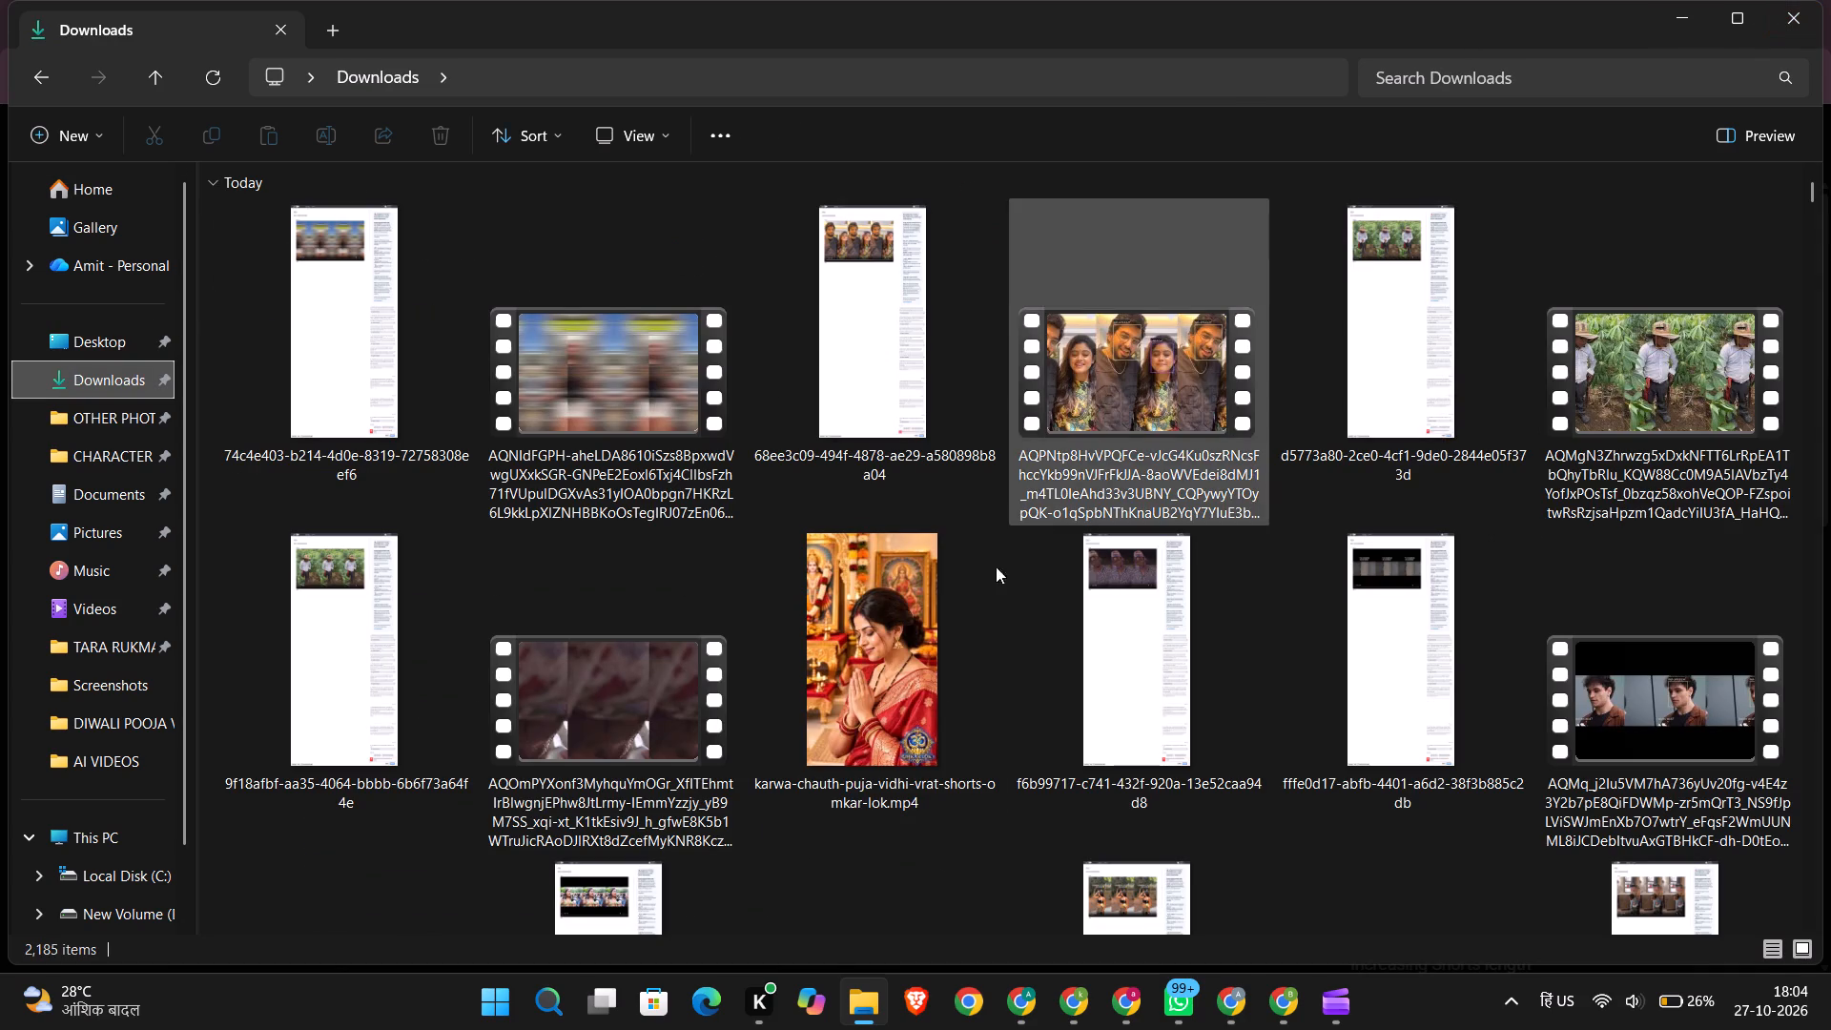
left_click(877, 682)
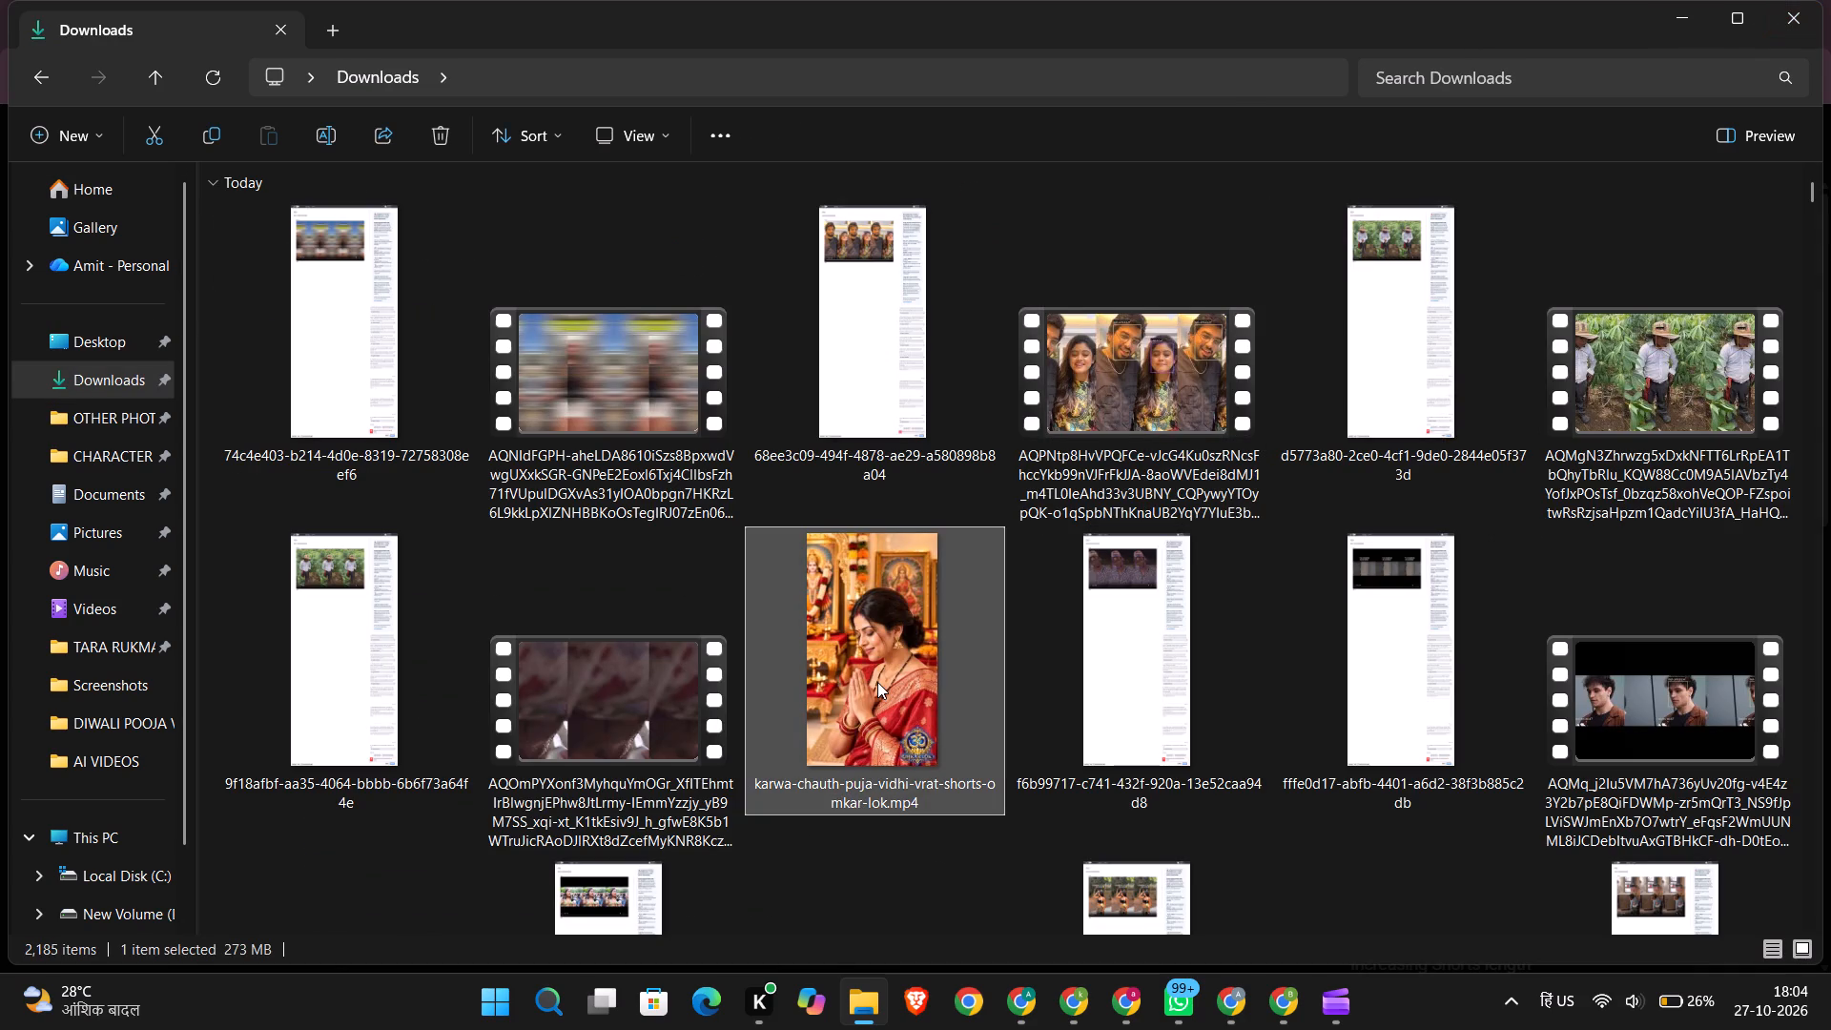
key("Delete")
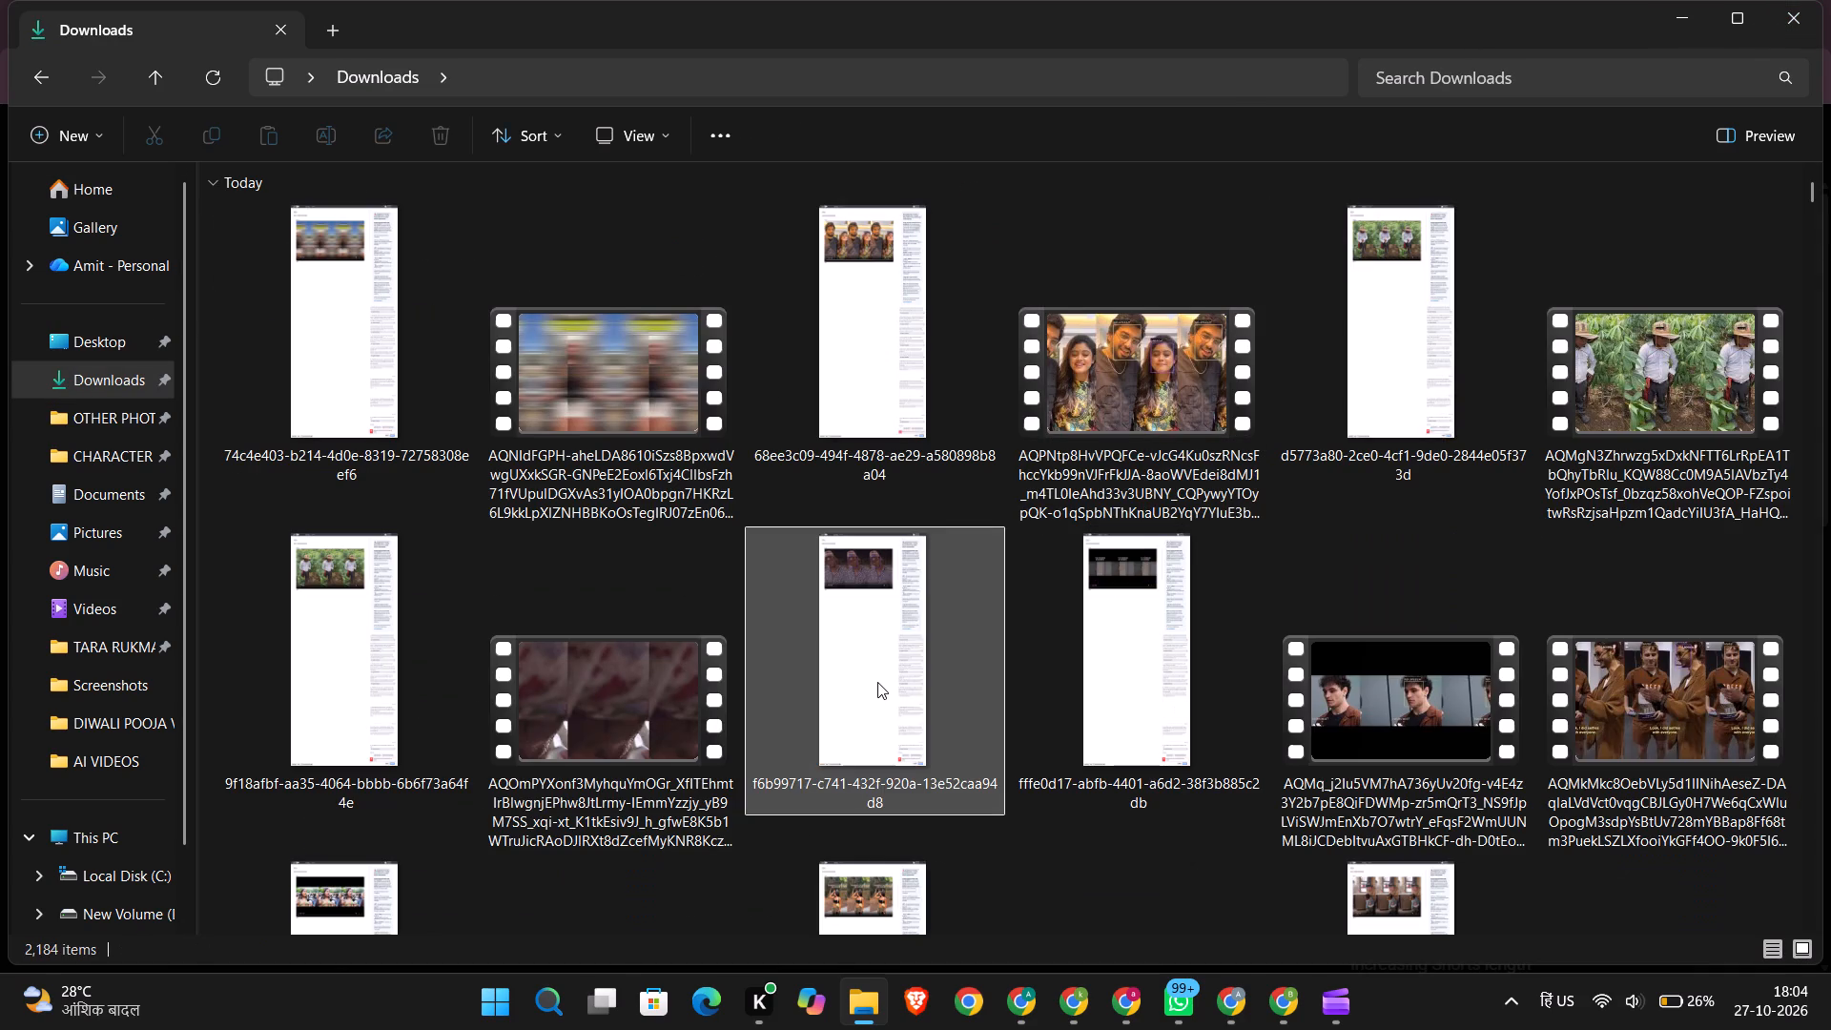
left_click(1797, 5)
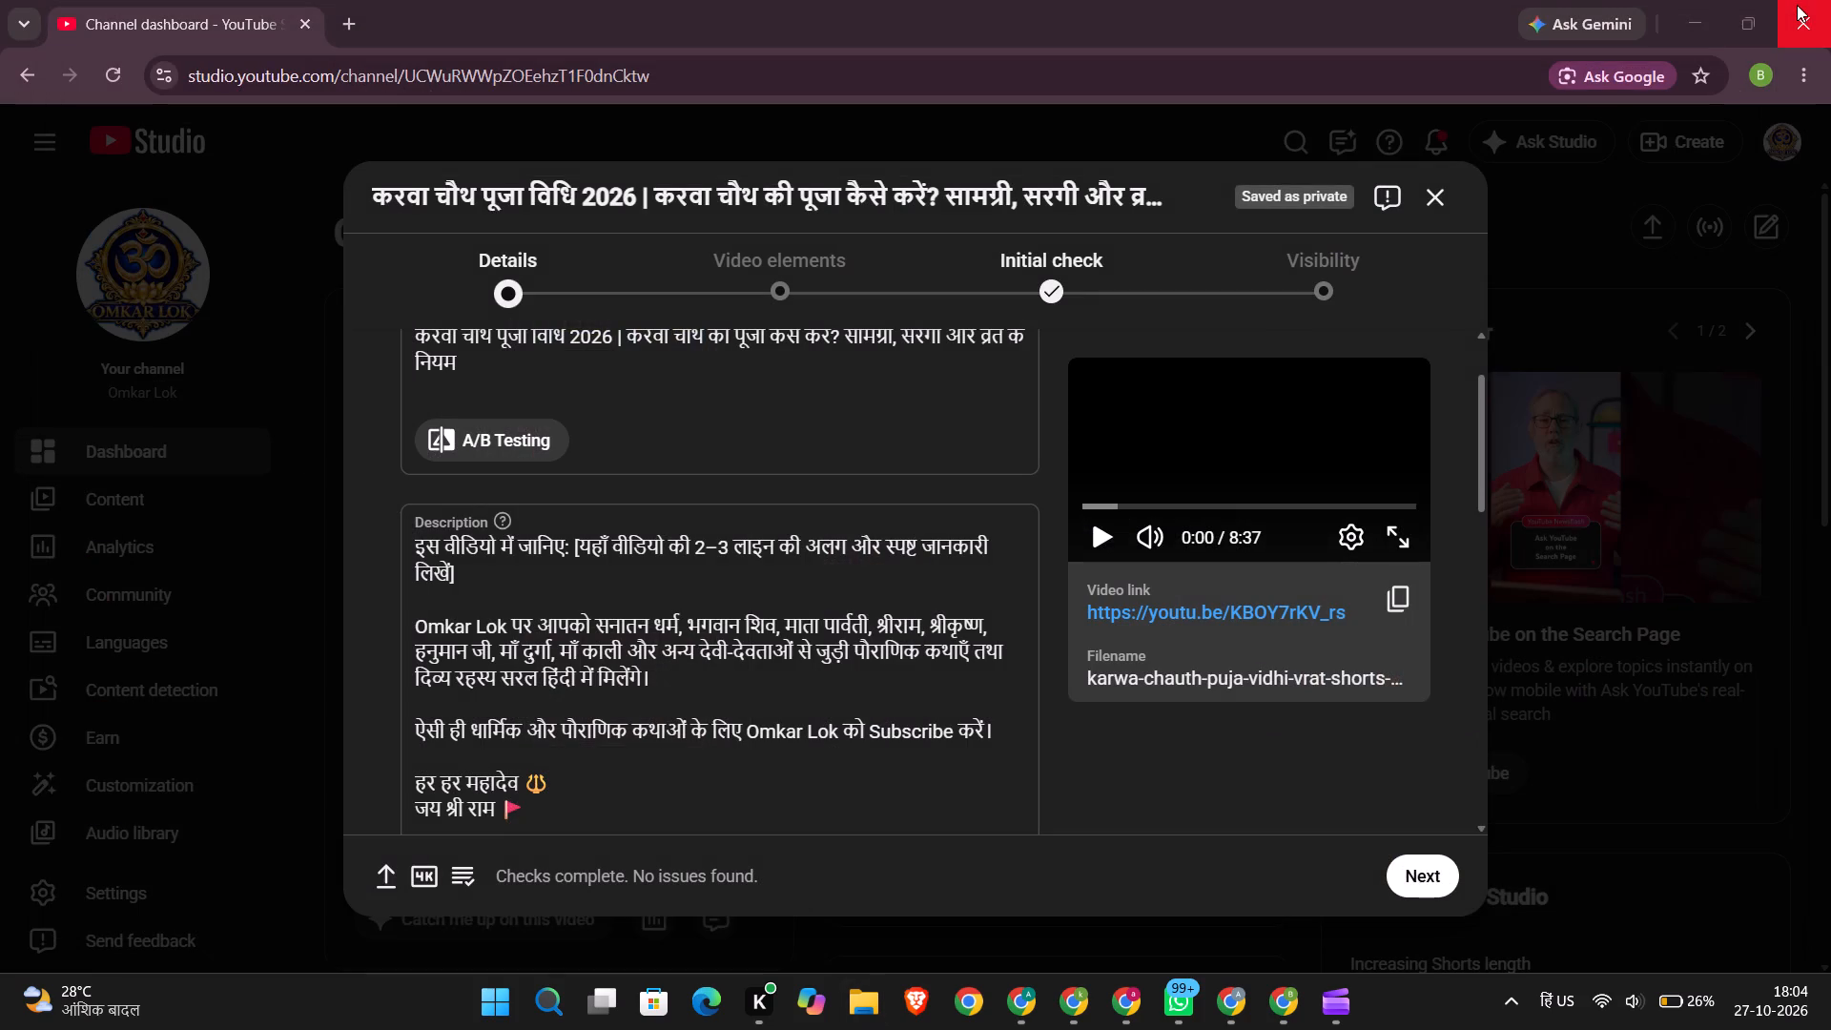
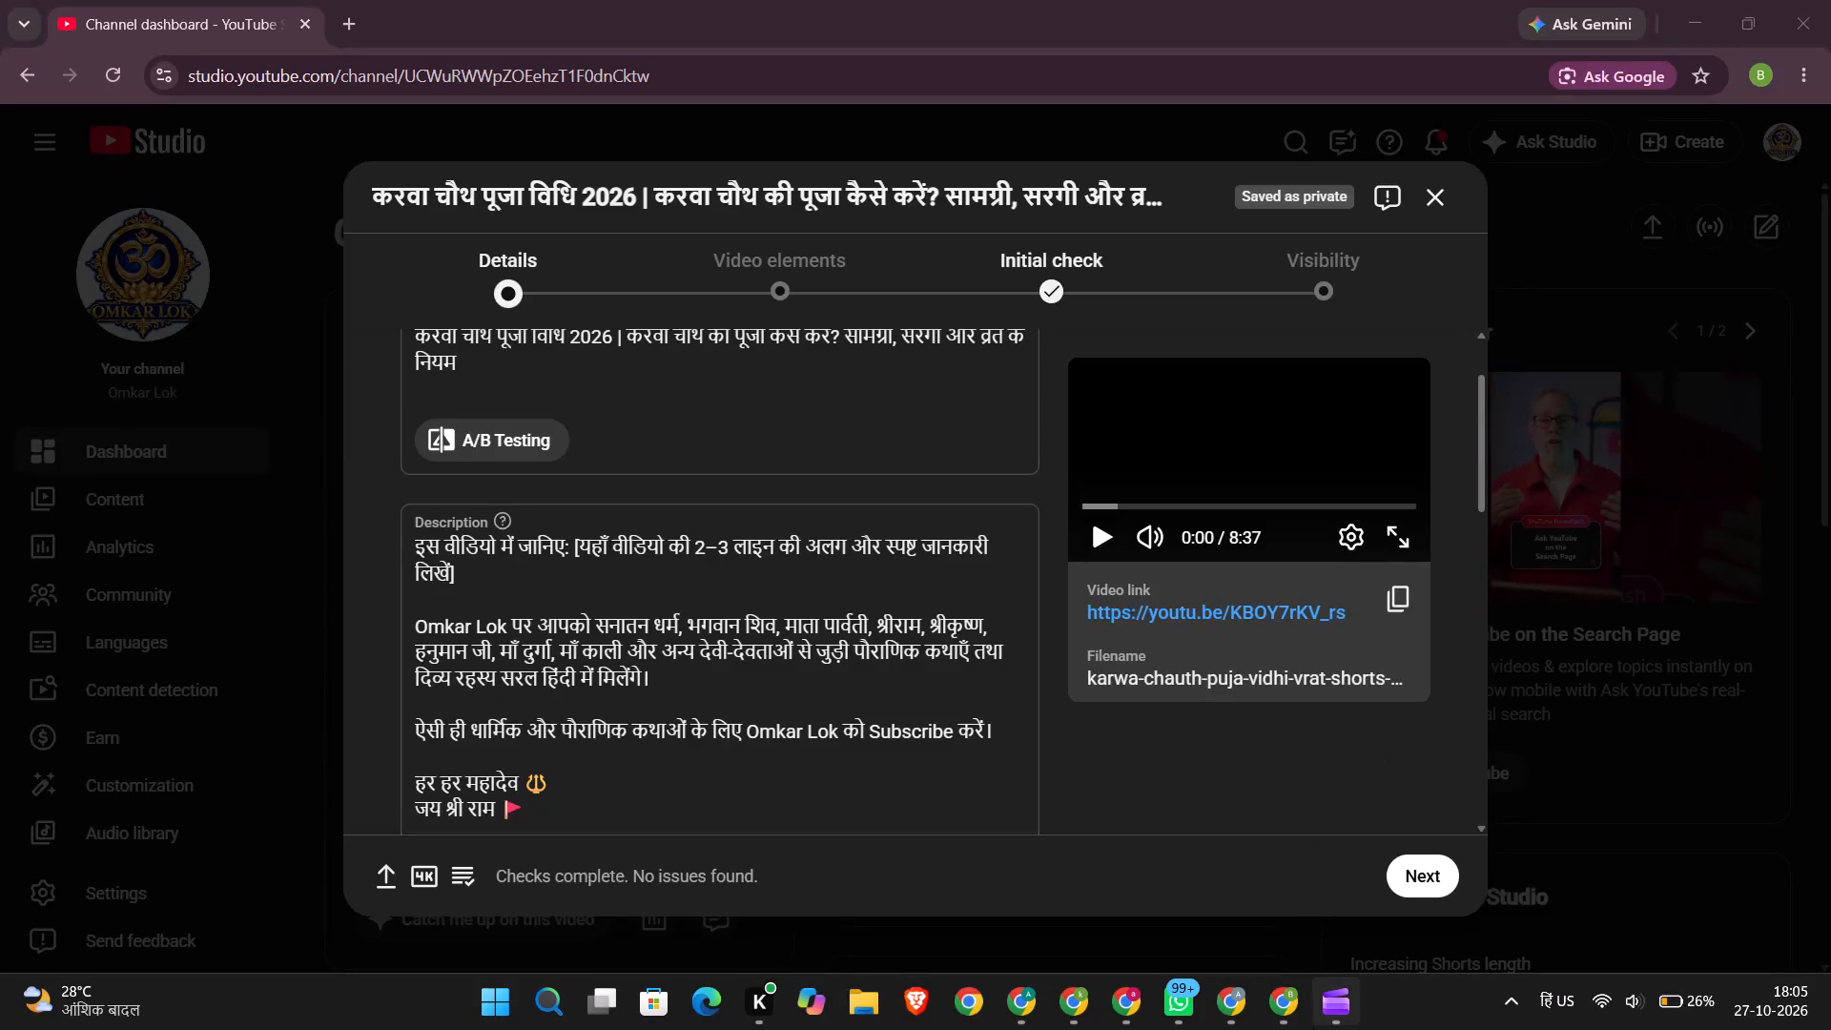
Switch to Clipchamp and export the video in 1080p quality with the copied file name karwa-chauth-puja-vidhi-vrat-shorts-omkar-lok.mp4.
left_click(1313, 1028)
key("ctrl+v")
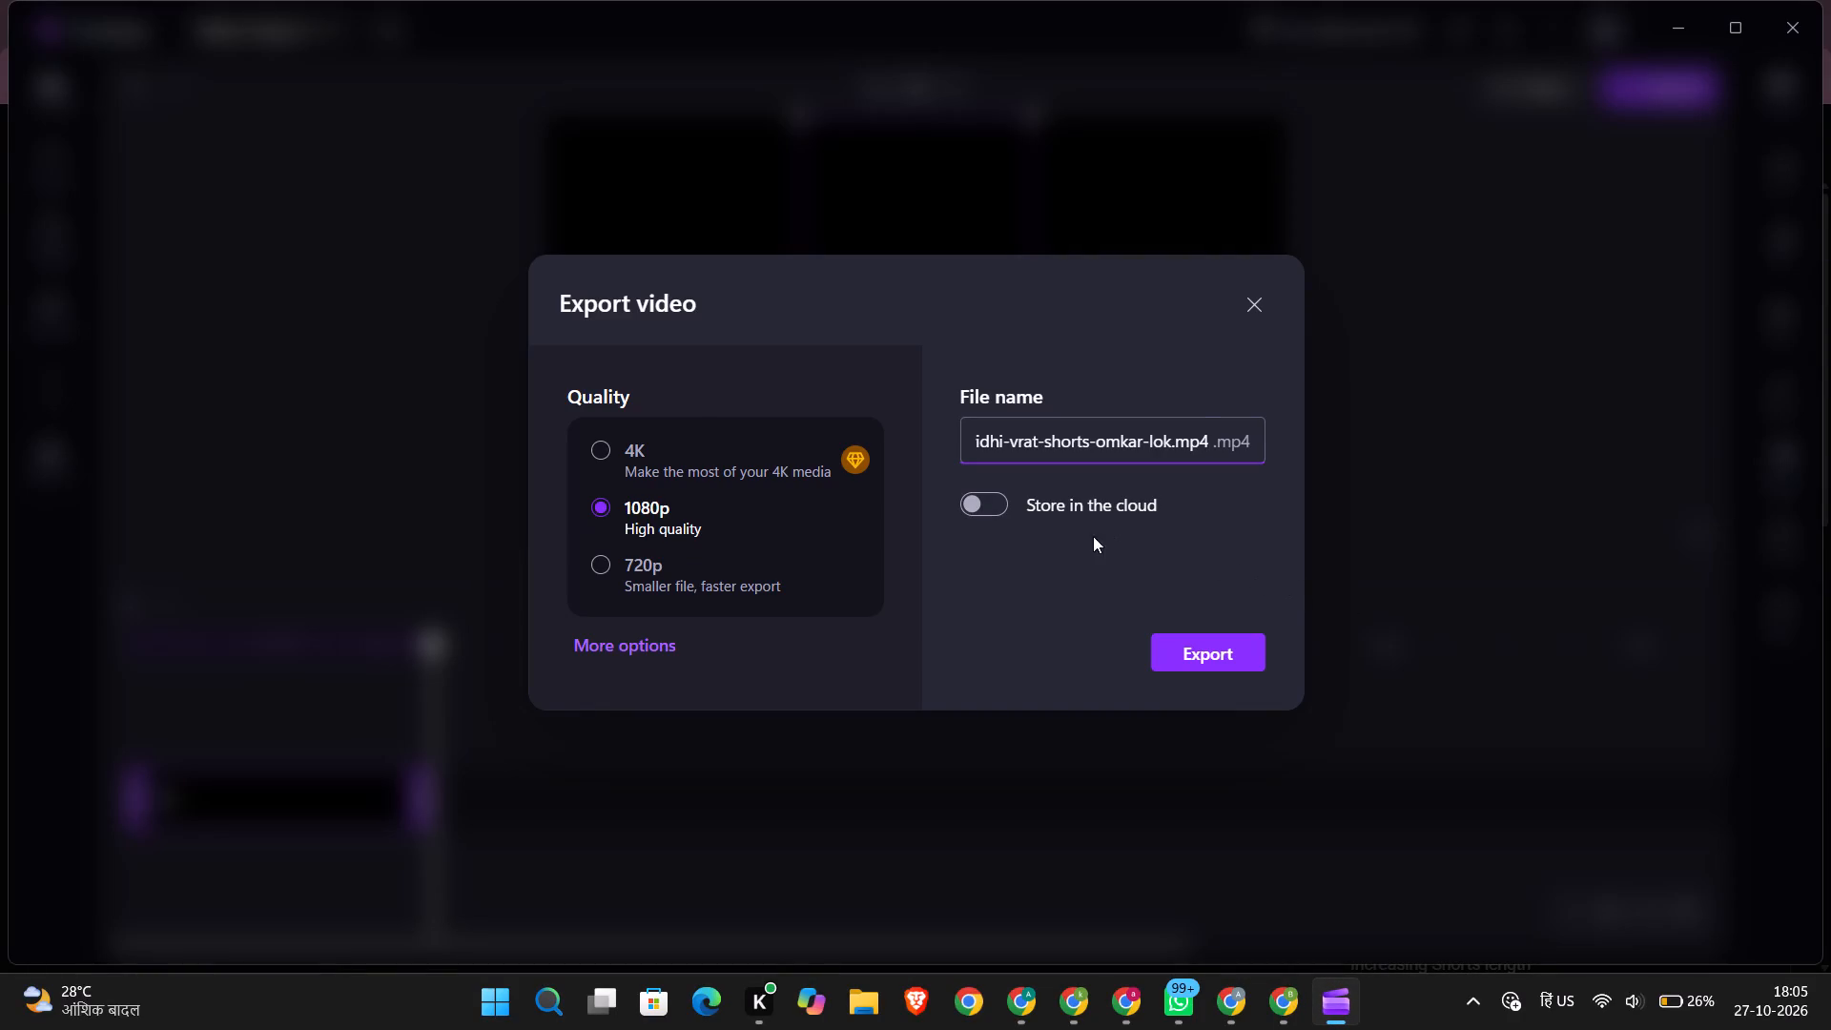
scroll(705, 525, "down", 1)
left_click(686, 519)
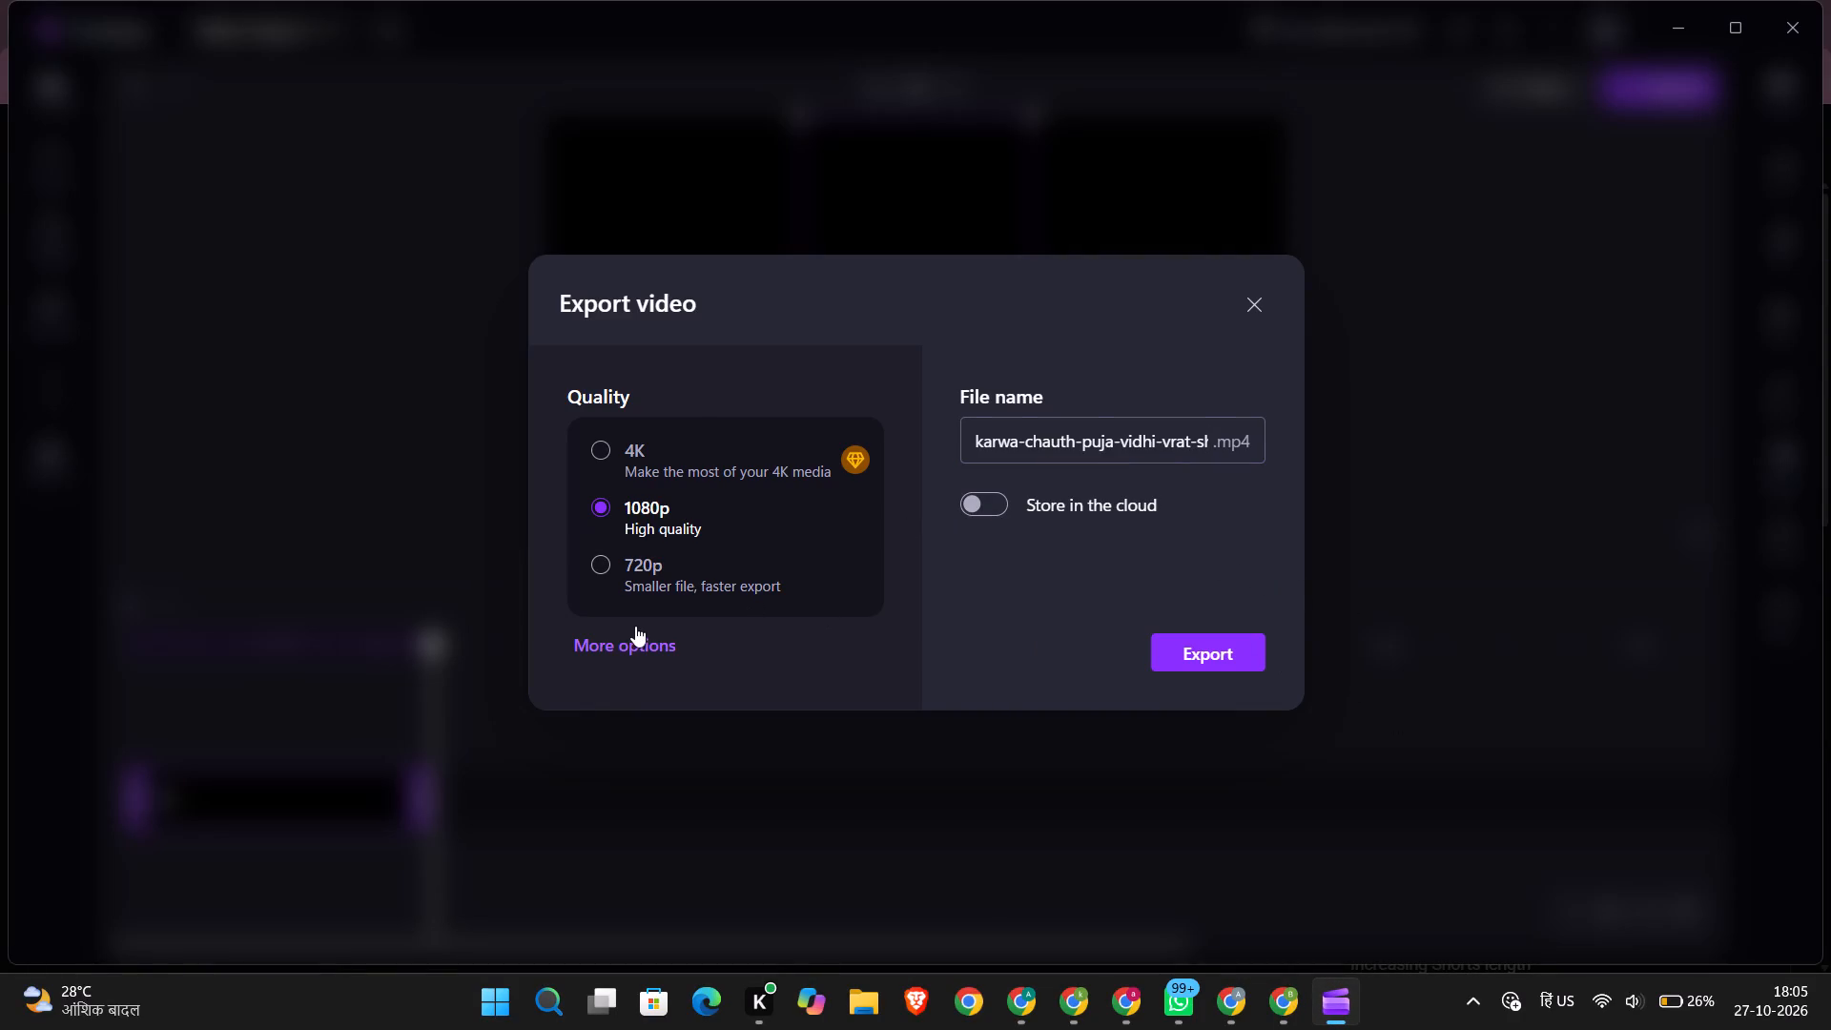
left_click_drag(634, 628, 641, 637)
left_click(641, 637)
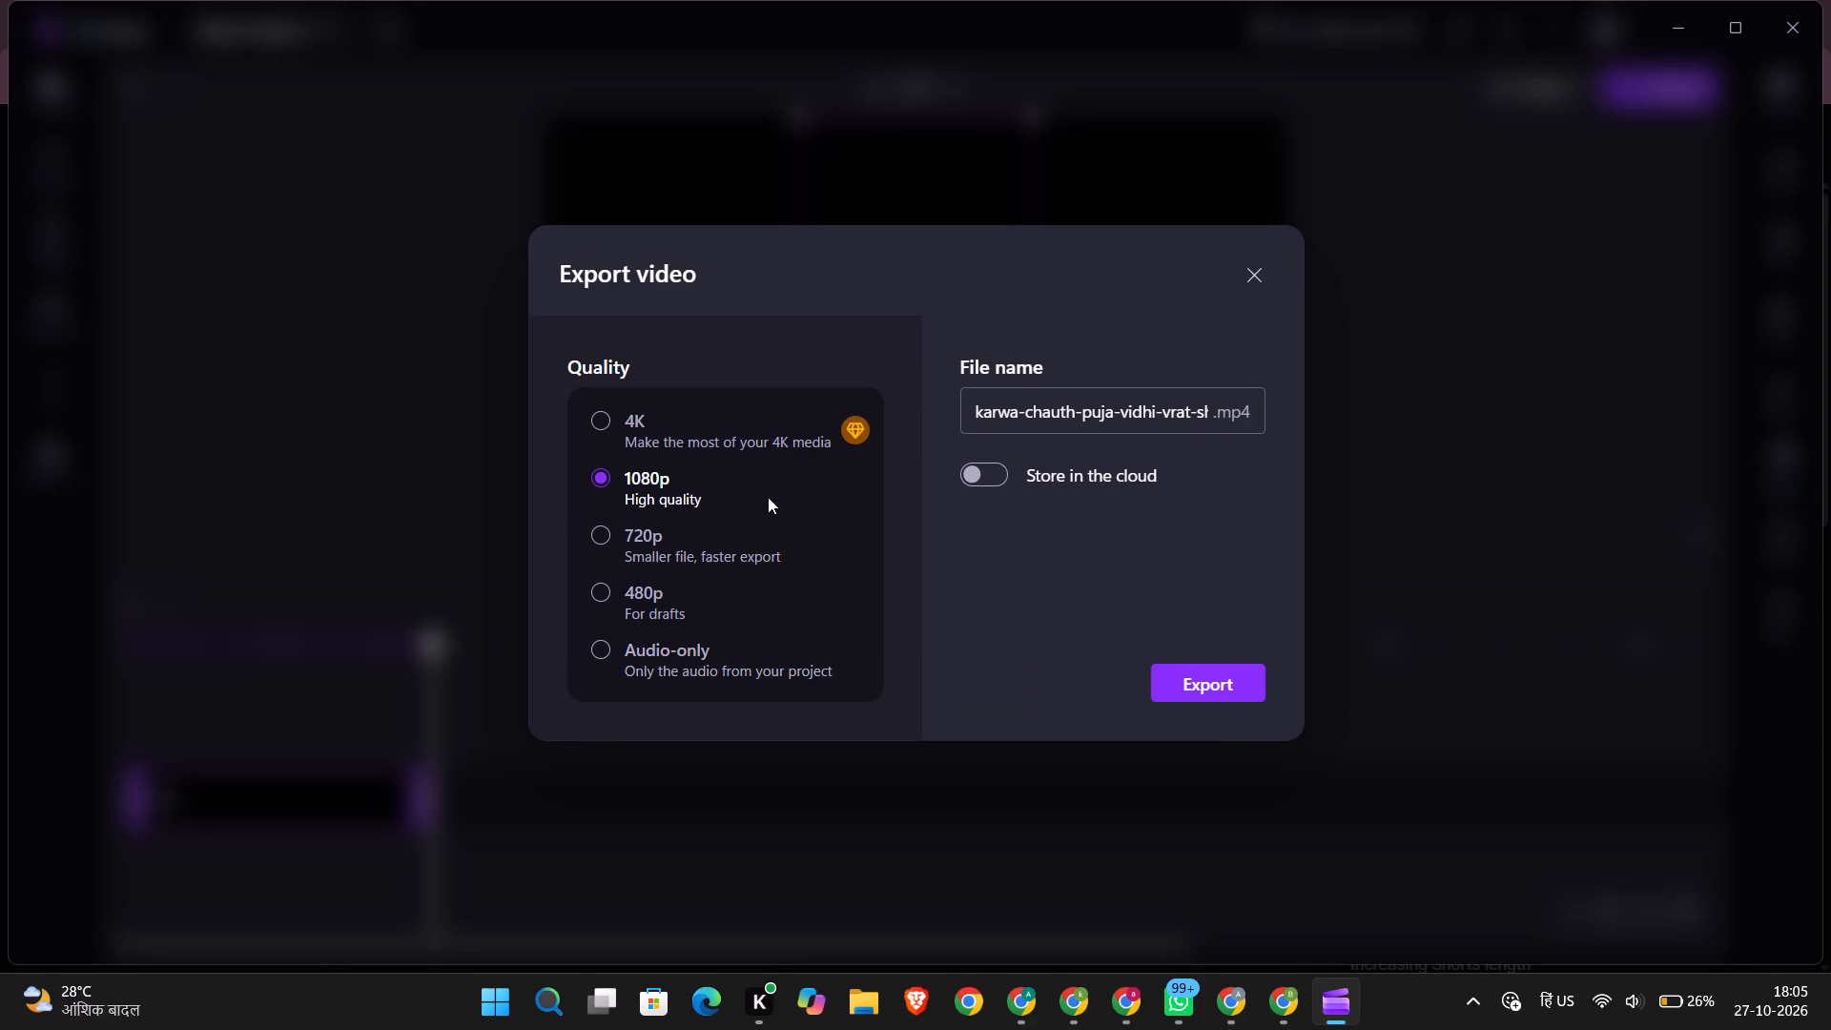
left_click(663, 487)
left_click(1224, 669)
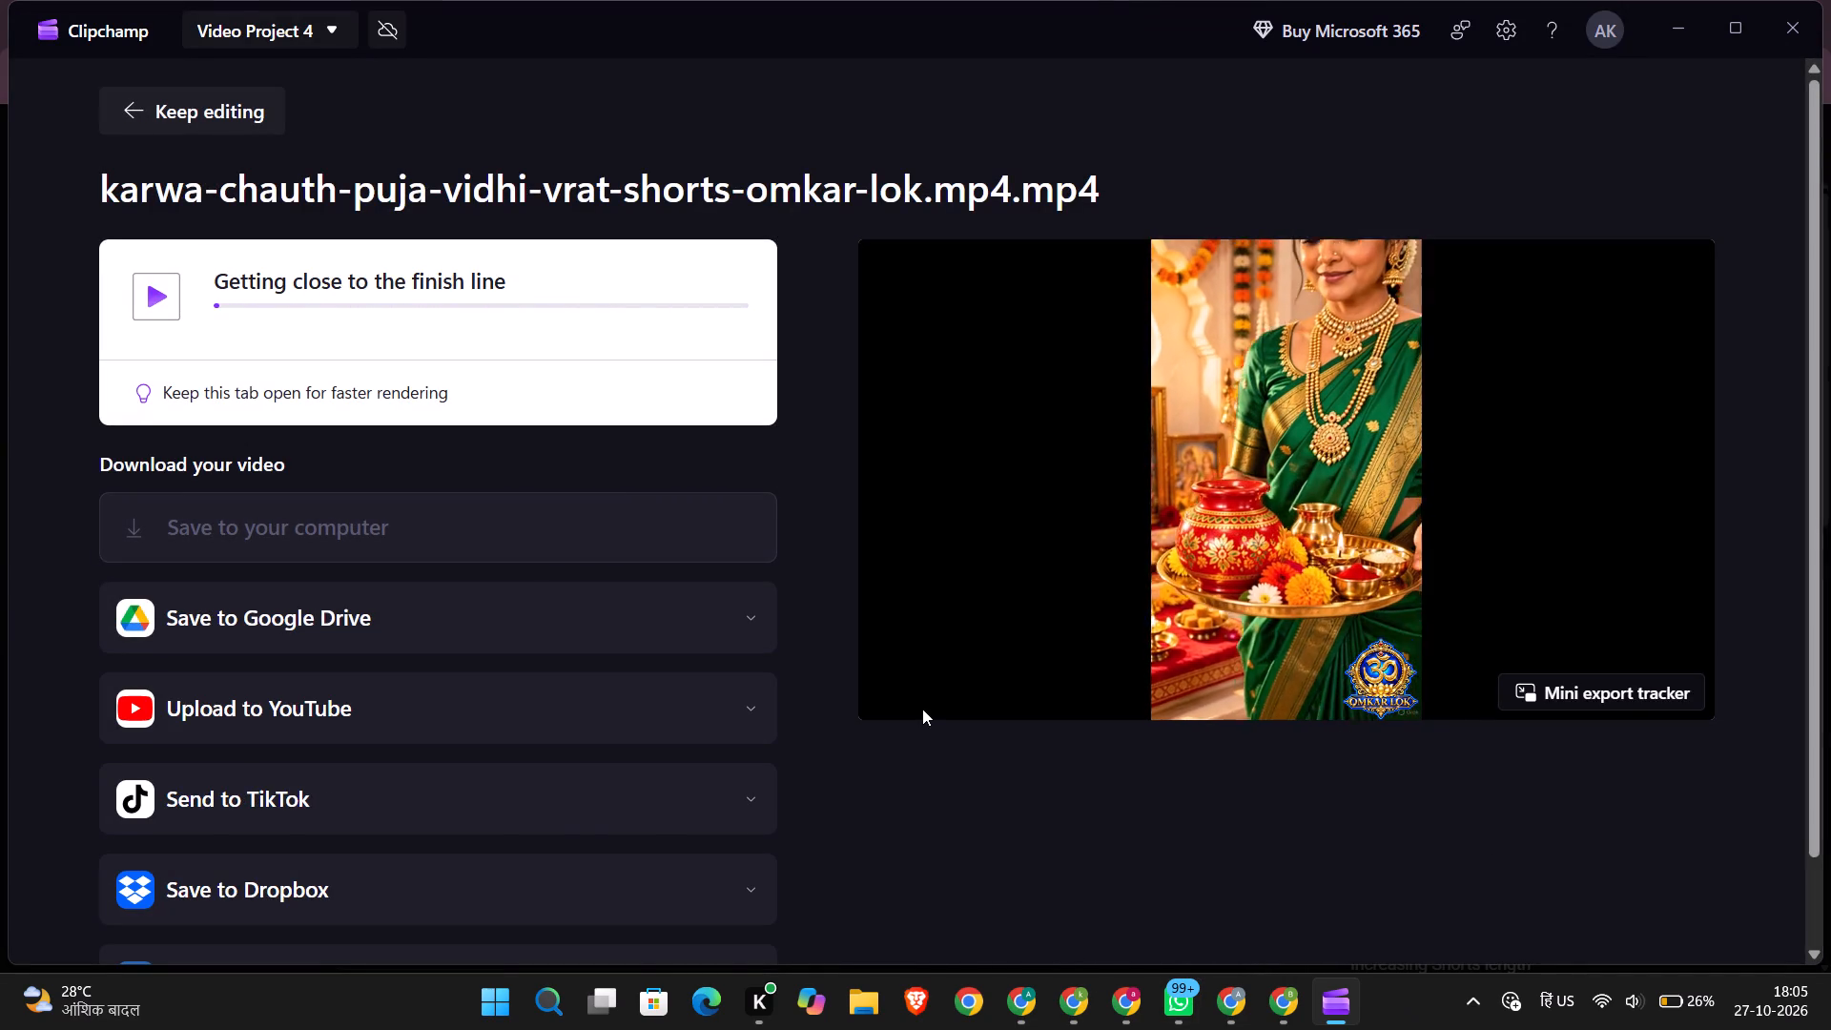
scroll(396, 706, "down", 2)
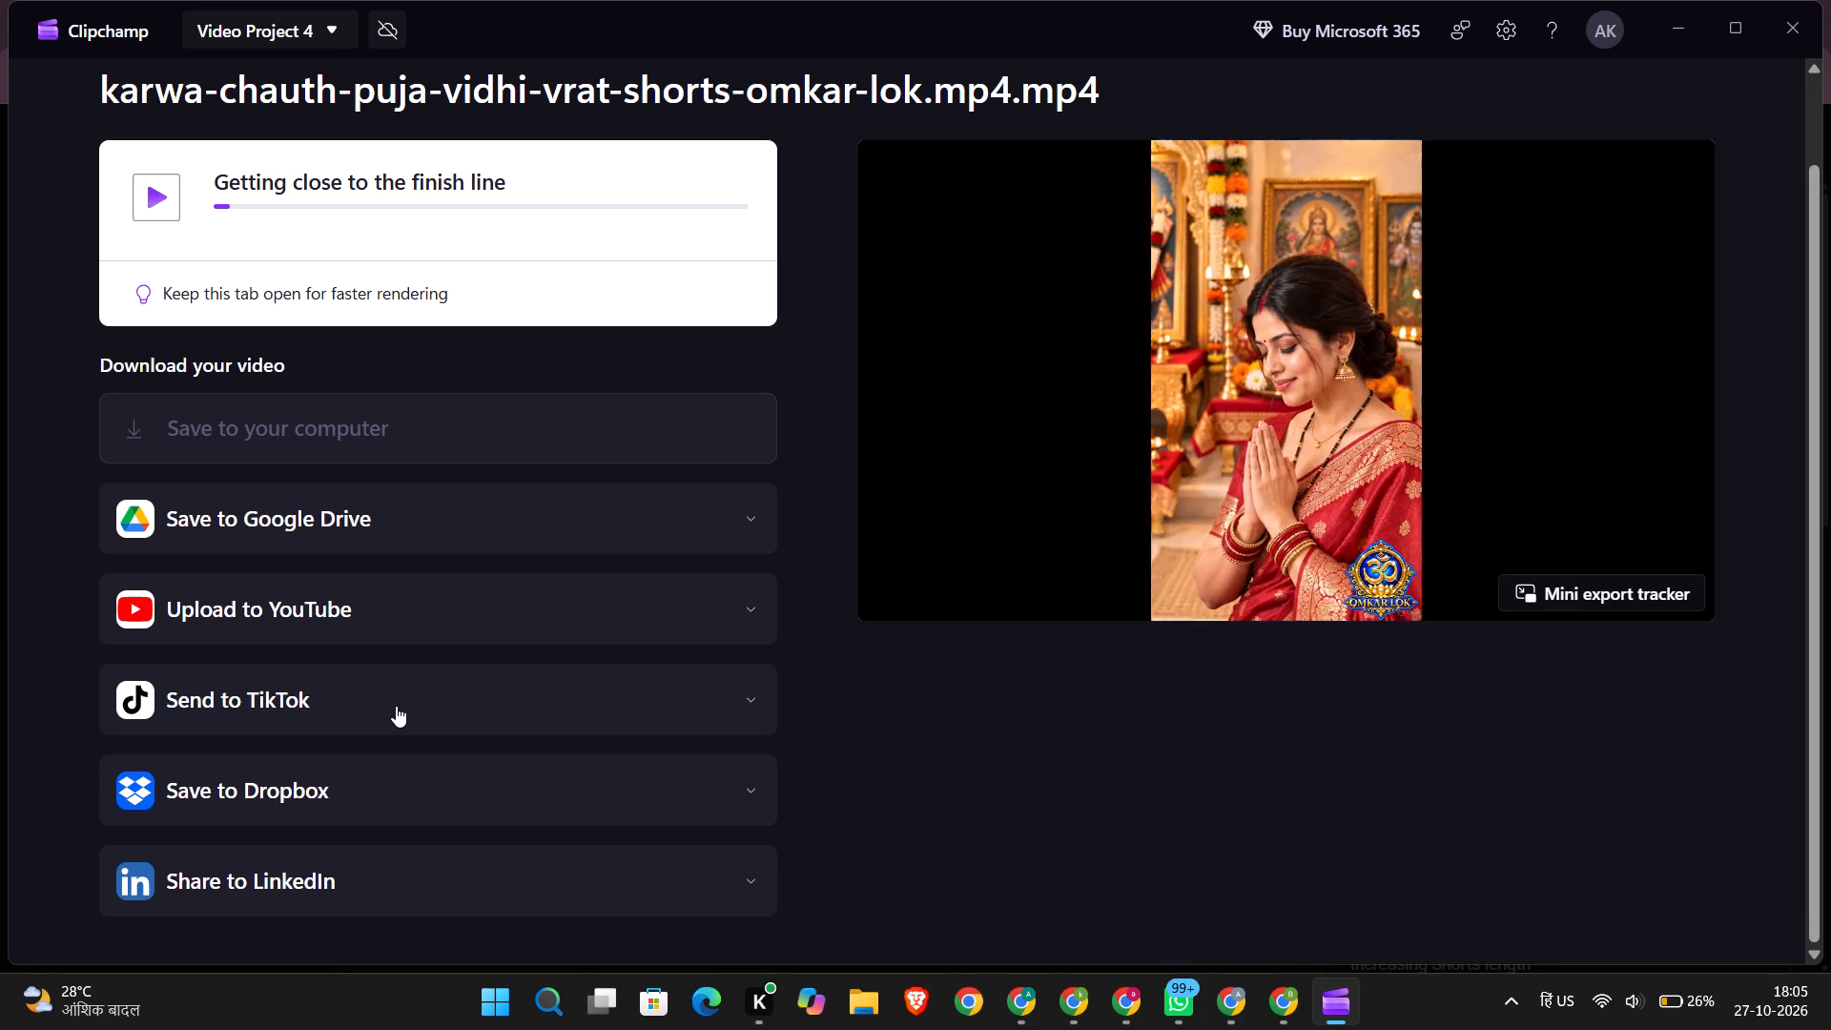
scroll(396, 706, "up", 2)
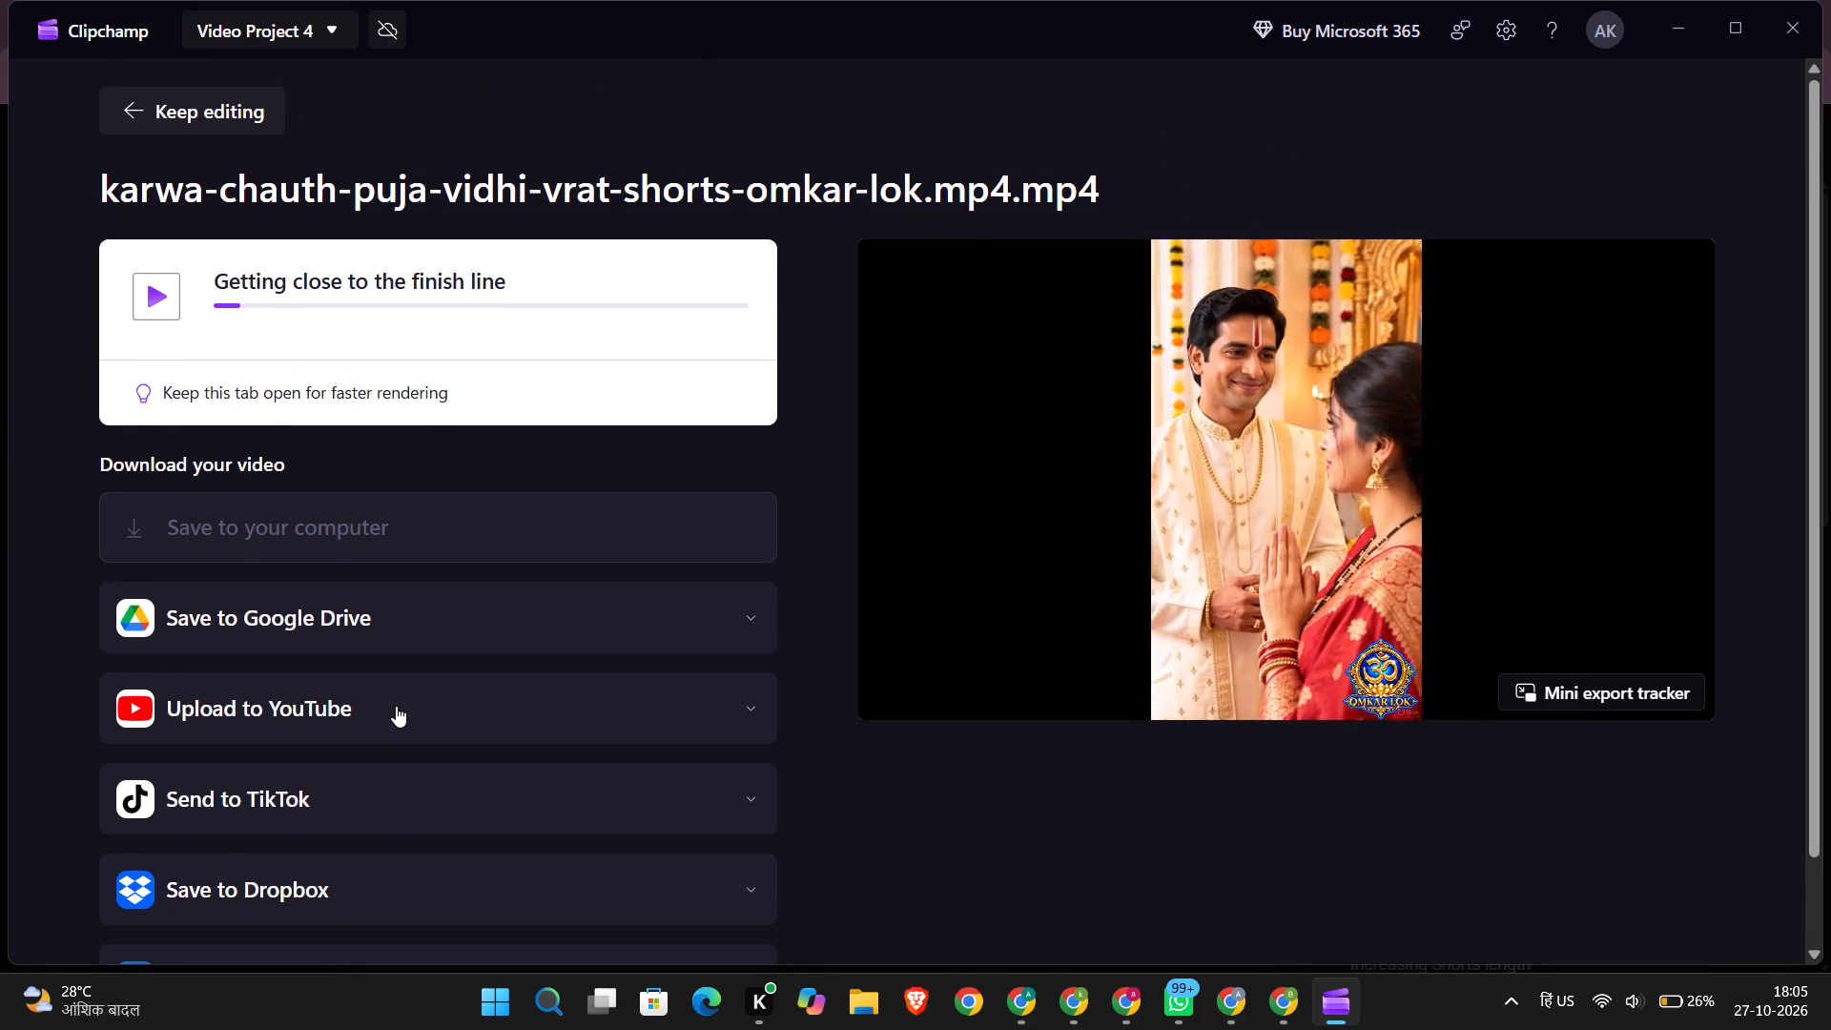
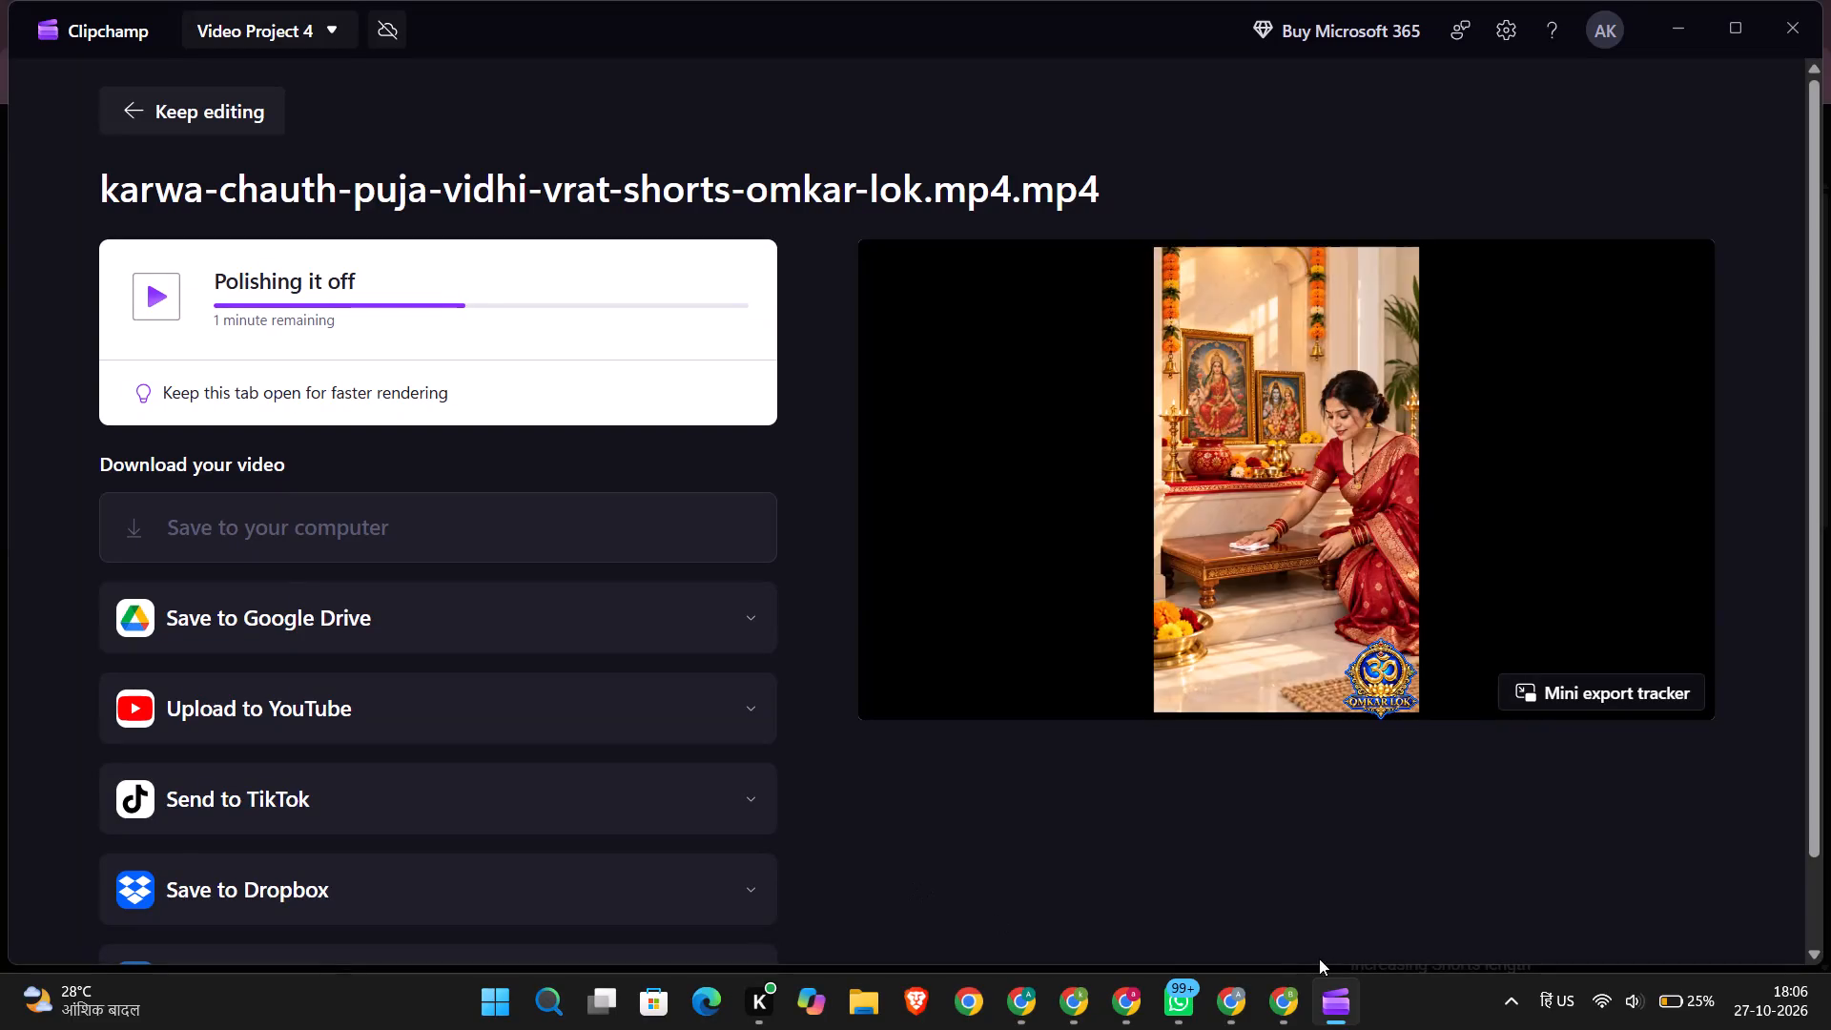
Switch to YouTube Studio, close the overlong Karwa Chauth video's upload draft and open the channel's content list.
left_click(1259, 1004)
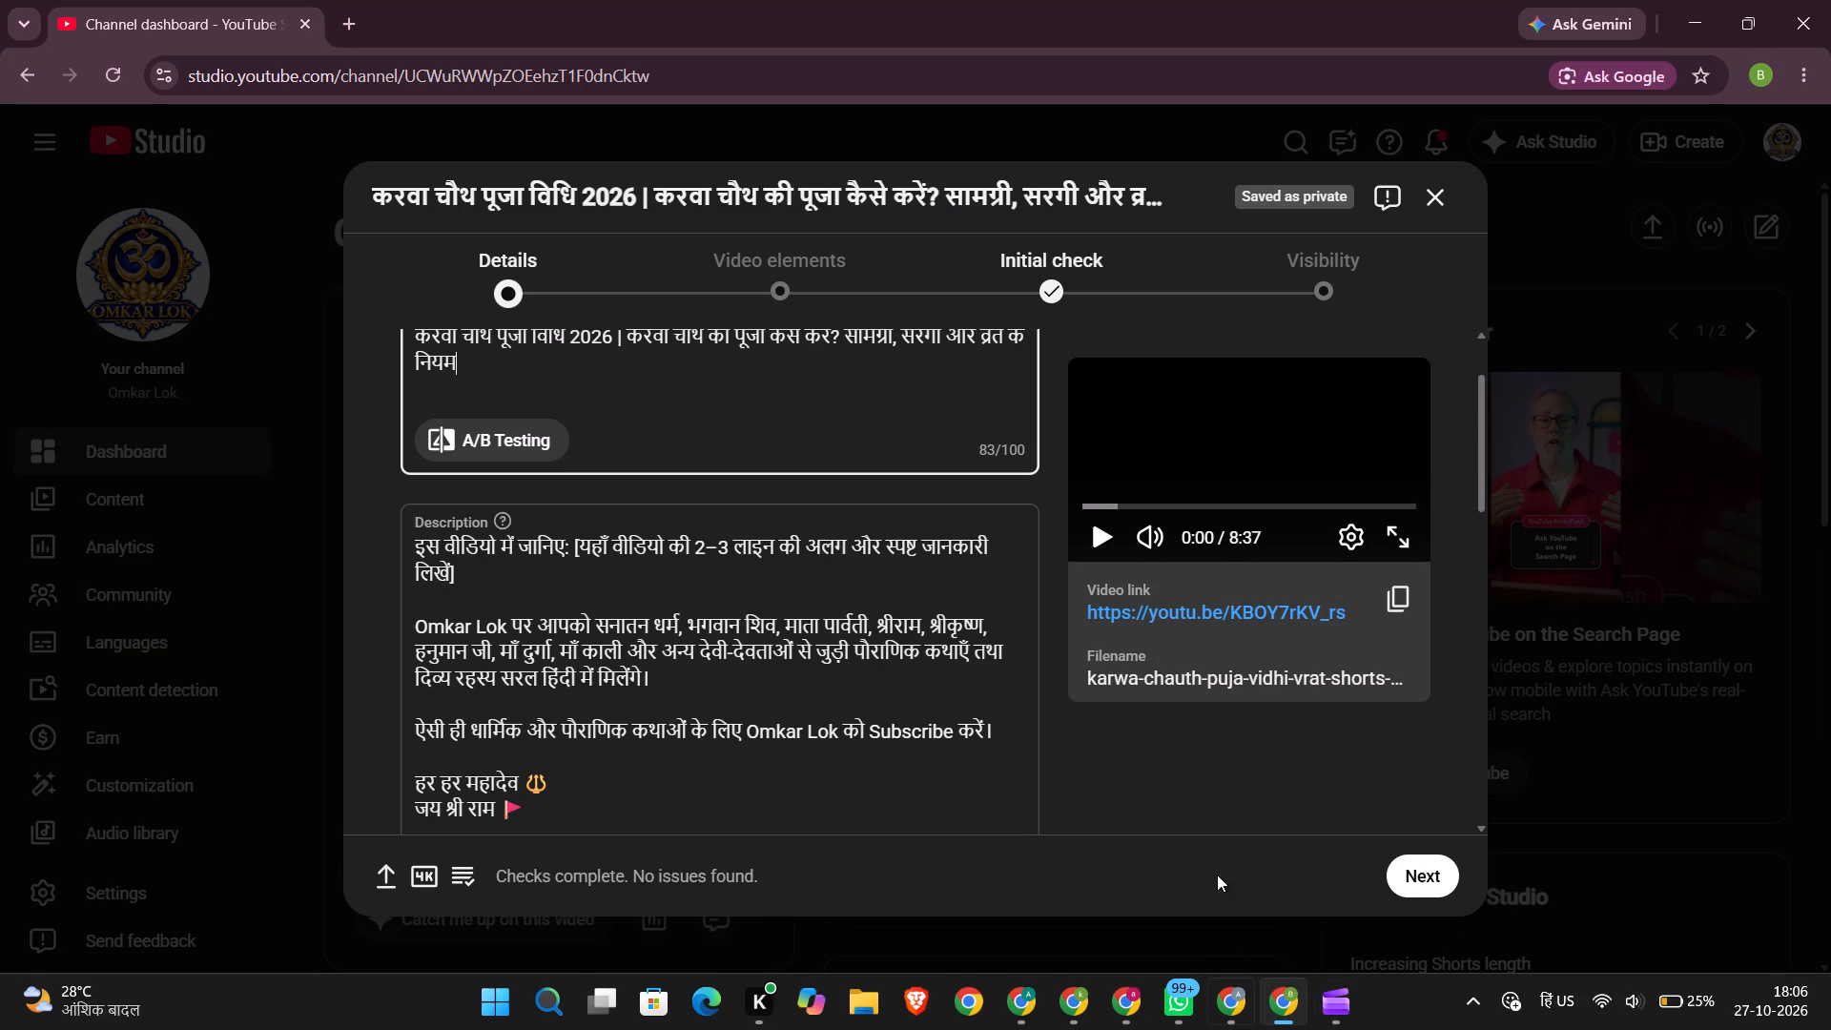
scroll(1206, 664, "up", 3)
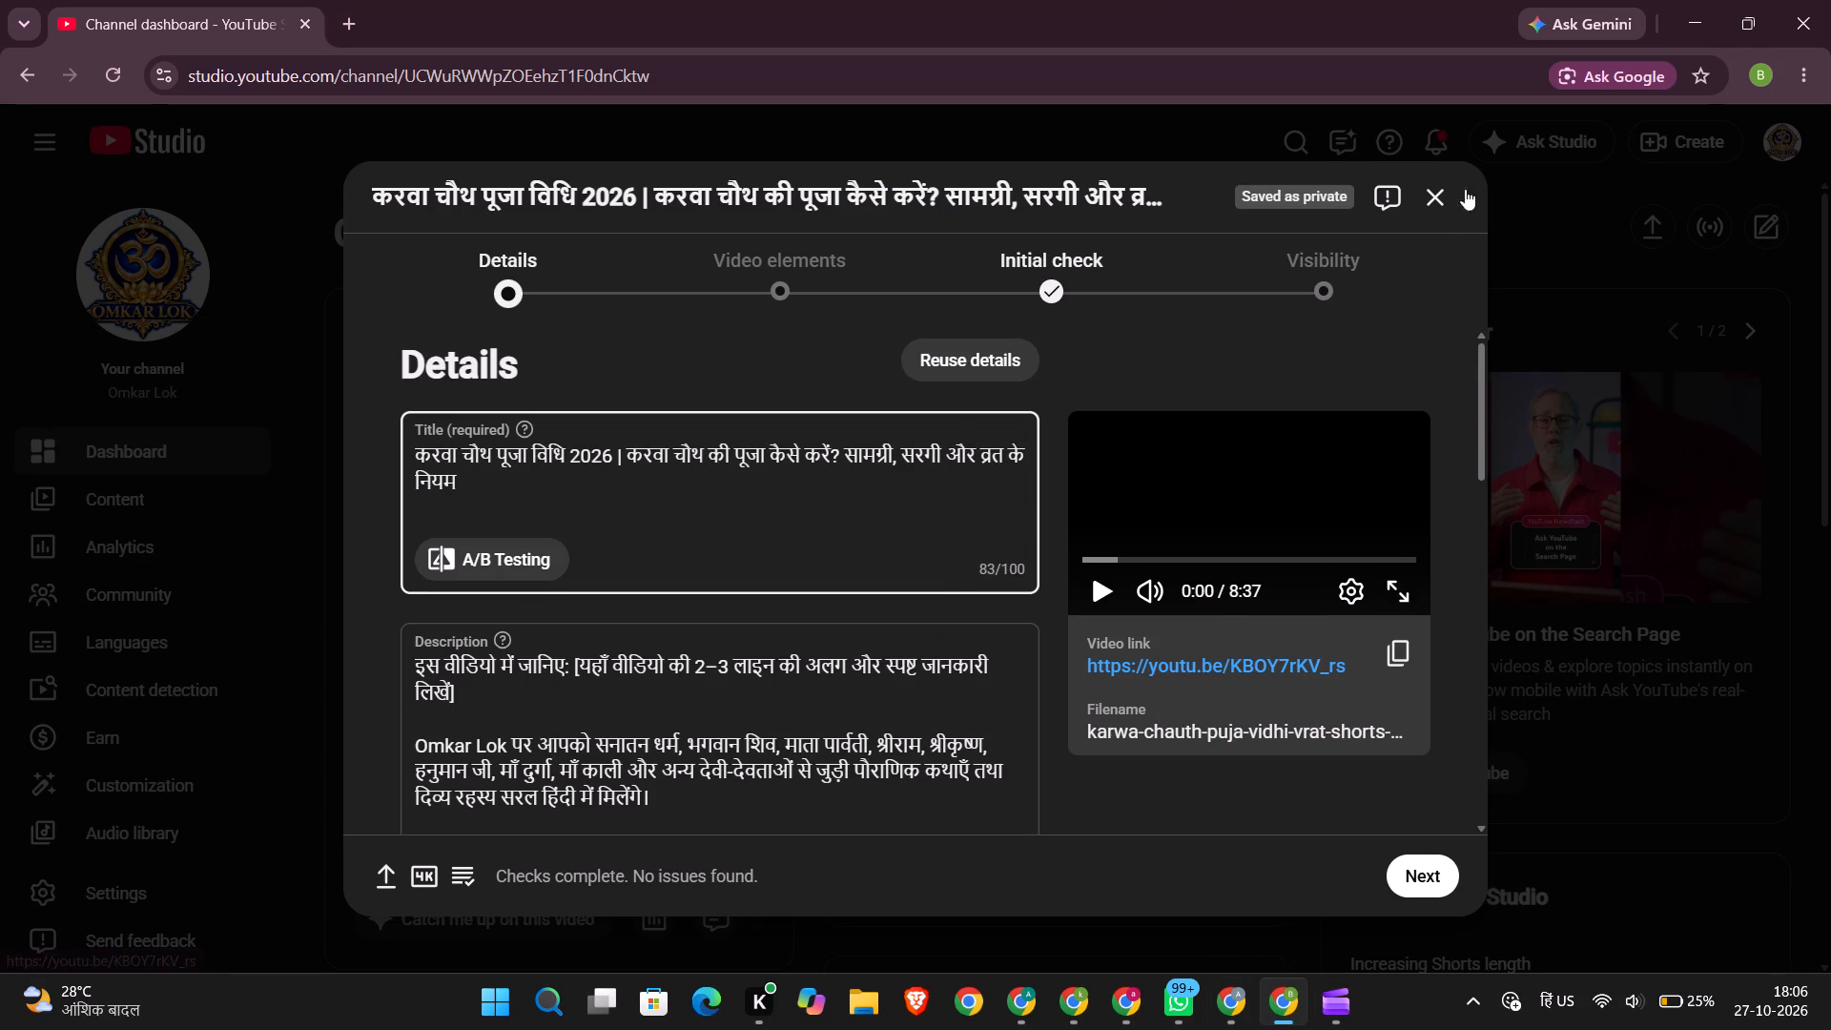
left_click(1450, 190)
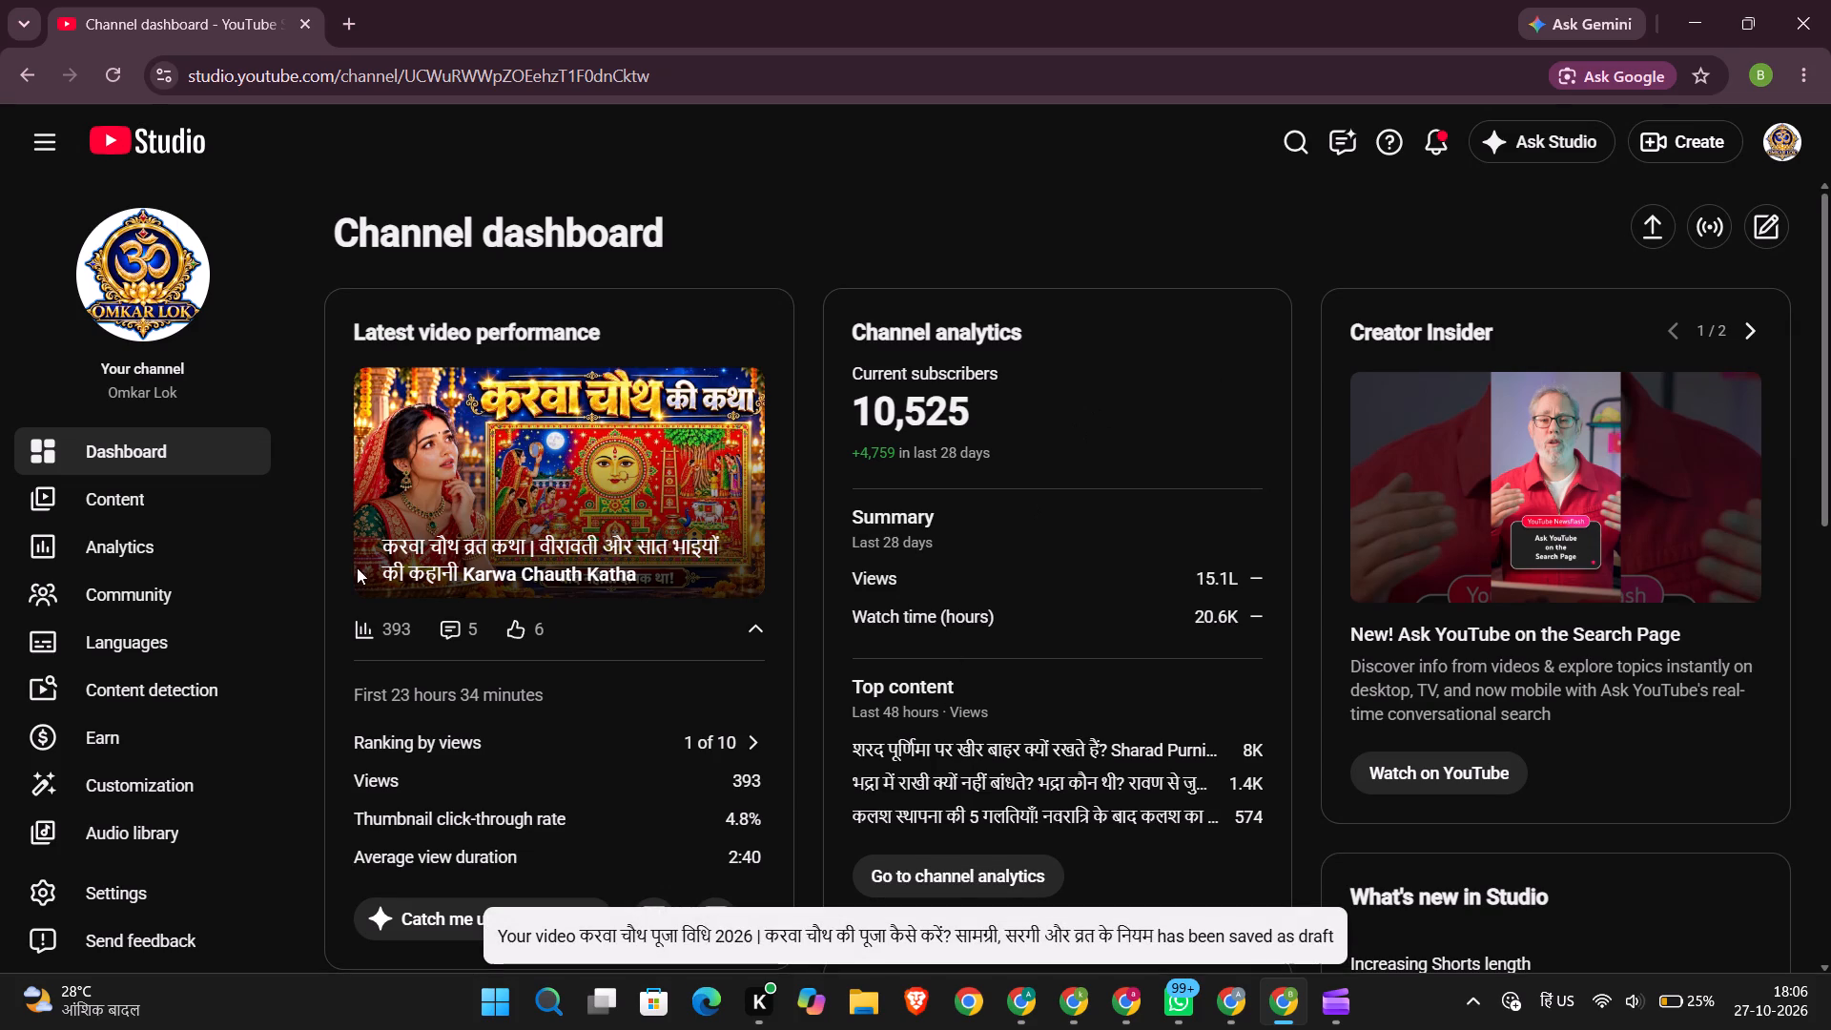
left_click(126, 482)
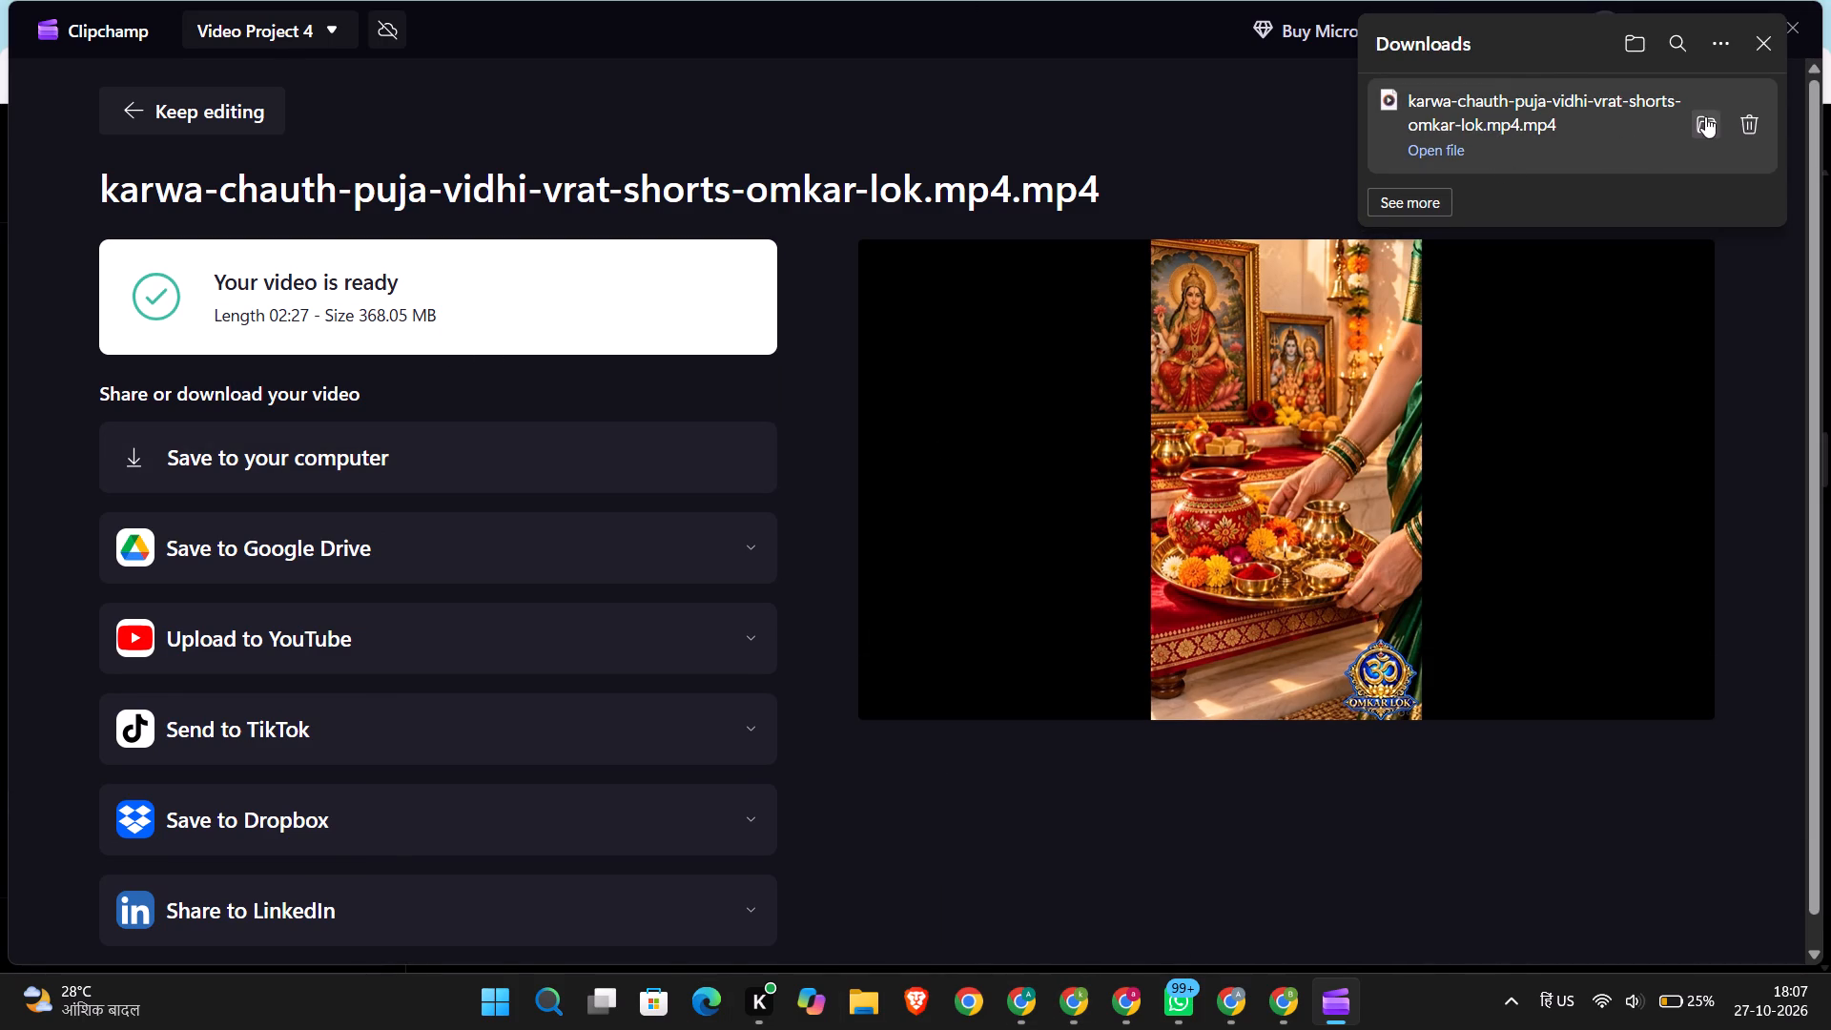
left_click(1705, 116)
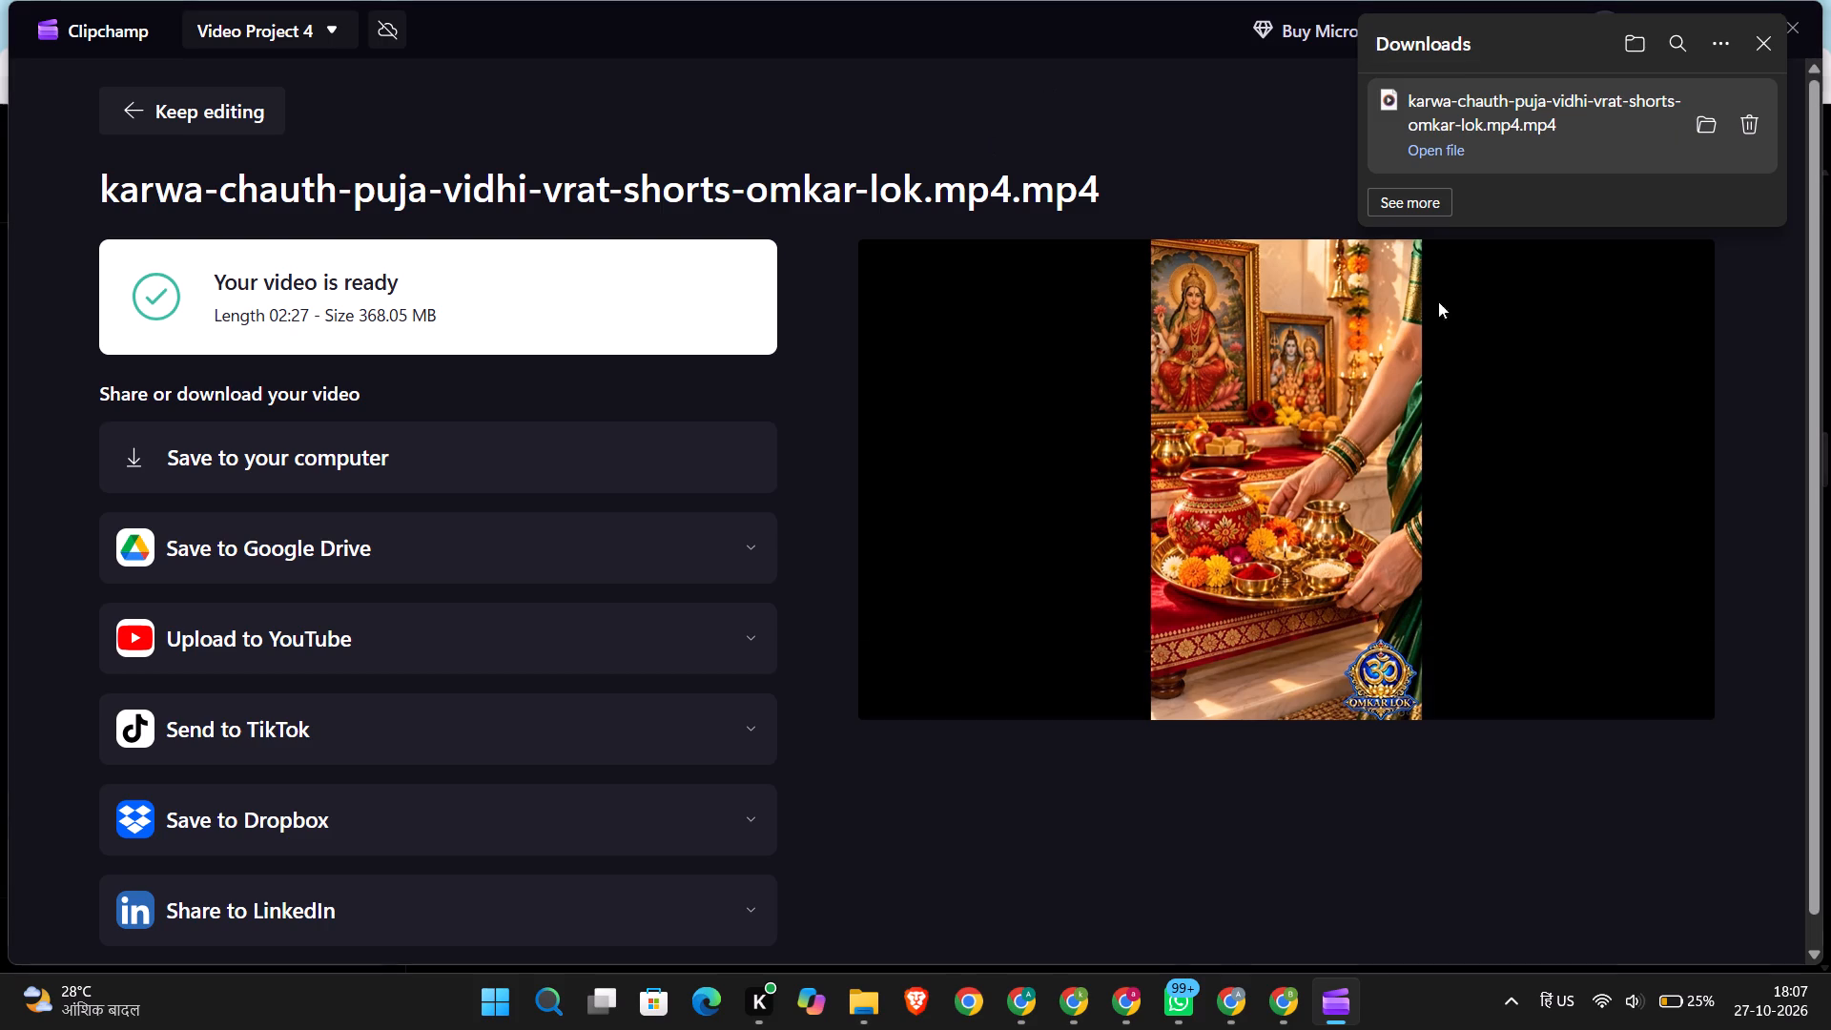
left_click(1703, 127)
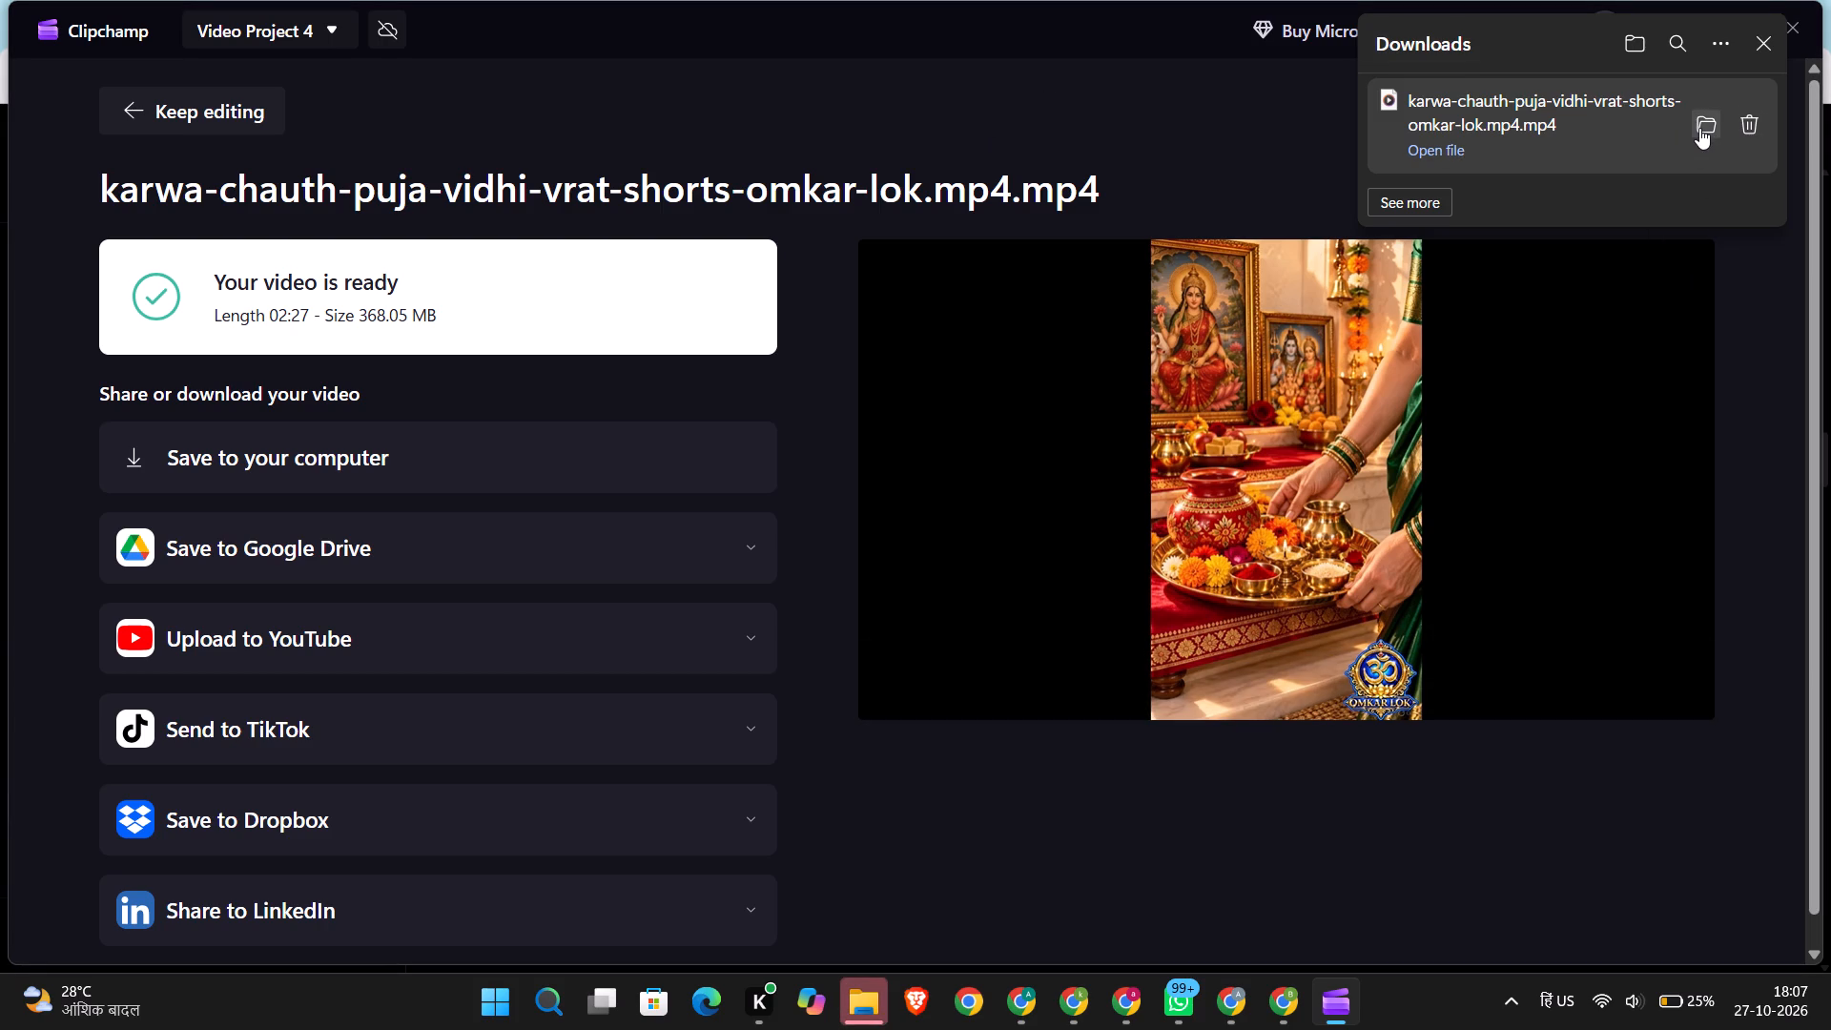
left_click(1699, 128)
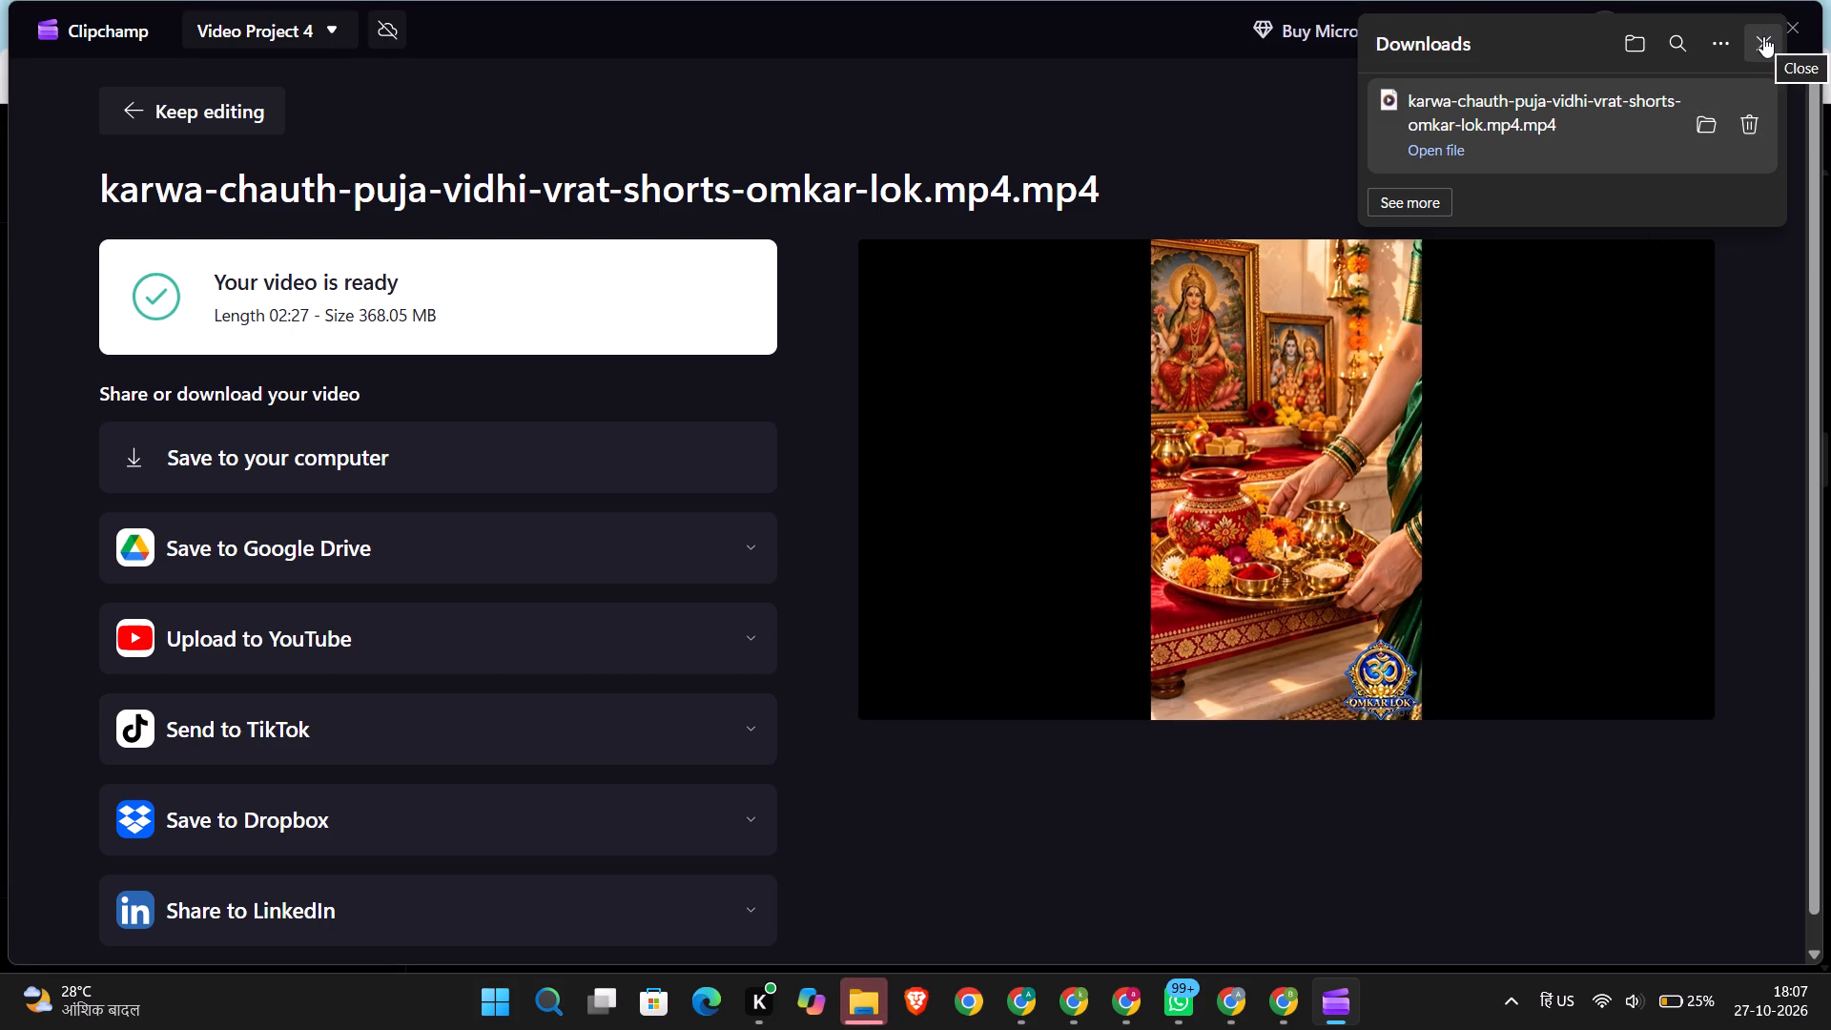
left_click(1763, 36)
left_click(1797, 22)
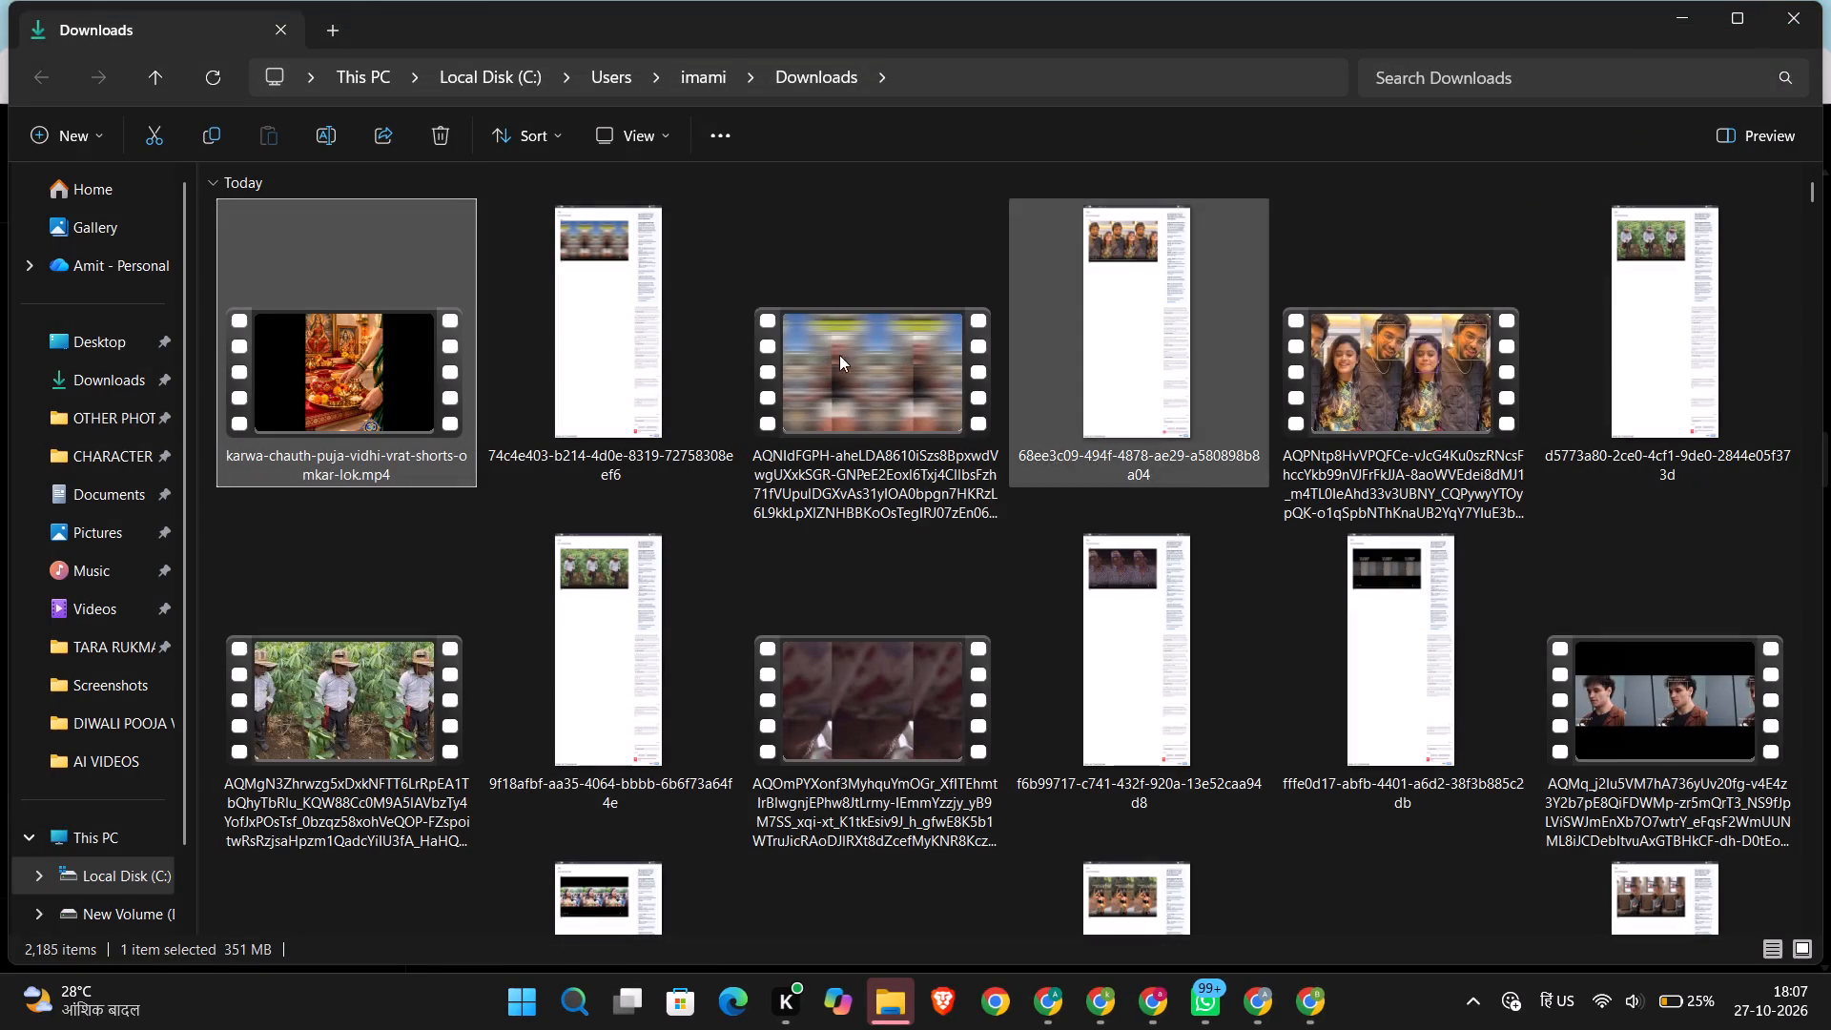
Play the exported karwa-chauth-puja-vidhi-vrat-shorts-omkar-lok.mp4, check its last few seconds and close the player.
double_click(335, 383)
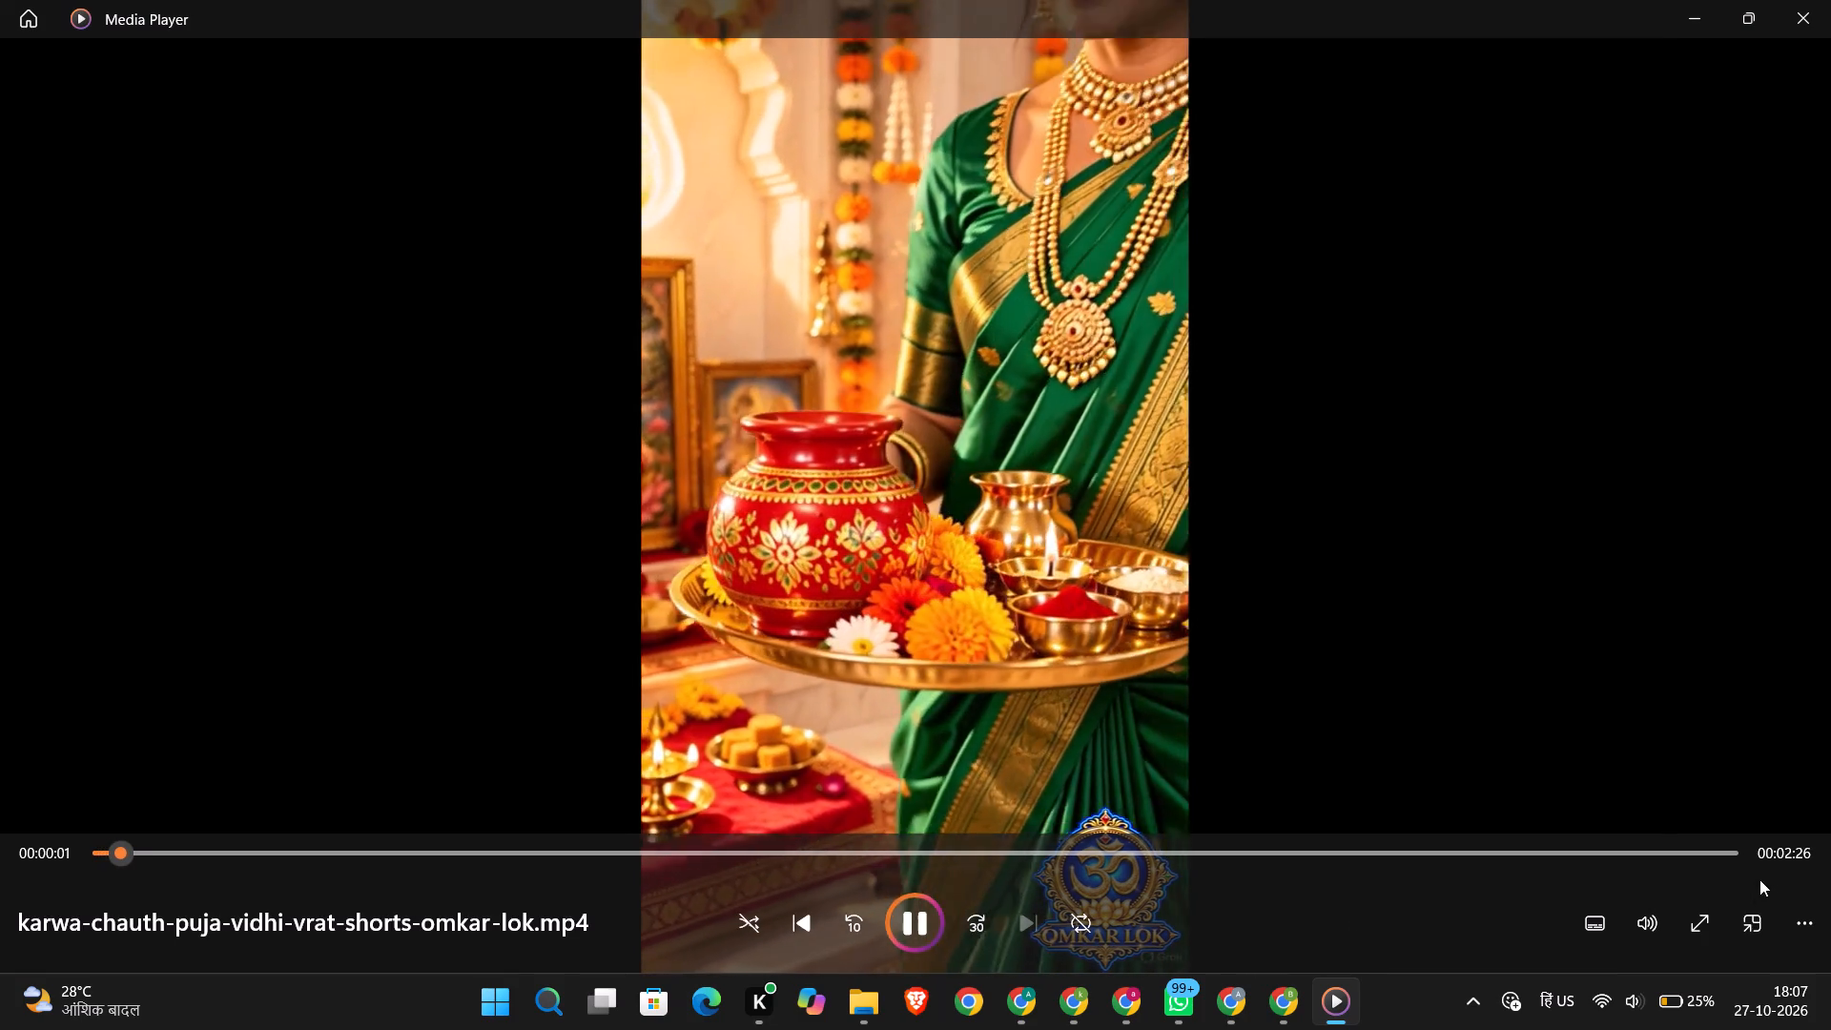
left_click(1717, 856)
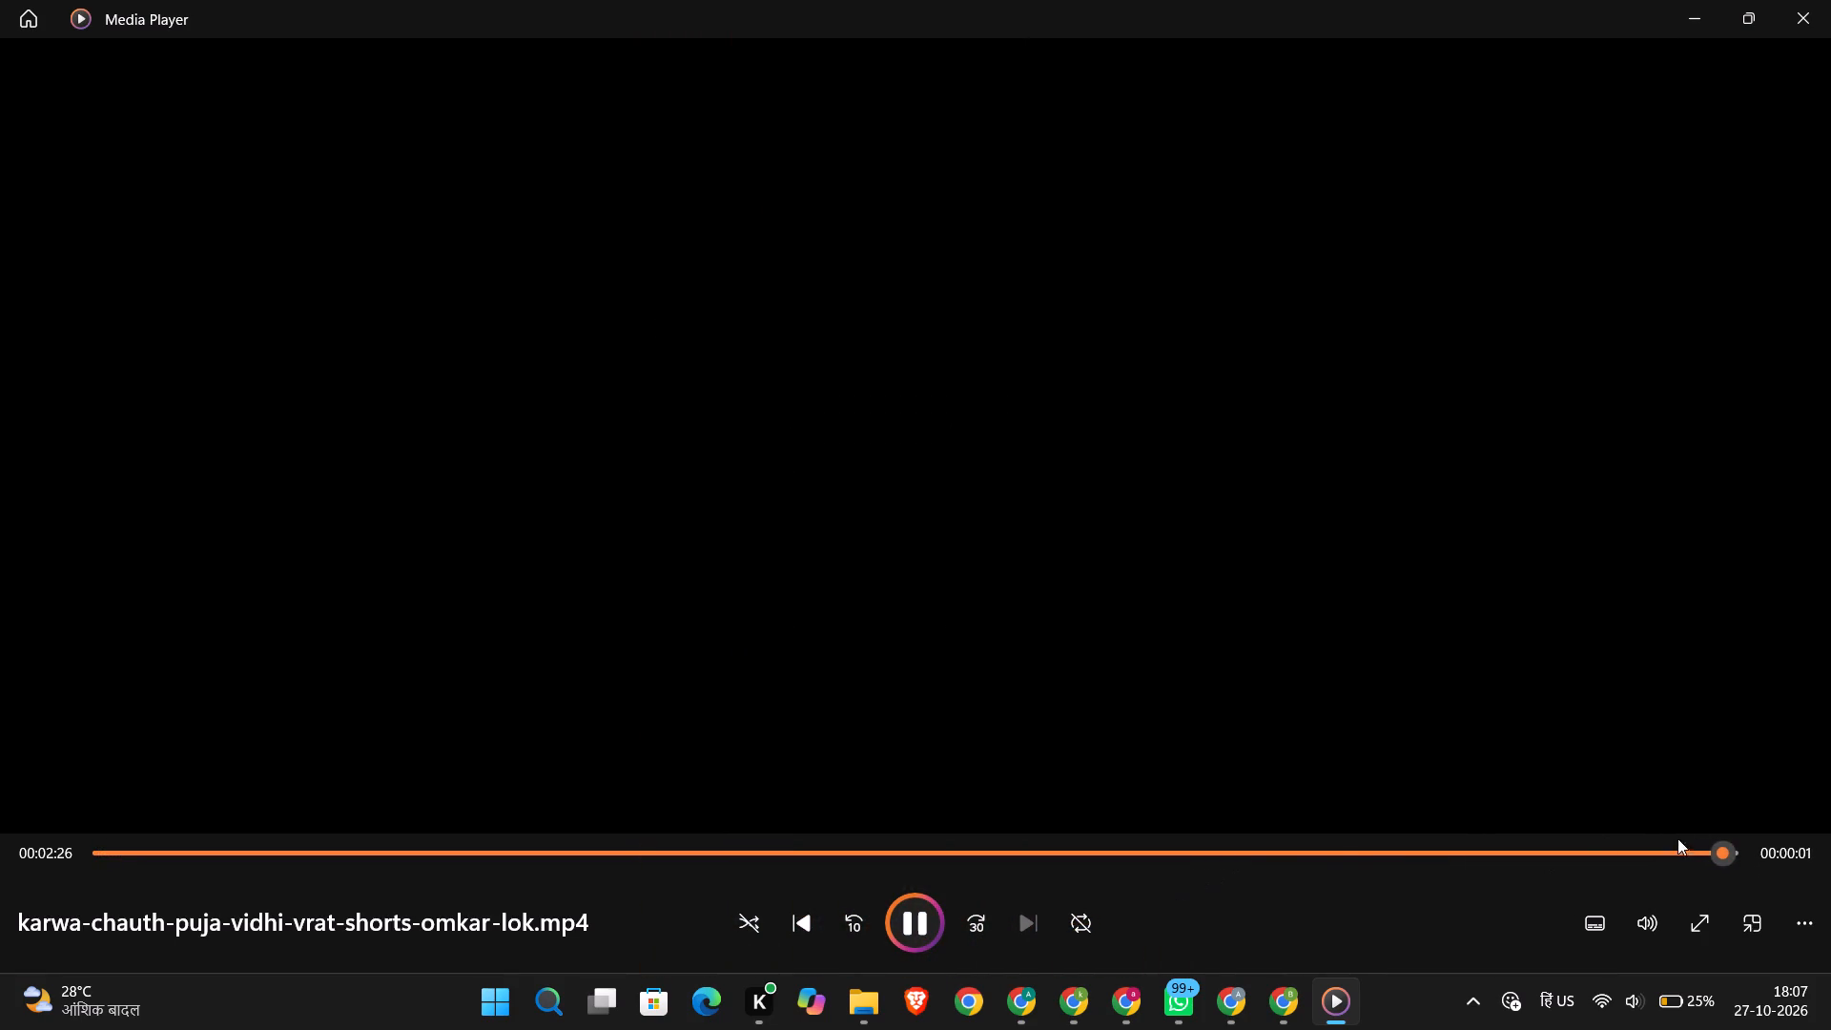
left_click(1677, 854)
left_click(1688, 859)
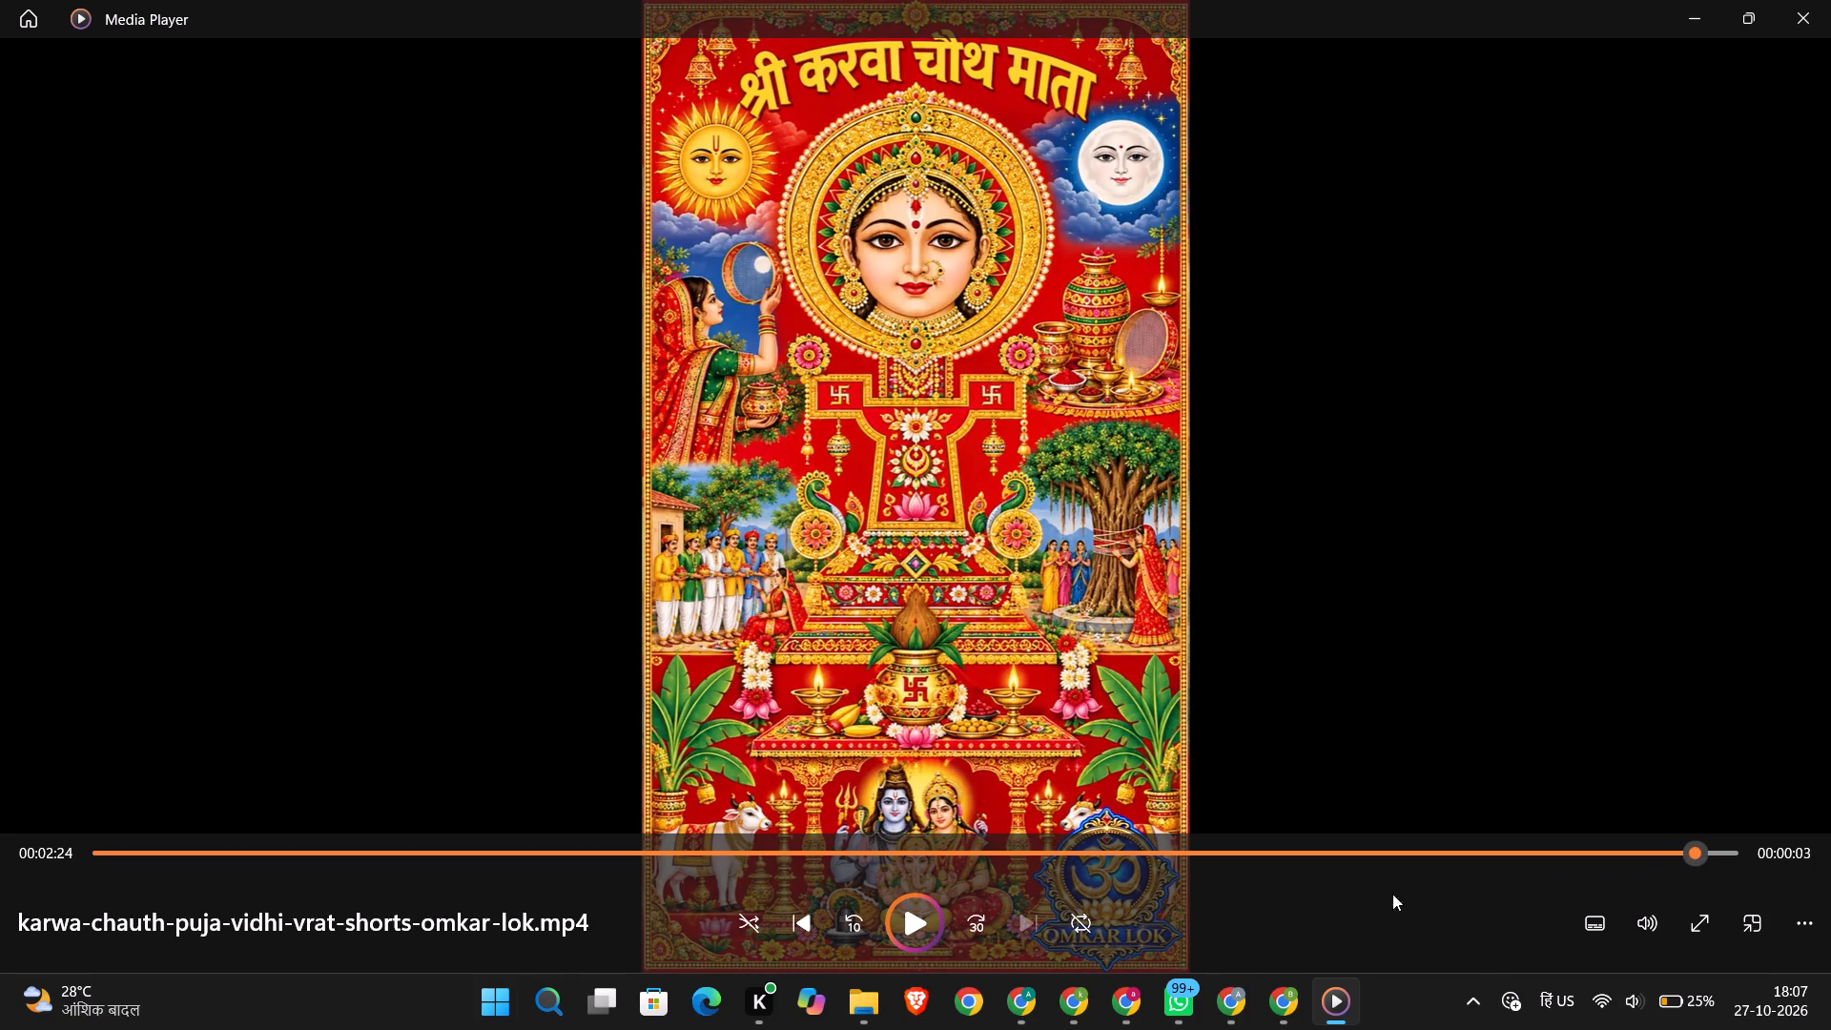
left_click(926, 917)
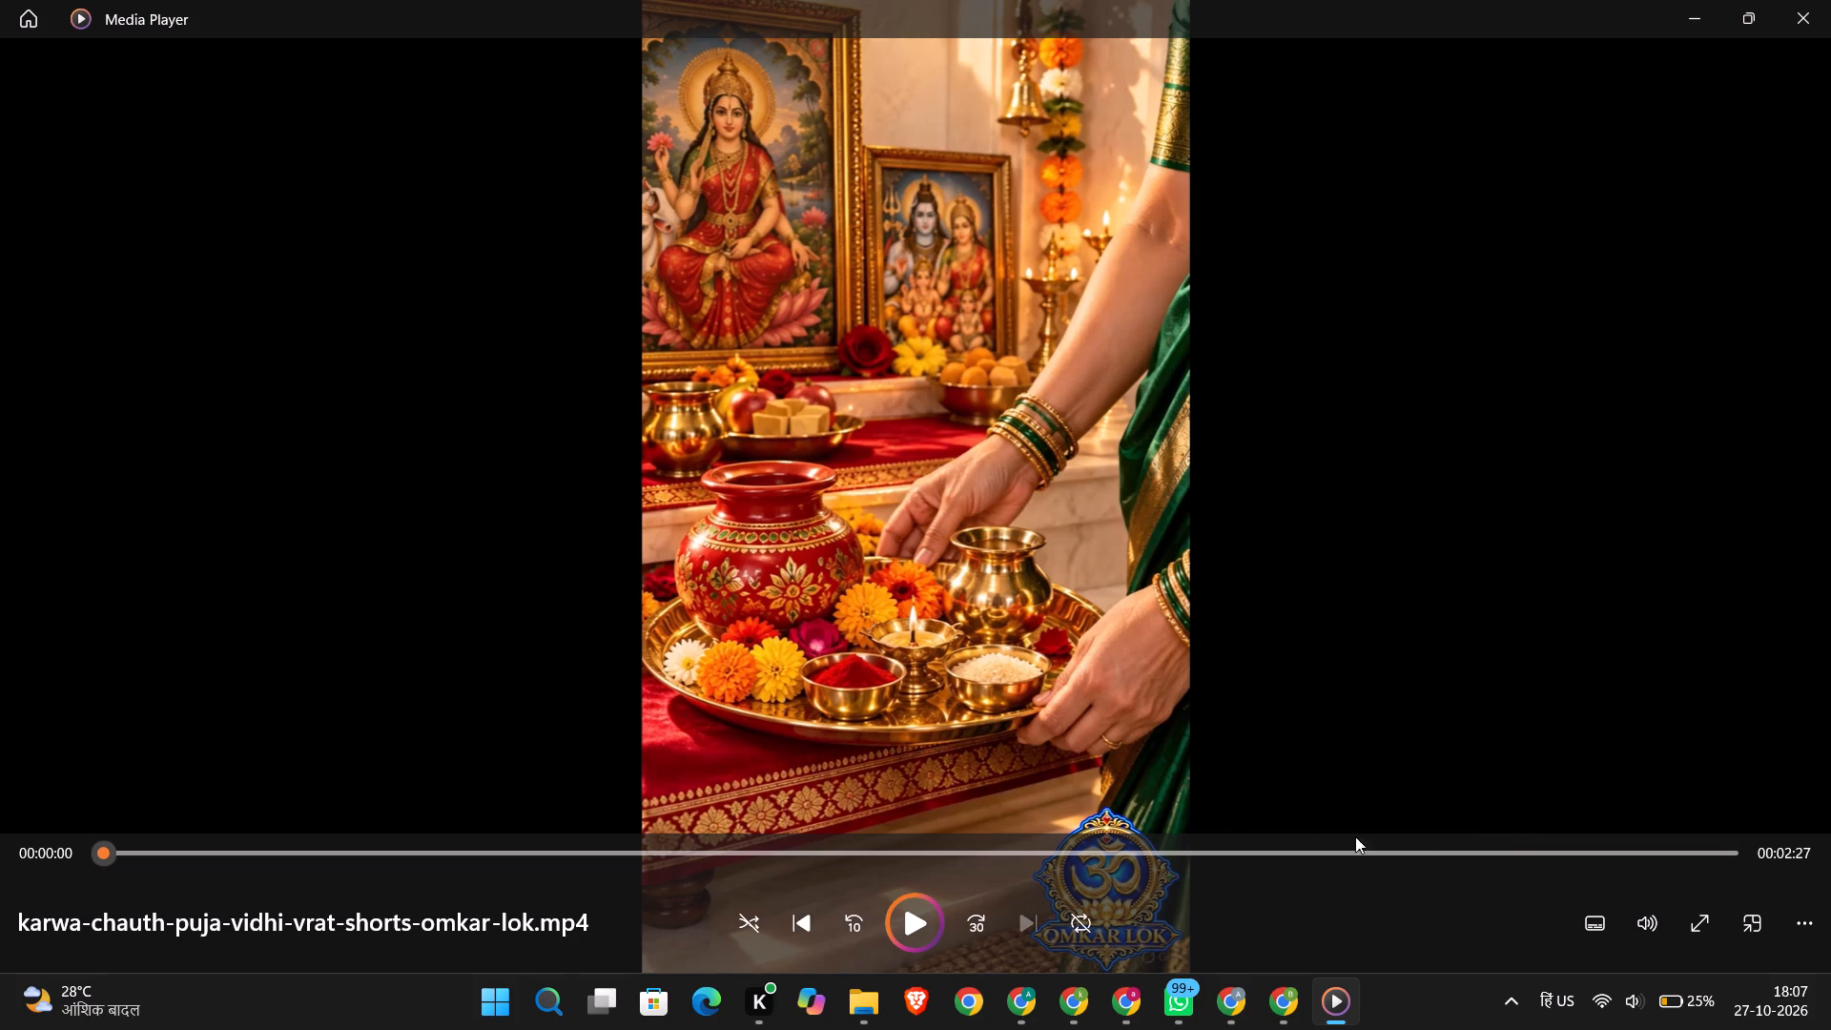
left_click(1798, 922)
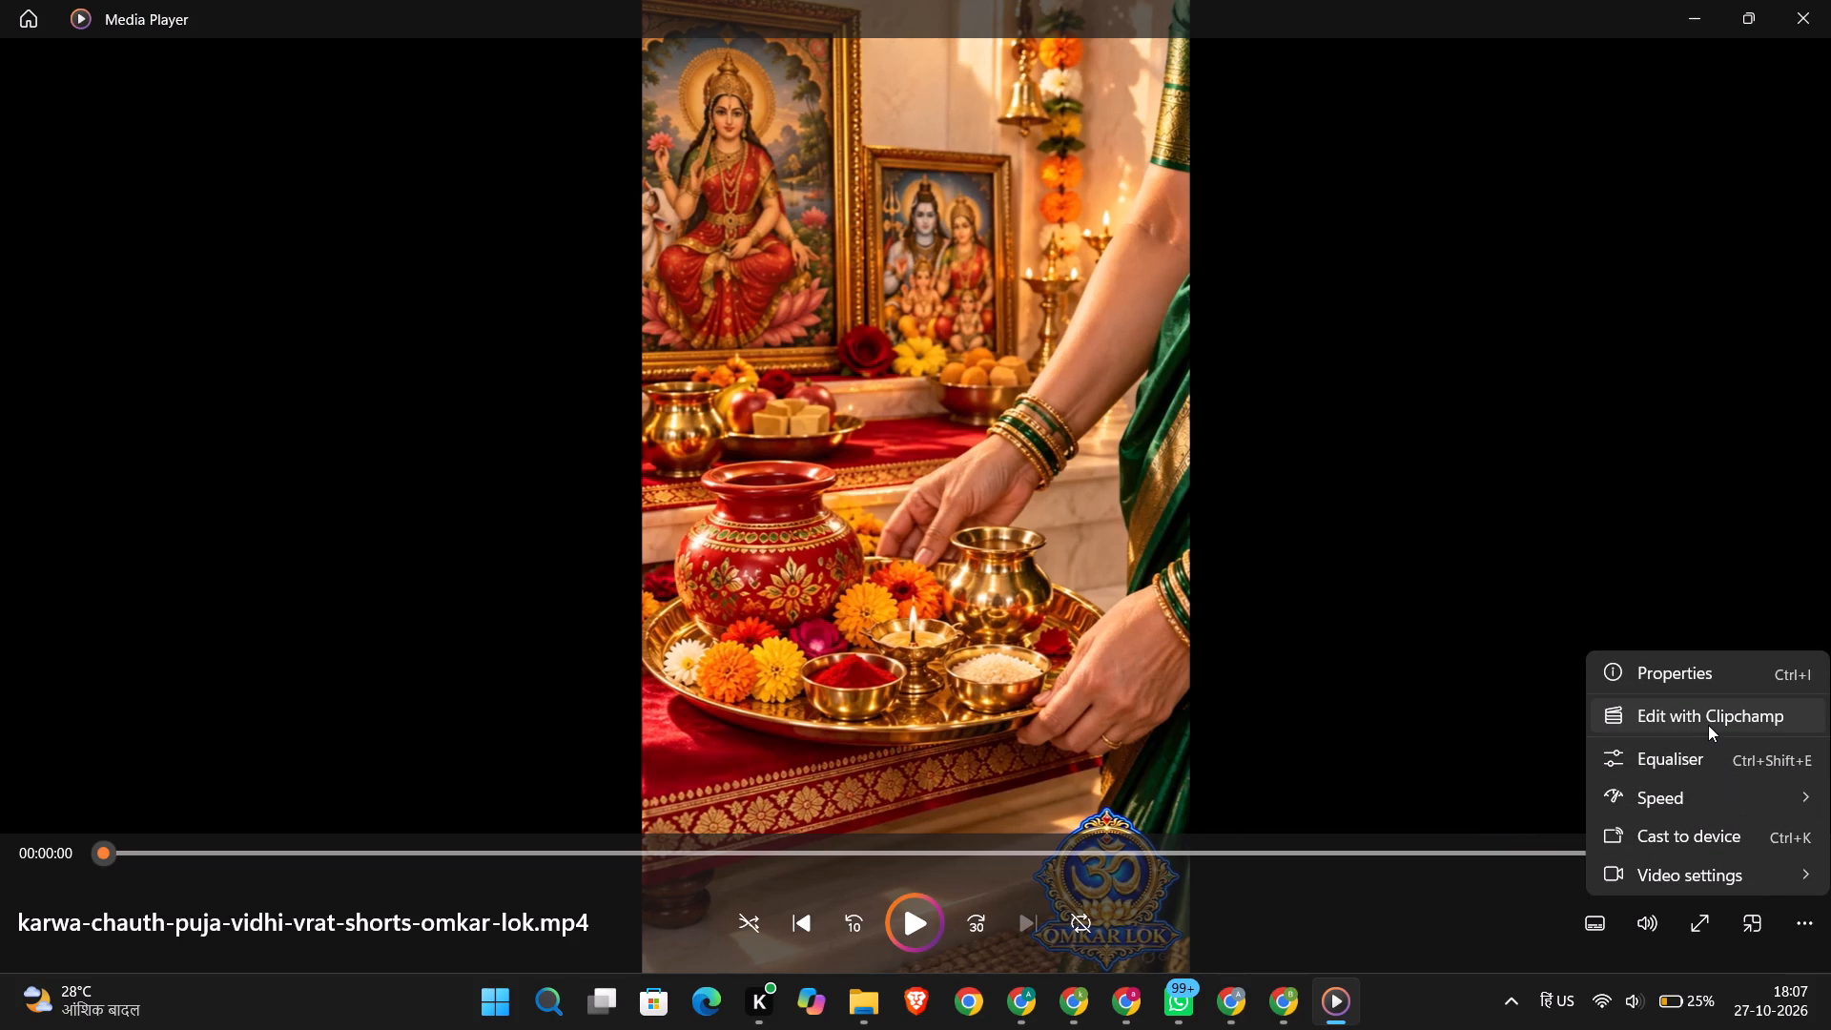
left_click(1179, 691)
left_click(1830, 0)
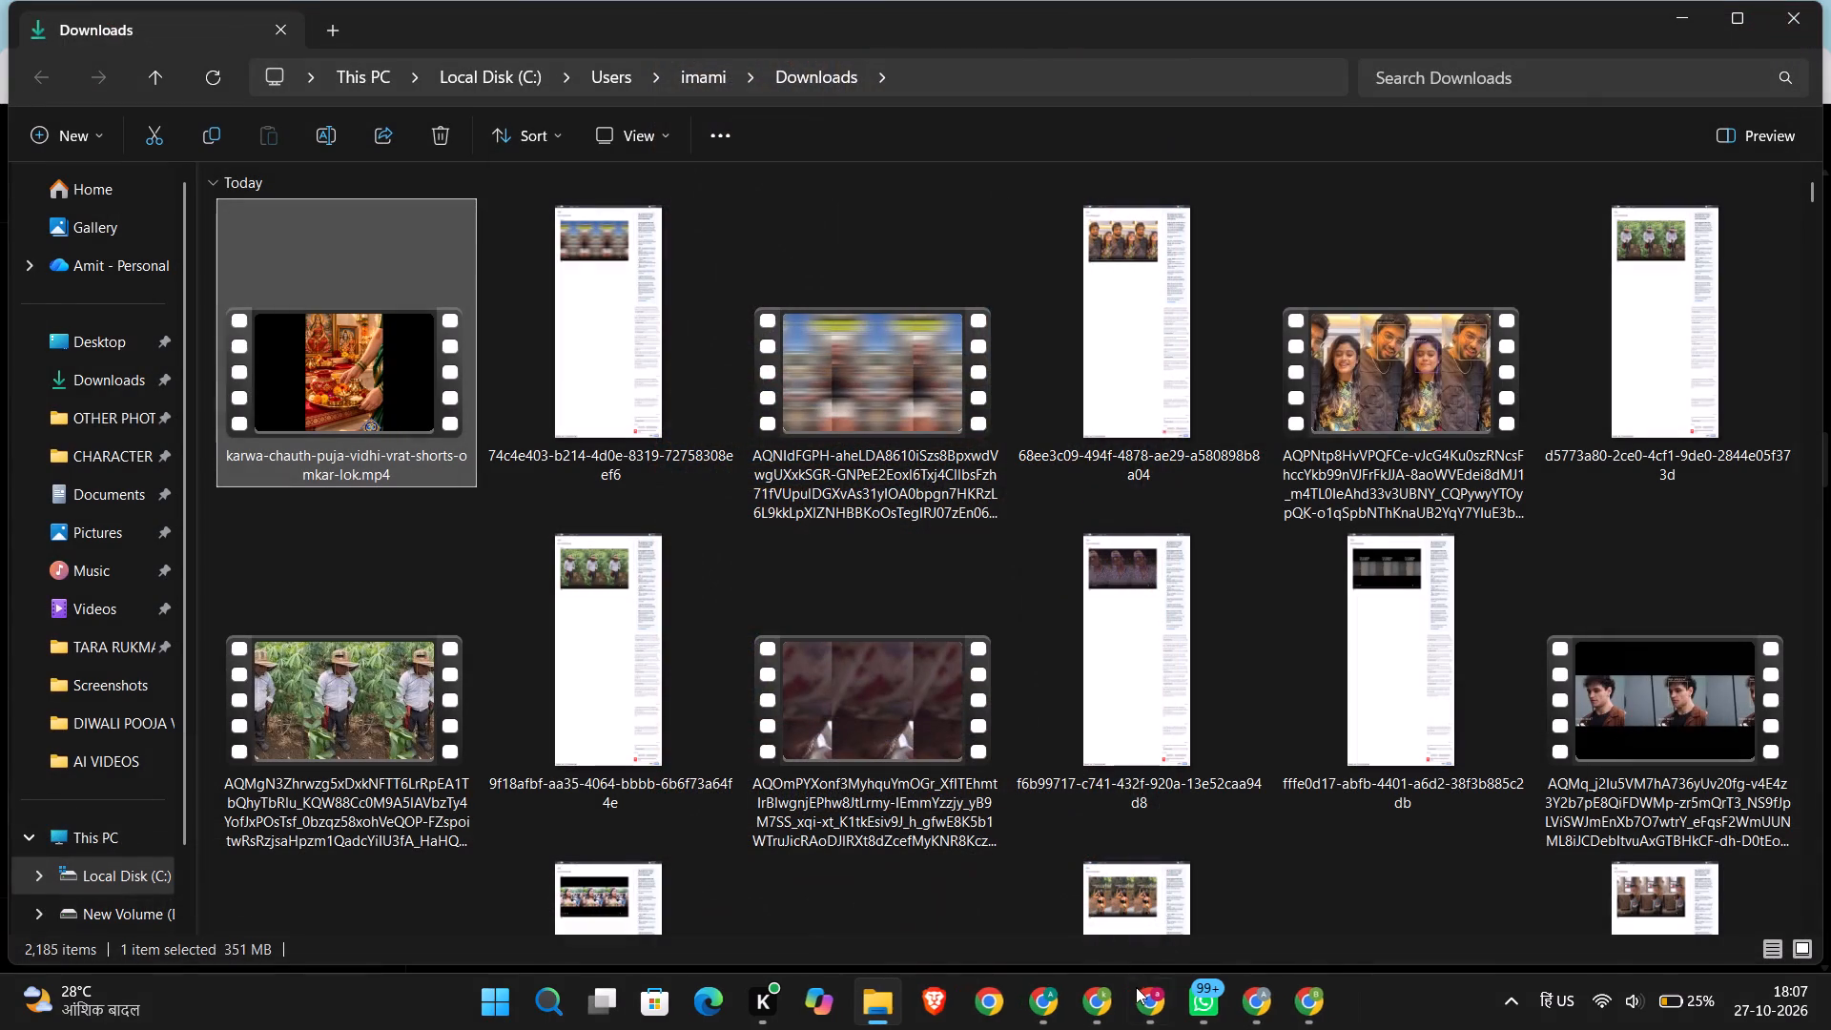
left_click(1265, 1001)
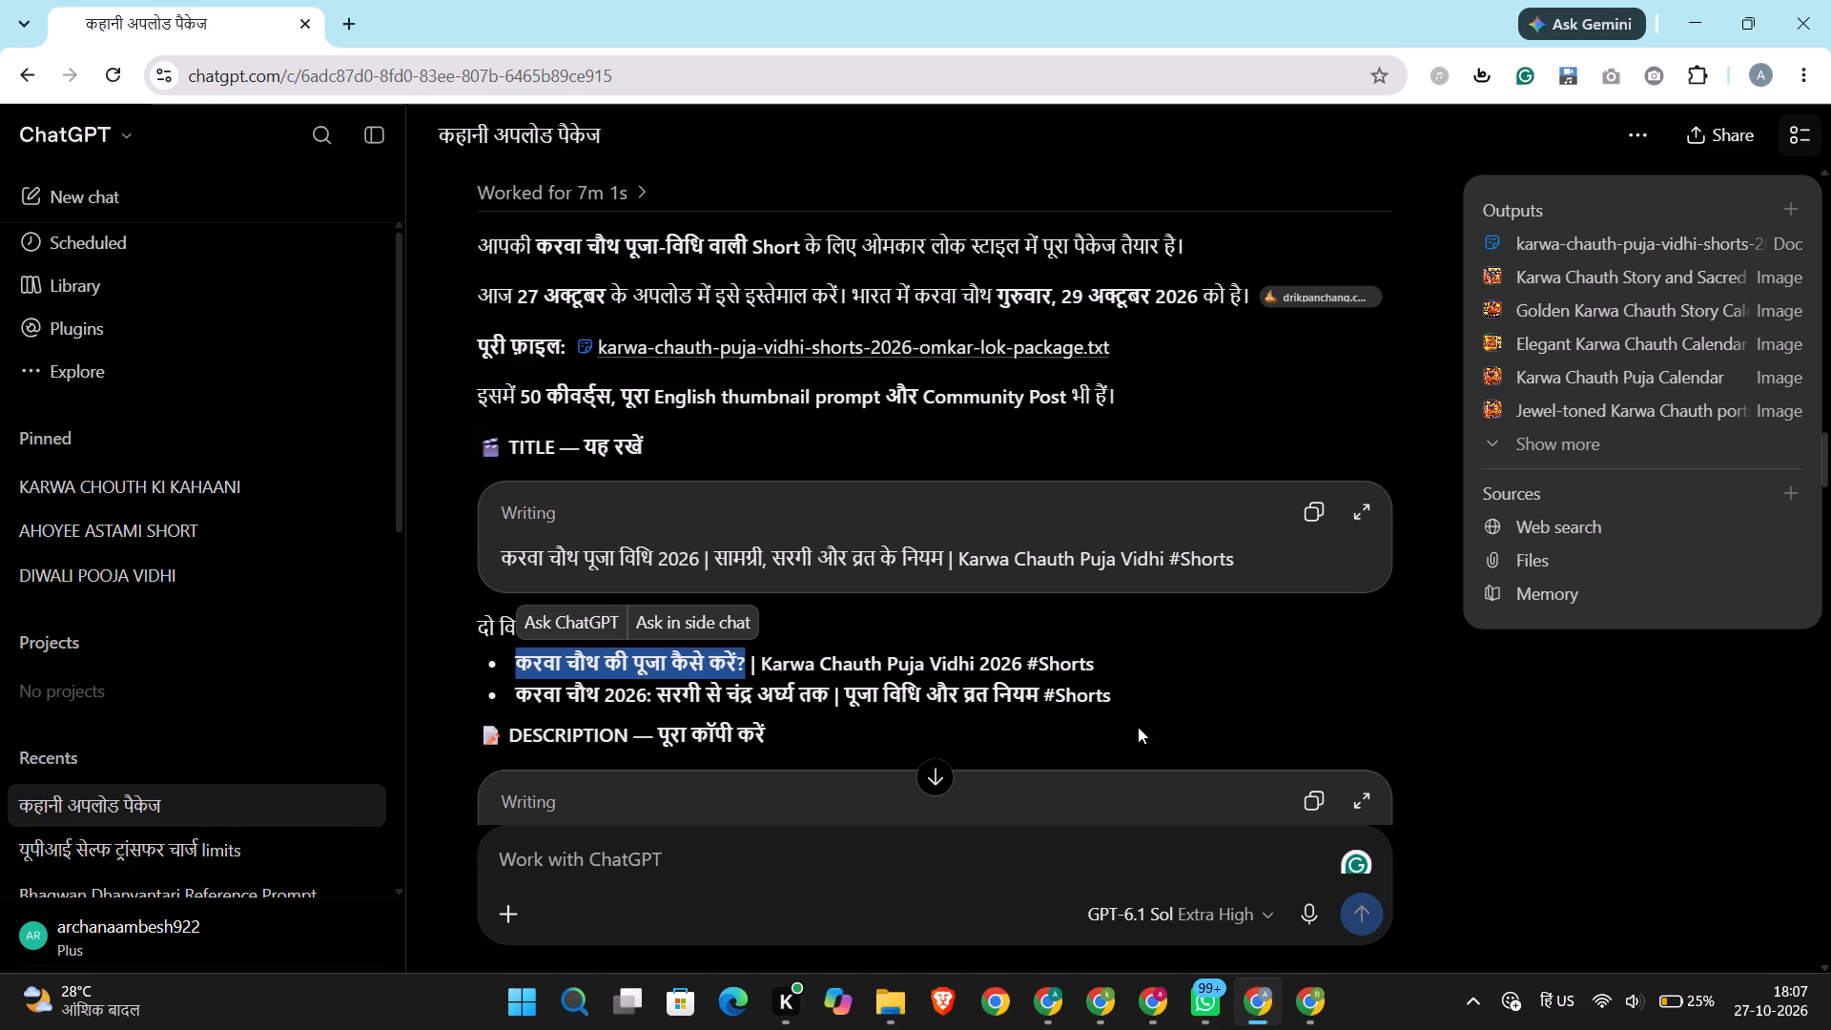
left_click(1300, 1006)
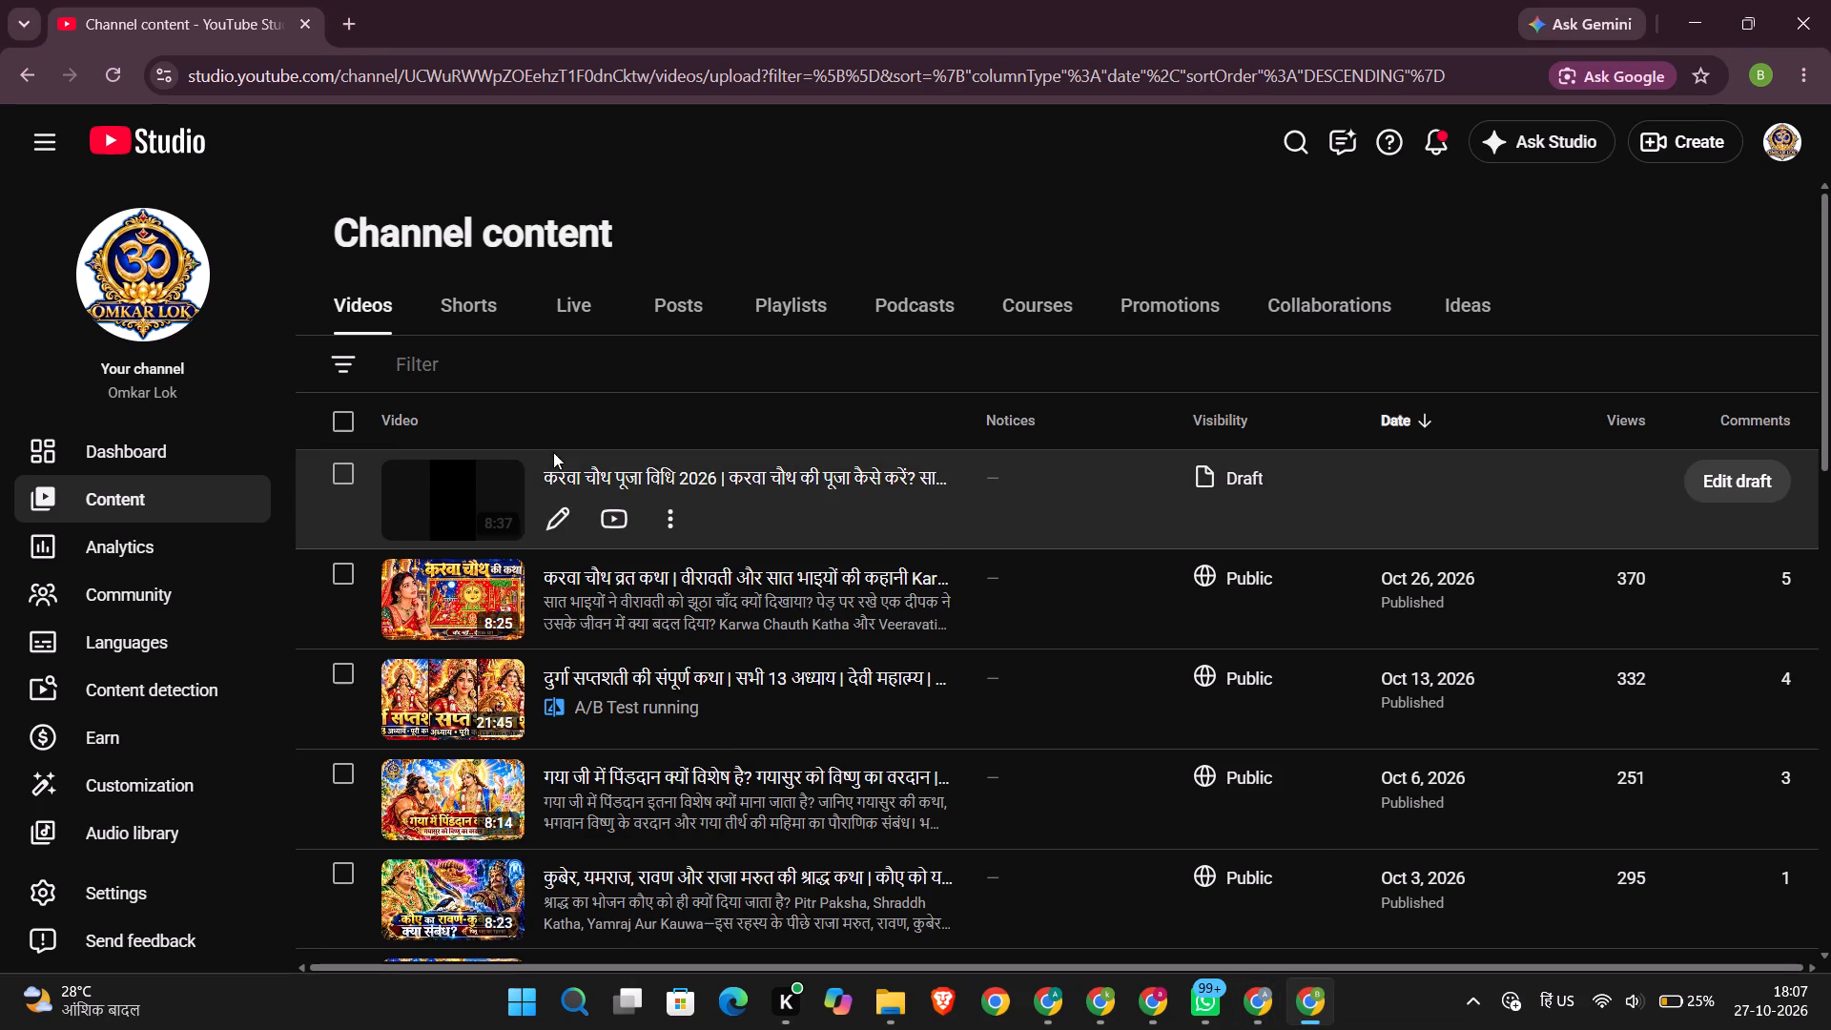
left_click(148, 446)
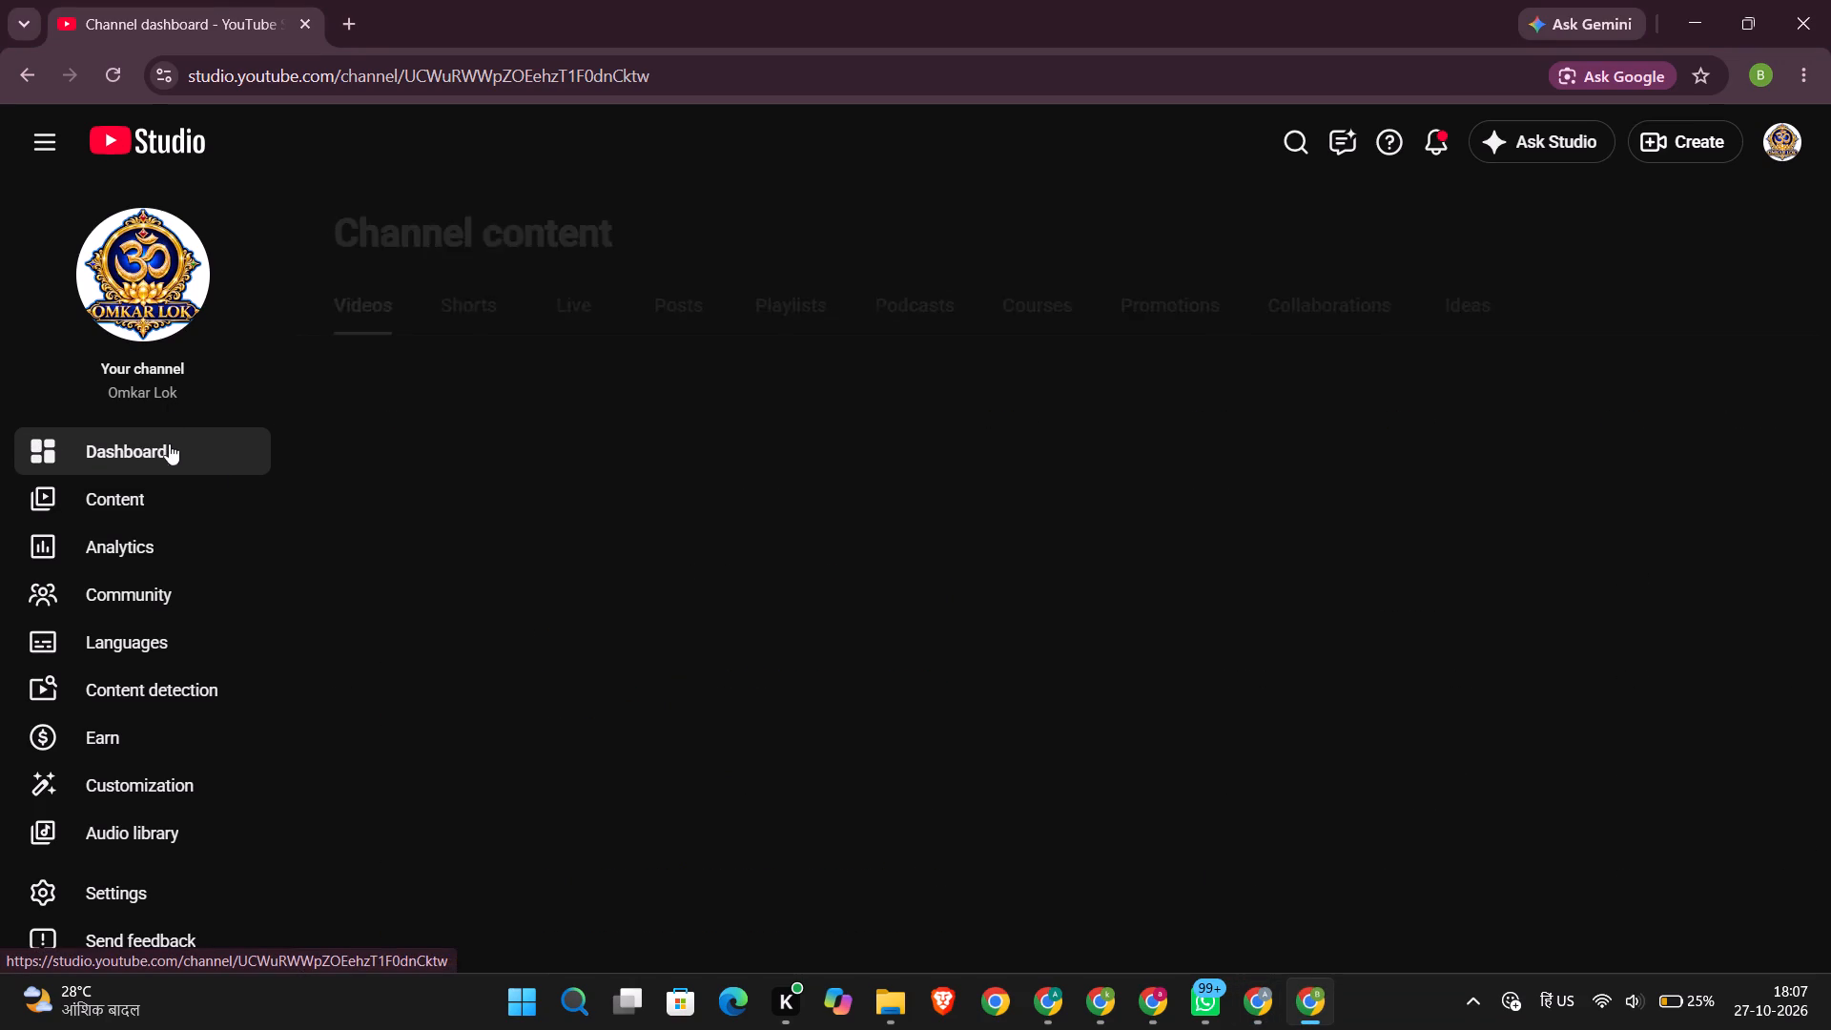
left_click(1658, 220)
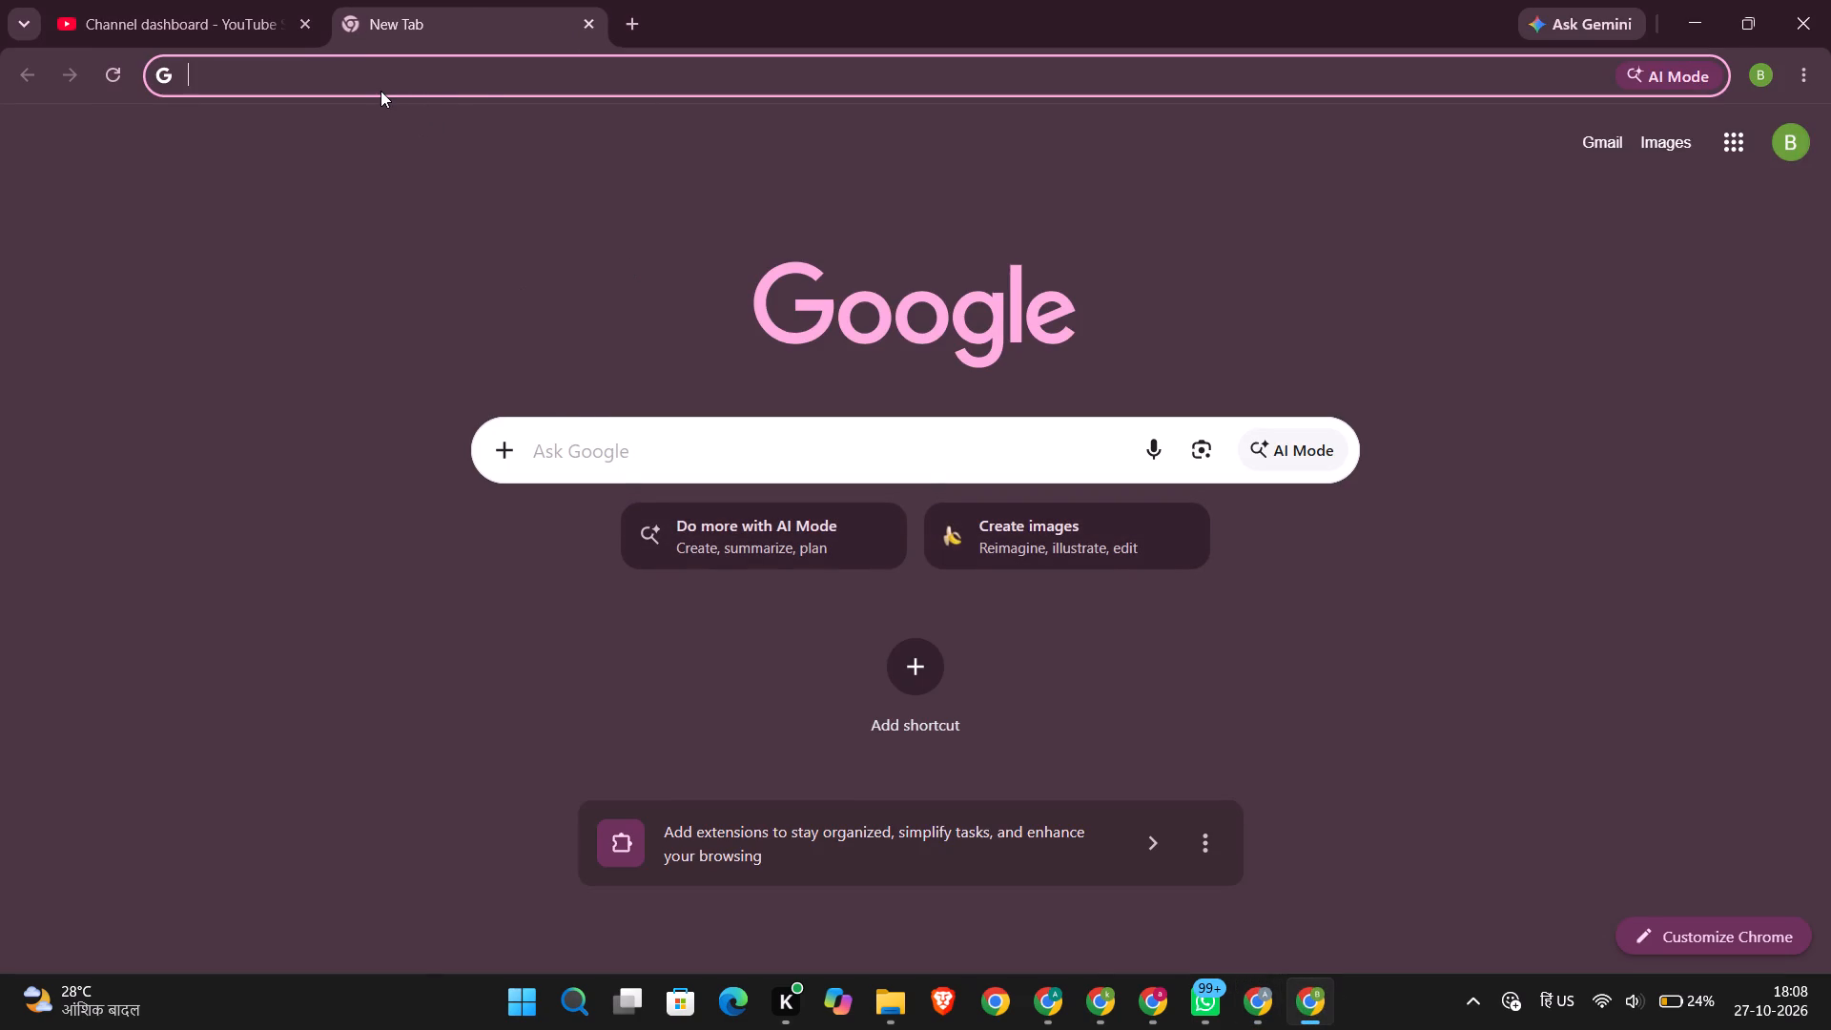
type("st")
key("Return")
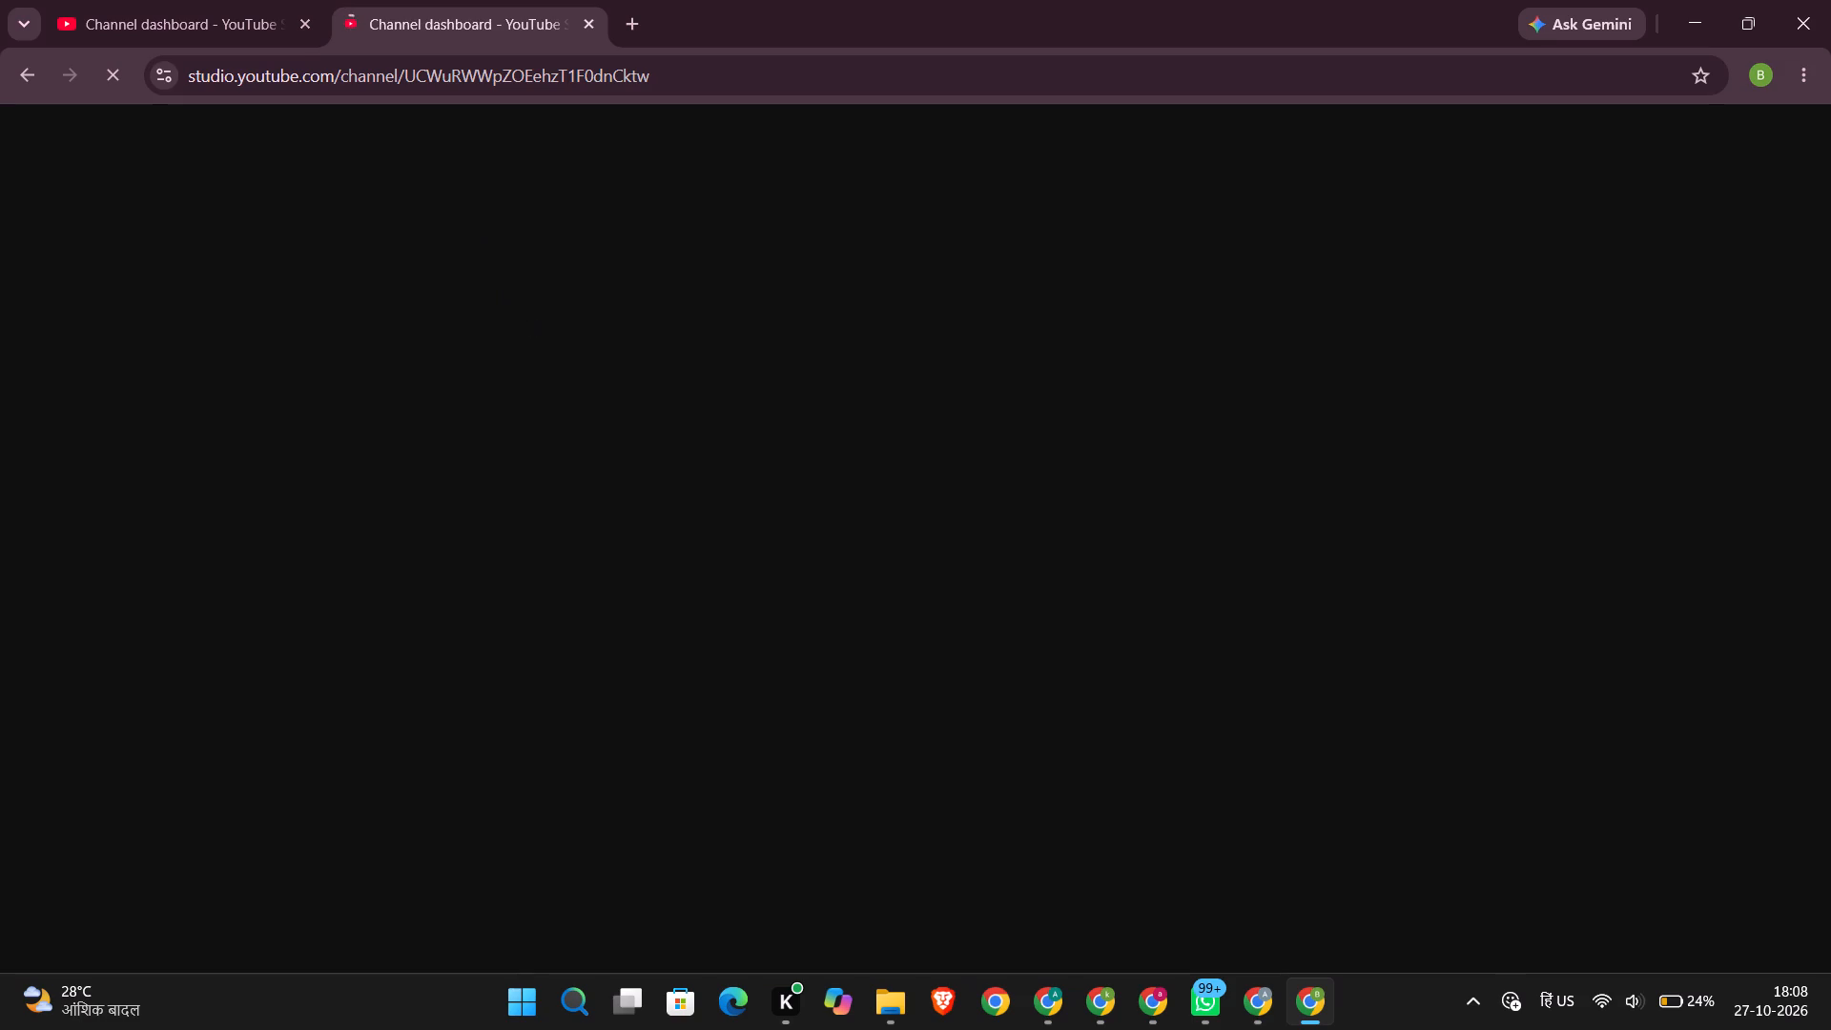
left_click(146, 489)
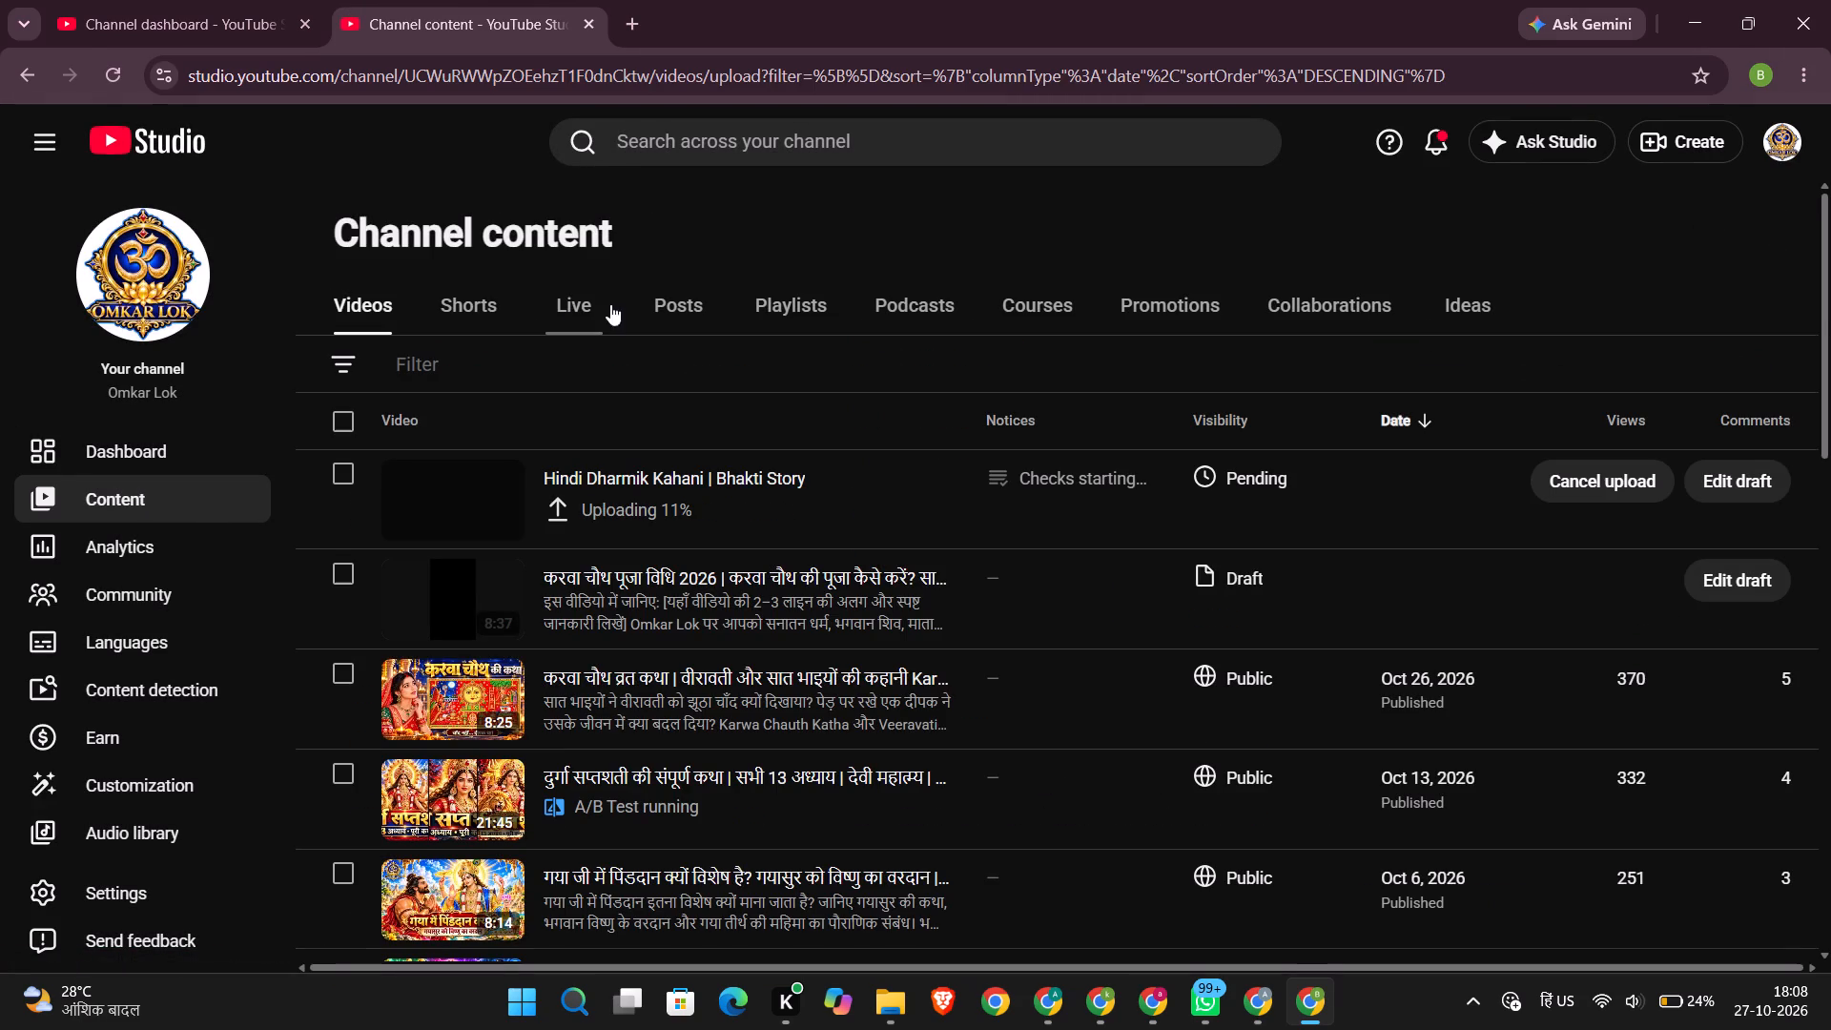
left_click(486, 309)
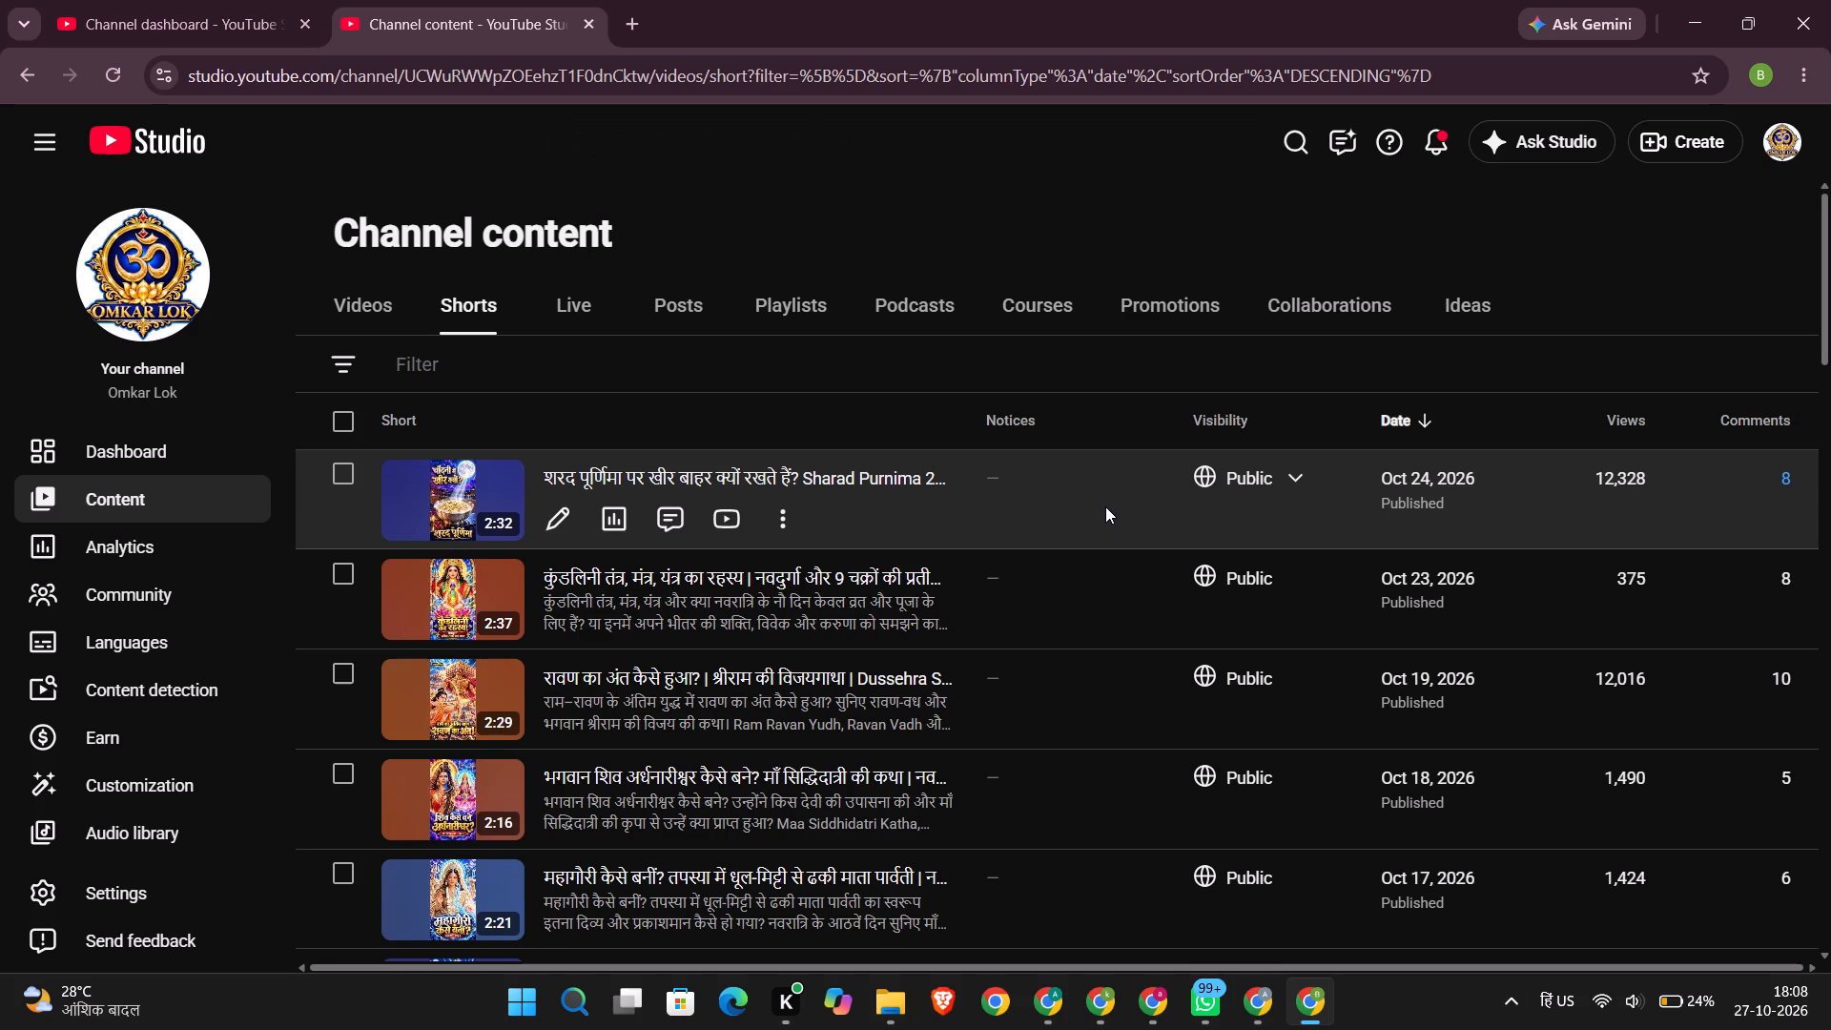
left_click(871, 485)
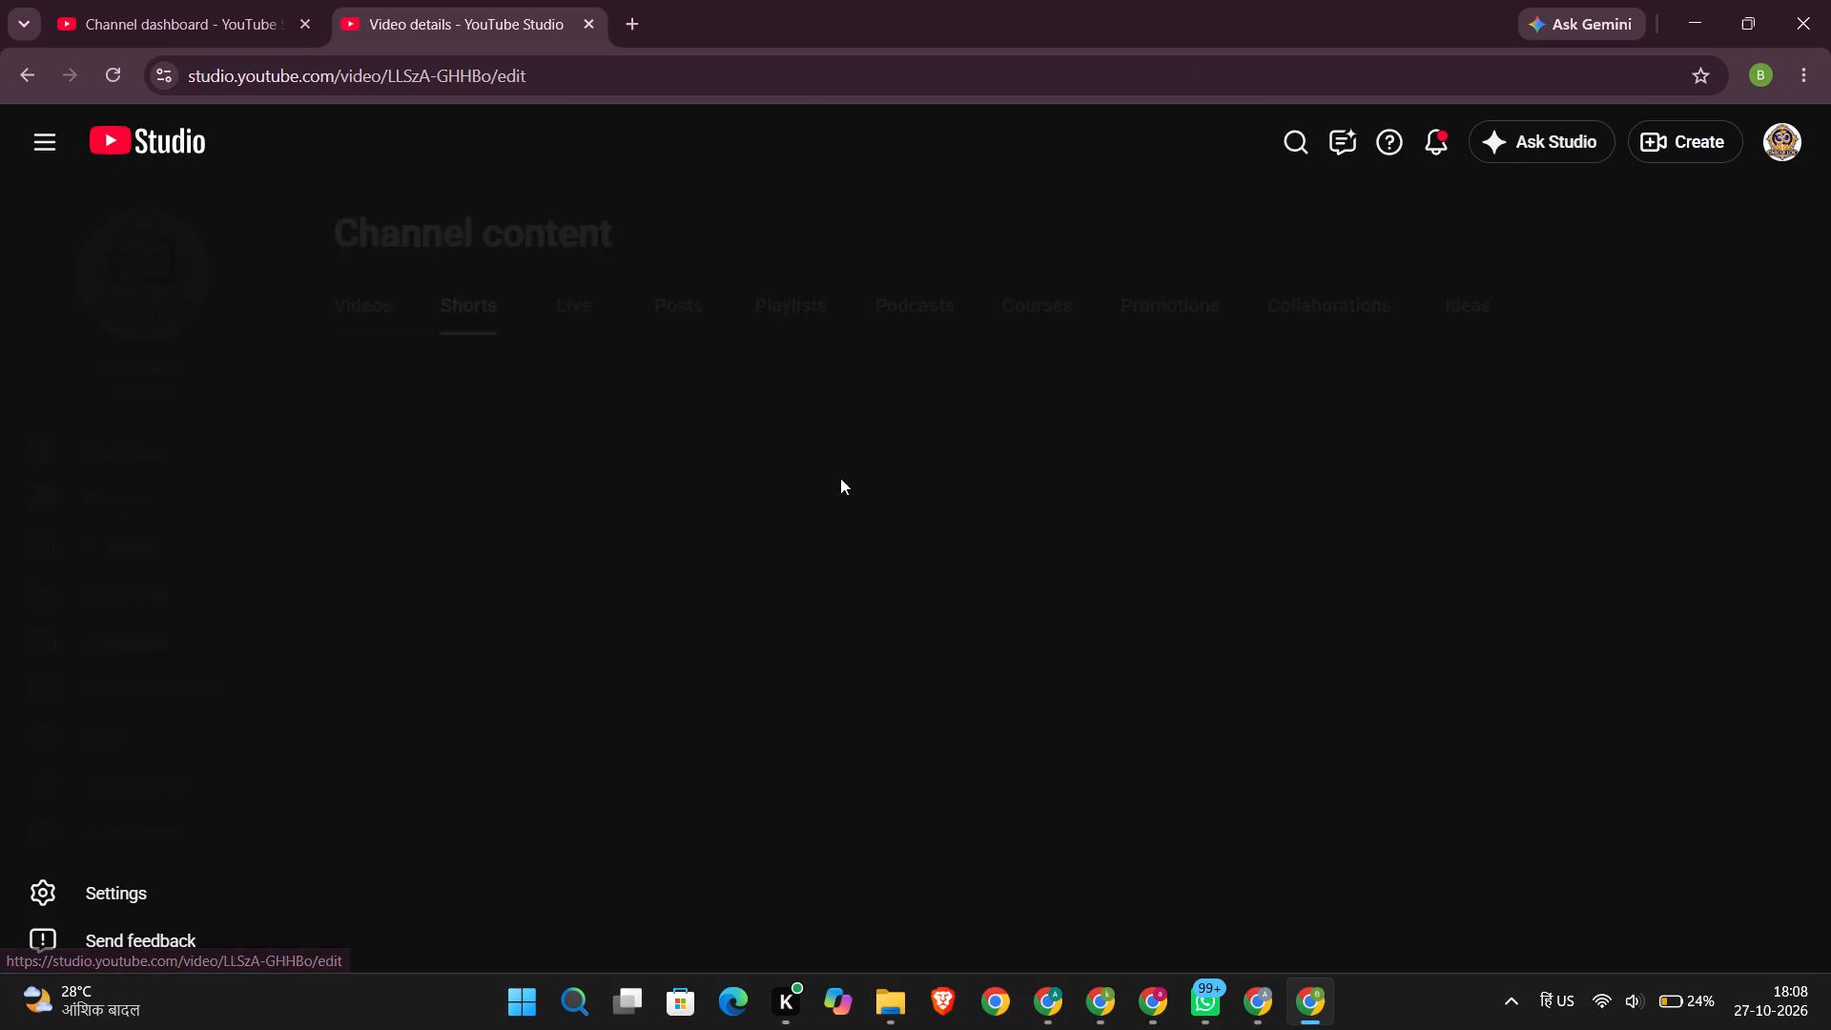
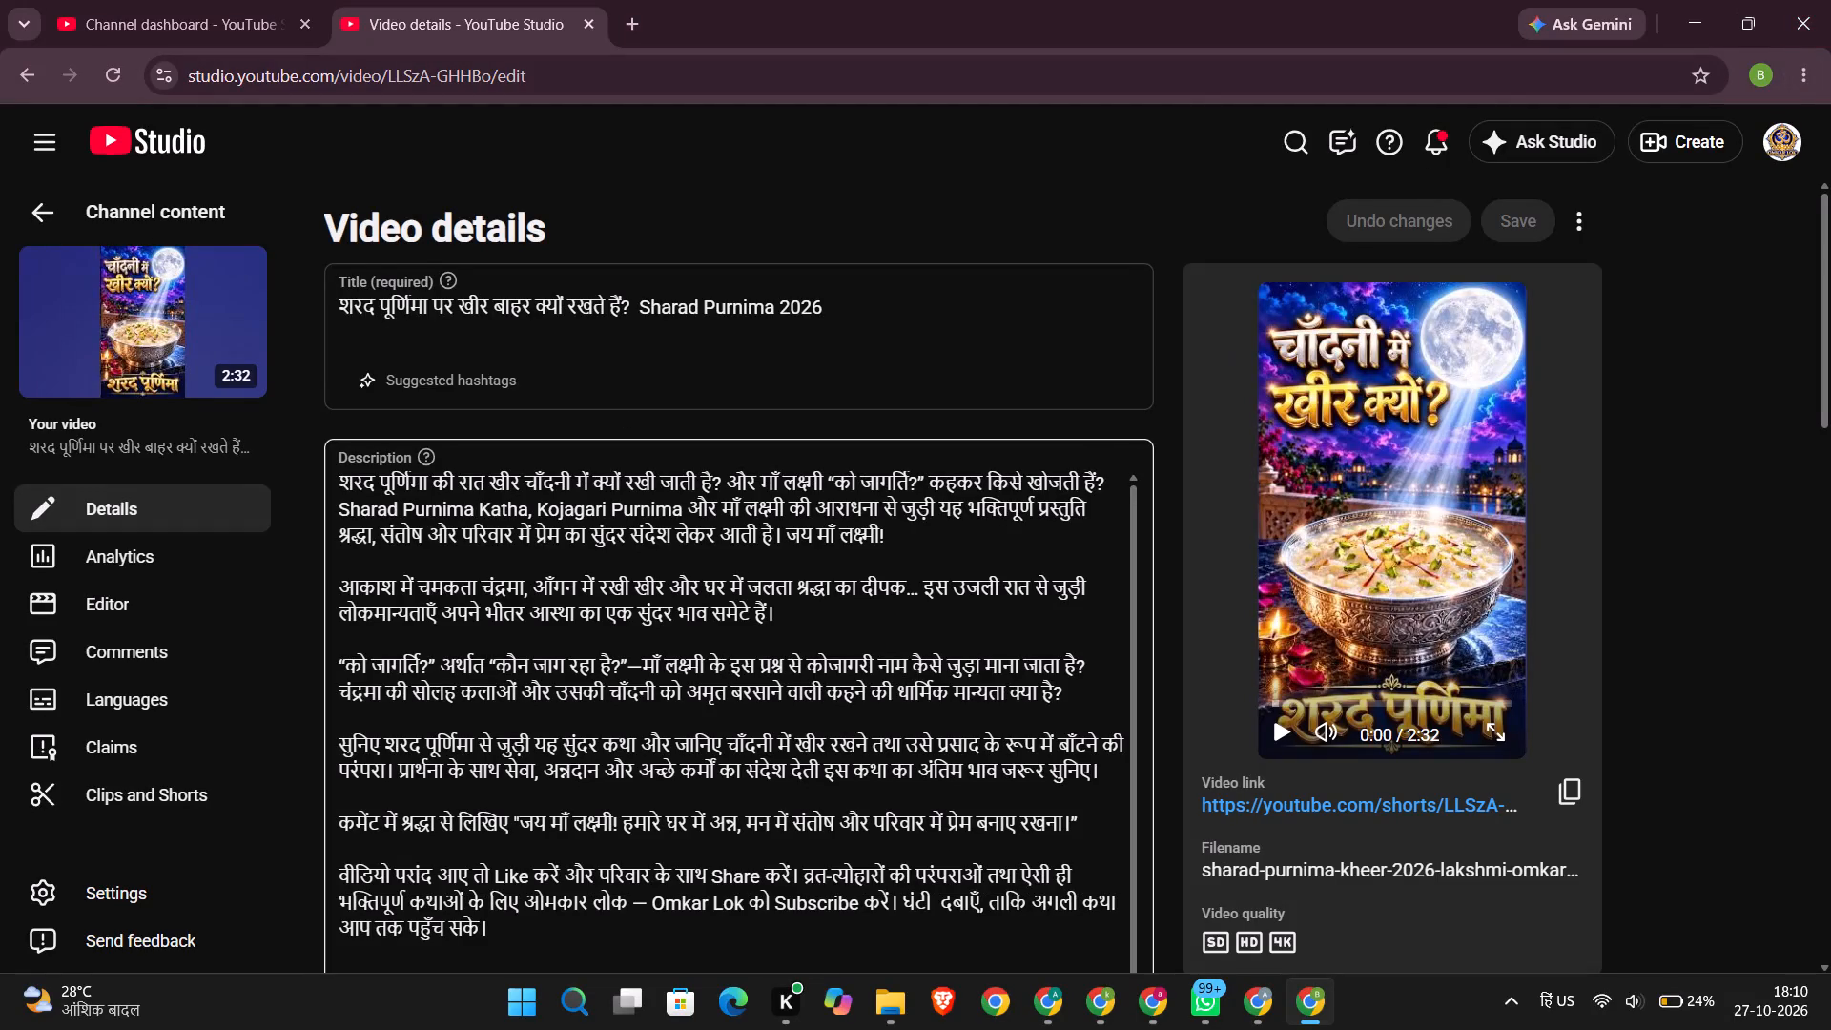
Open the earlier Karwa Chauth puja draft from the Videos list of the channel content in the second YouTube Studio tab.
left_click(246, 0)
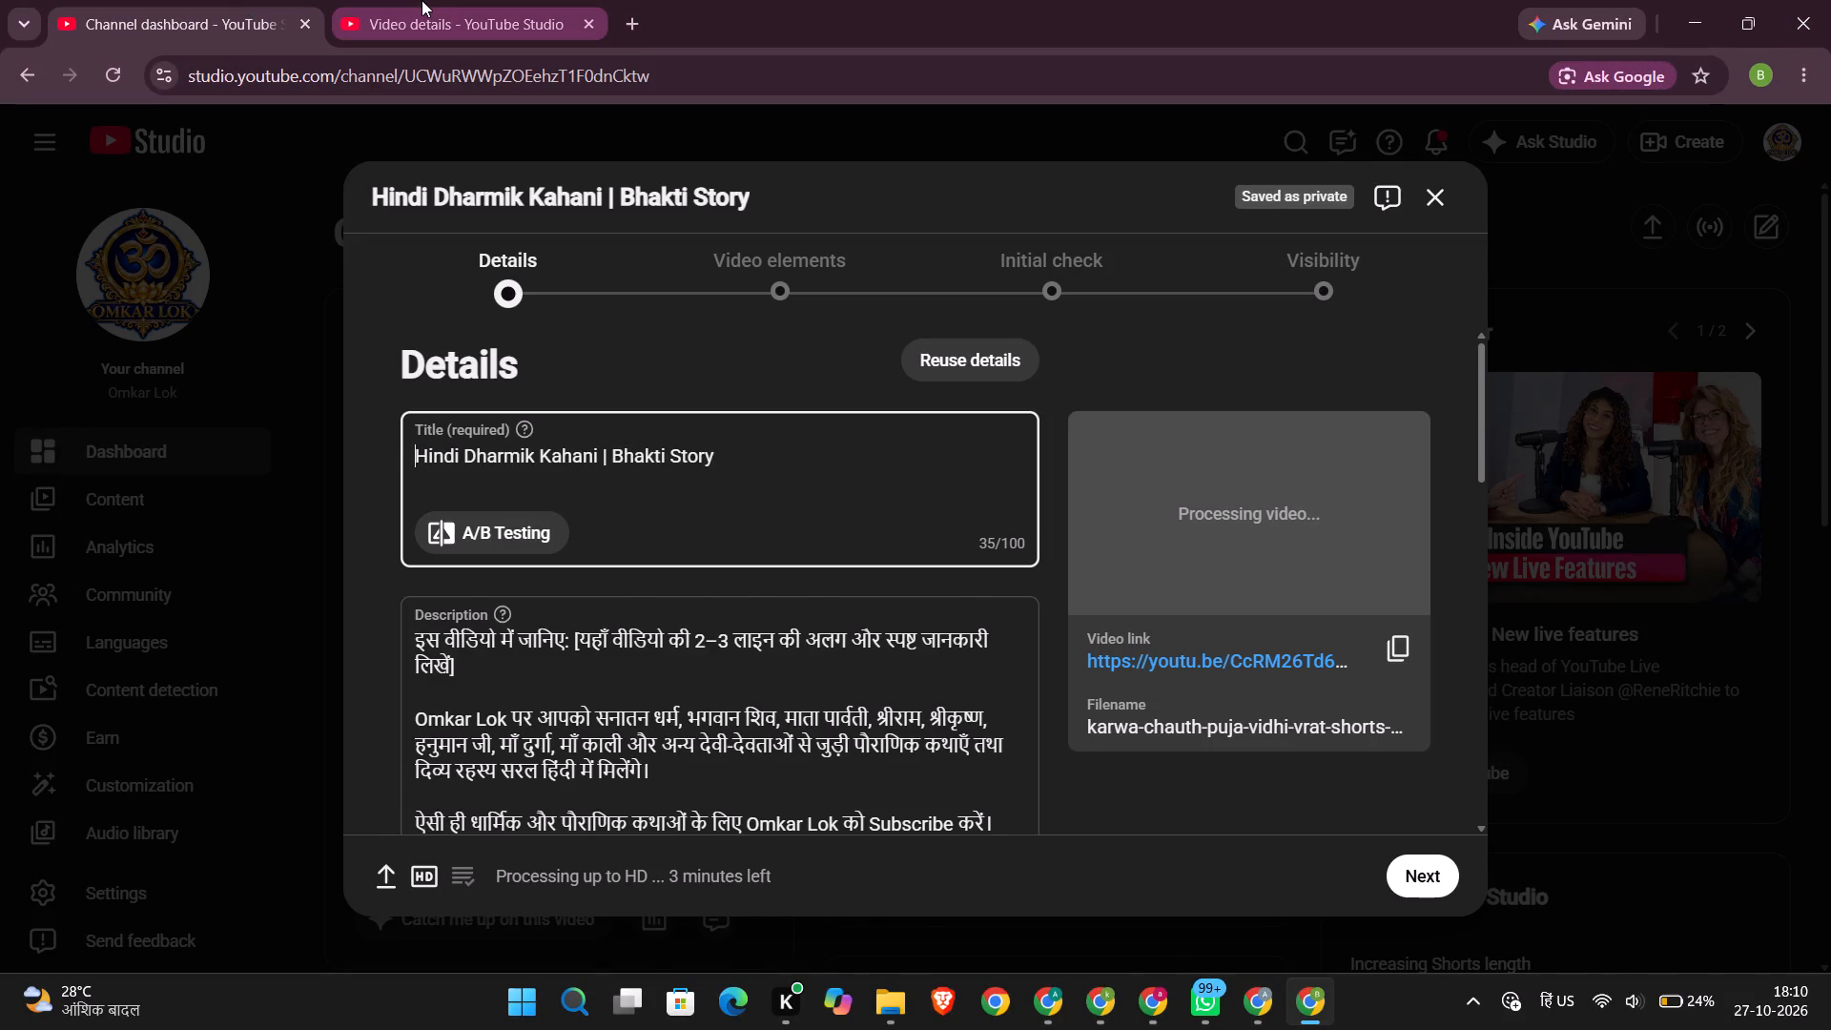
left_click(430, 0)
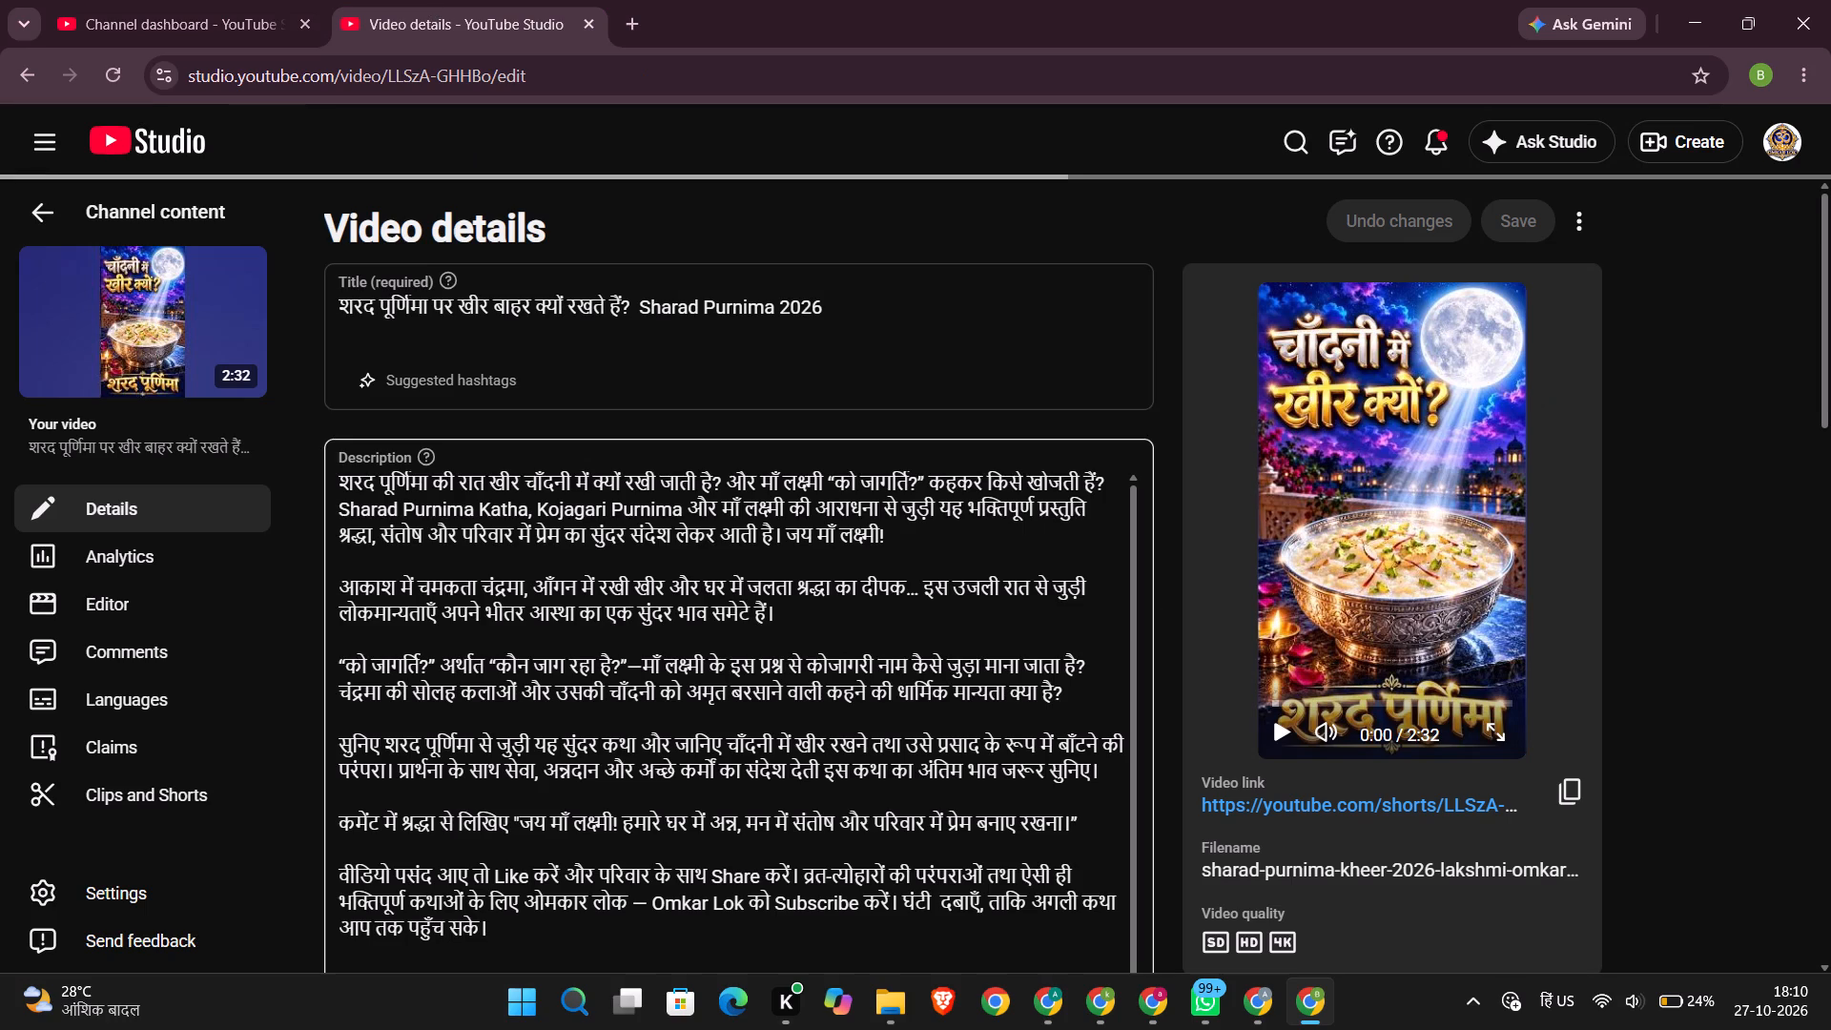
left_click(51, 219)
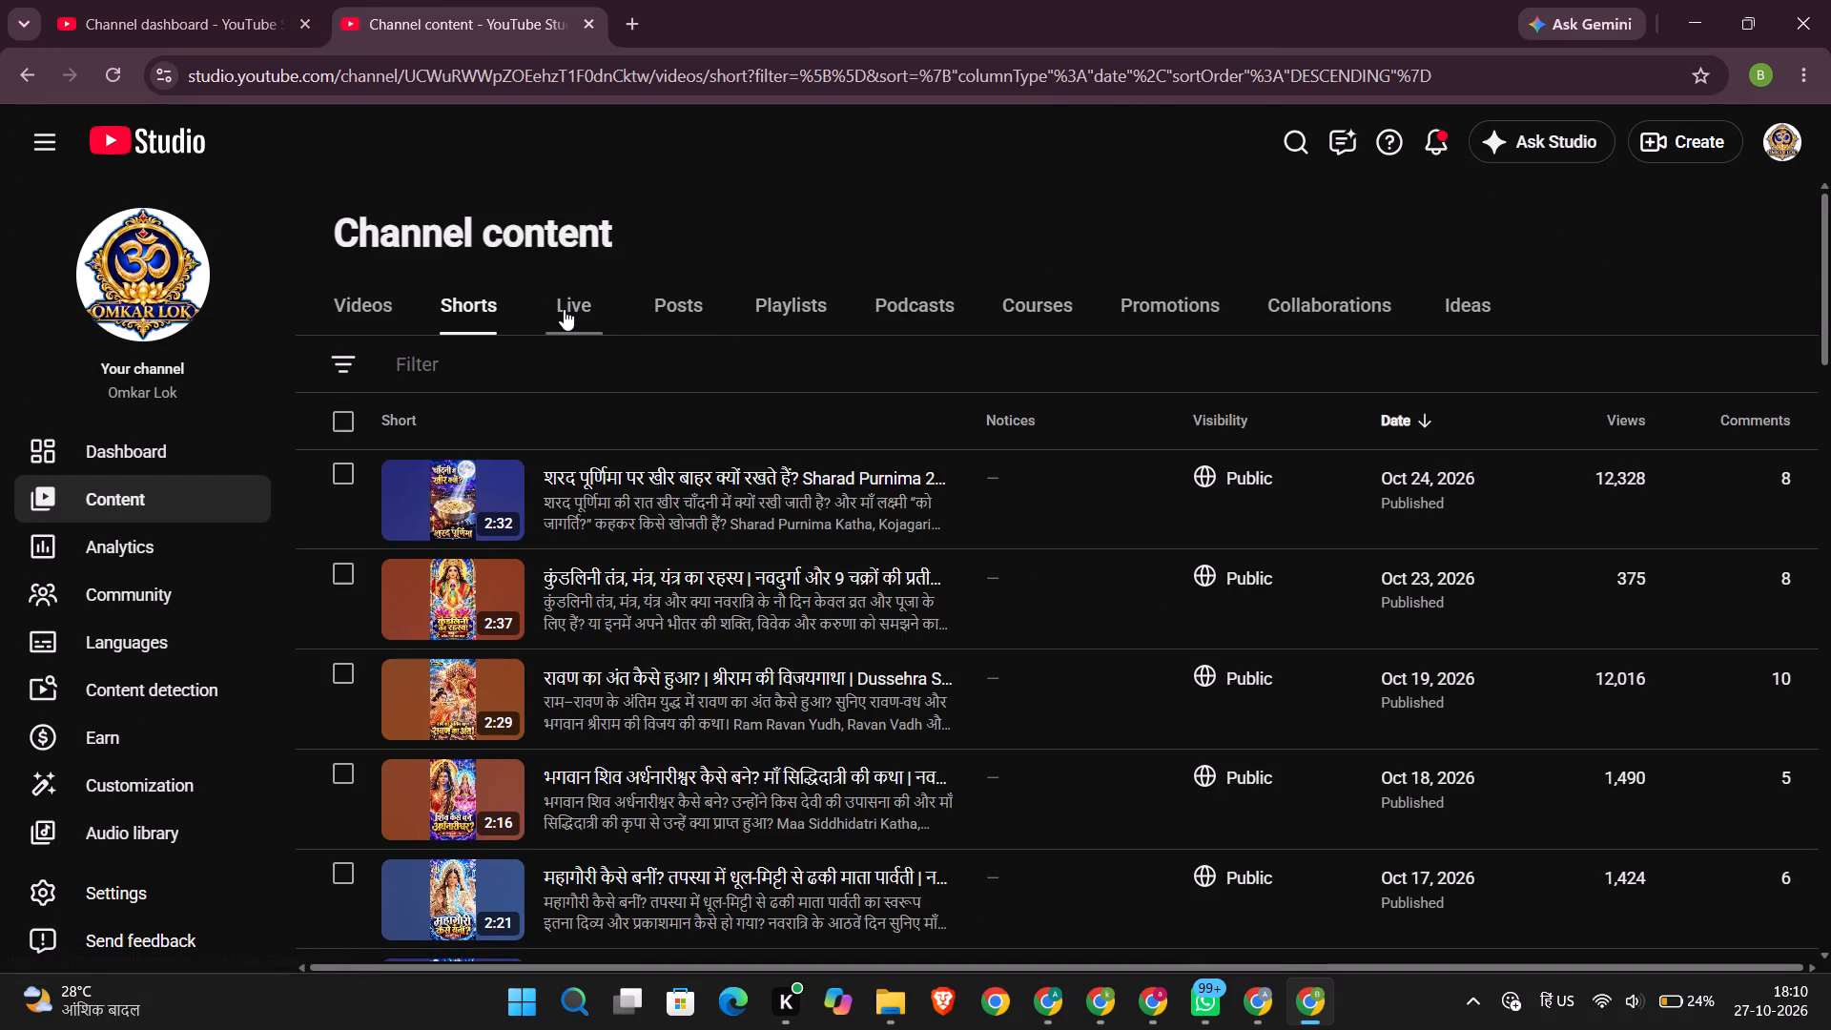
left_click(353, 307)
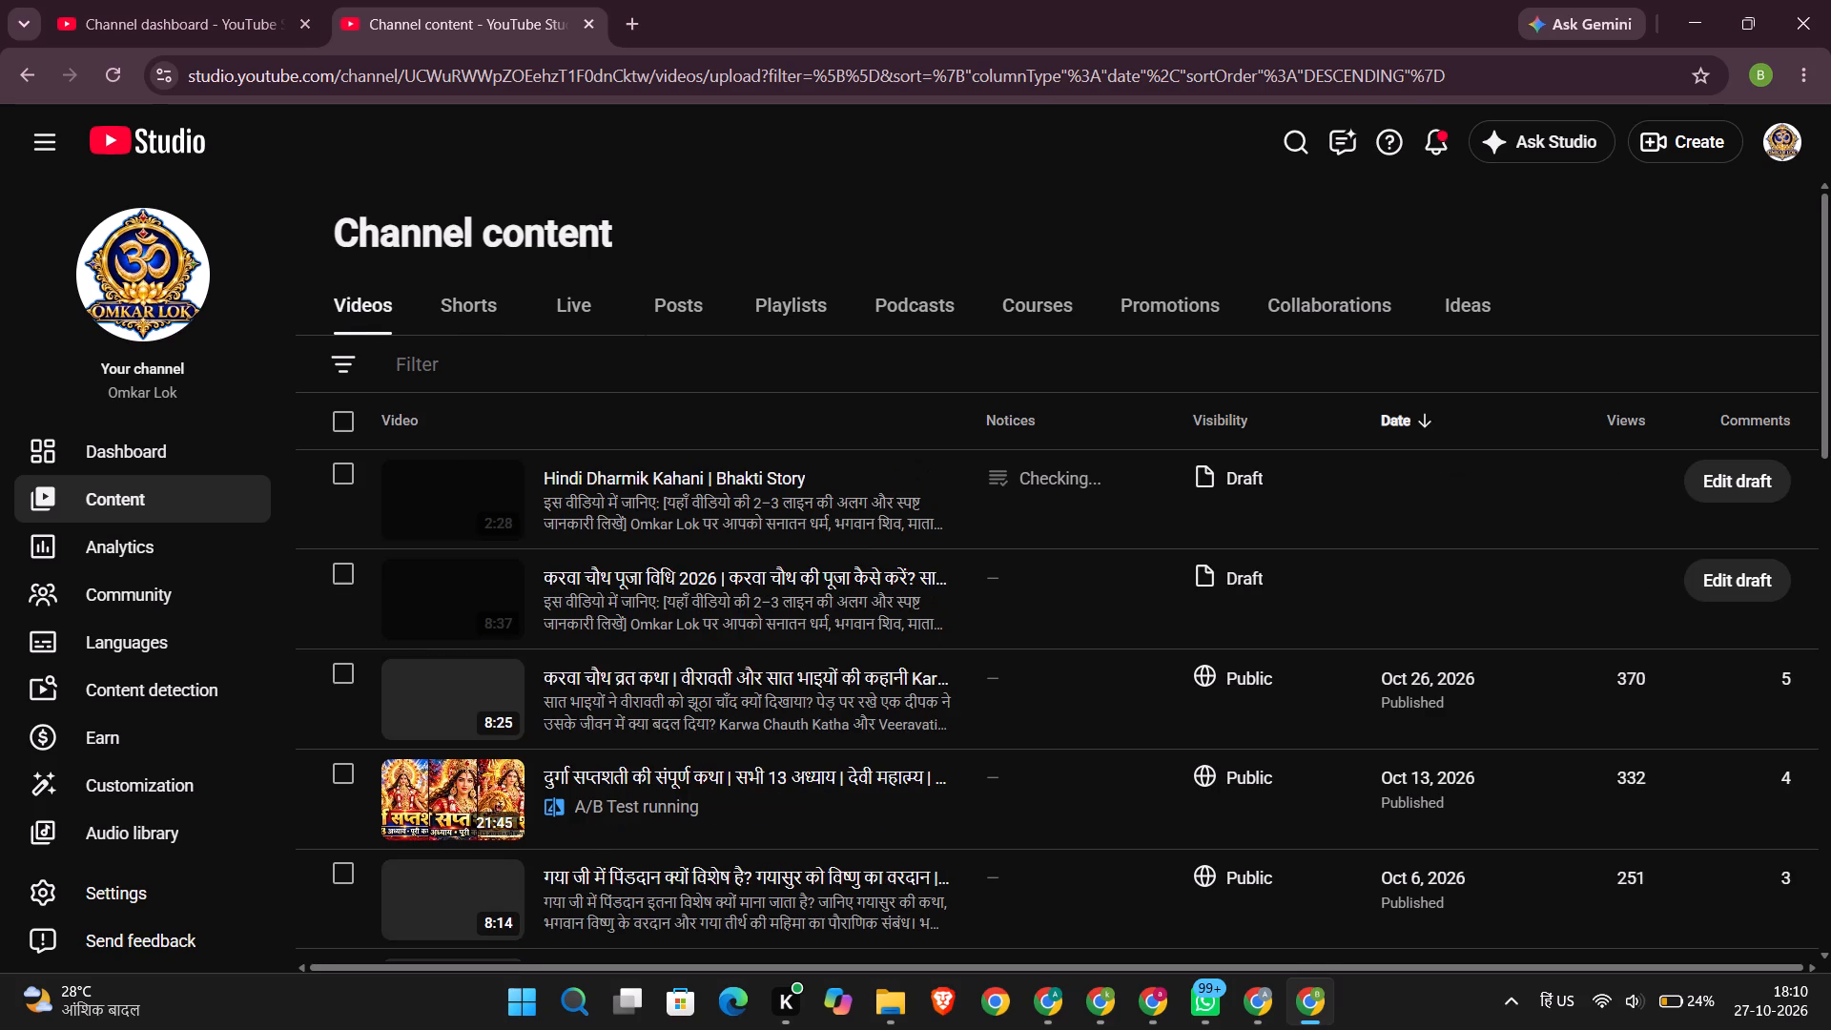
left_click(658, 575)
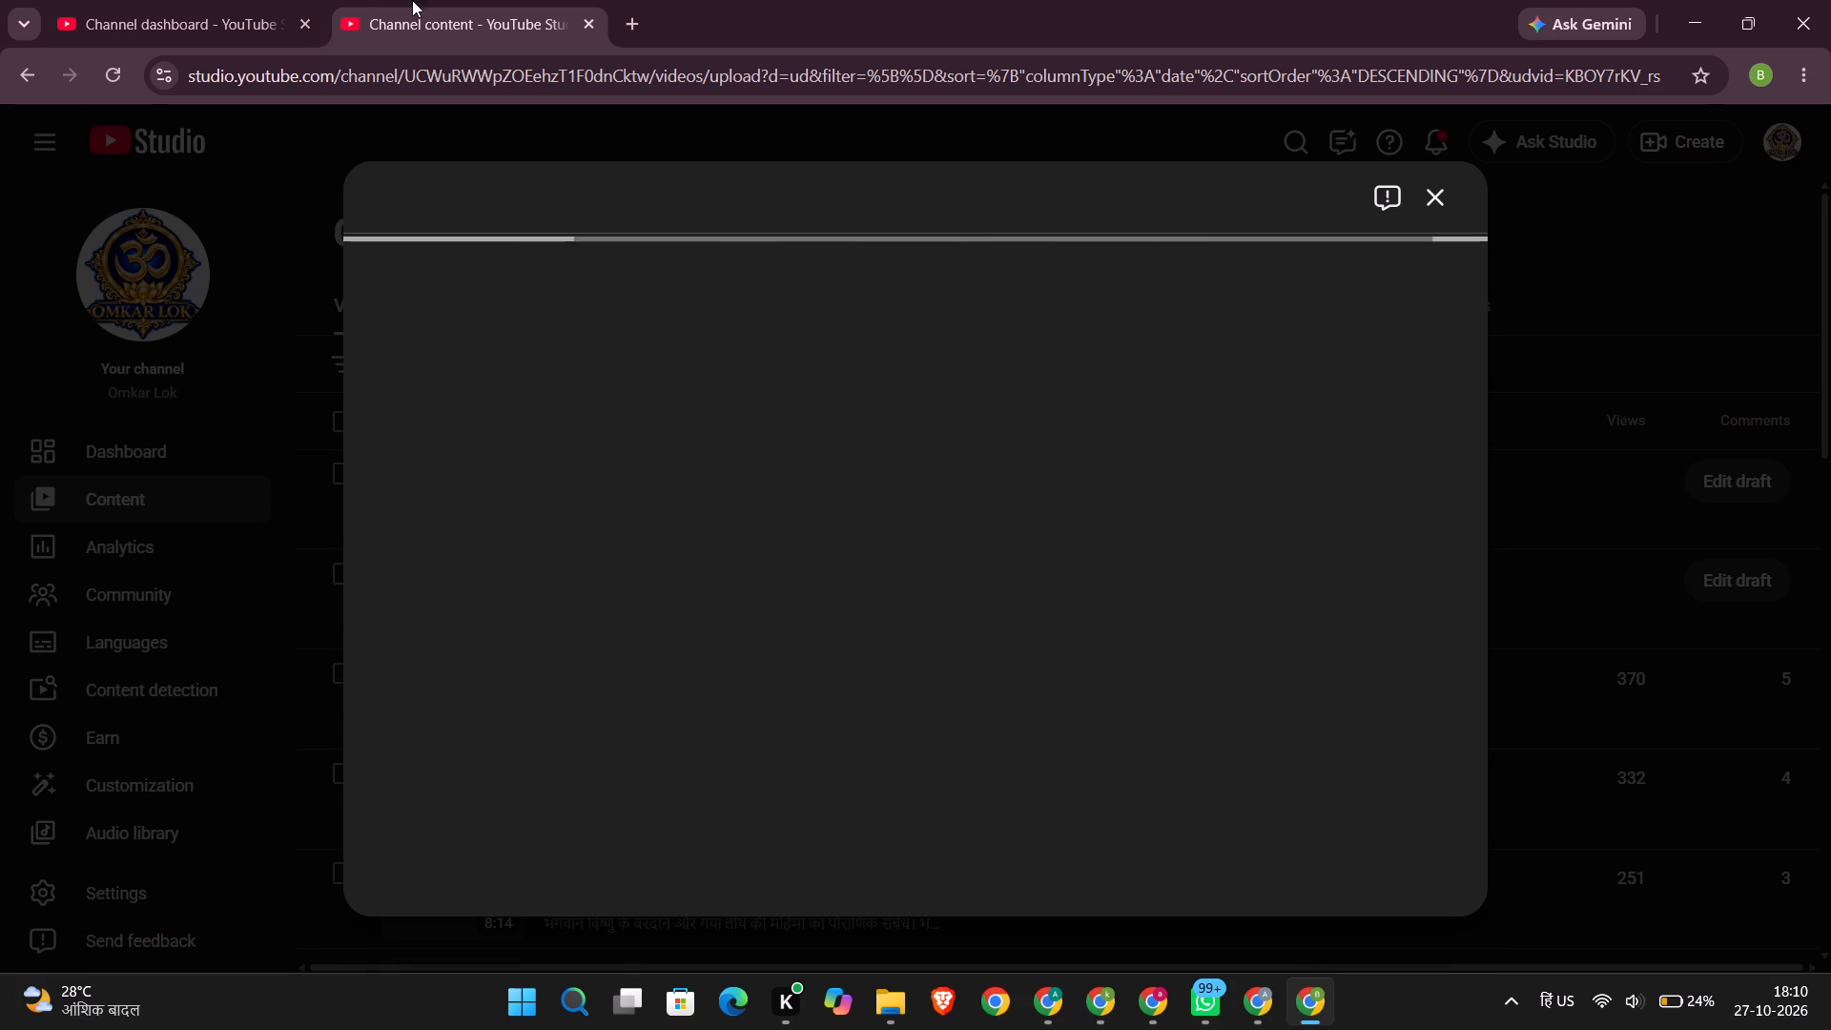
left_click(203, 0)
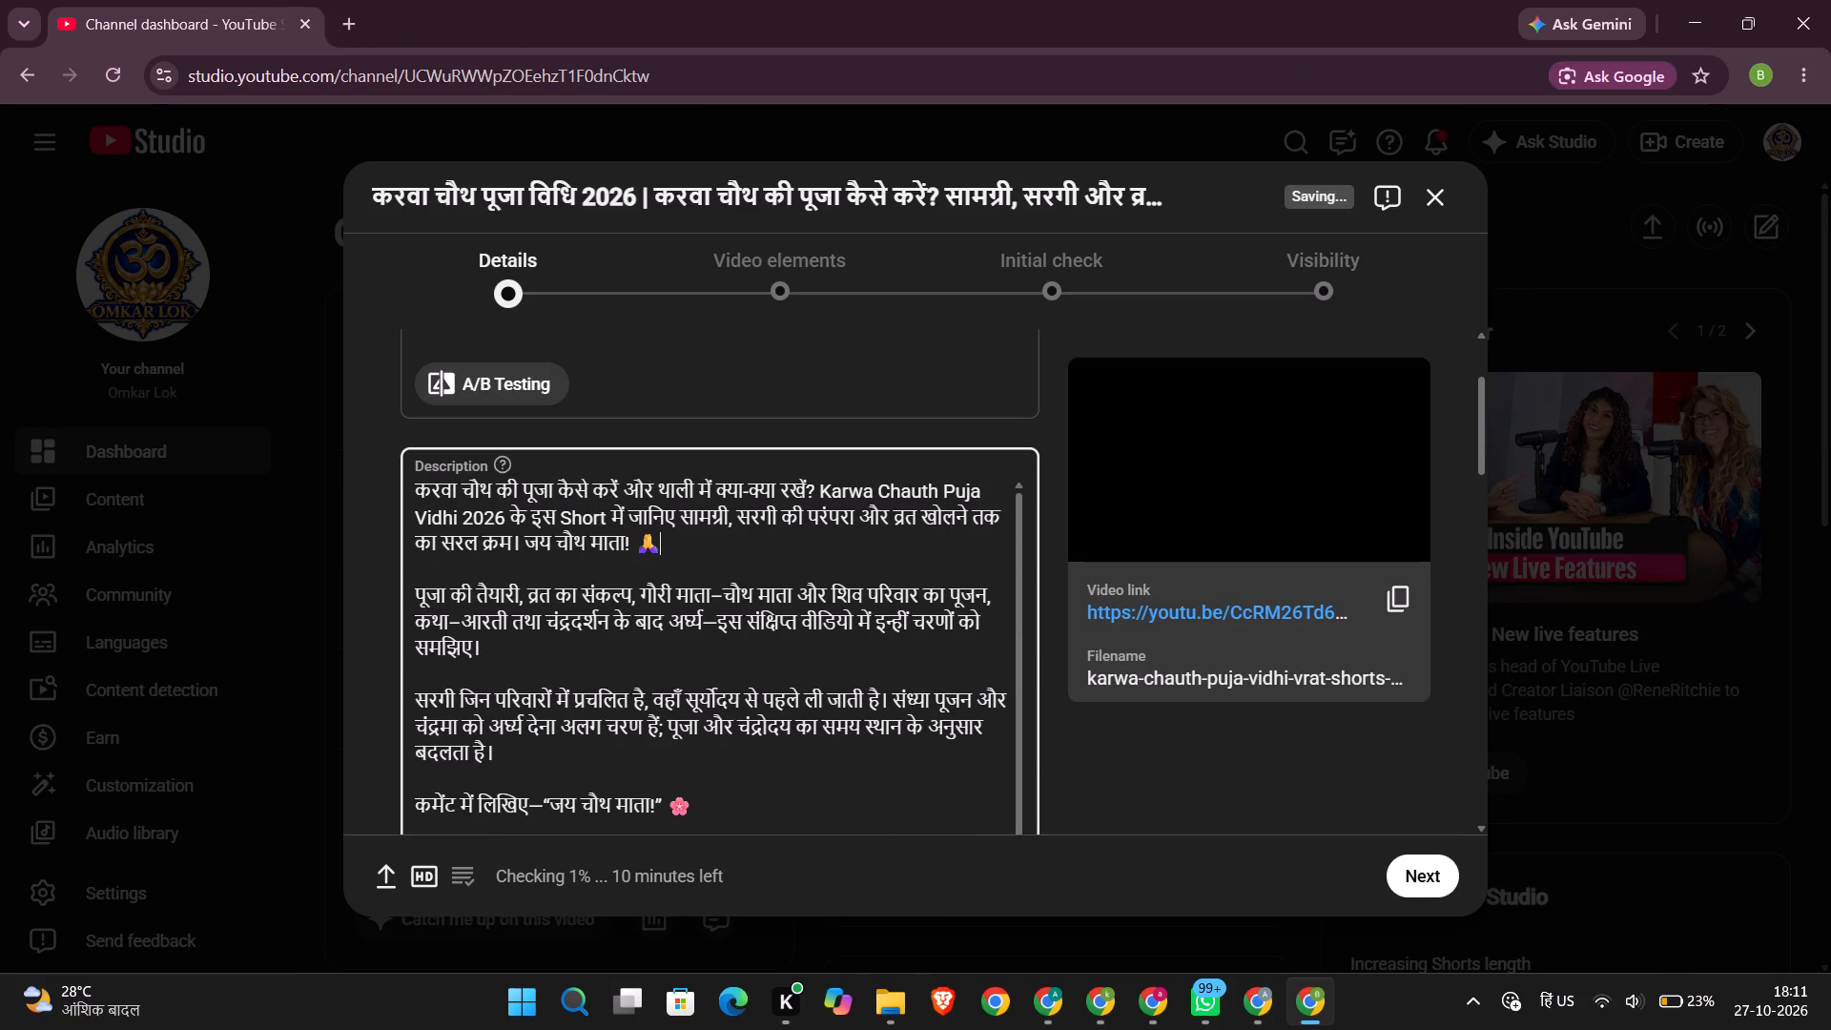
key("BackSpace")
scroll(771, 774, "down", 1)
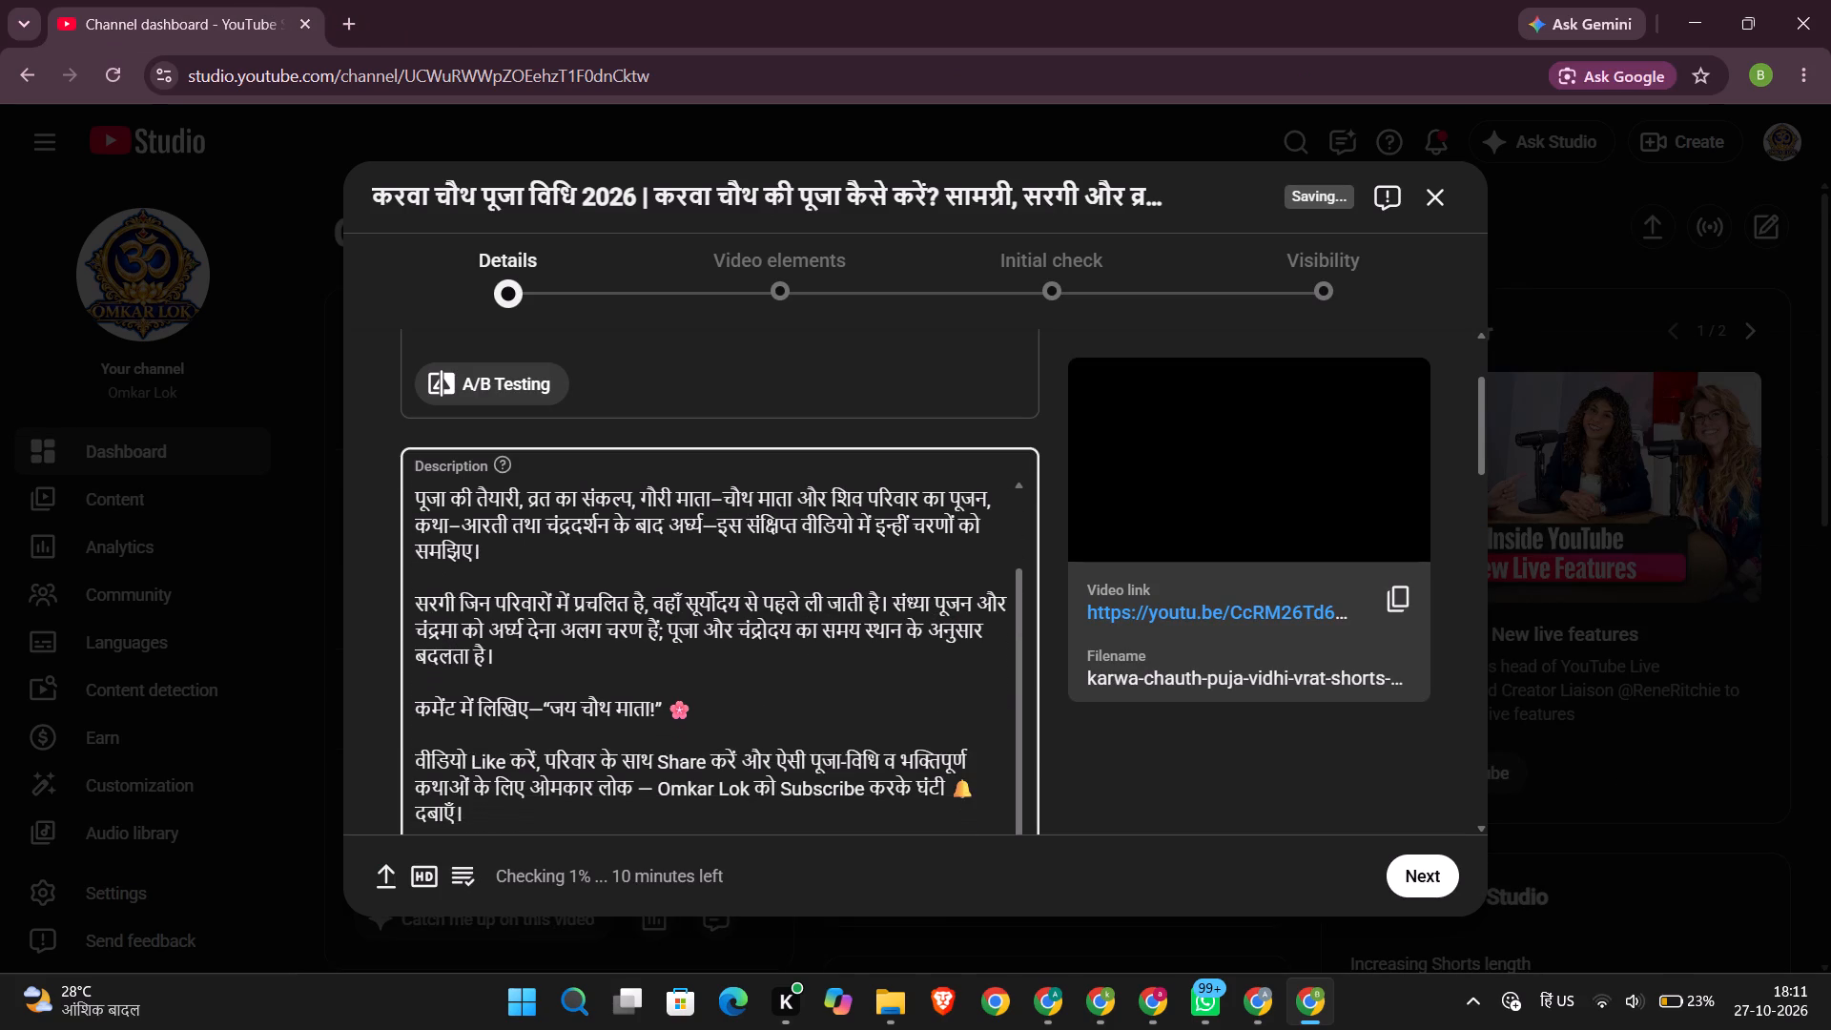
scroll(740, 711, "down", 1)
left_click(691, 616)
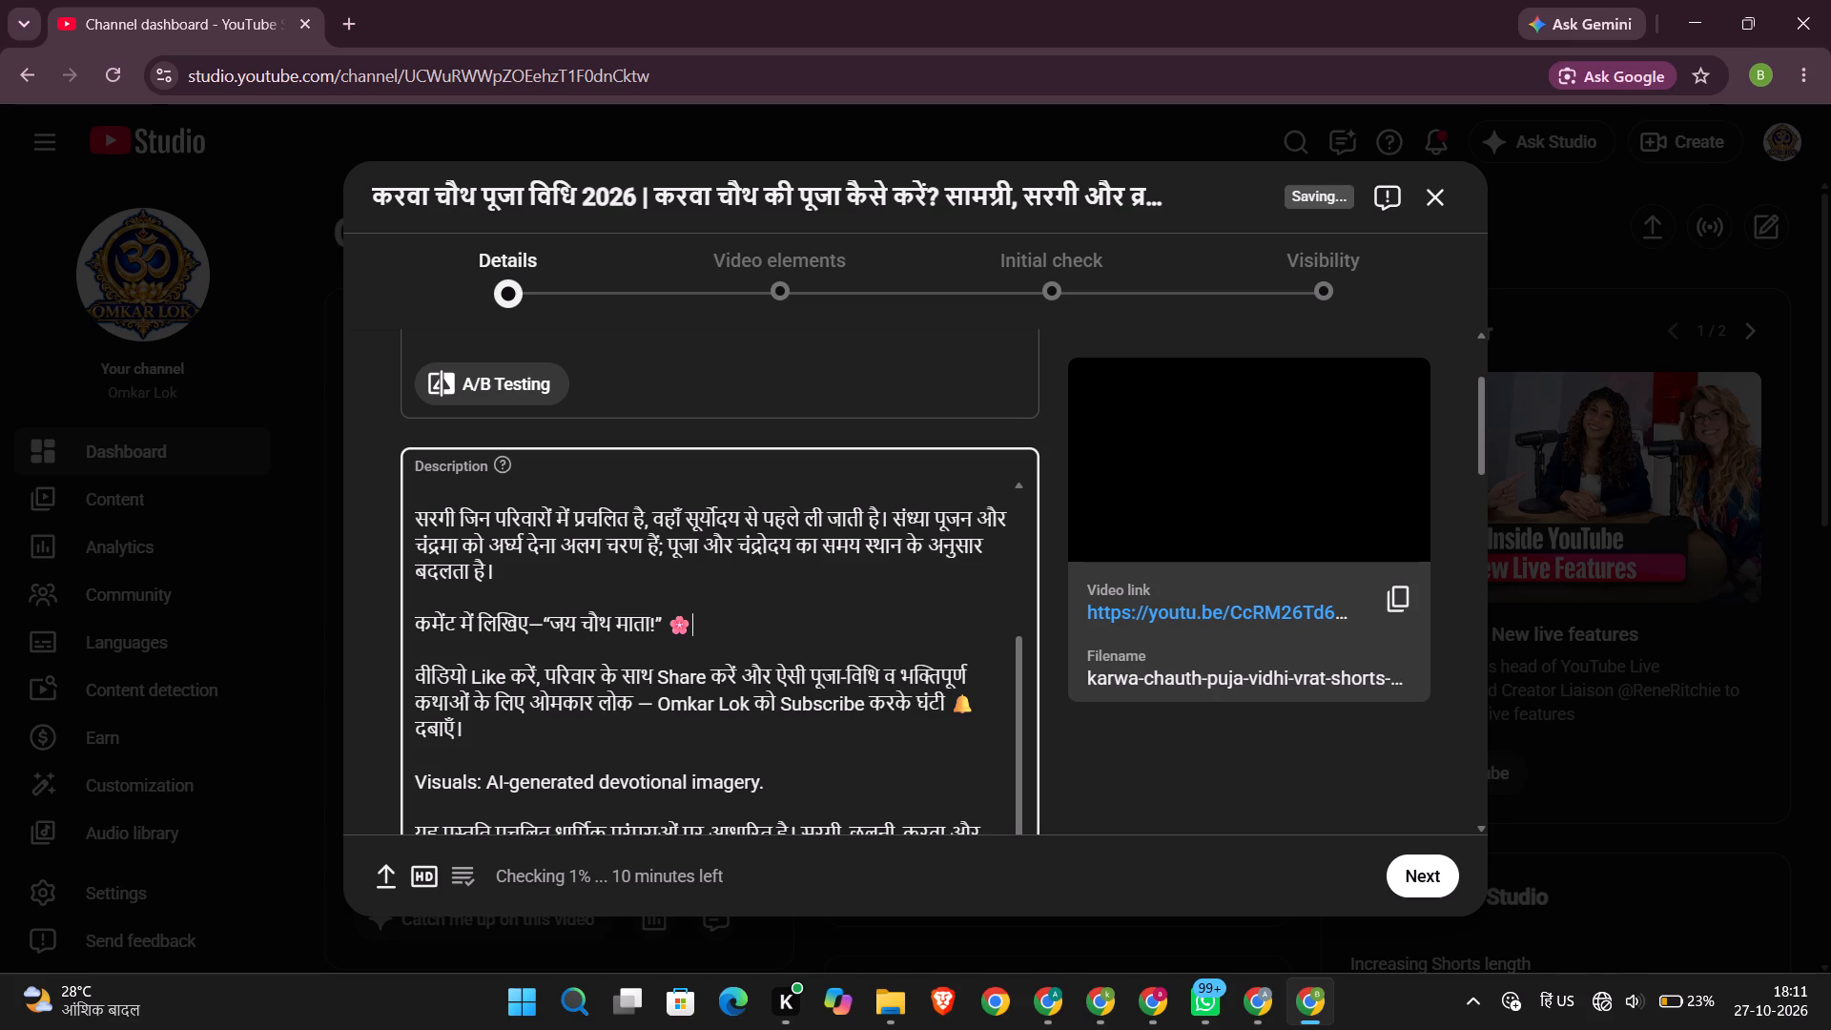
key("BackSpace")
Look through the upload's description from the keyword lists down to the hashtags, and at the thumbnail, playlist and audience settings.
scroll(827, 669, "down", 6)
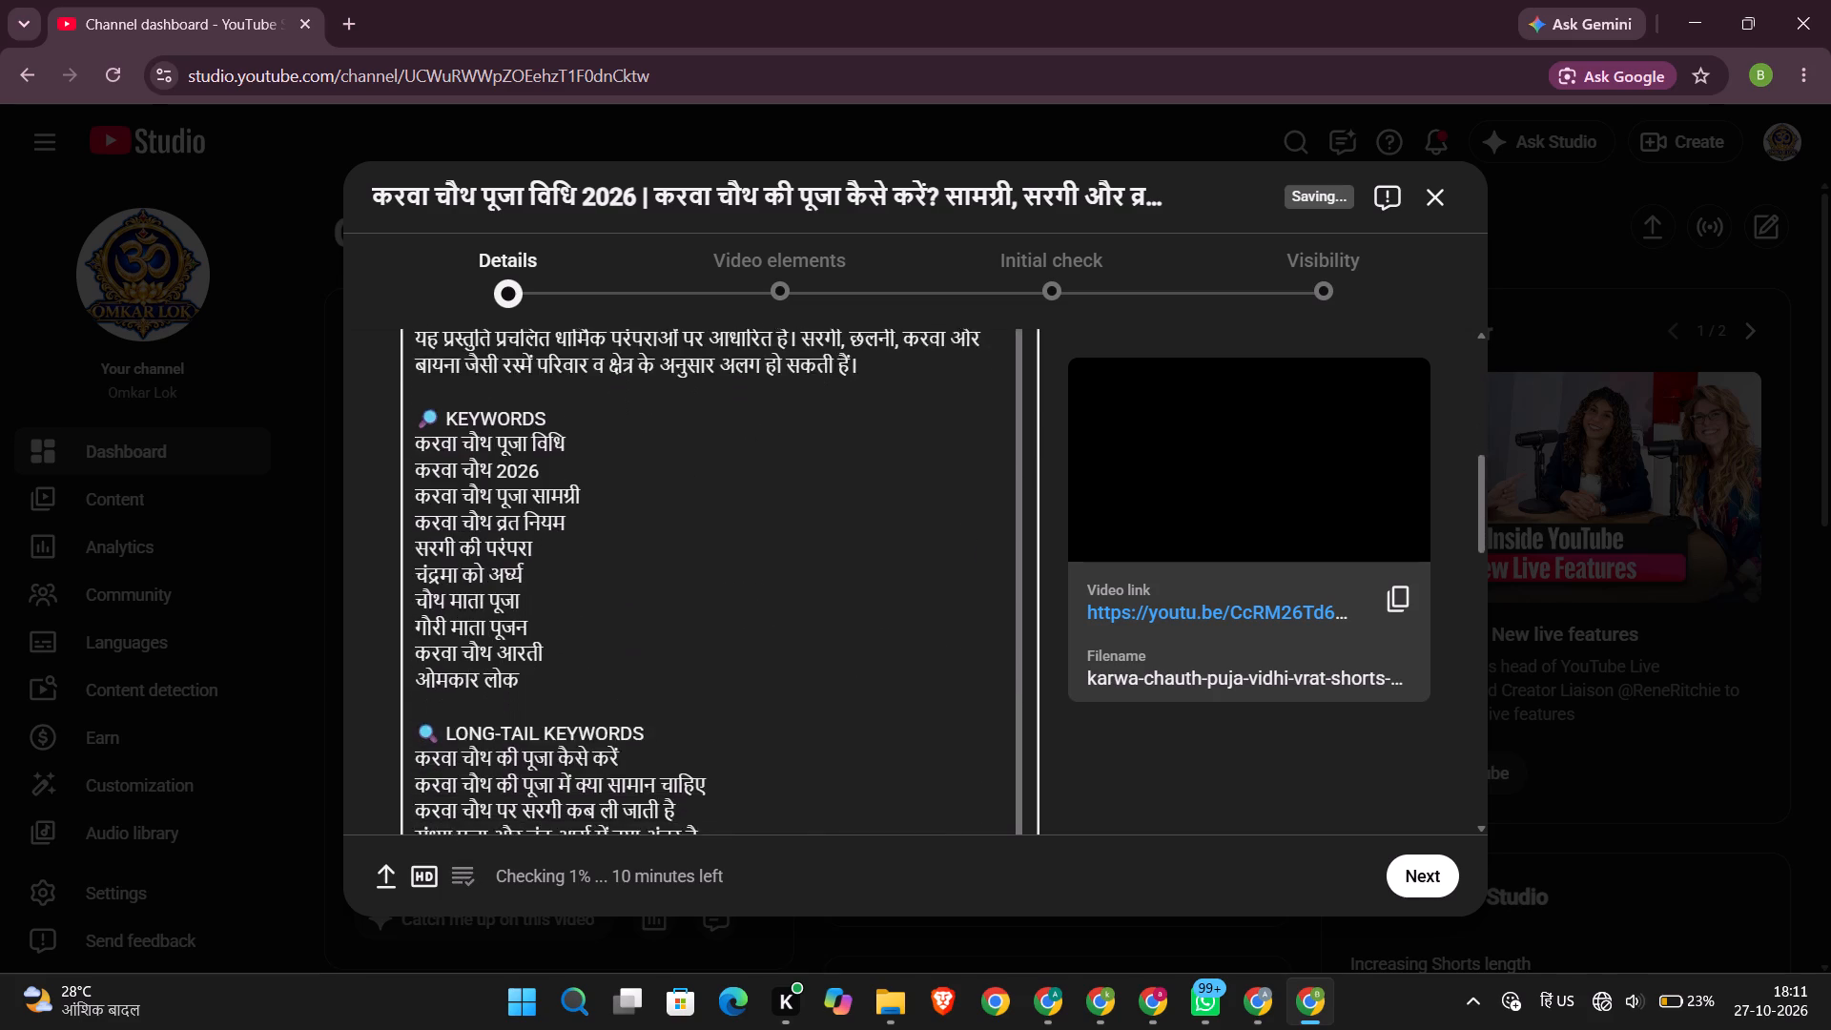
scroll(827, 669, "down", 3)
scroll(827, 669, "up", 2)
scroll(637, 526, "up", 2)
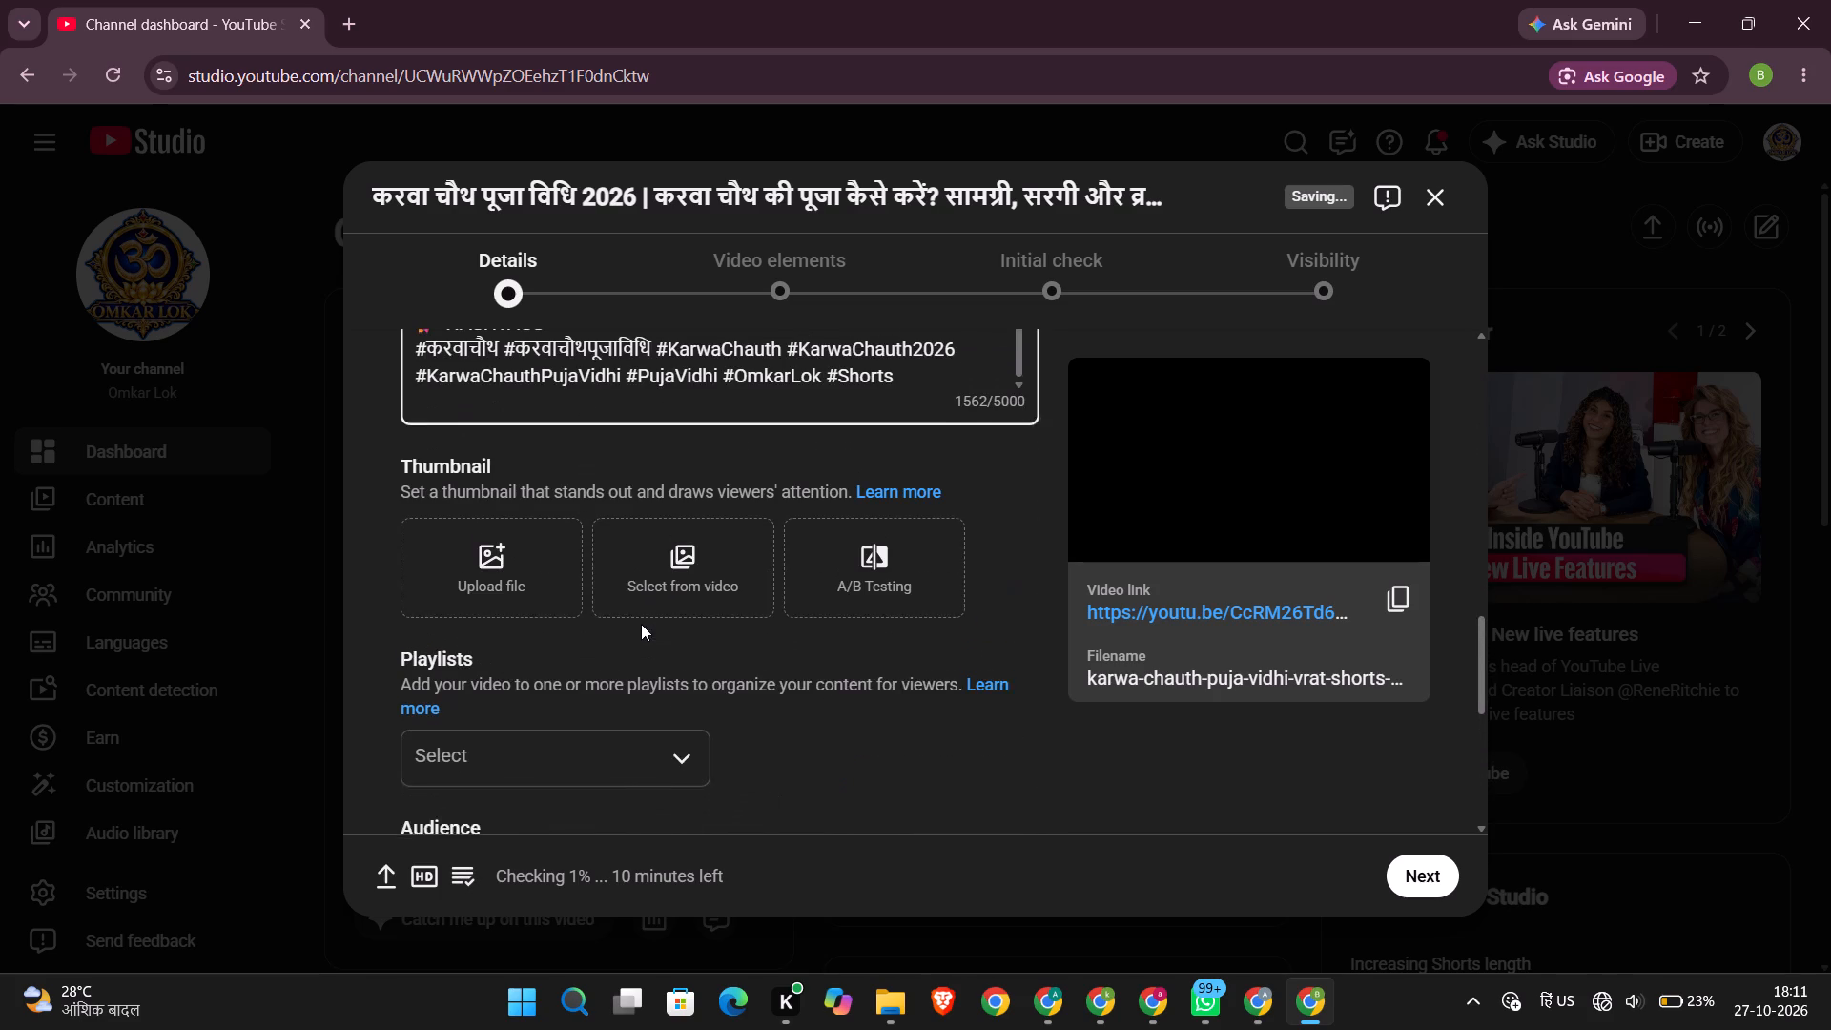
scroll(591, 402, "up", 1)
scroll(808, 338, "up", 2)
scroll(1034, 796, "down", 2)
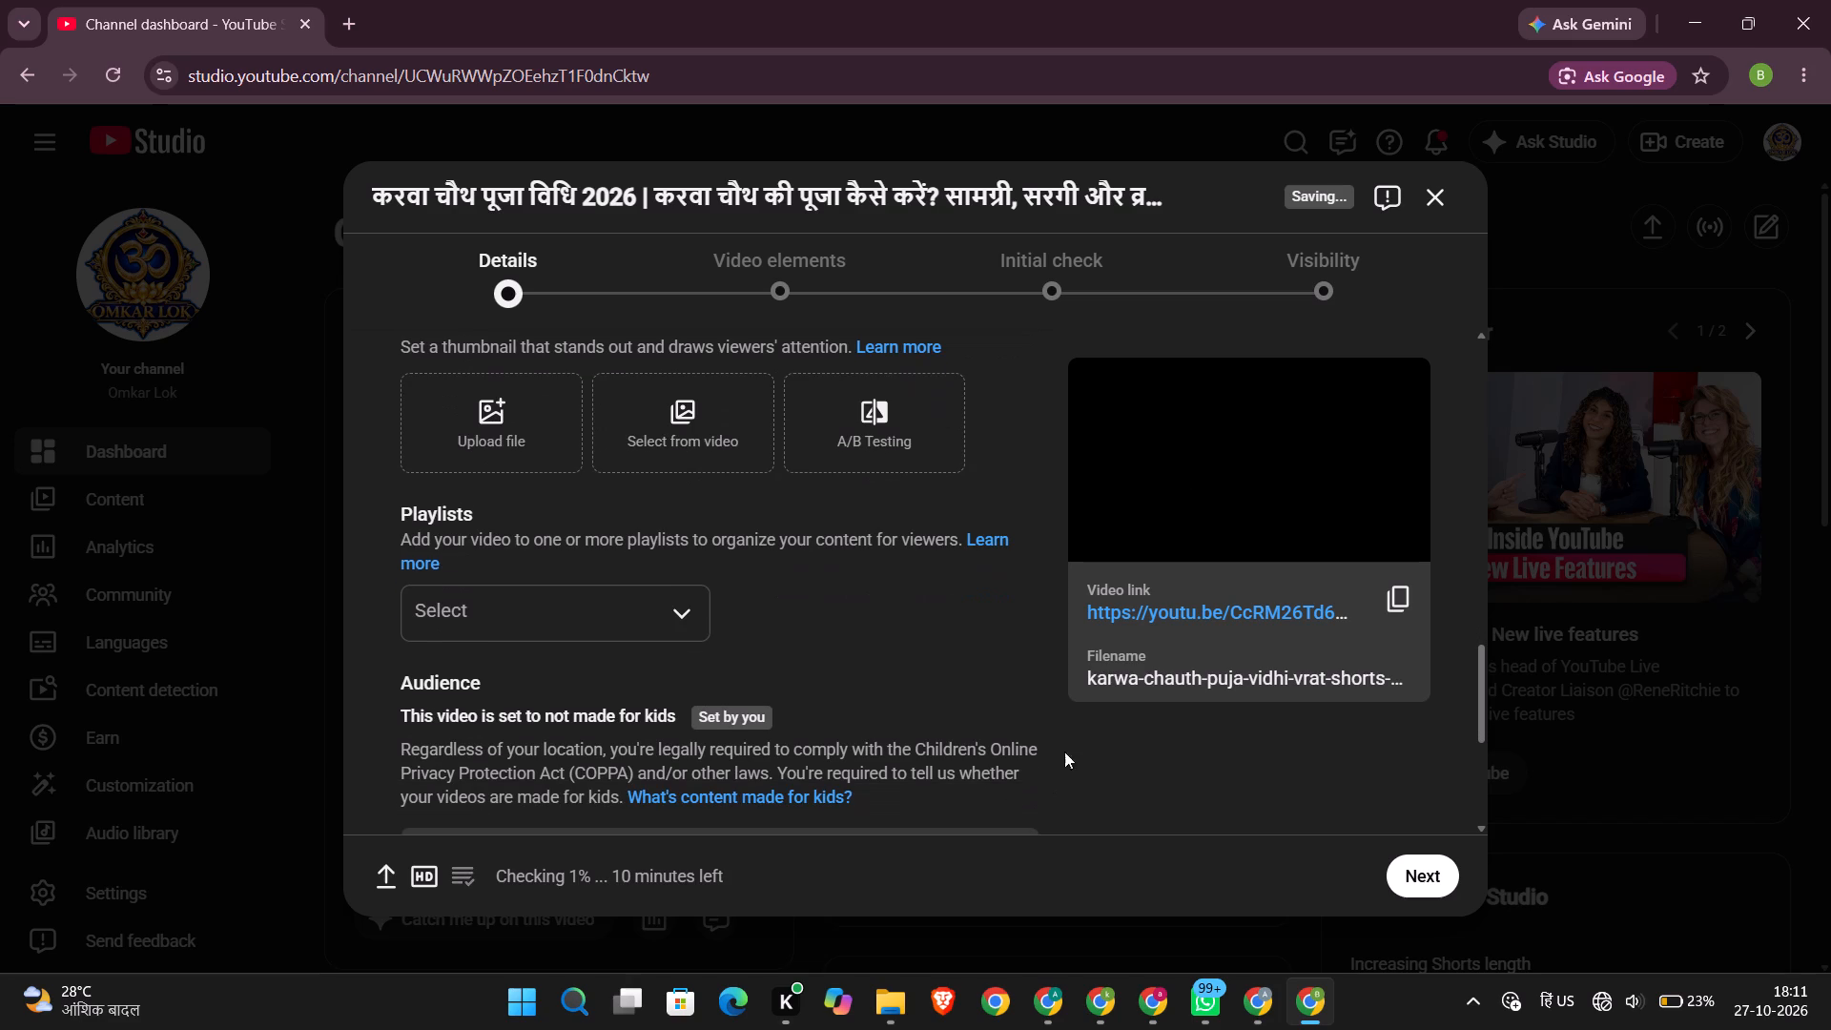
scroll(916, 562, "up", 3)
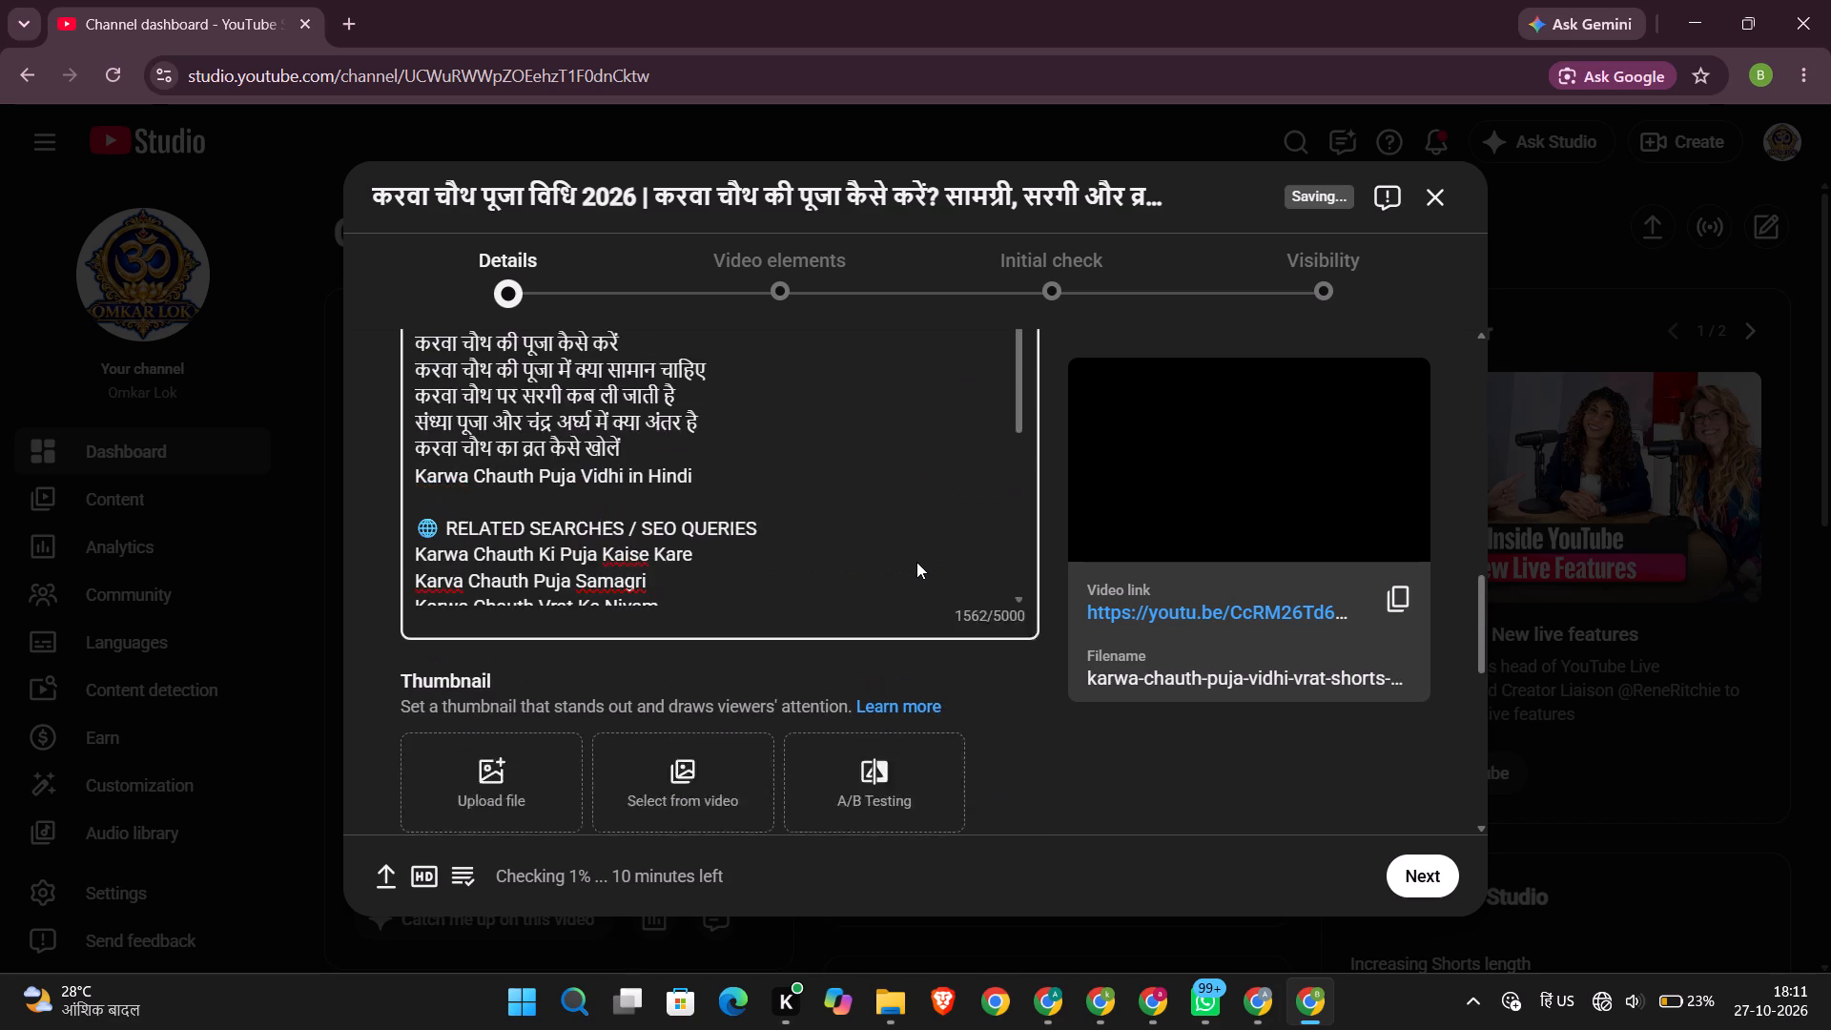
scroll(916, 562, "up", 3)
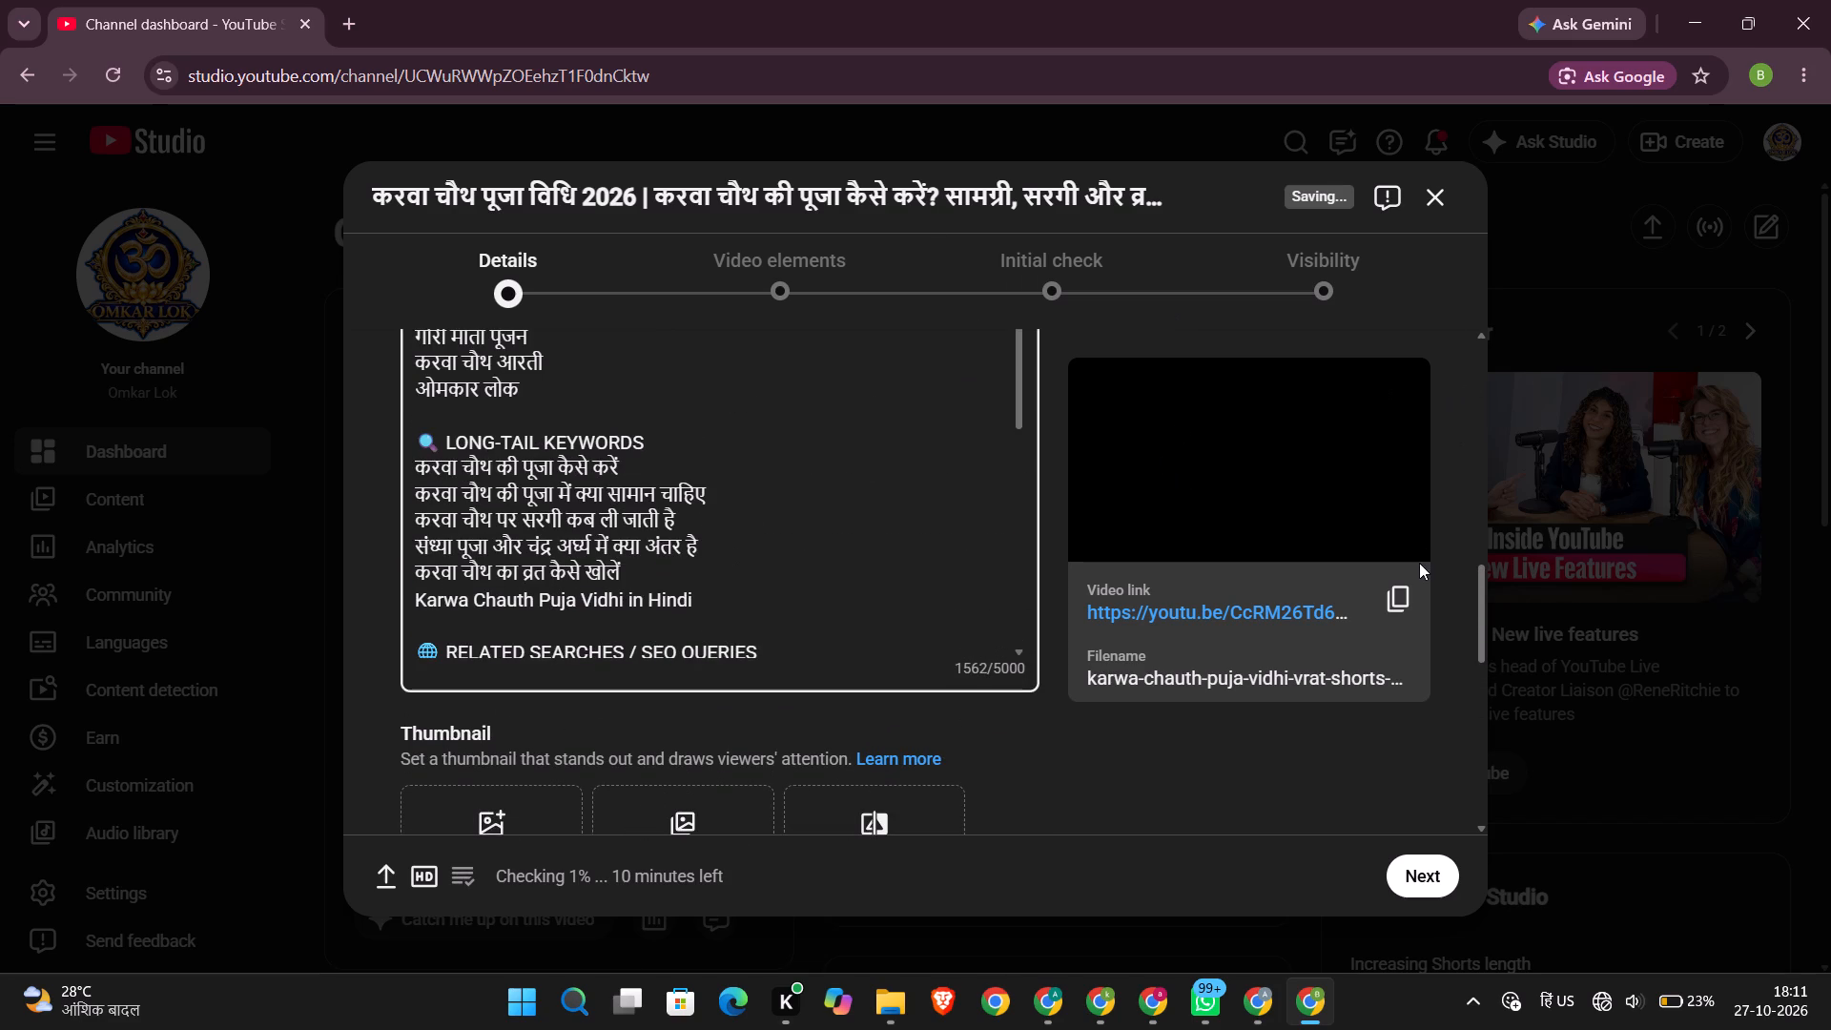
left_click(1135, 775)
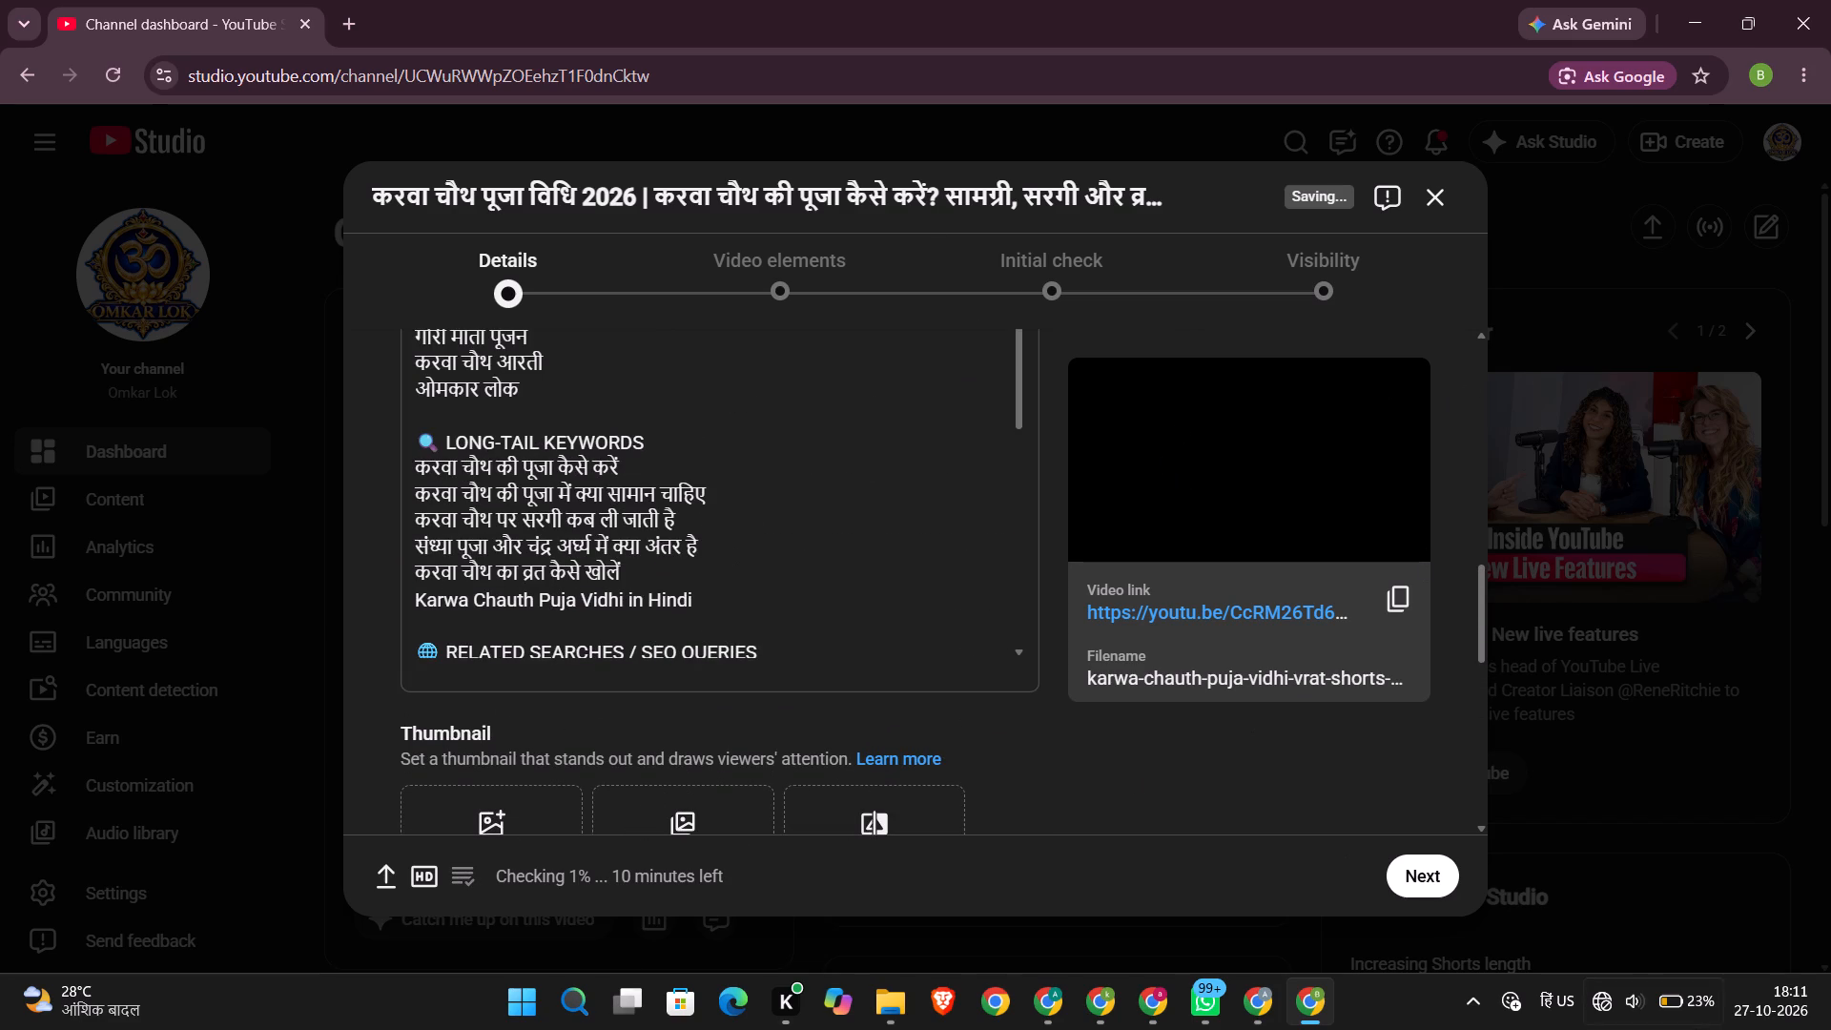
Connect the computer to the Airtel_Arun Wi-Fi network with automatic connection enabled.
left_click(1596, 993)
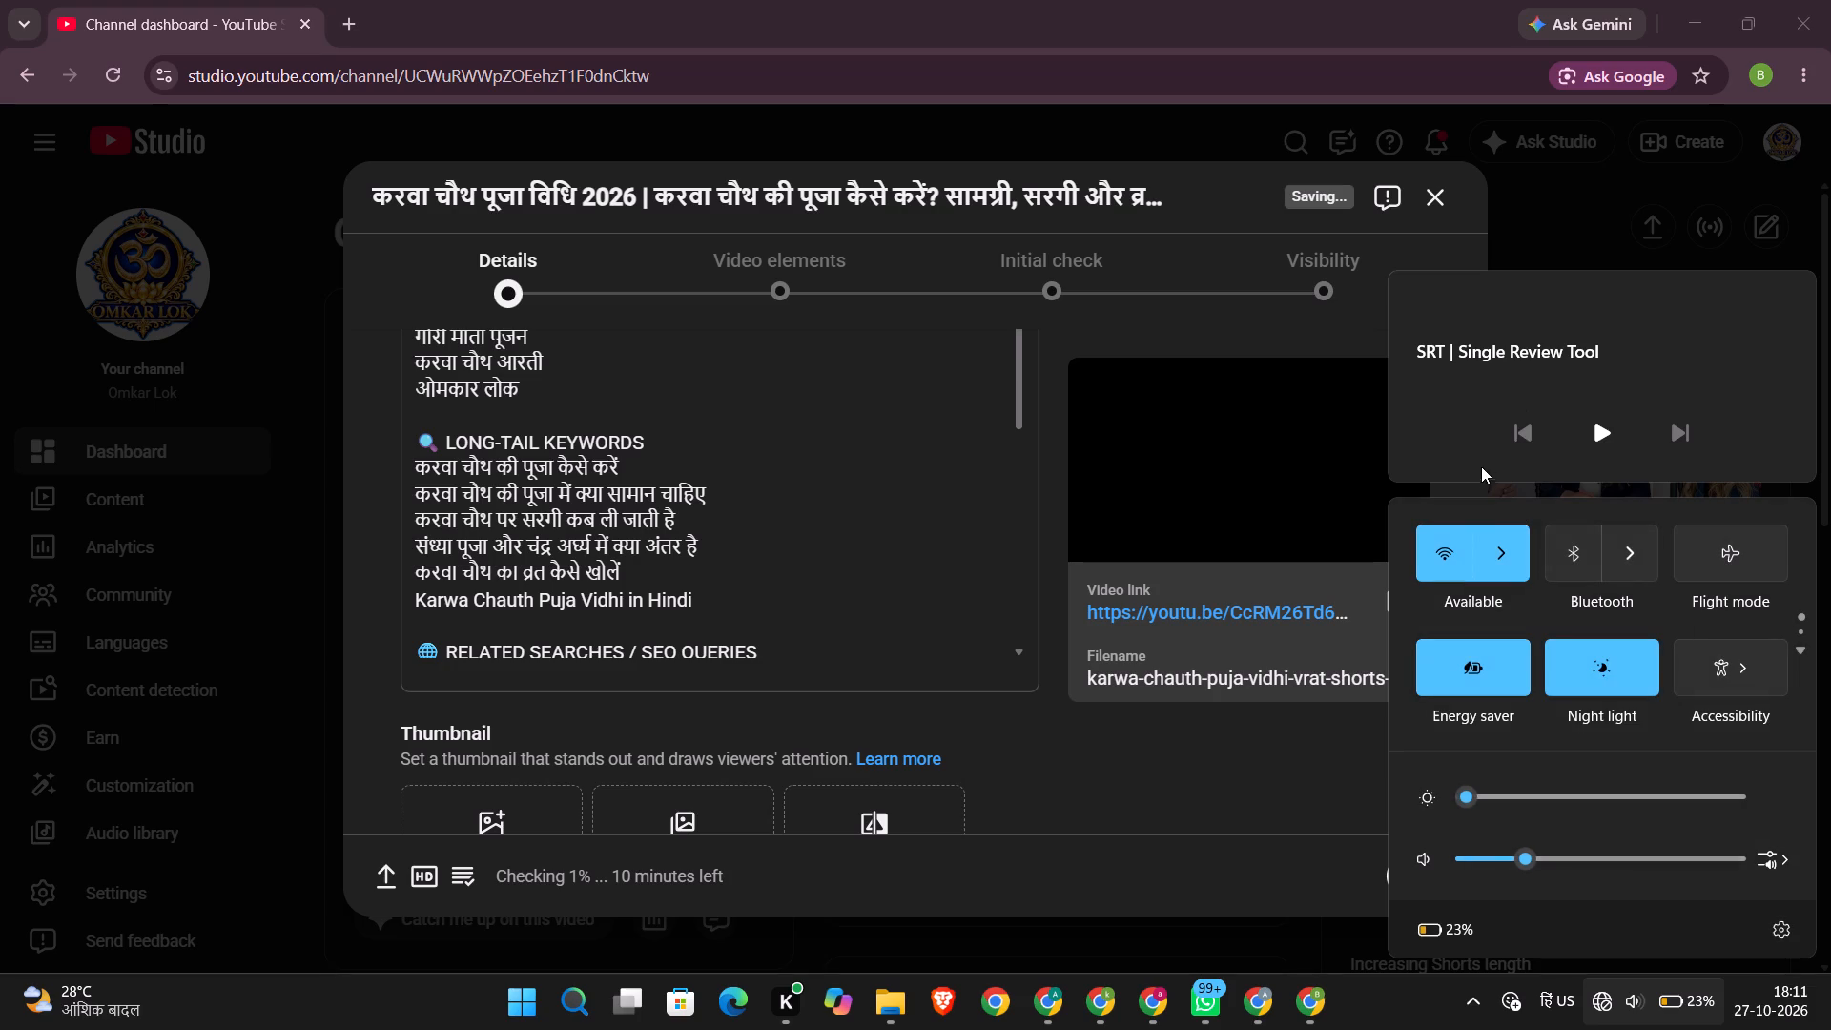
left_click(1500, 546)
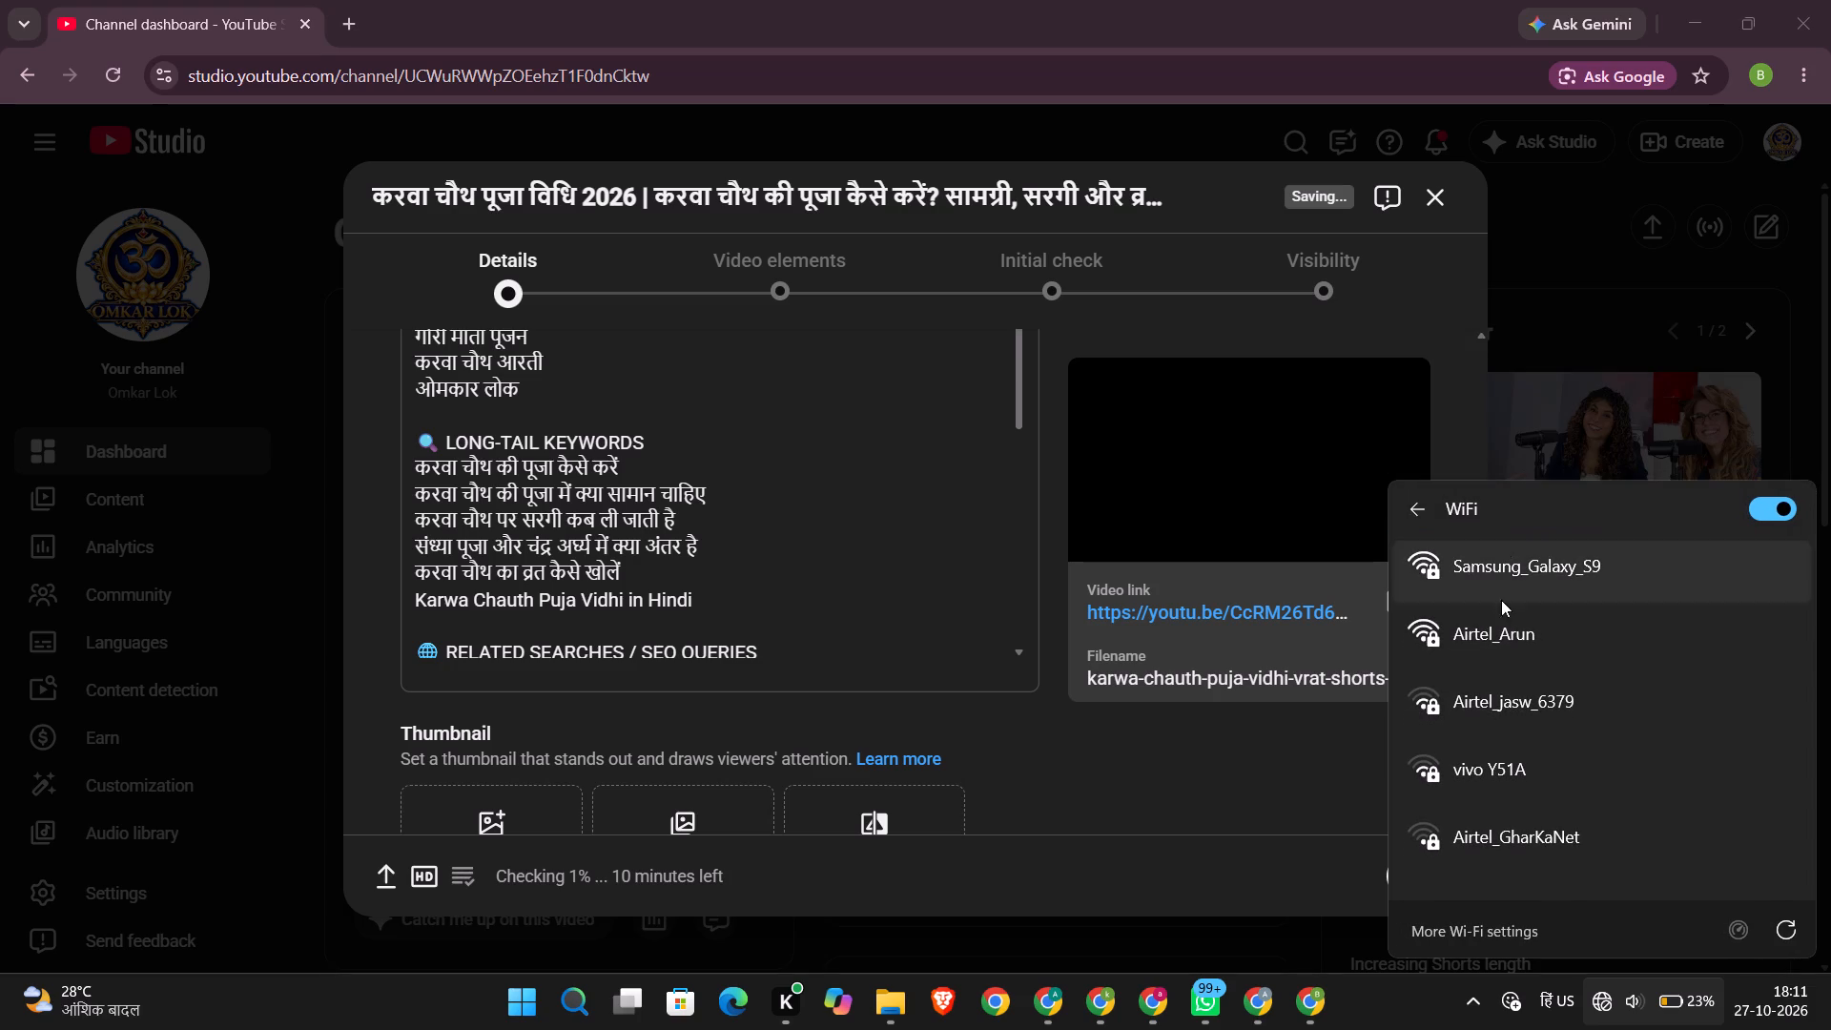
left_click(1564, 565)
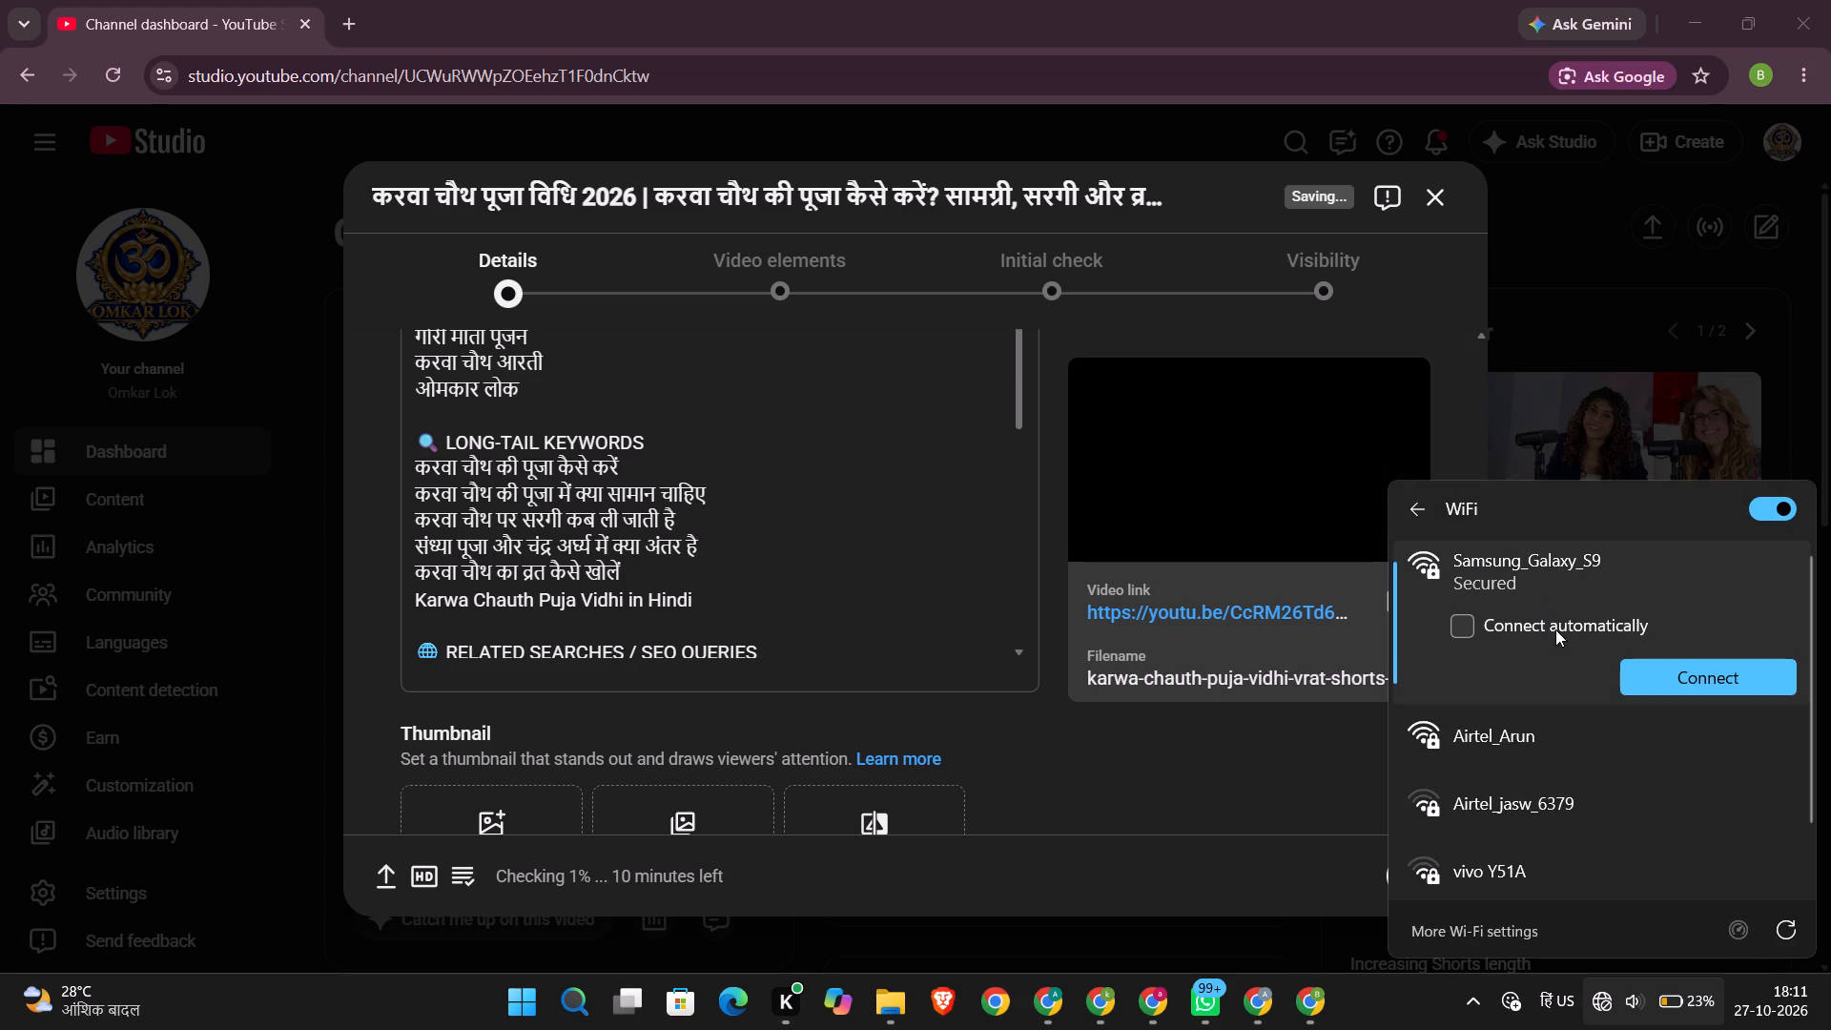
left_click(1533, 718)
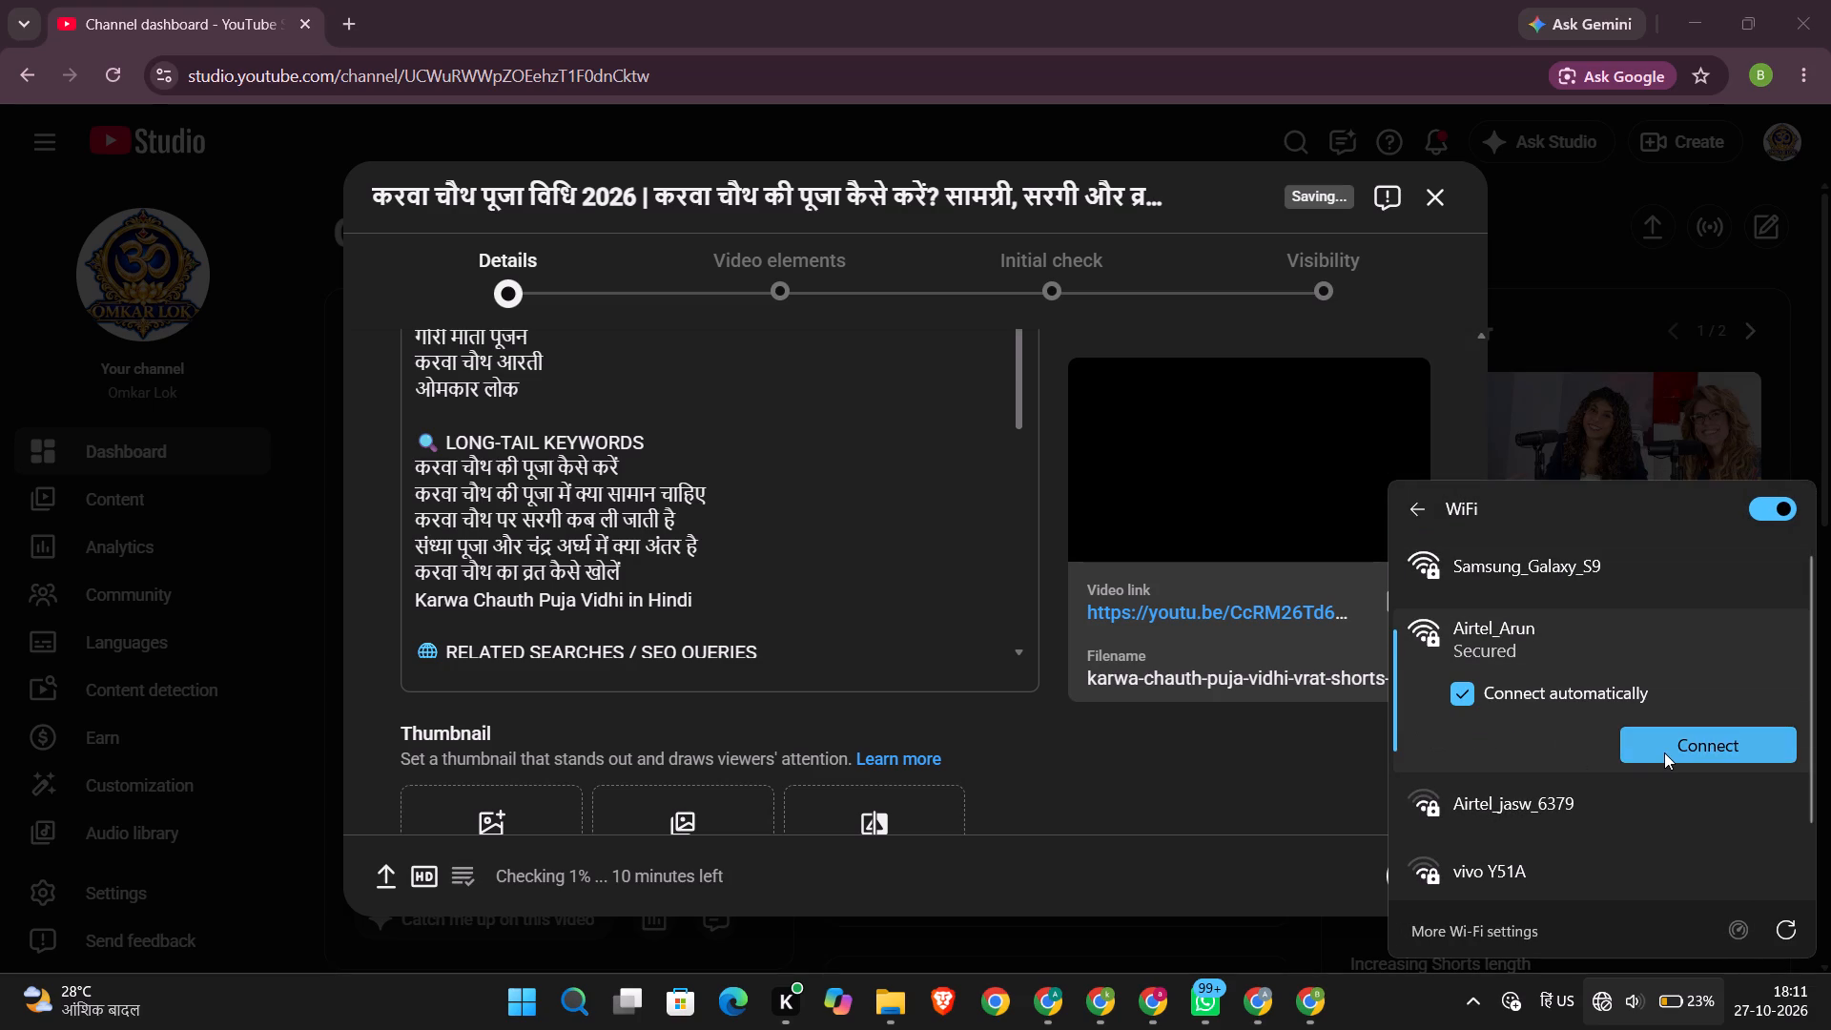
left_click(1664, 752)
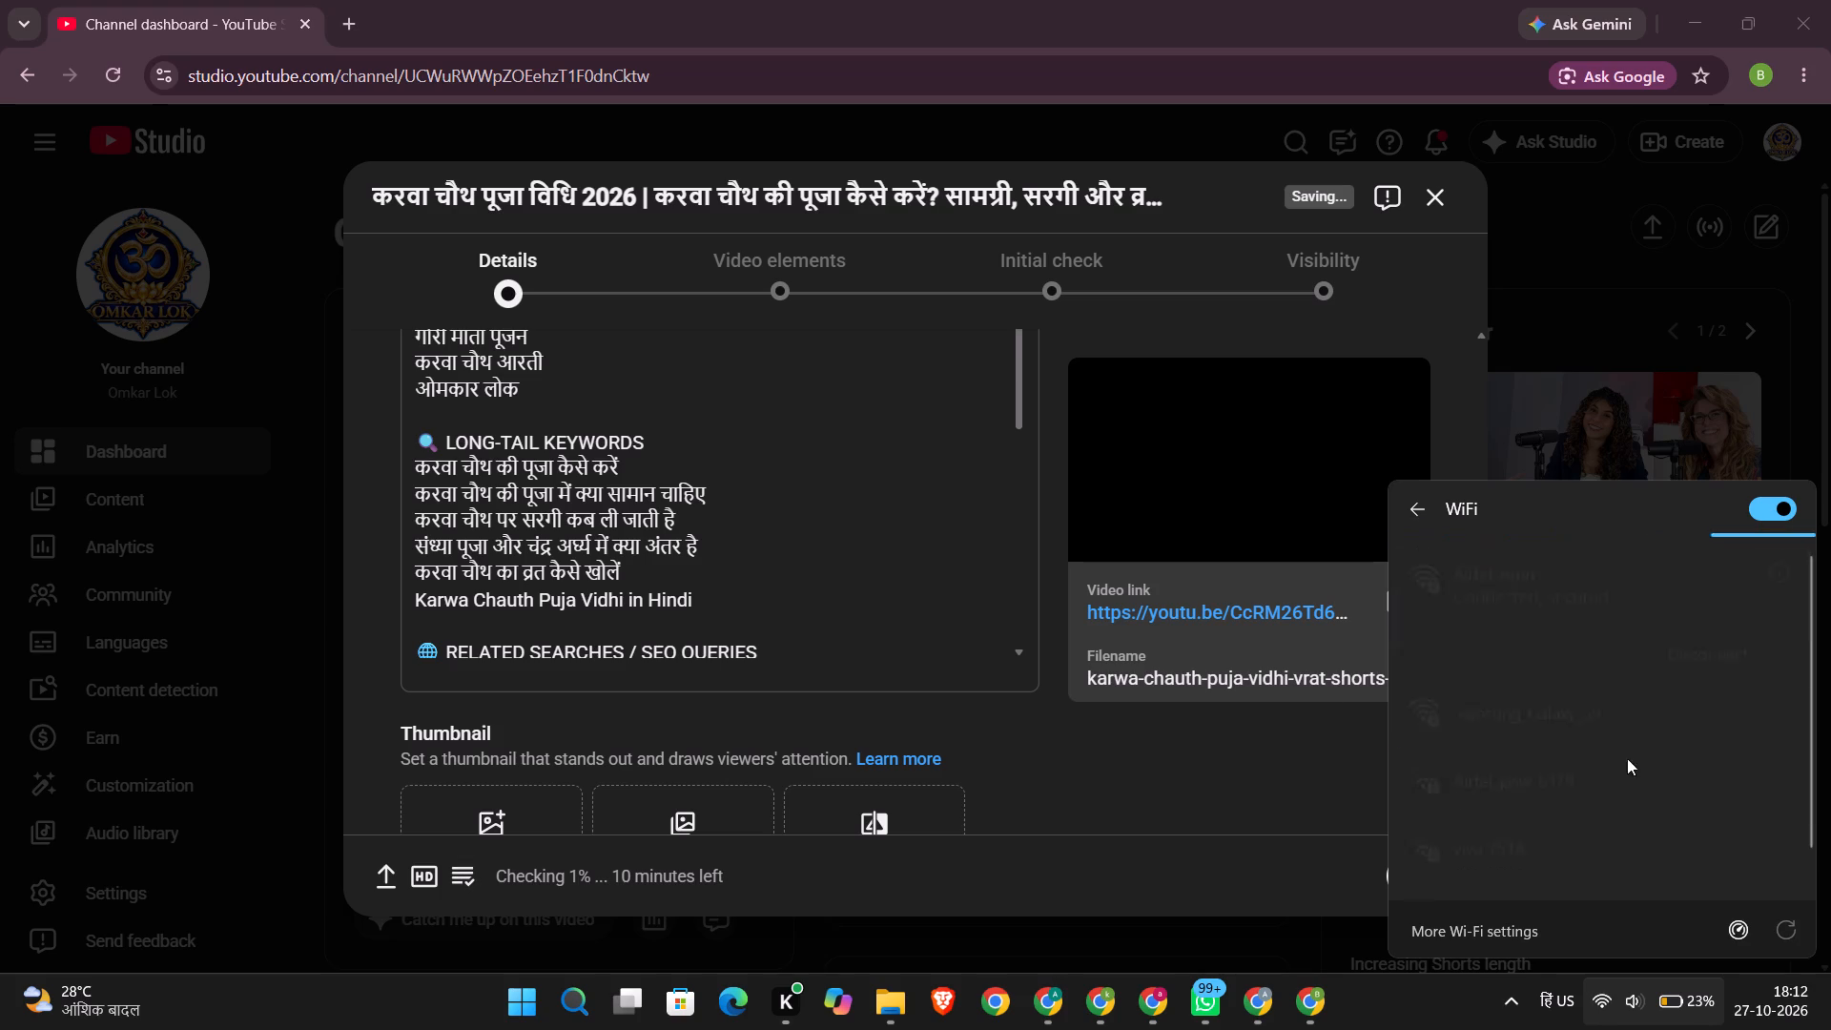
Insert a line break after #करवाचौथ in the description's HASHTAGS section, moving #करवाचौथपूजाविधि to a new line.
scroll(629, 504, "down", 4)
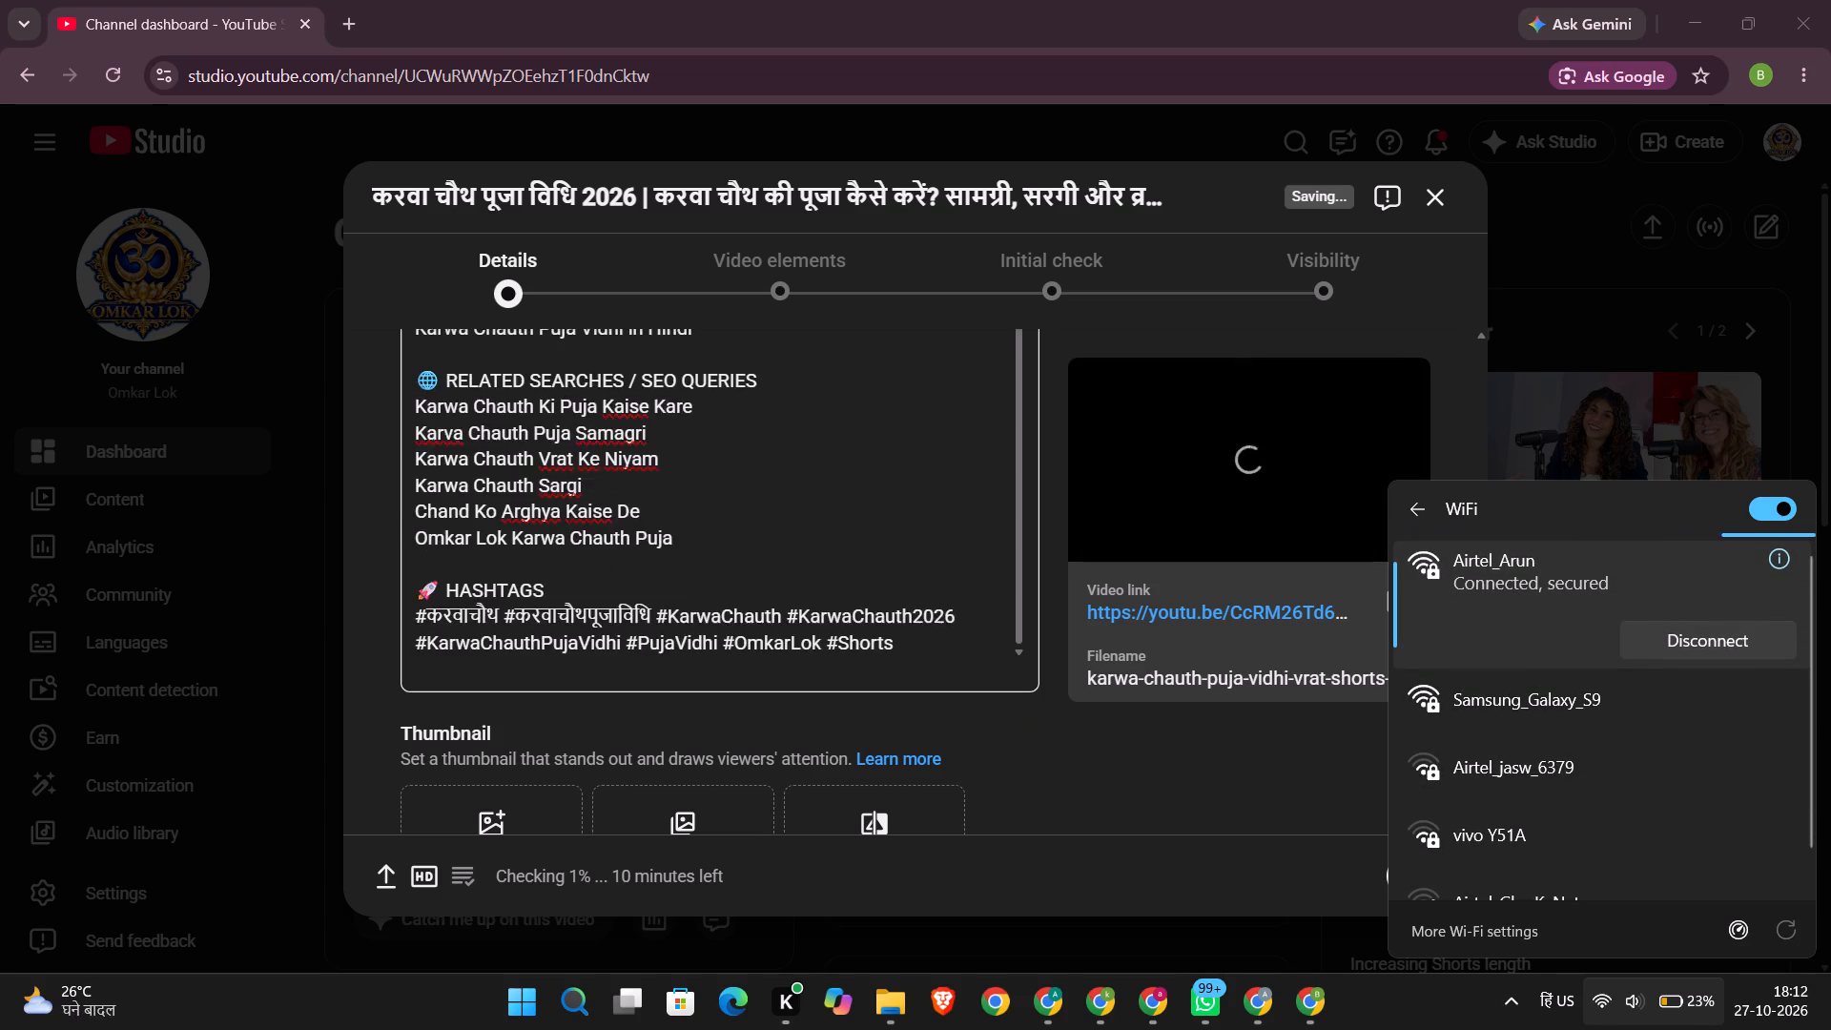
scroll(629, 504, "down", 2)
scroll(607, 531, "up", 6)
scroll(607, 531, "down", 2)
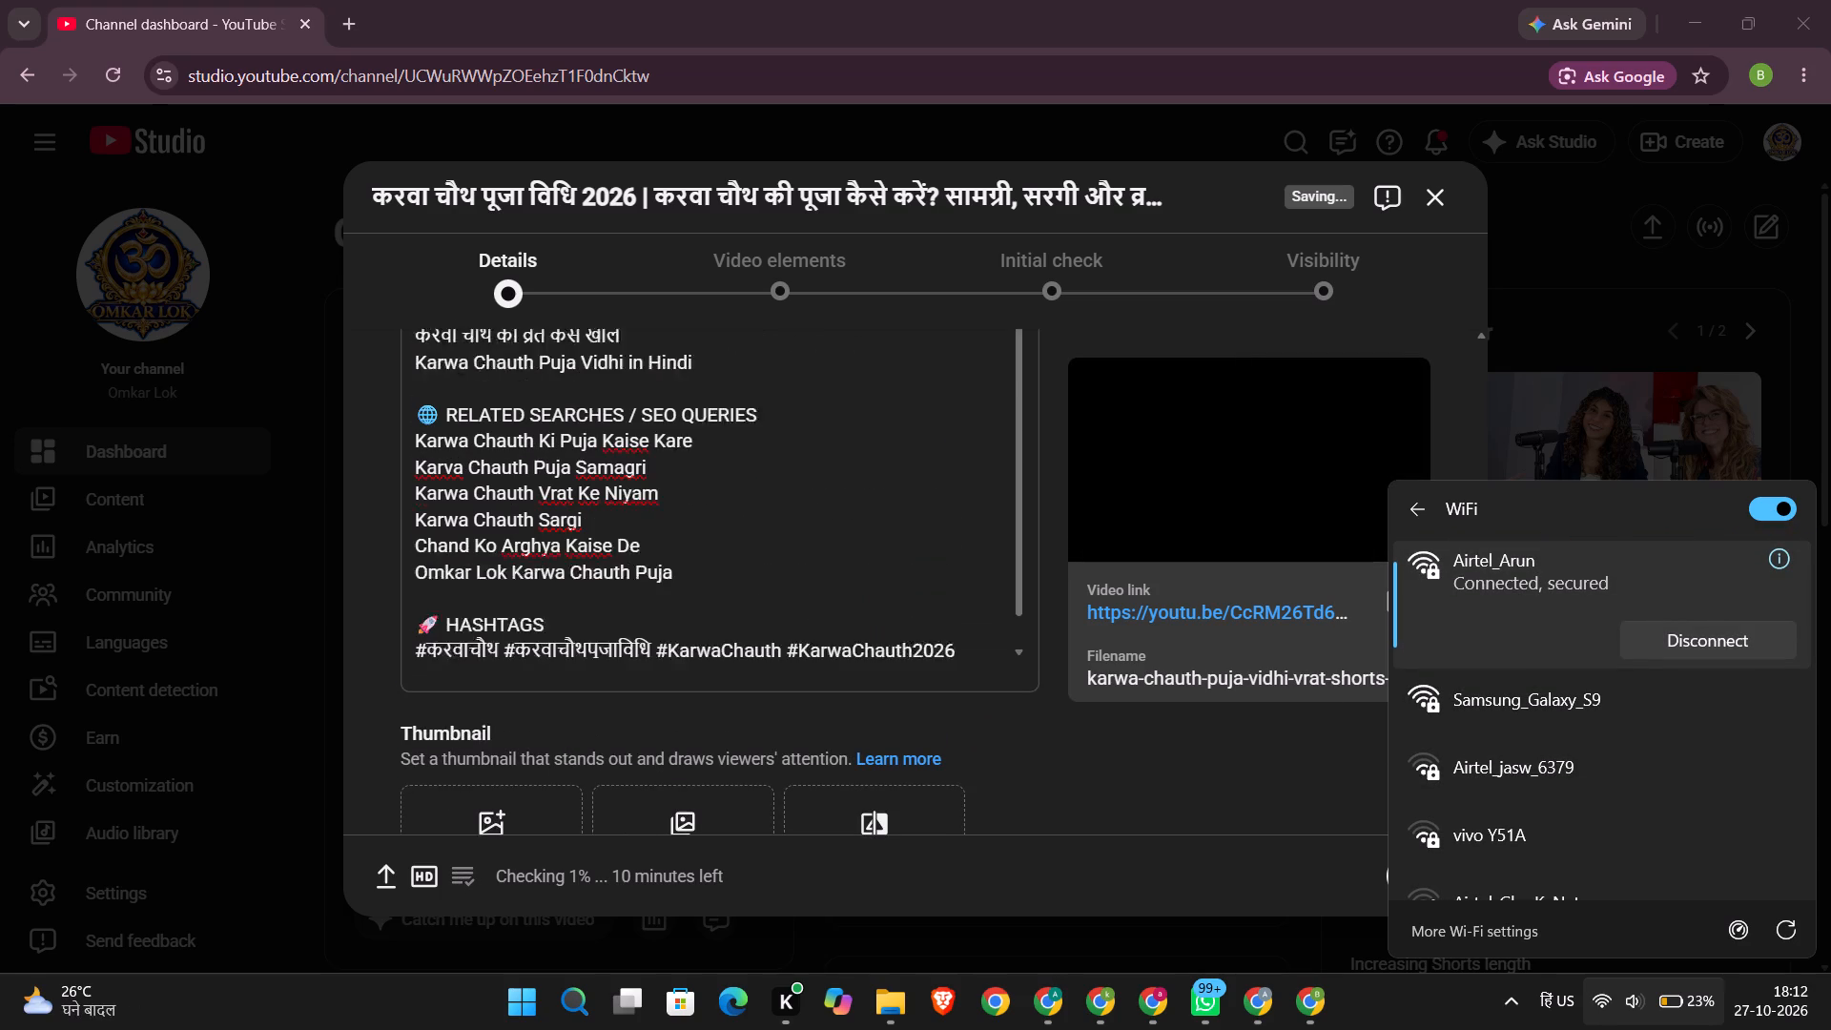
scroll(607, 531, "down", 2)
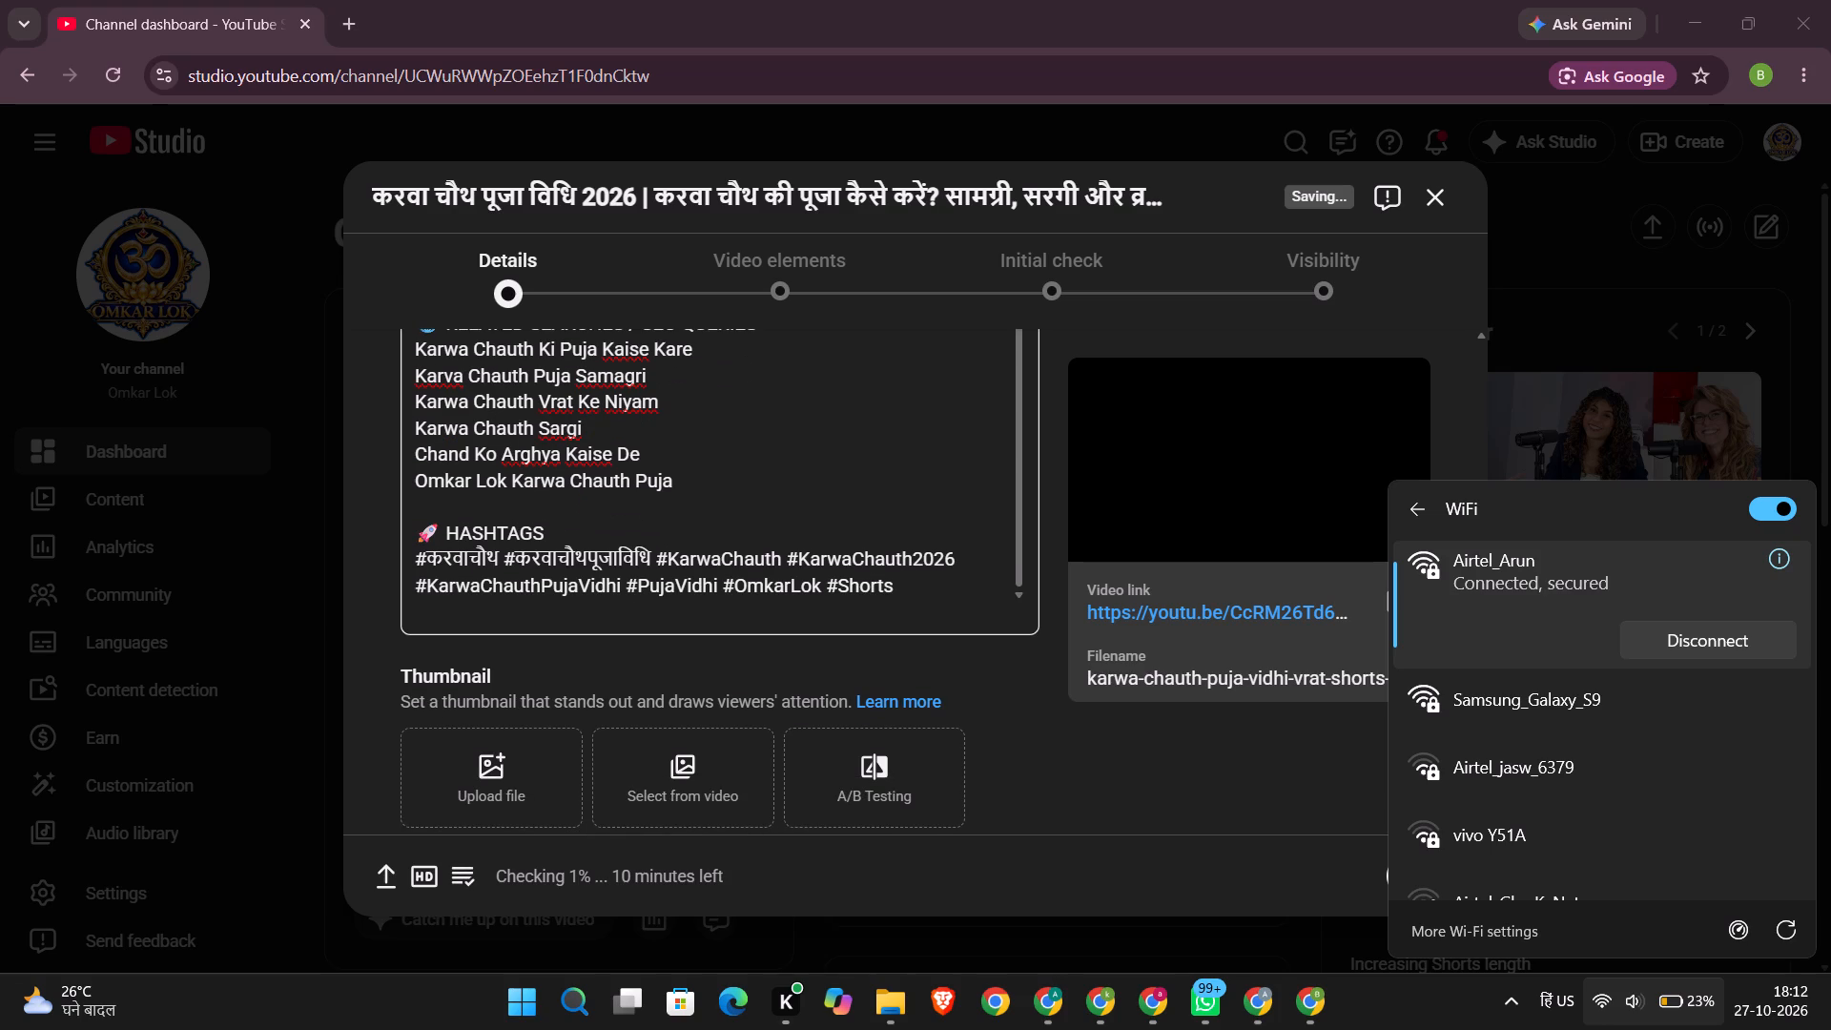
left_click(504, 564)
key("Return")
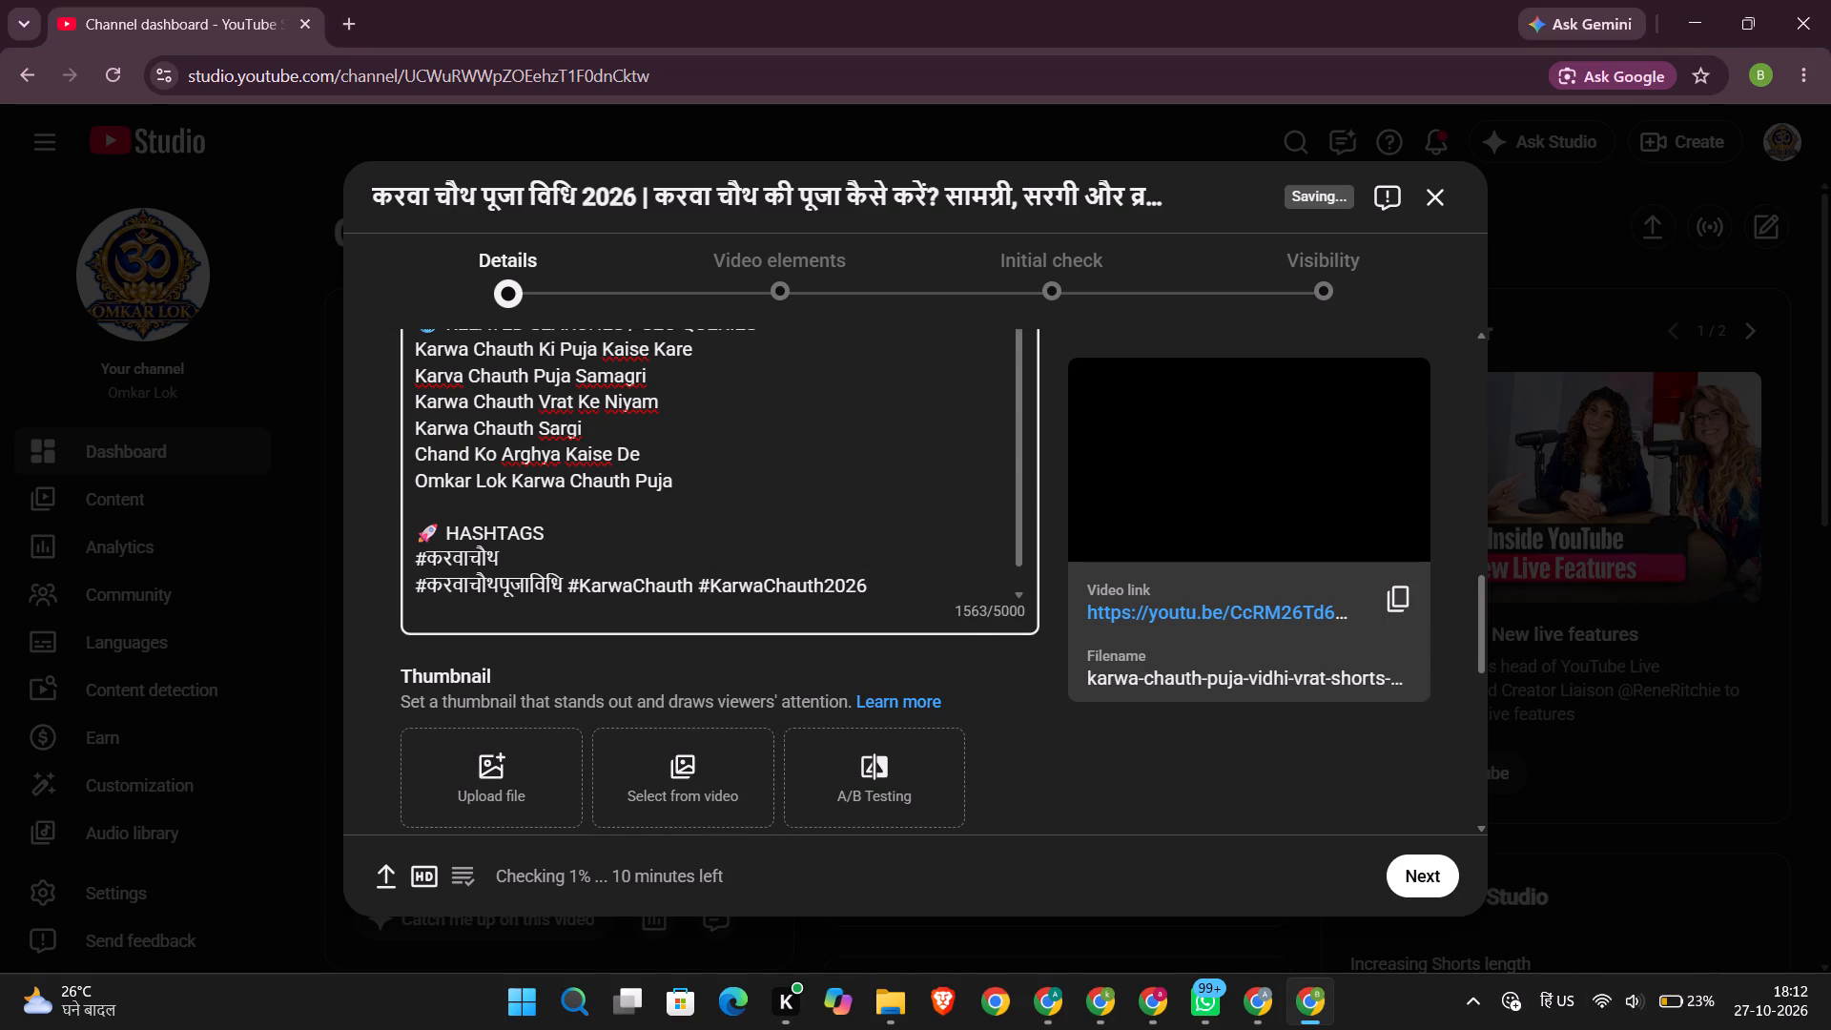
Replace #KarwaChauth with the suggested hashtag #karwachauth and place it on its own line between #करवाचौथपूजाविधि and #KarwaChauth2026.
left_click(573, 583)
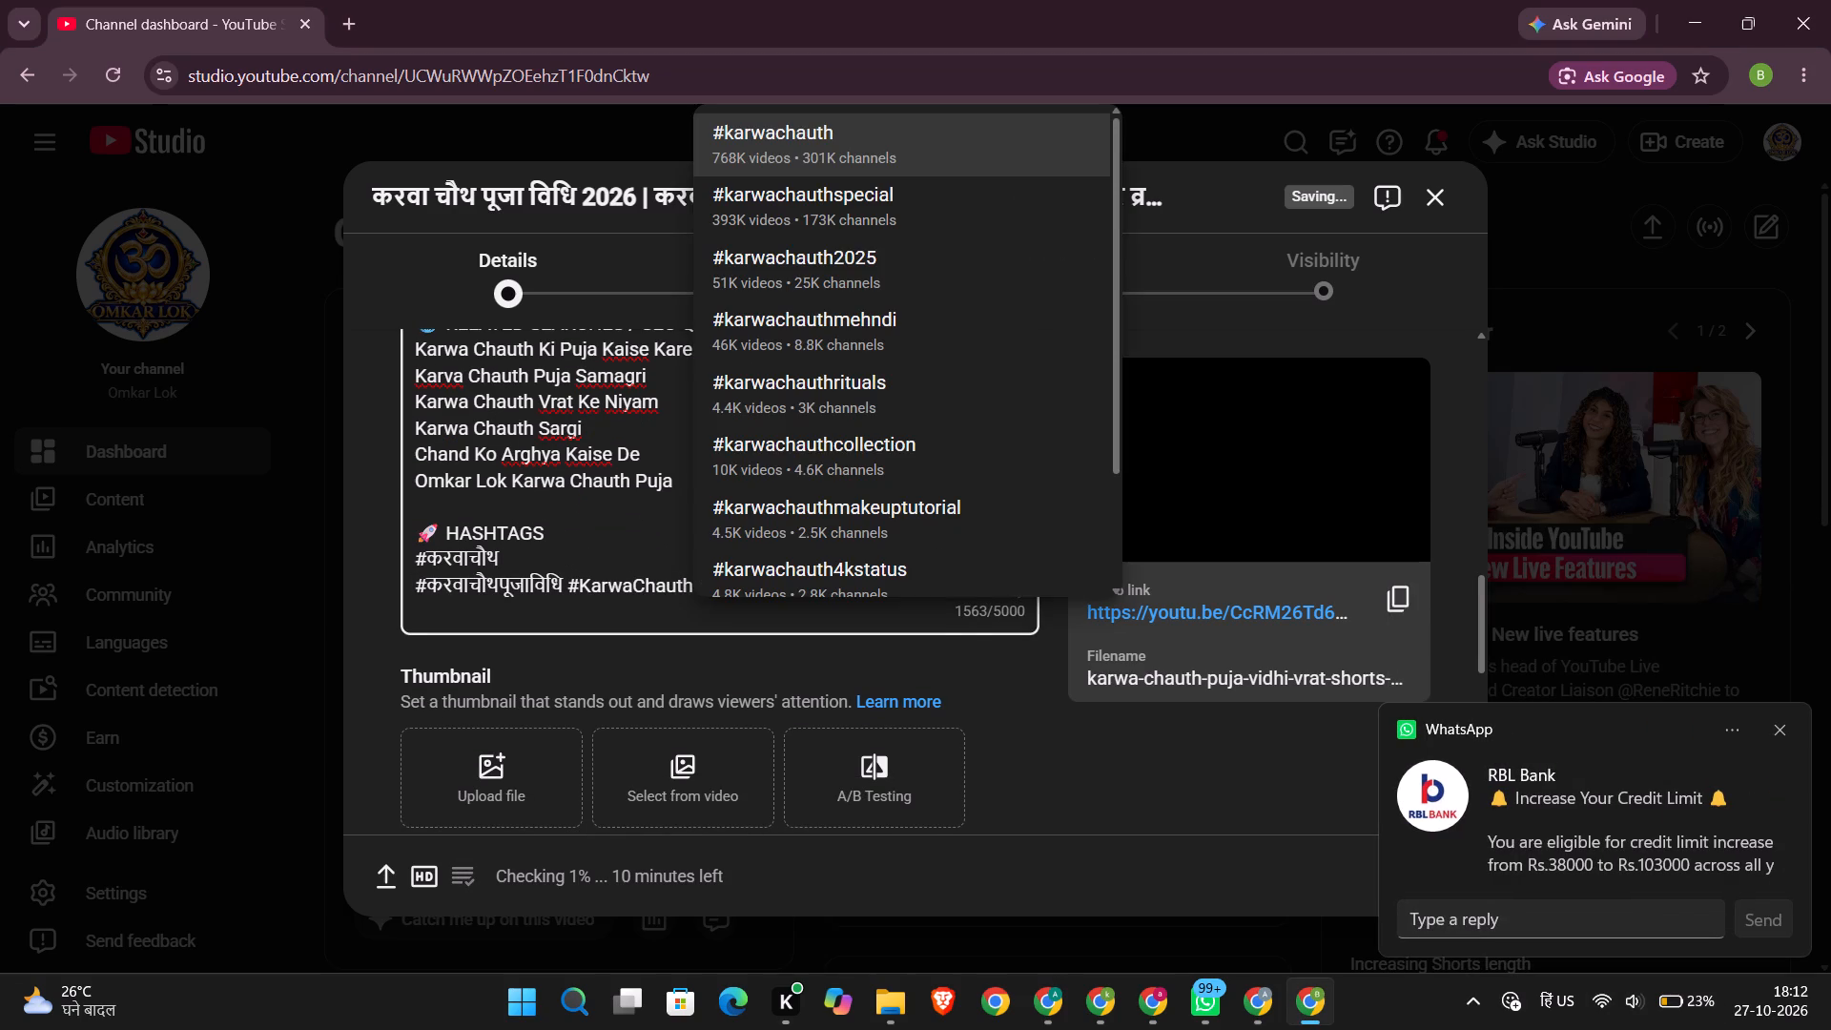
left_click(567, 584)
key("Return")
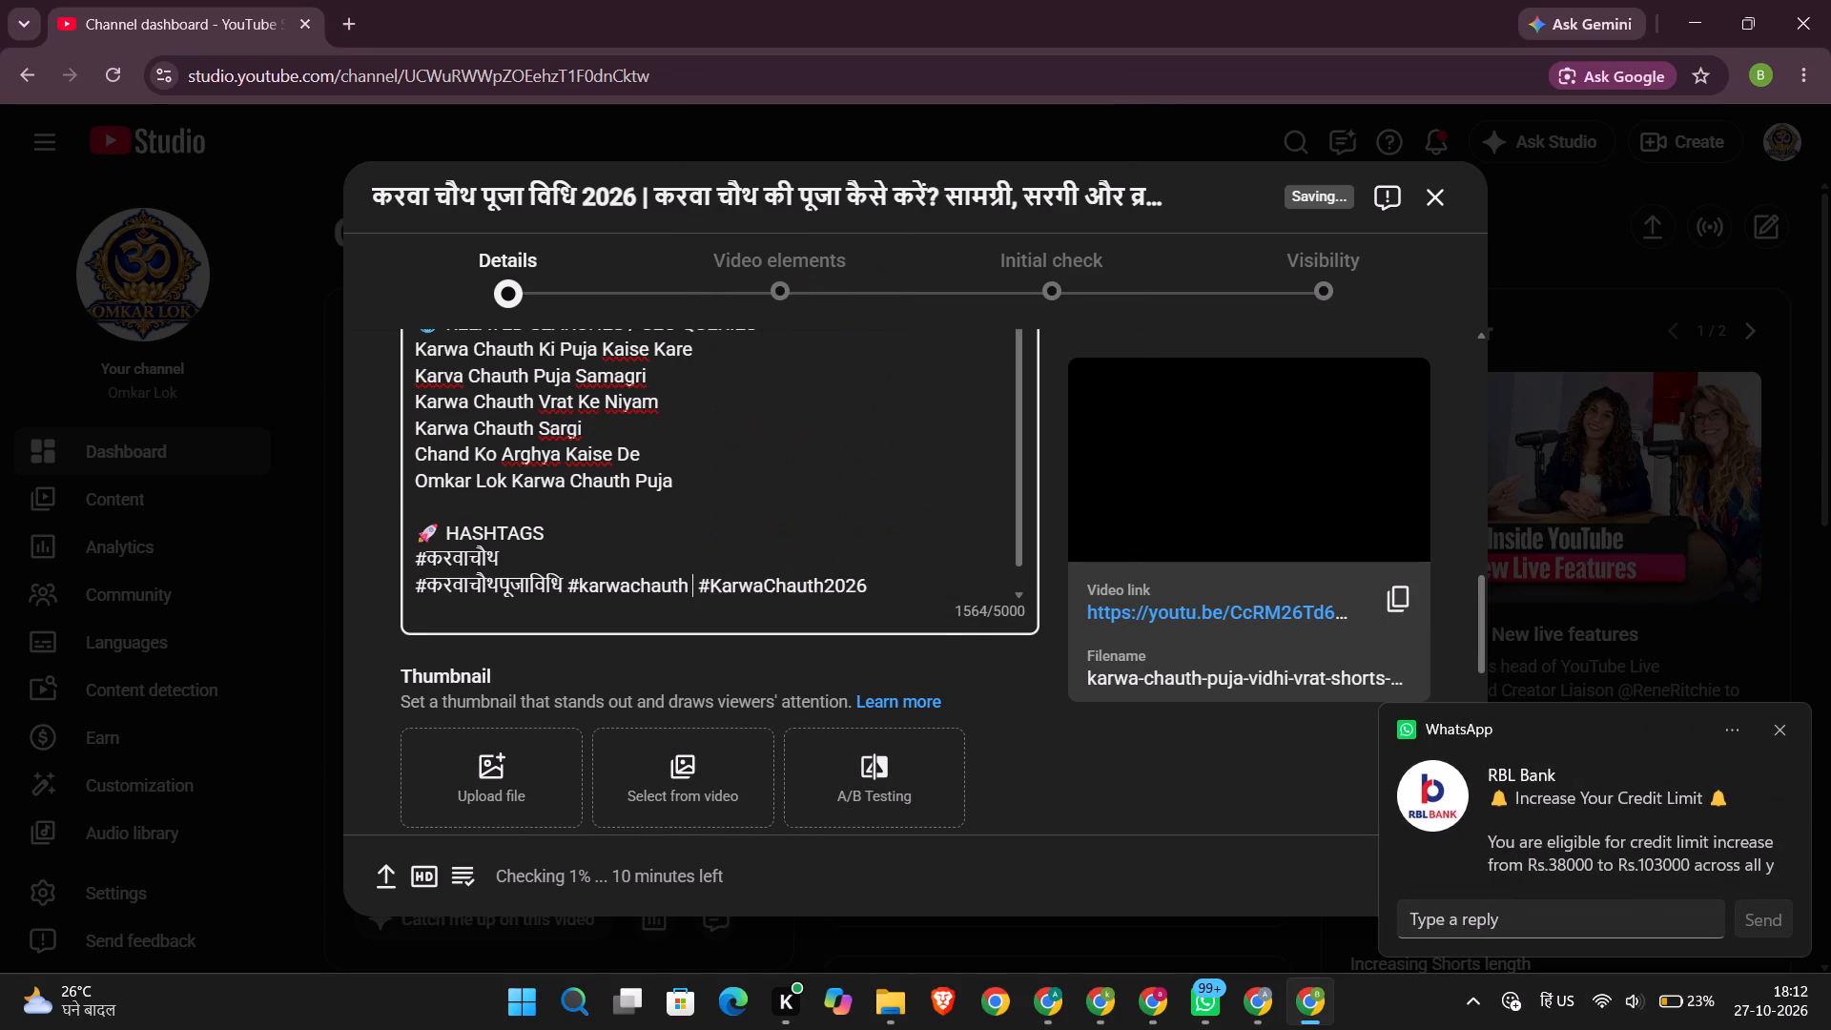
key("Return")
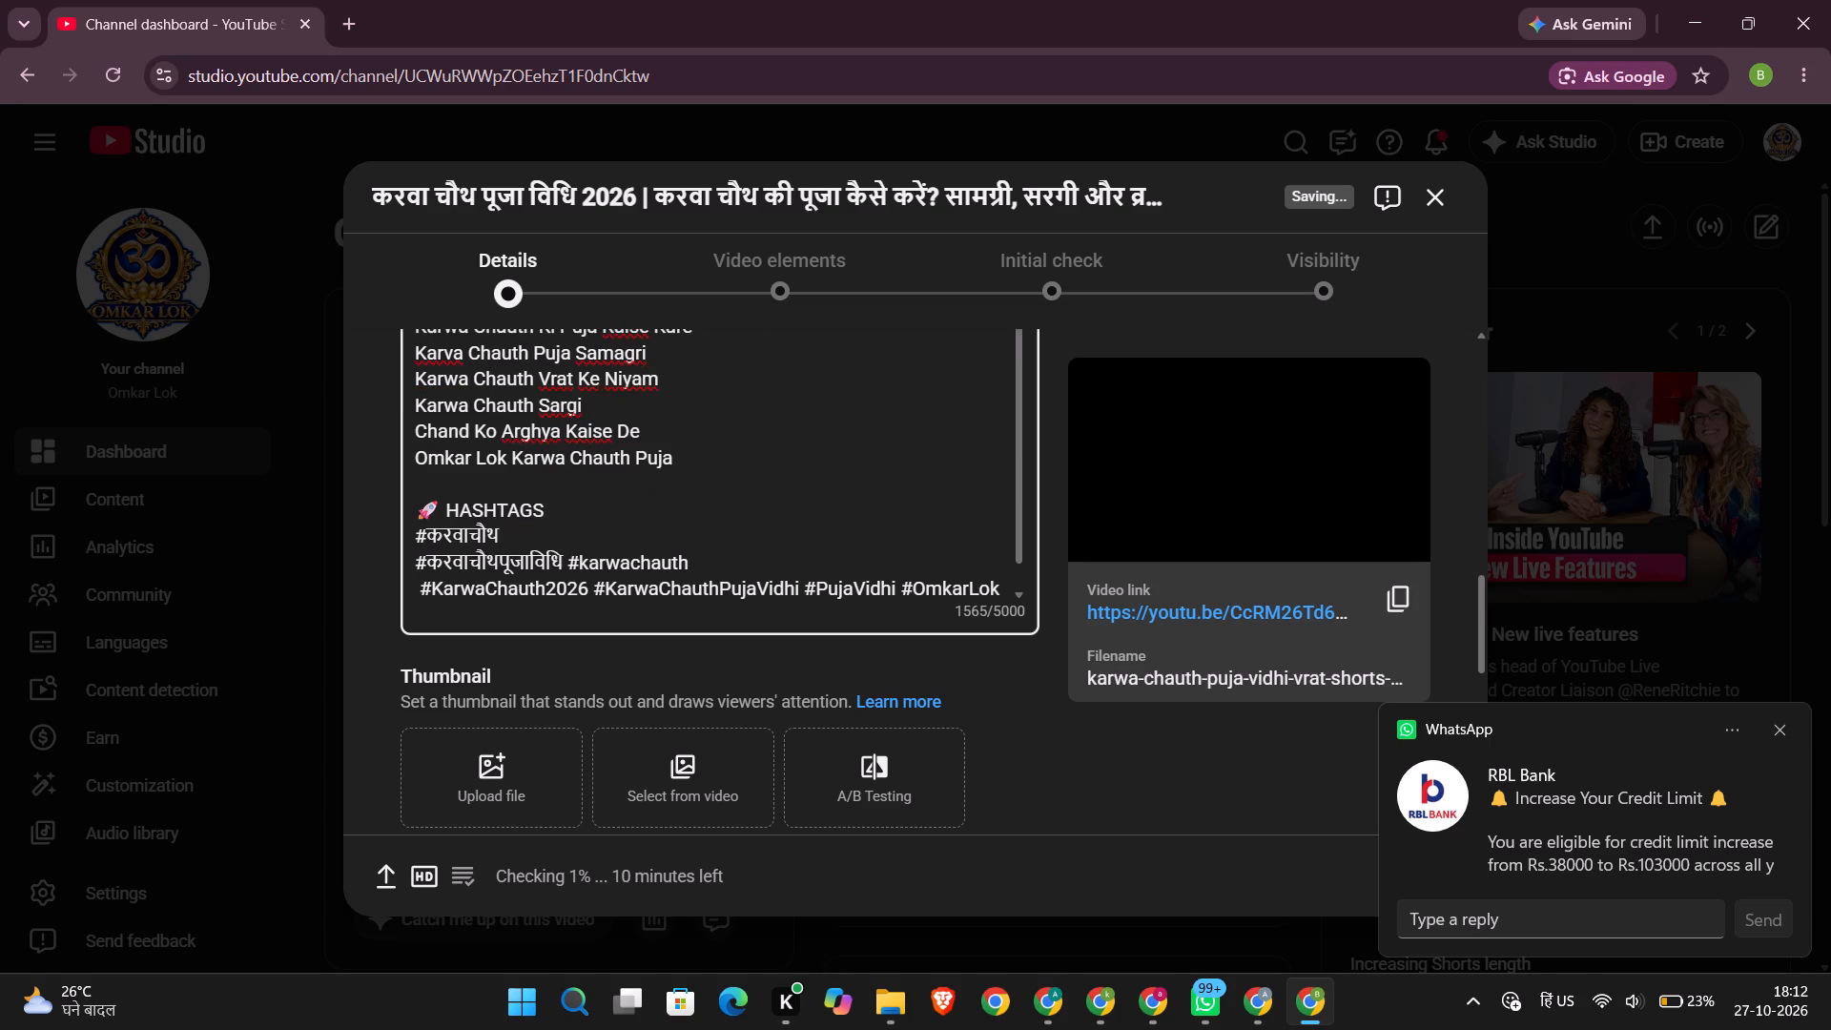
left_click(572, 566)
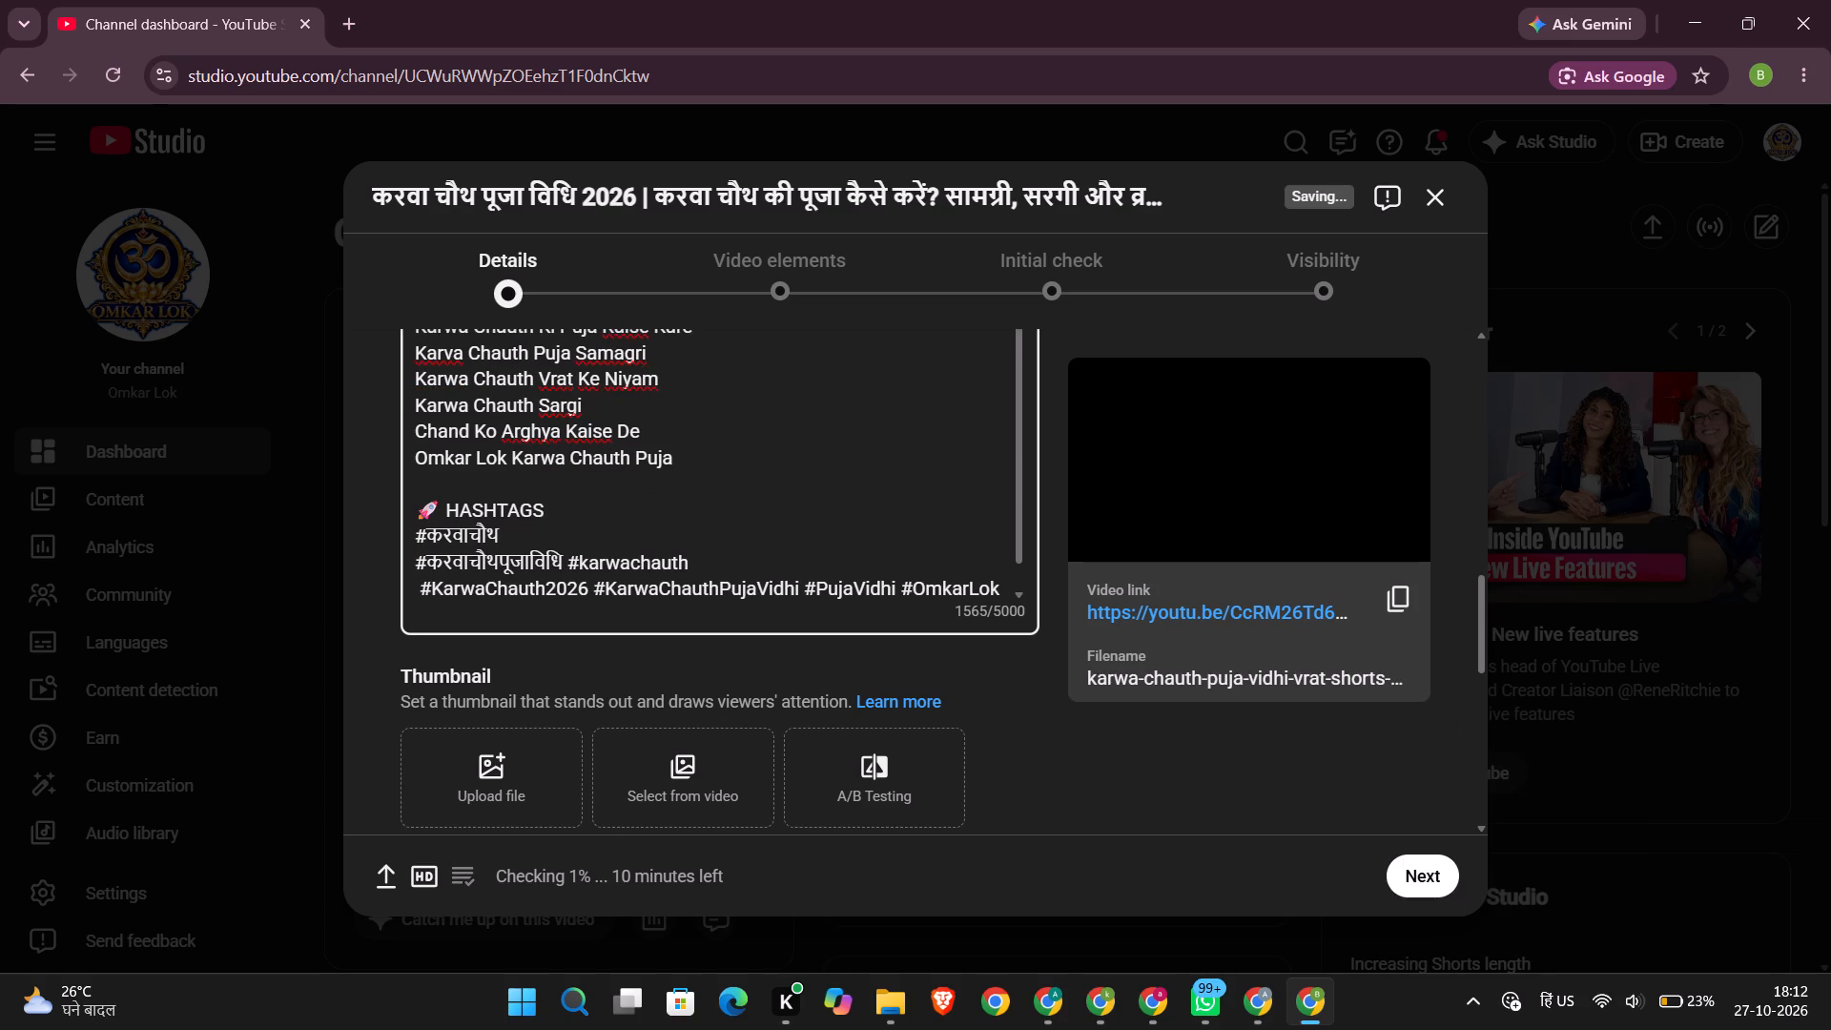
key("Return")
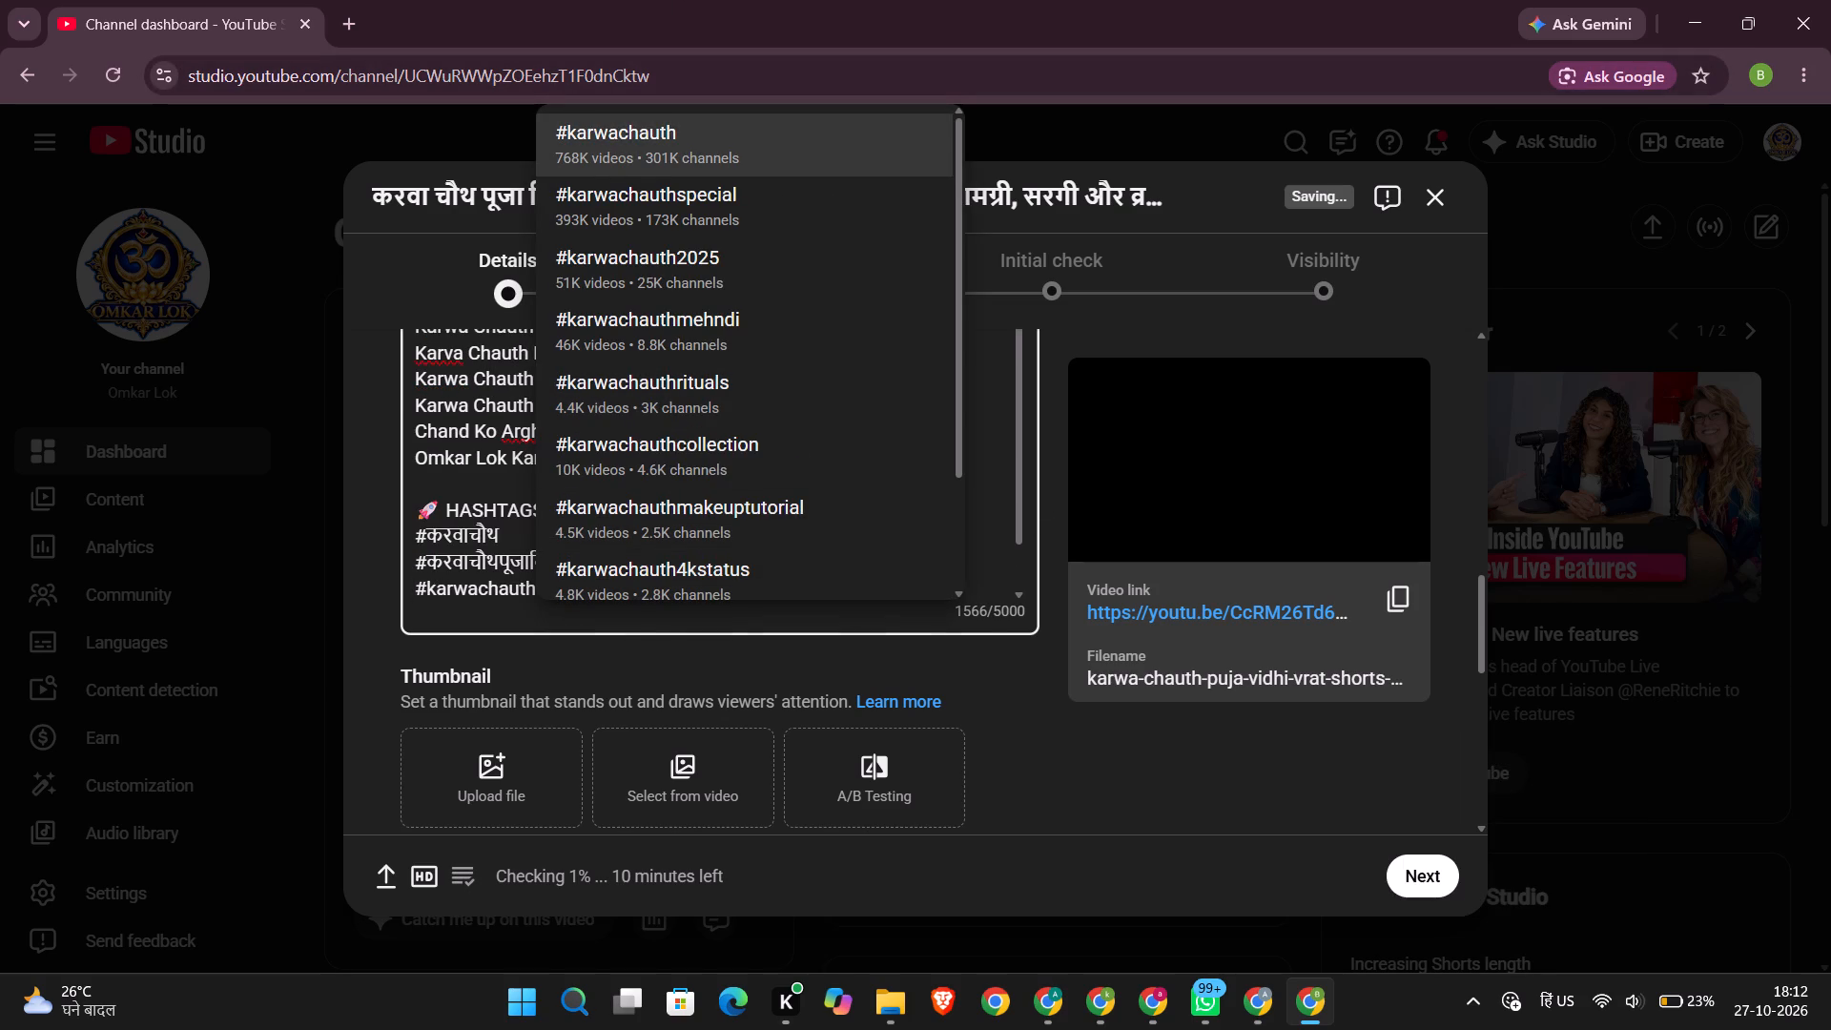
left_click(606, 154)
Remove the leading space before #KarwaChauth2026 in the description's hashtags.
scroll(531, 596, "down", 1)
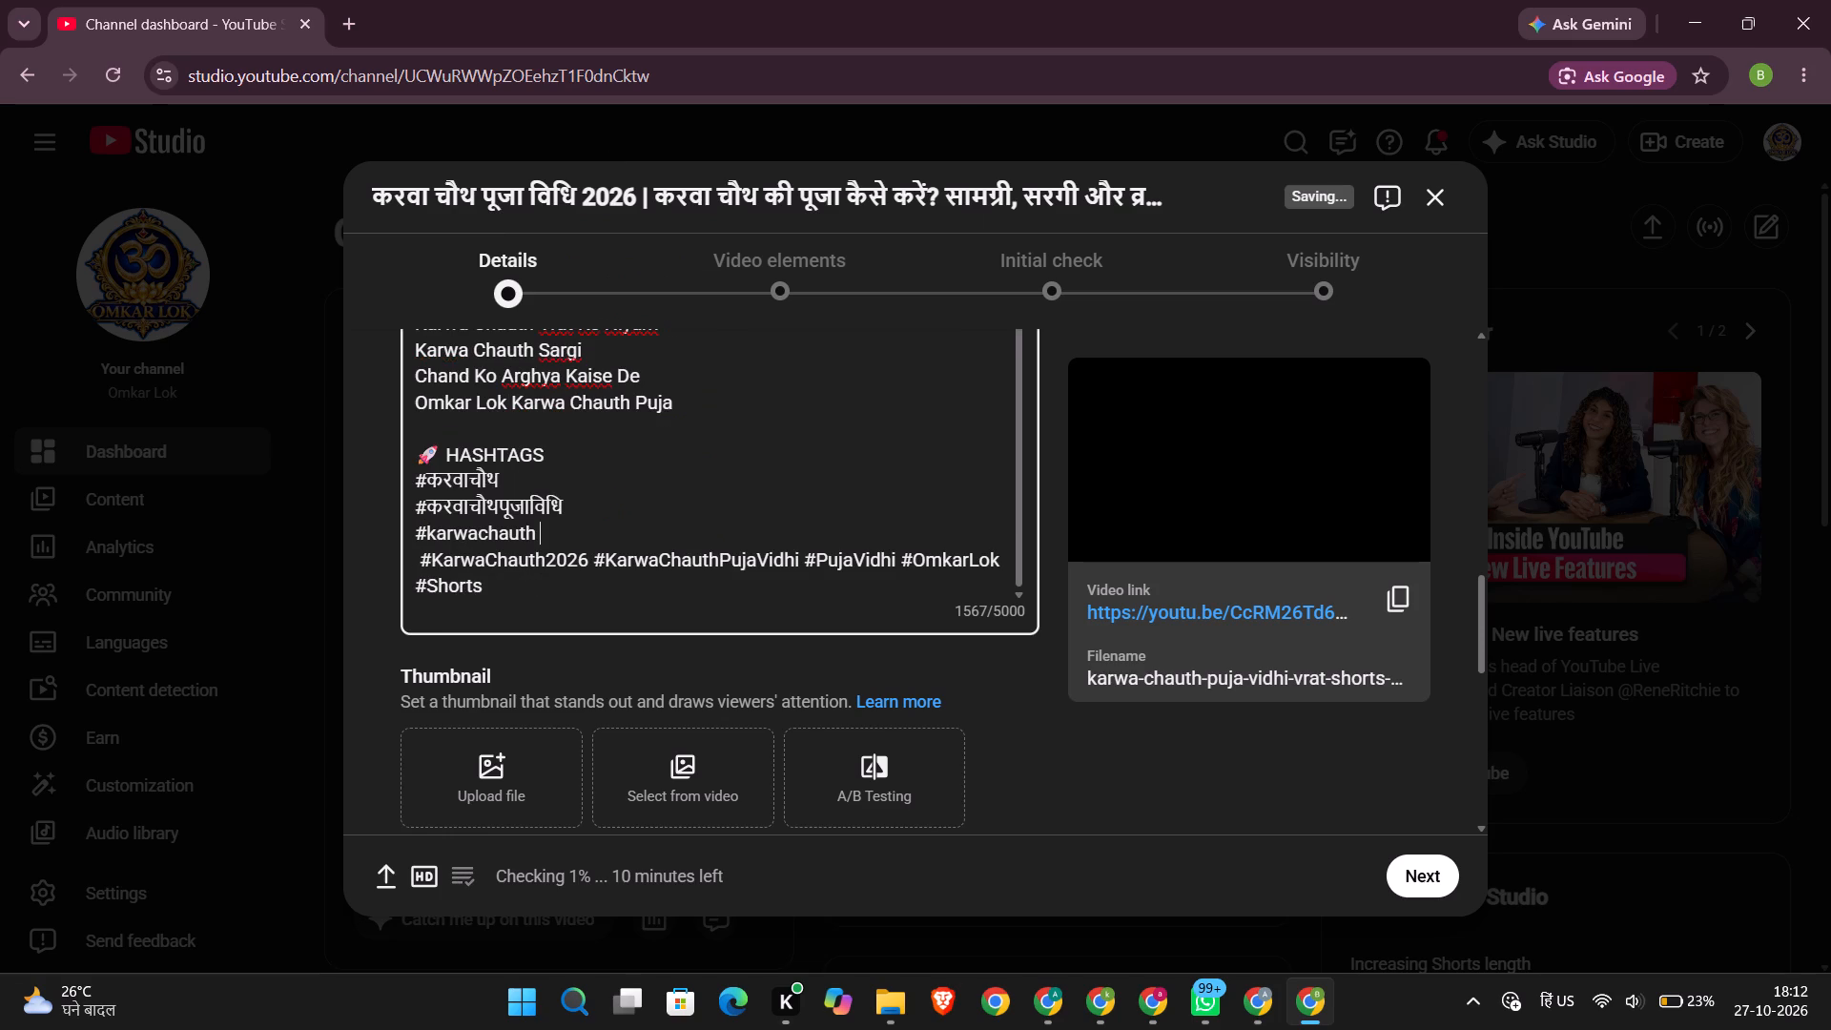
scroll(531, 596, "down", 1)
left_click(421, 563)
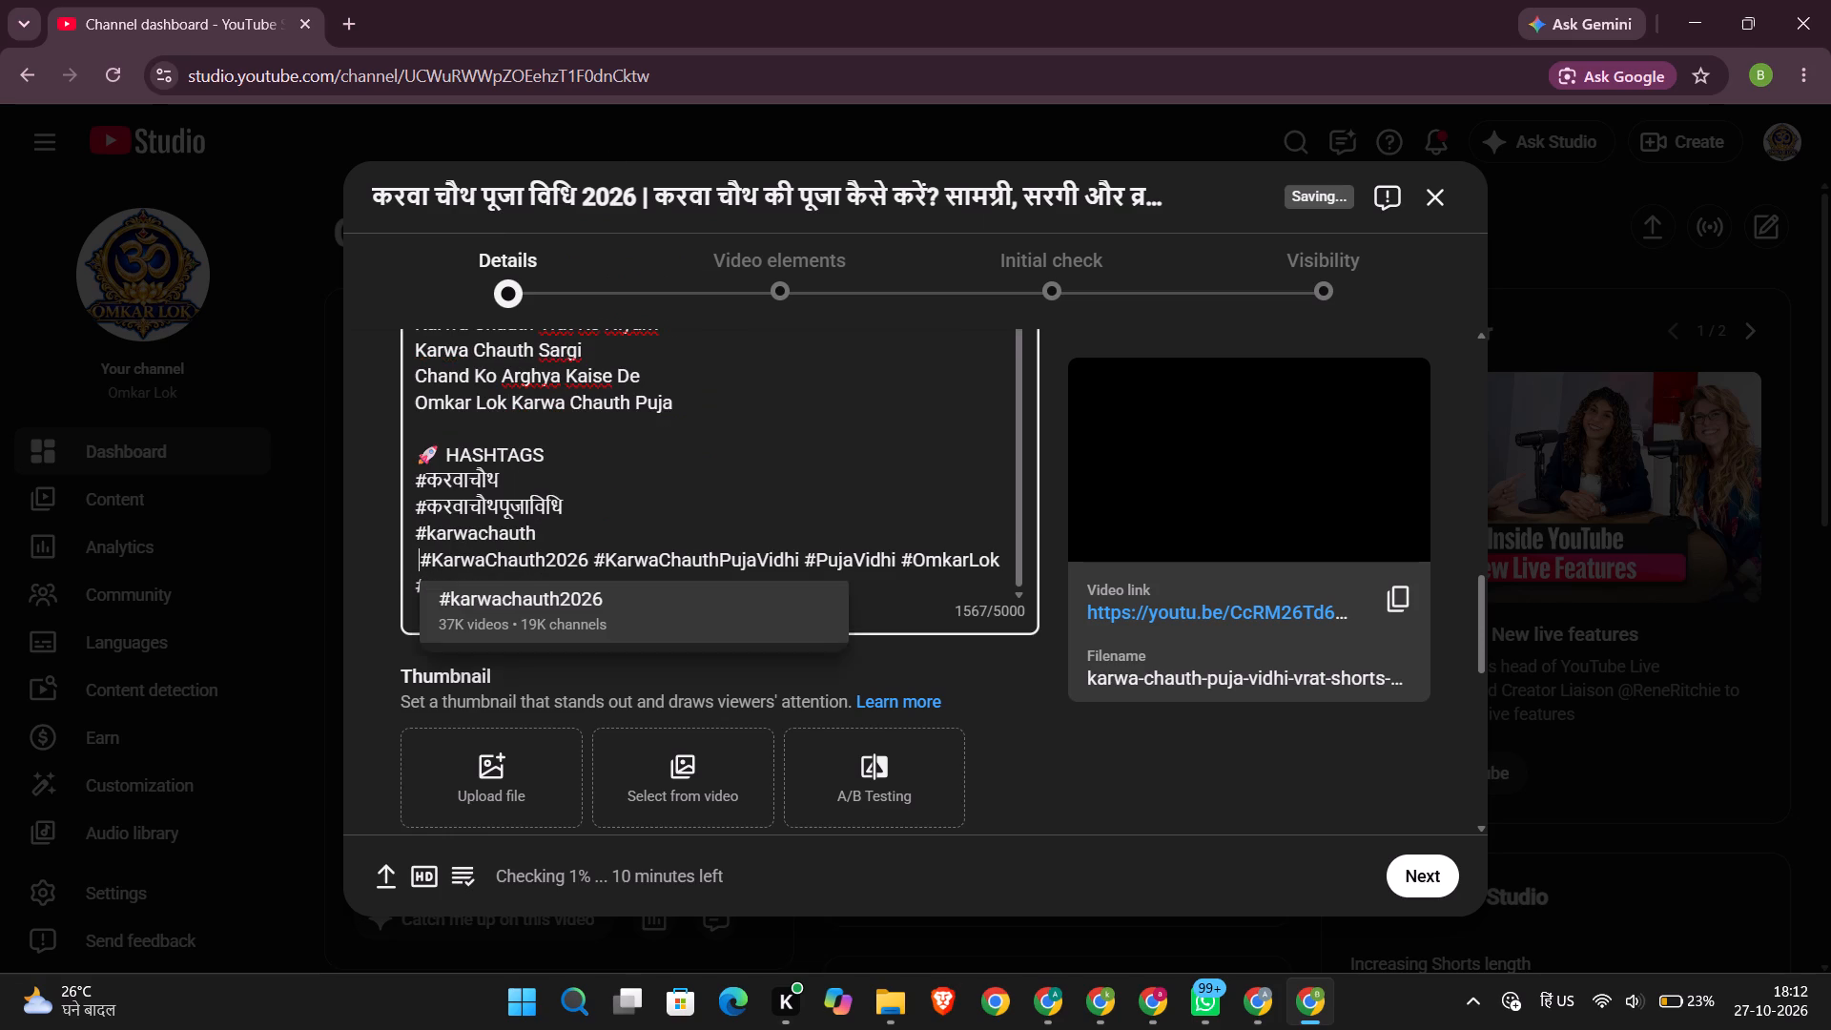
key("BackSpace")
Replace the next two hashtags with the suggested #karwachauthpujavidhi and #pujavidhi, each on its own line below #KarwaChauth2026.
left_click(589, 561)
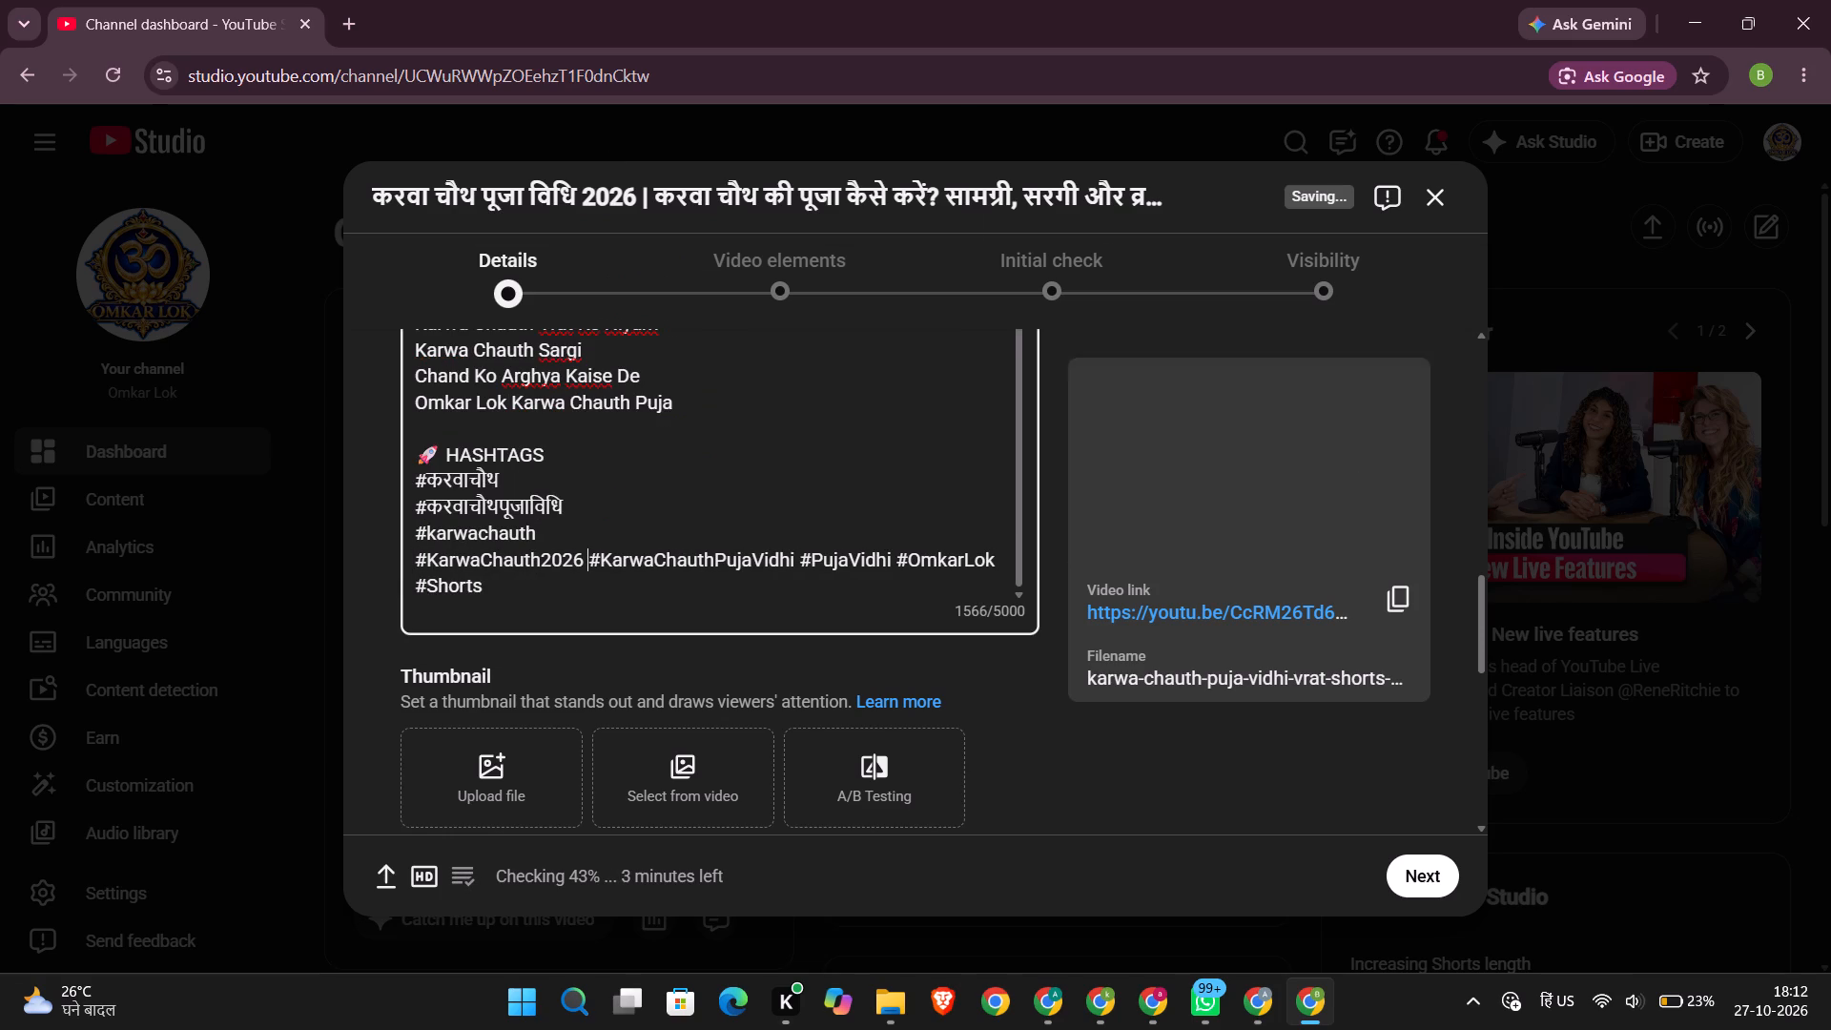
key("Return")
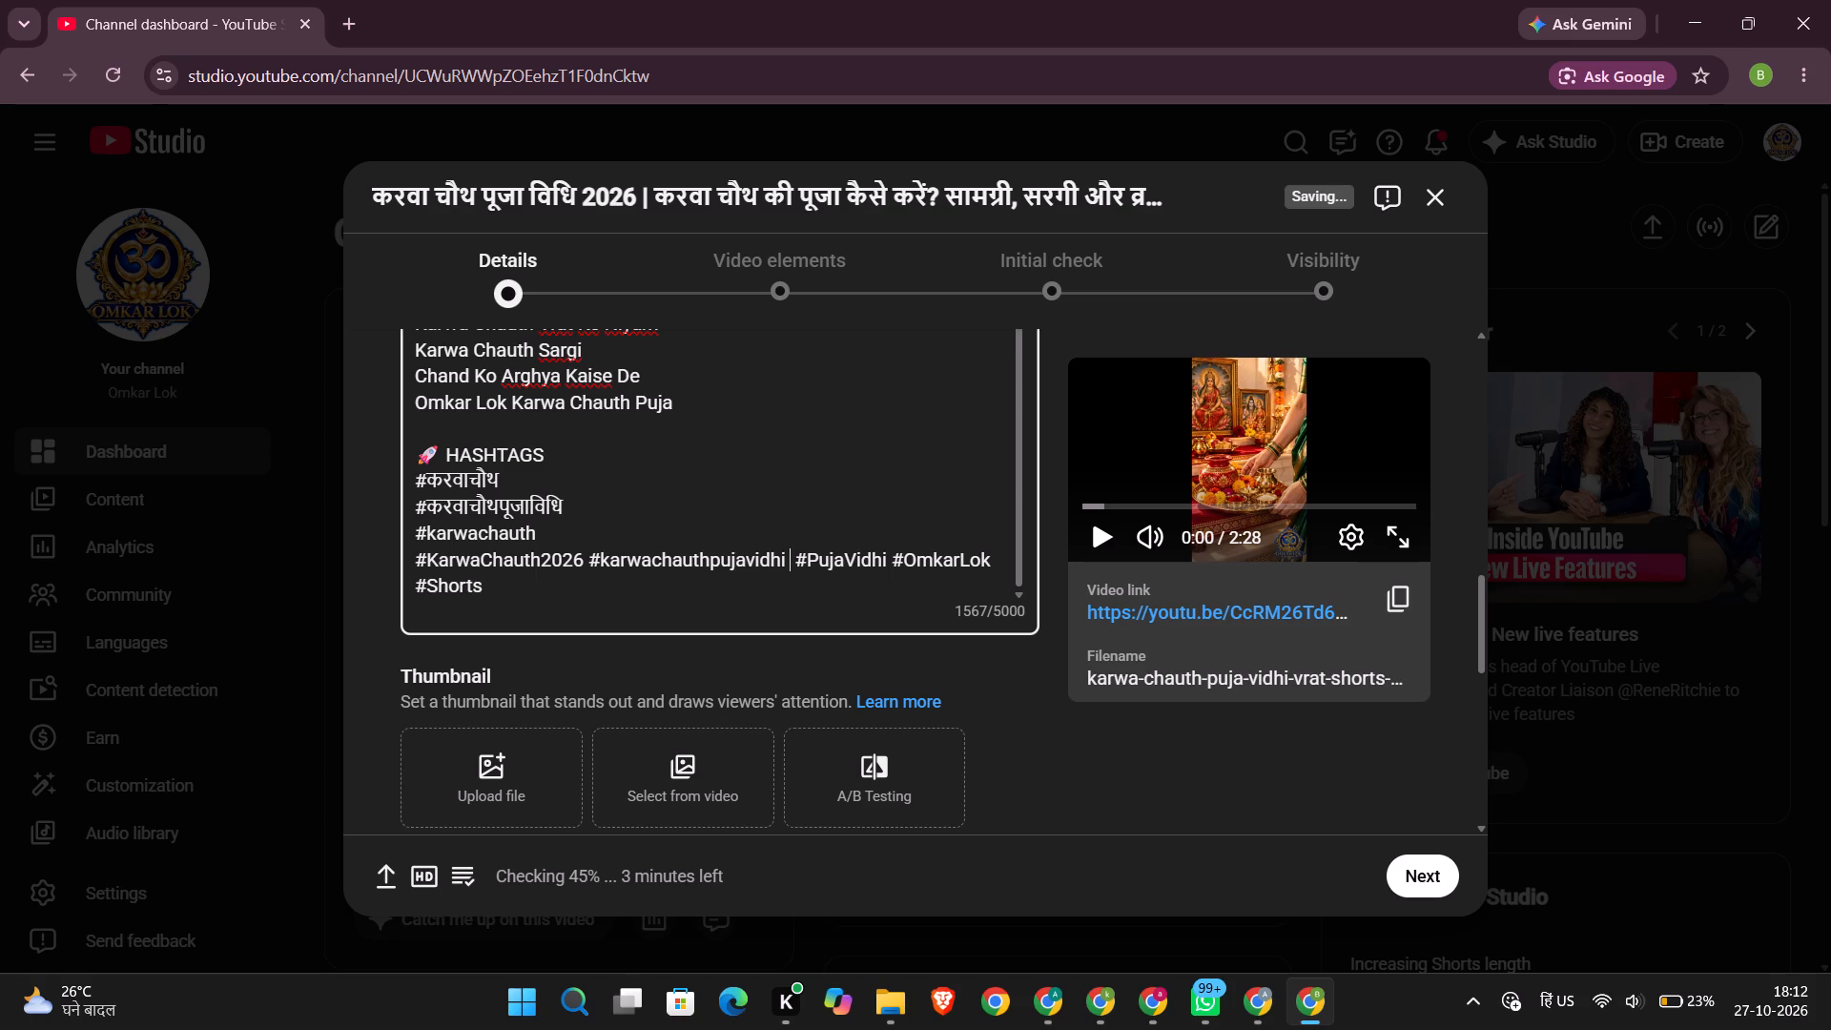
left_click(588, 557)
key("Return")
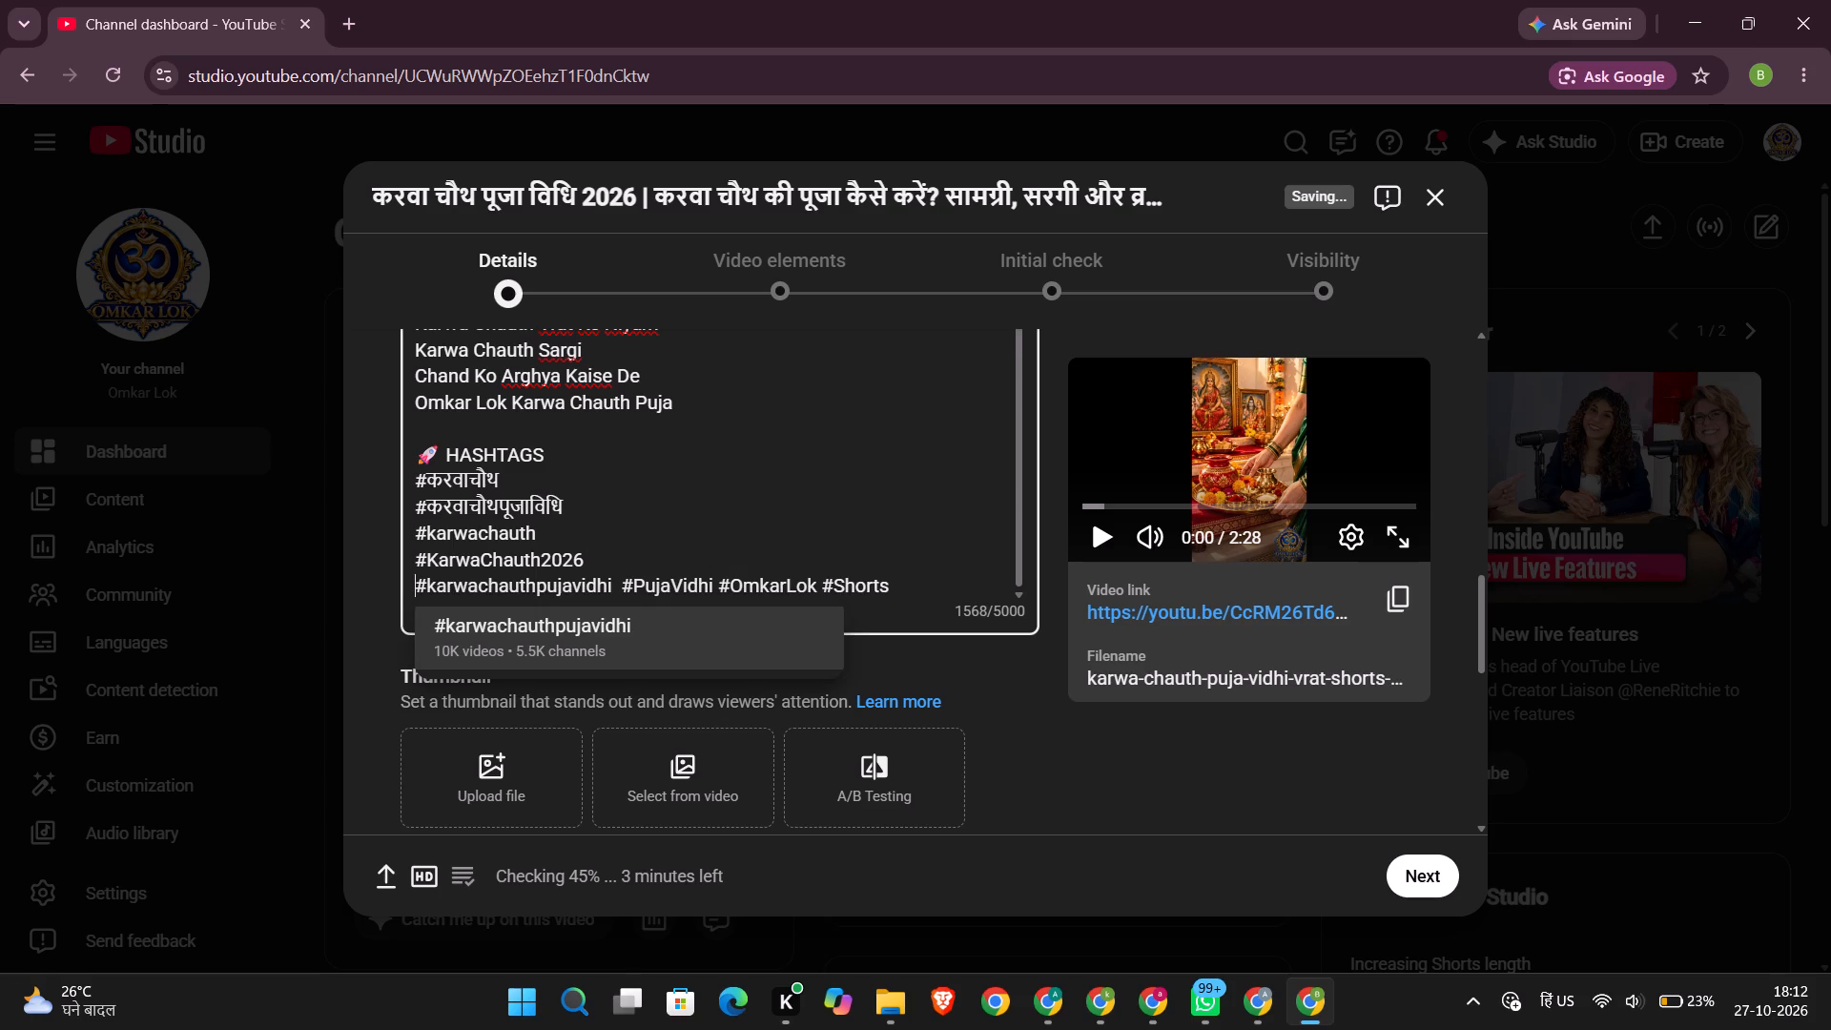
left_click(621, 572)
left_click(621, 575)
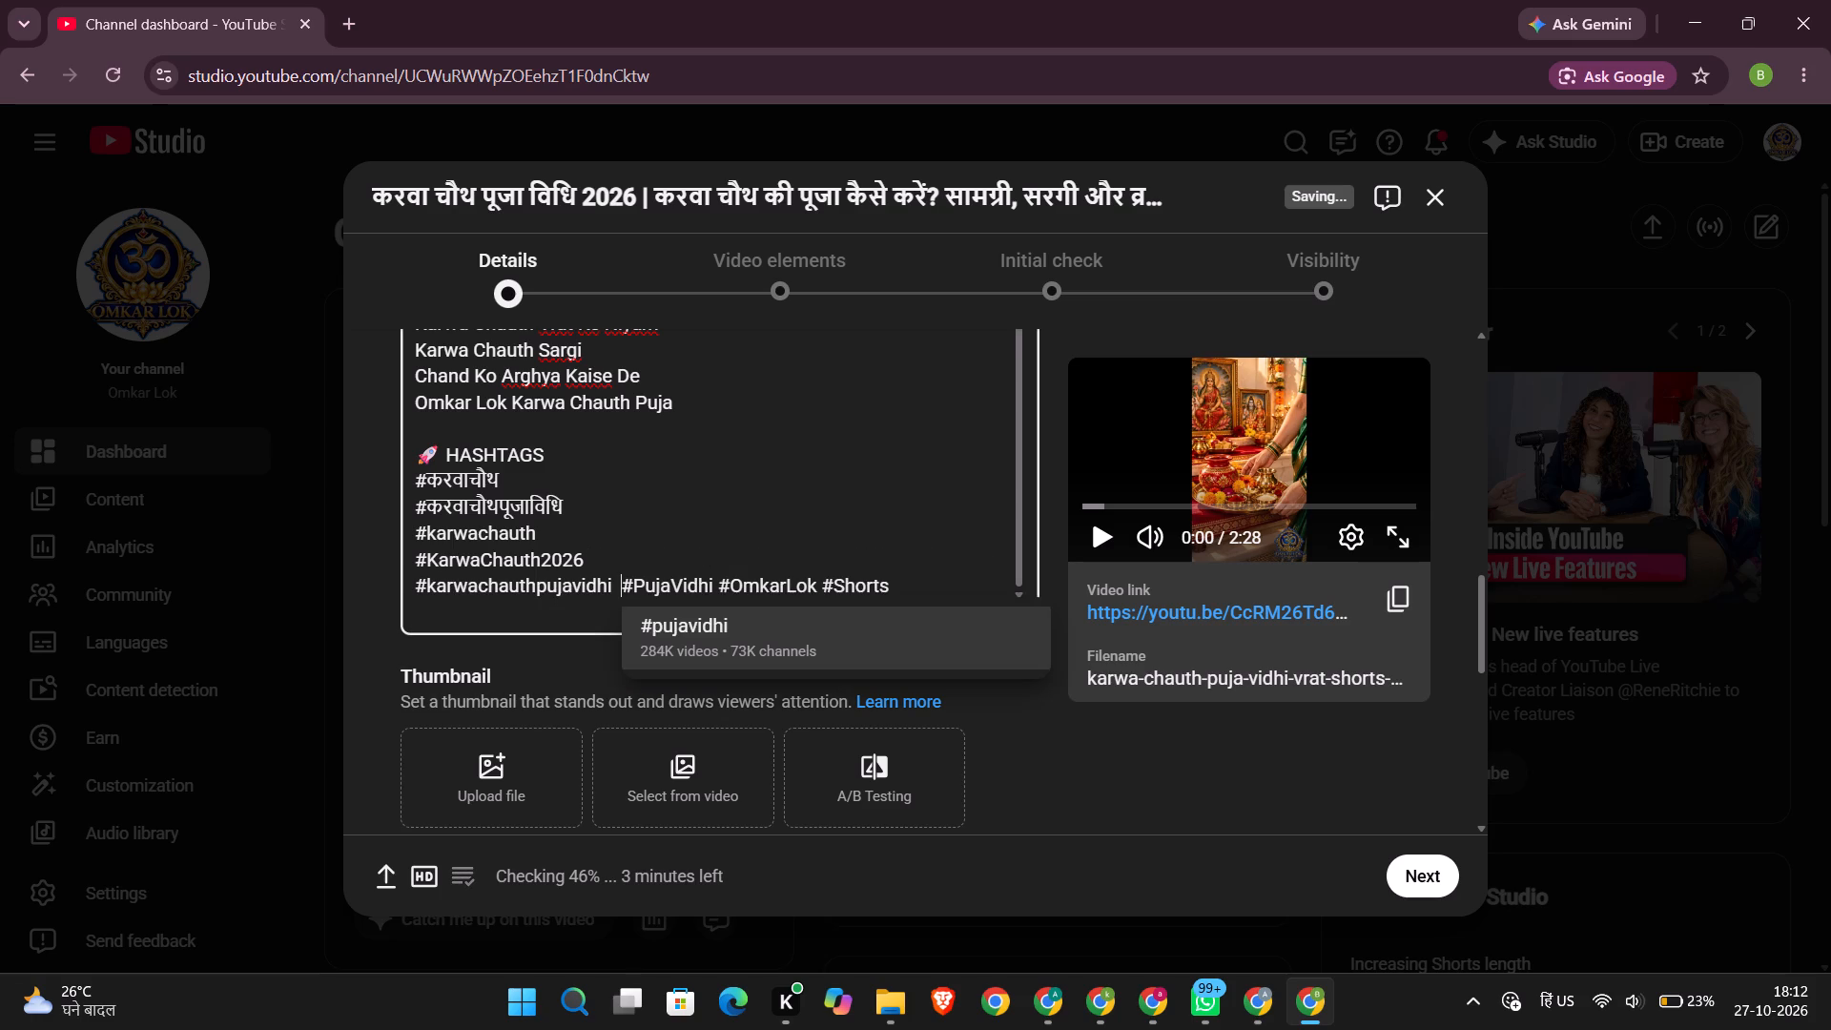
key("Return")
key("Return")
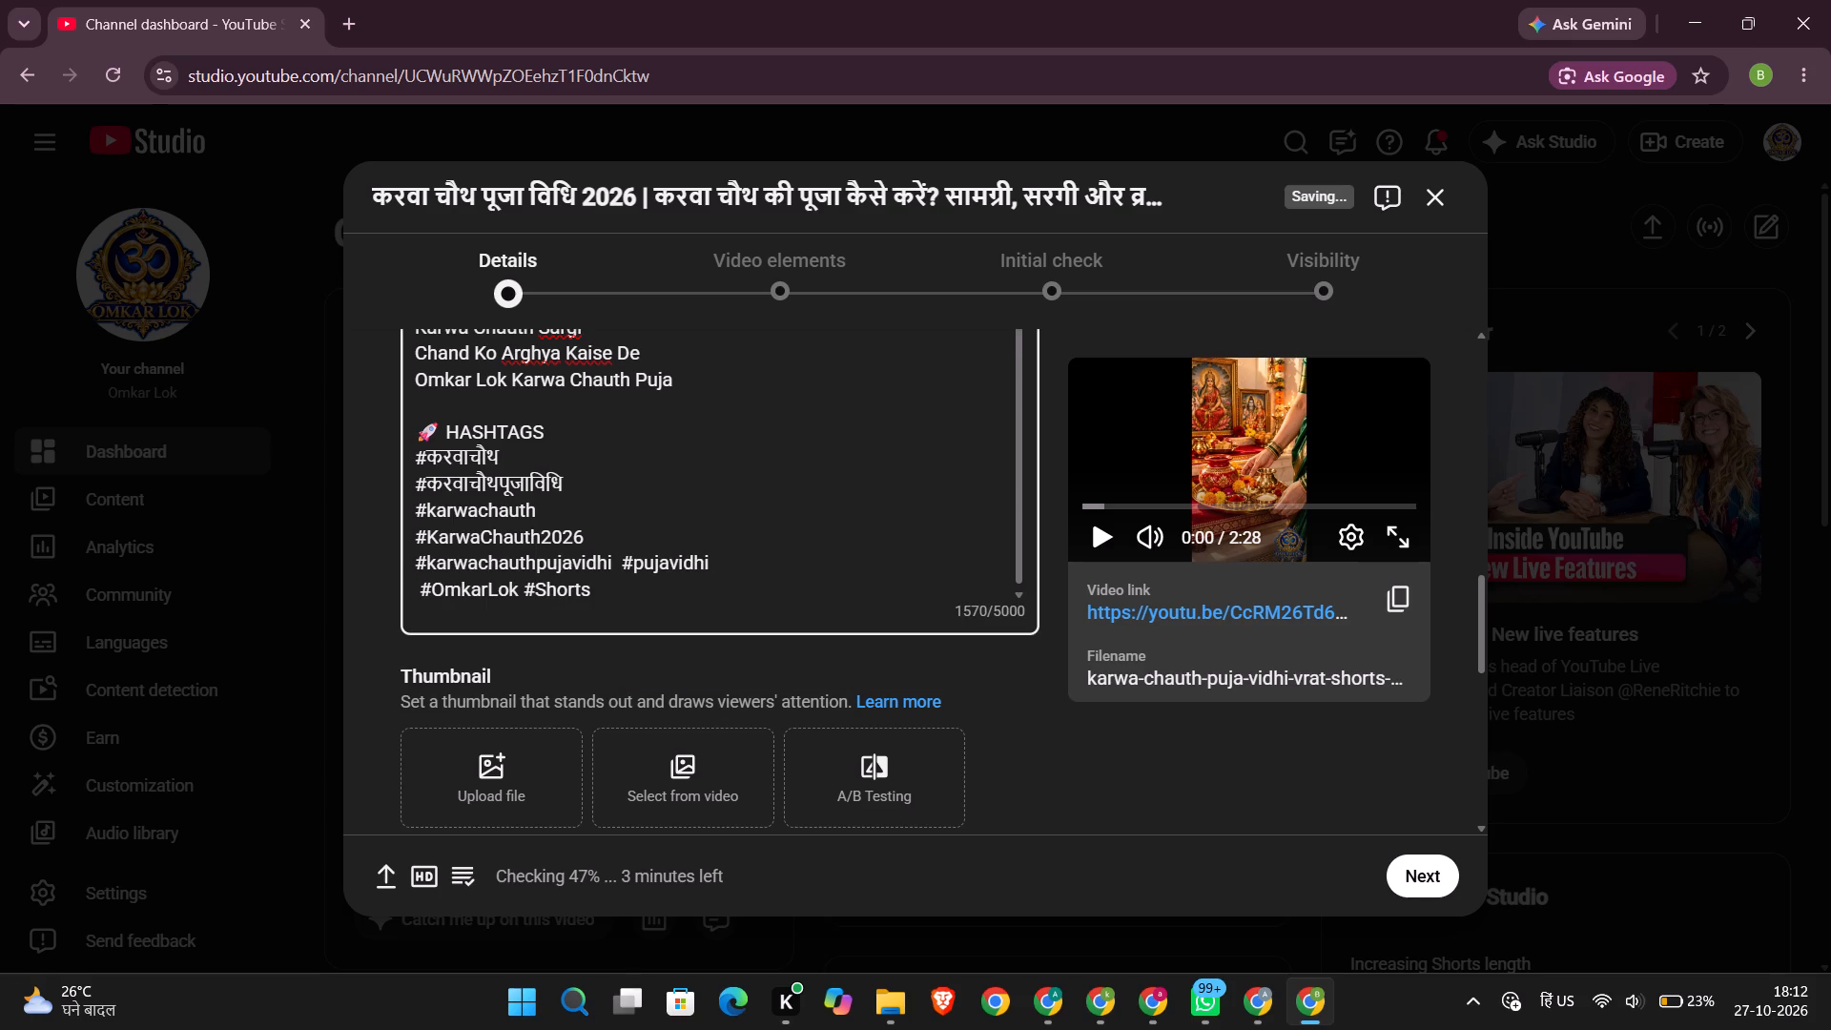
left_click(626, 565)
key("Return")
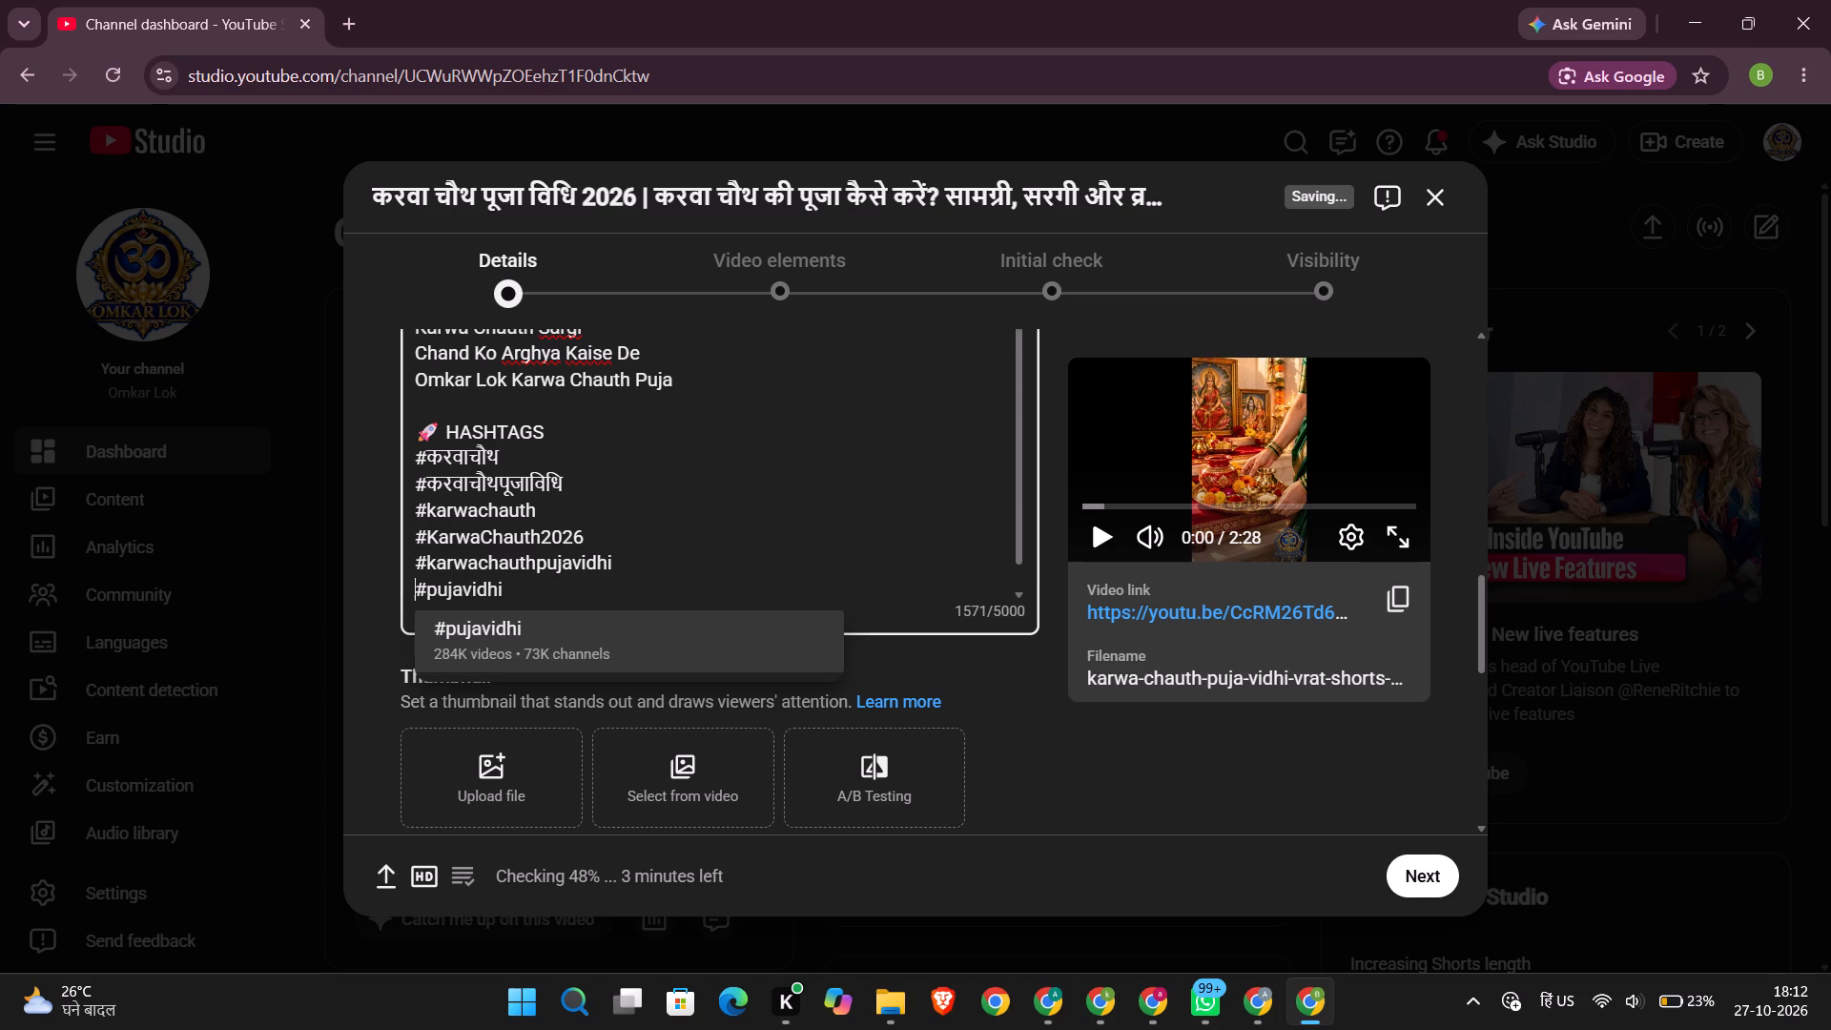
left_click(499, 635)
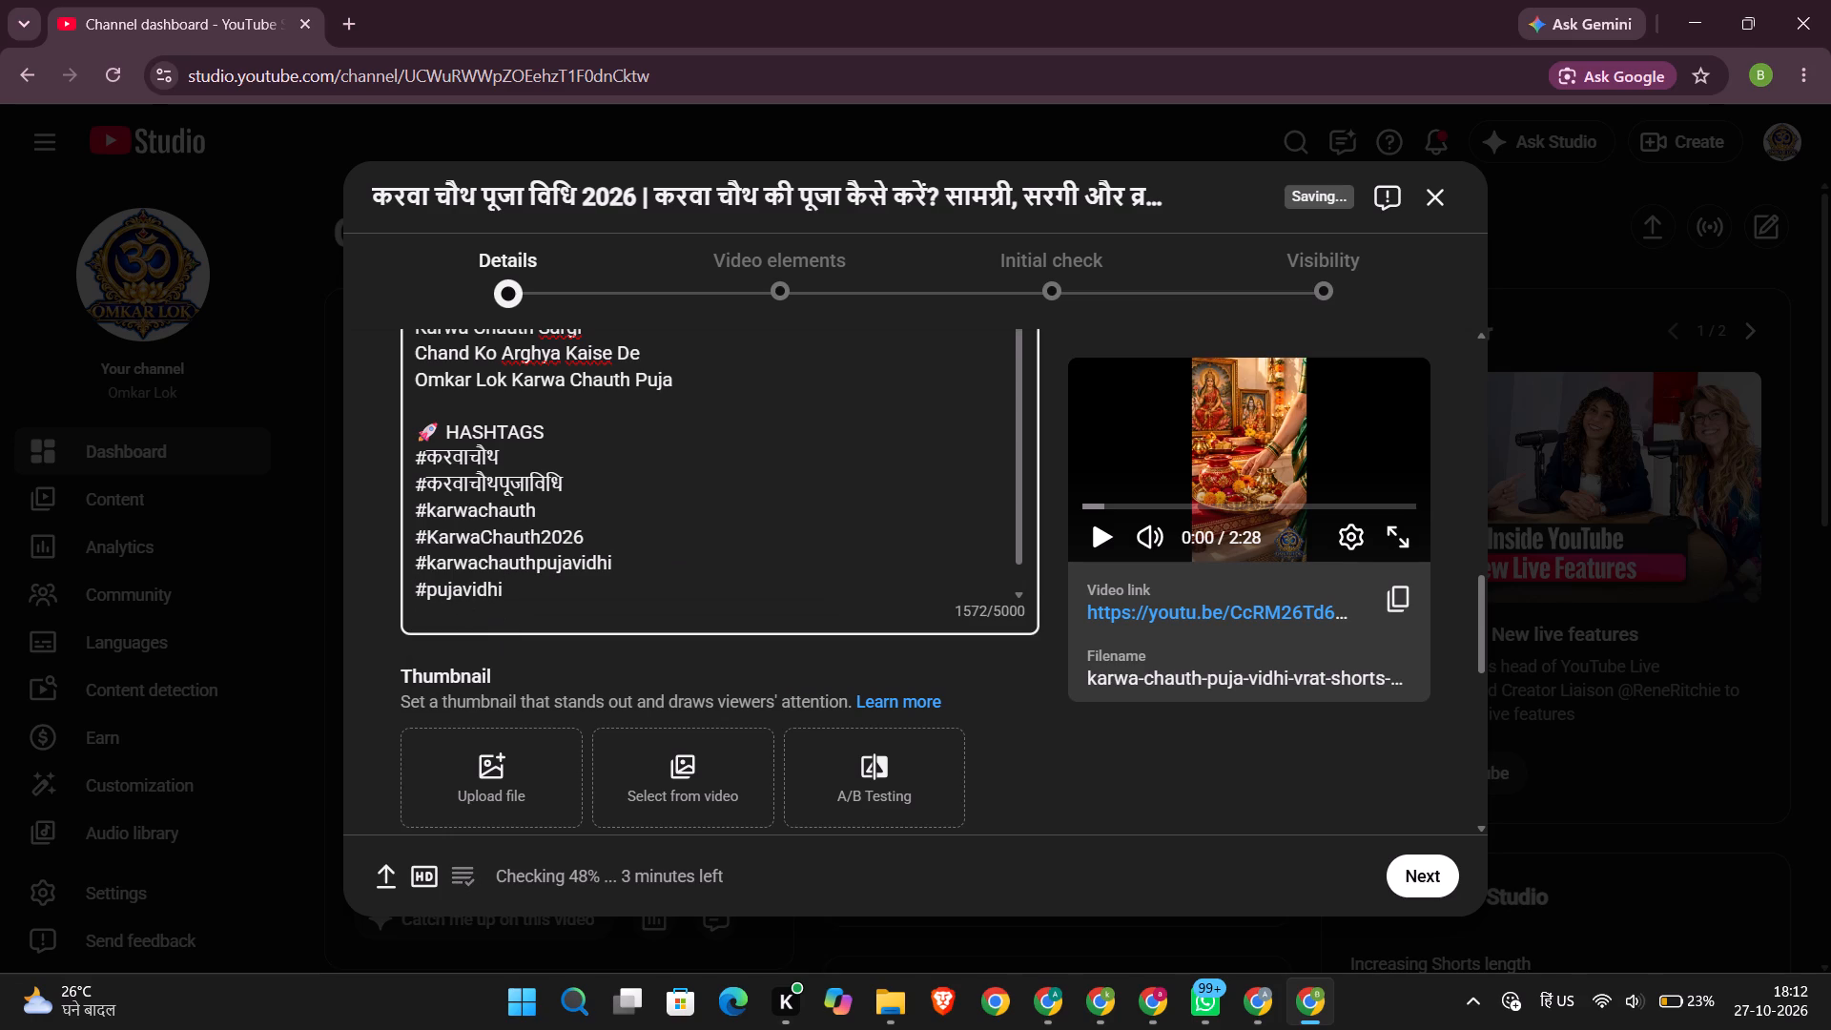
Put #OmkarLok and #Shorts on separate lines of the description, without leading spaces.
scroll(570, 550, "down", 1)
left_click(466, 603)
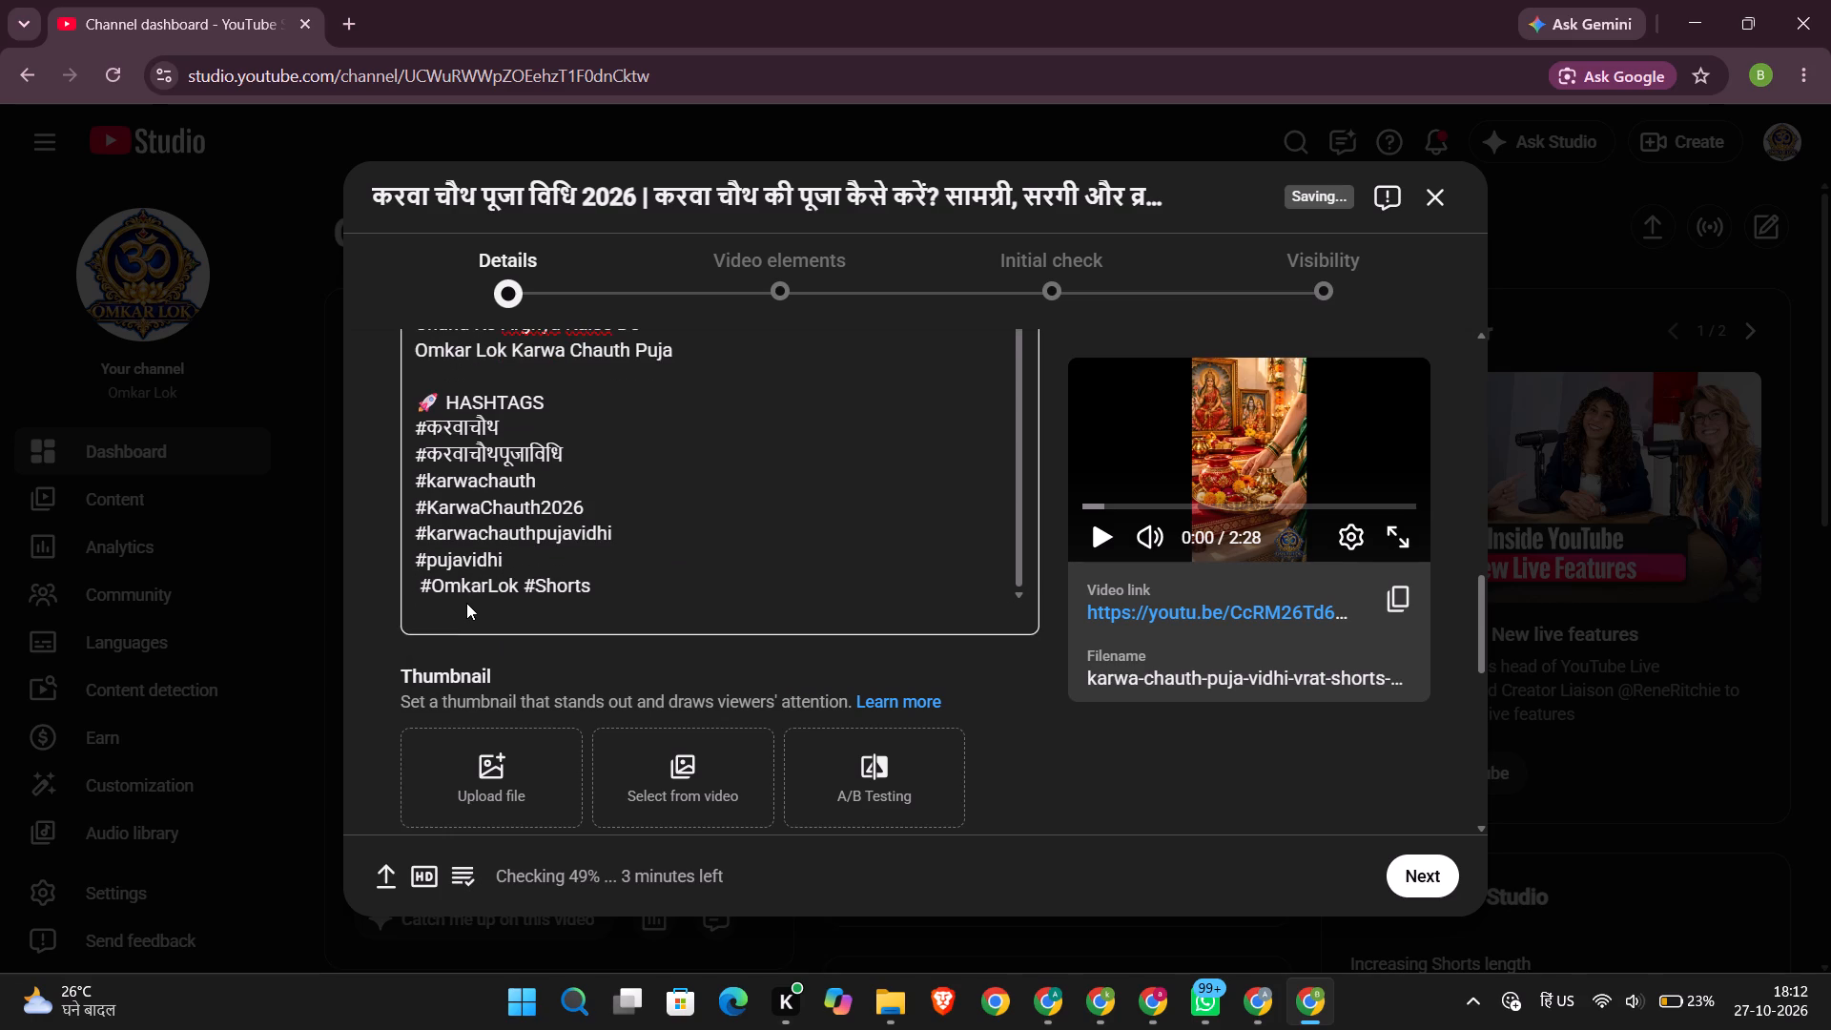
left_click(479, 577)
left_click(520, 580)
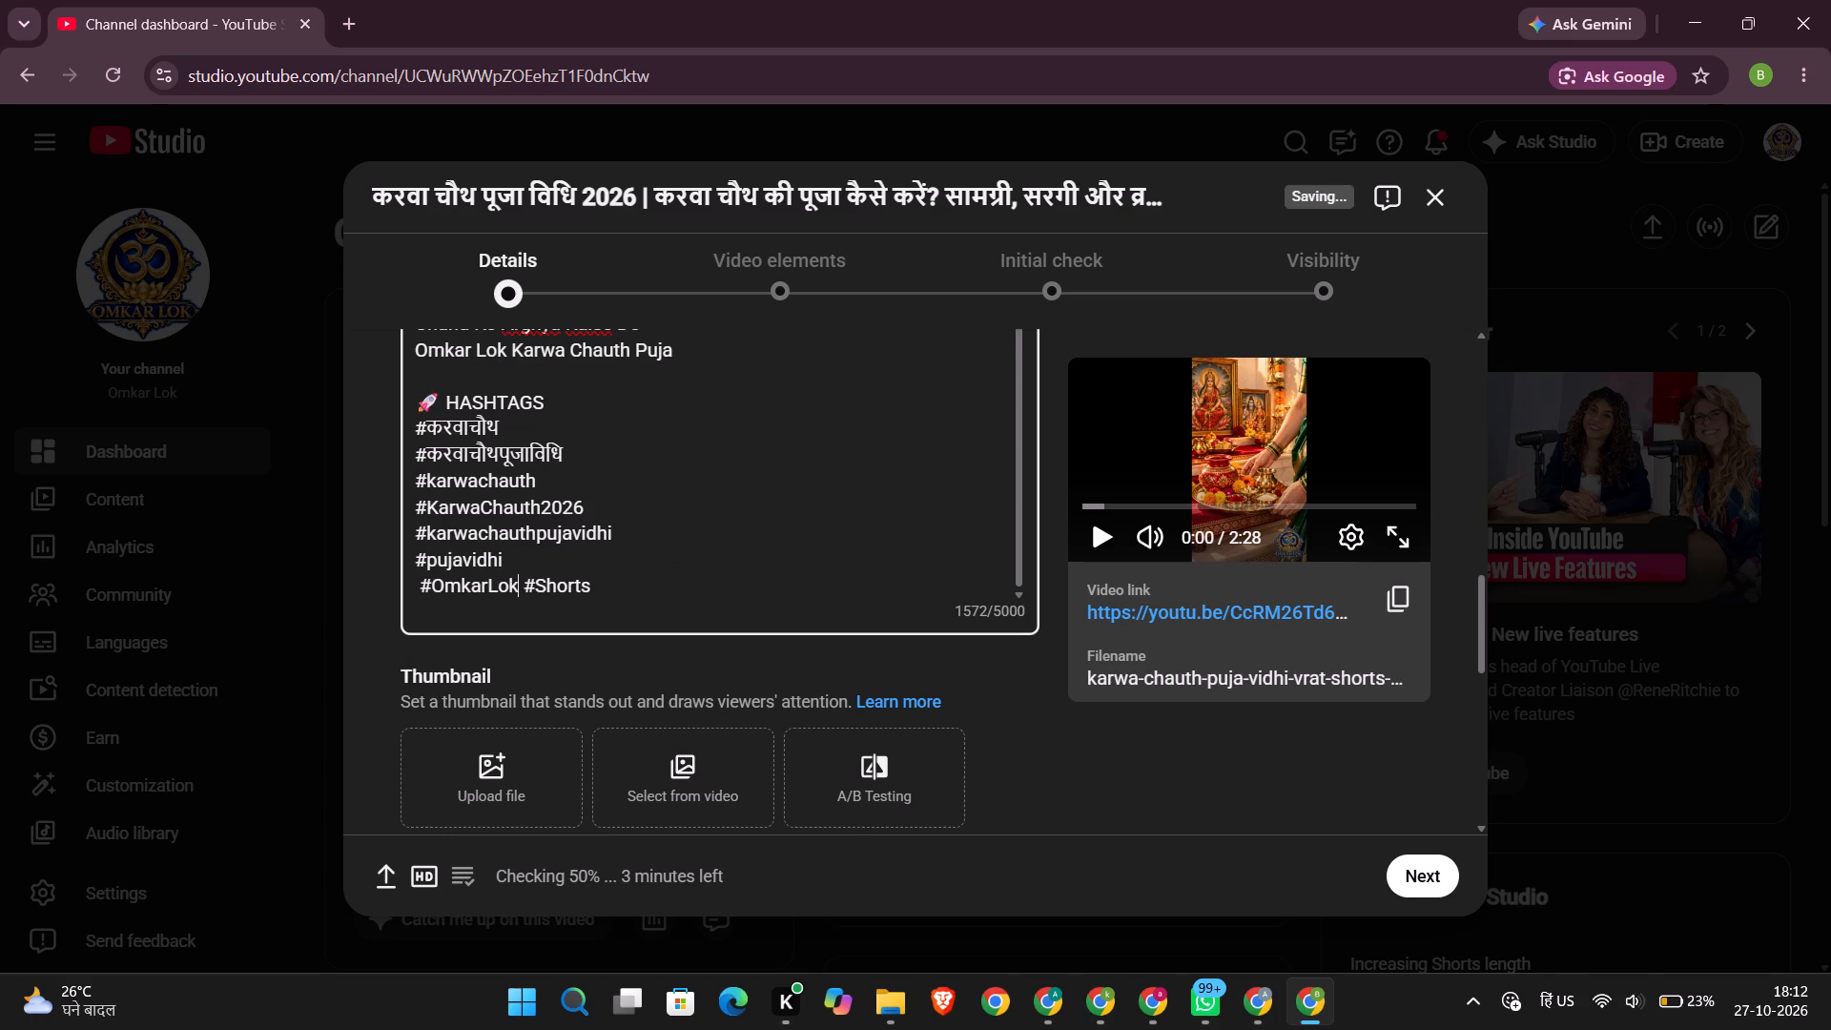
key("Return")
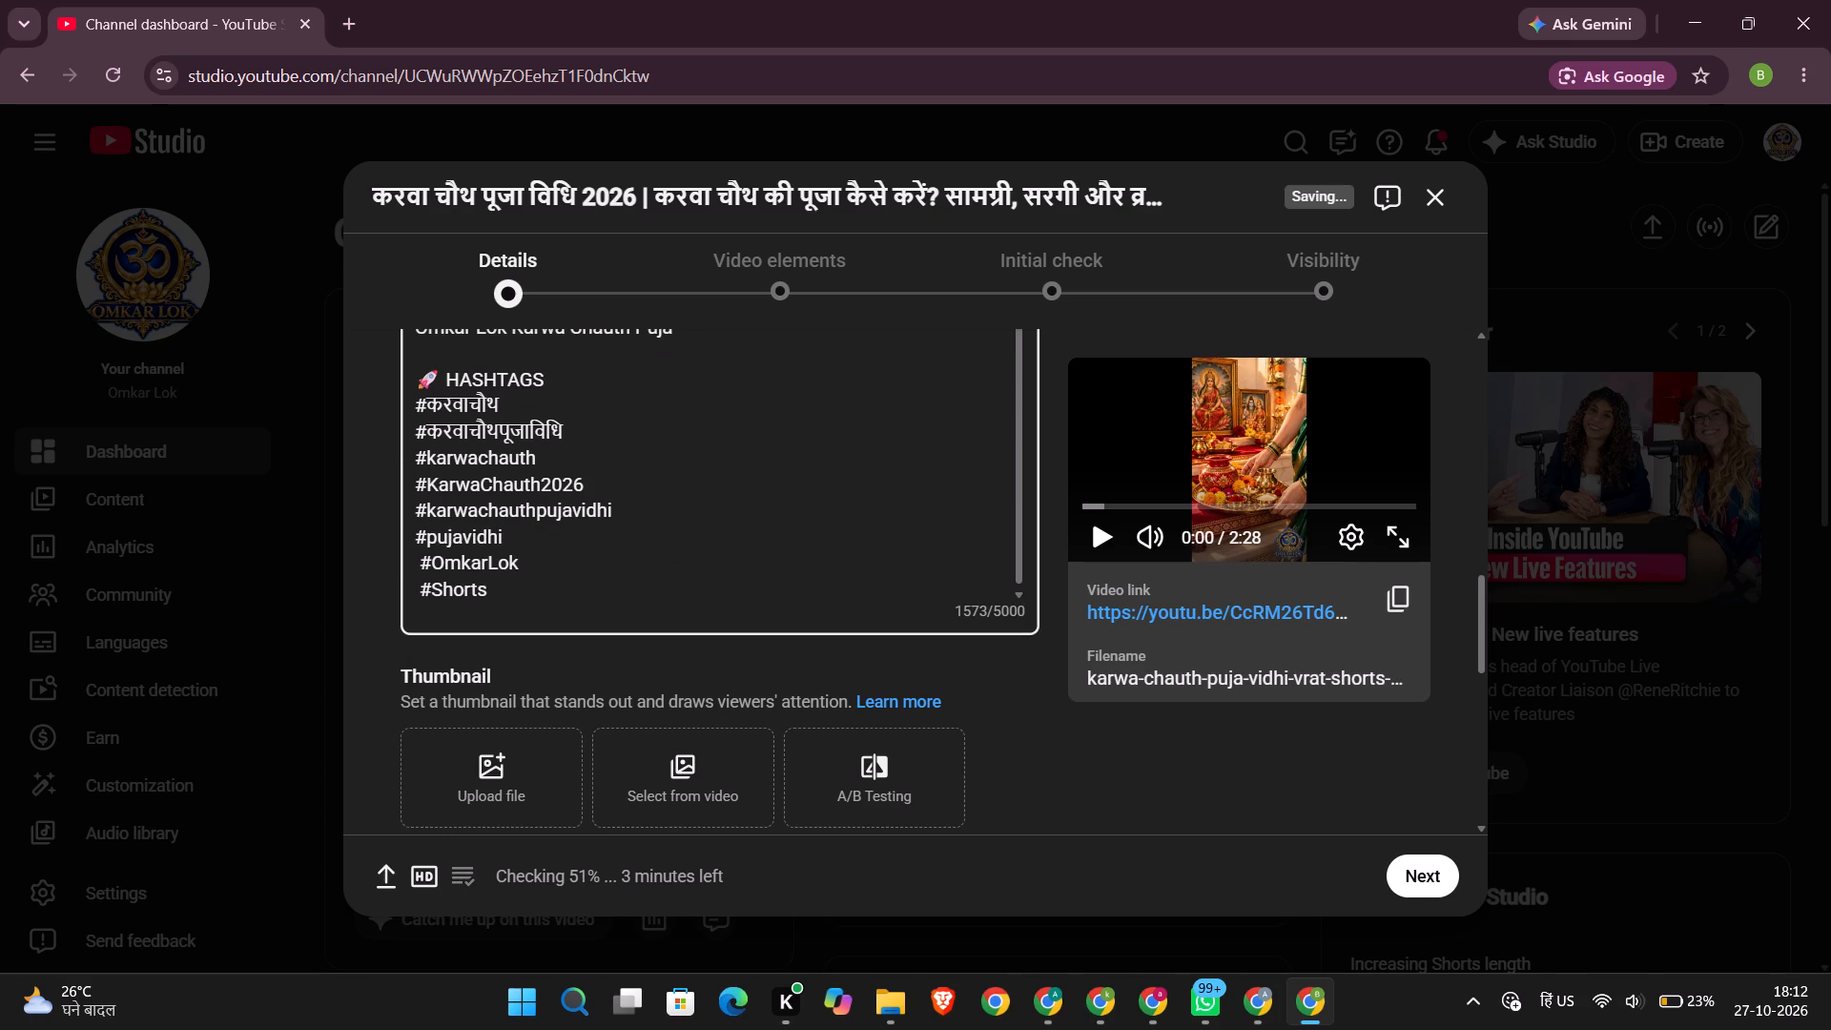
key("Delete")
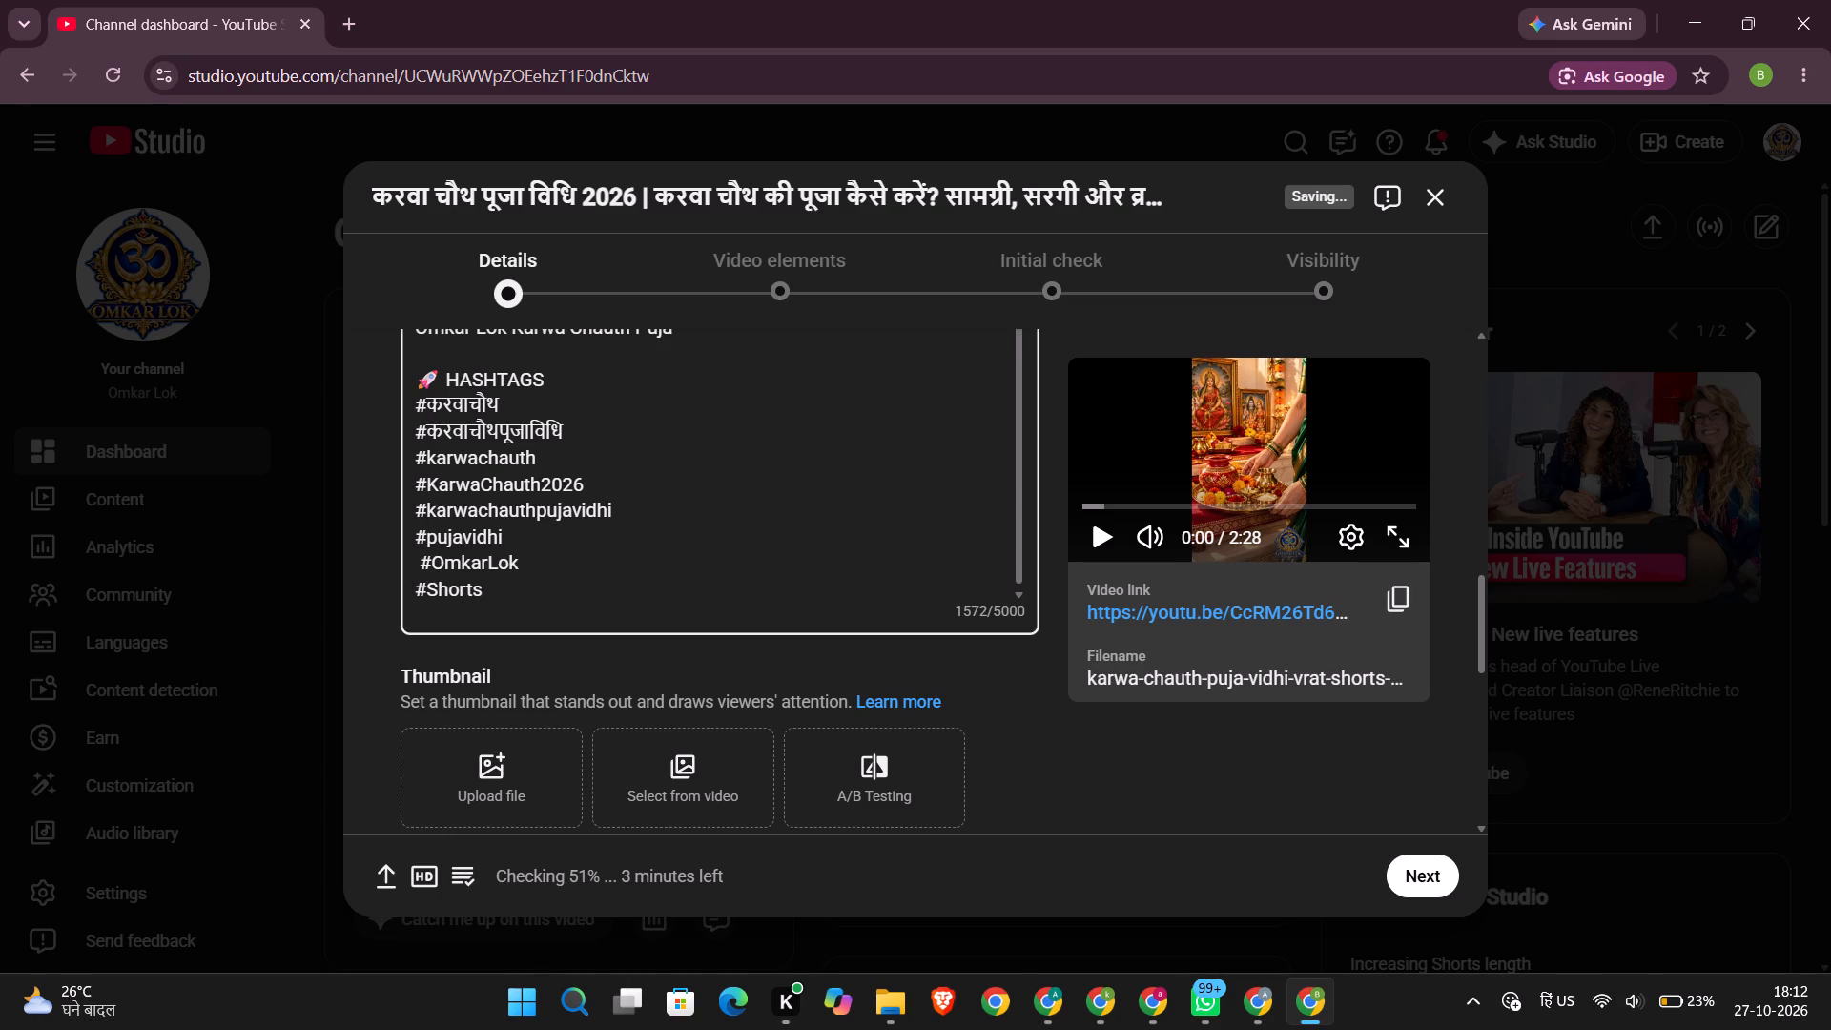
left_click(422, 563)
key("BackSpace")
left_click(500, 615)
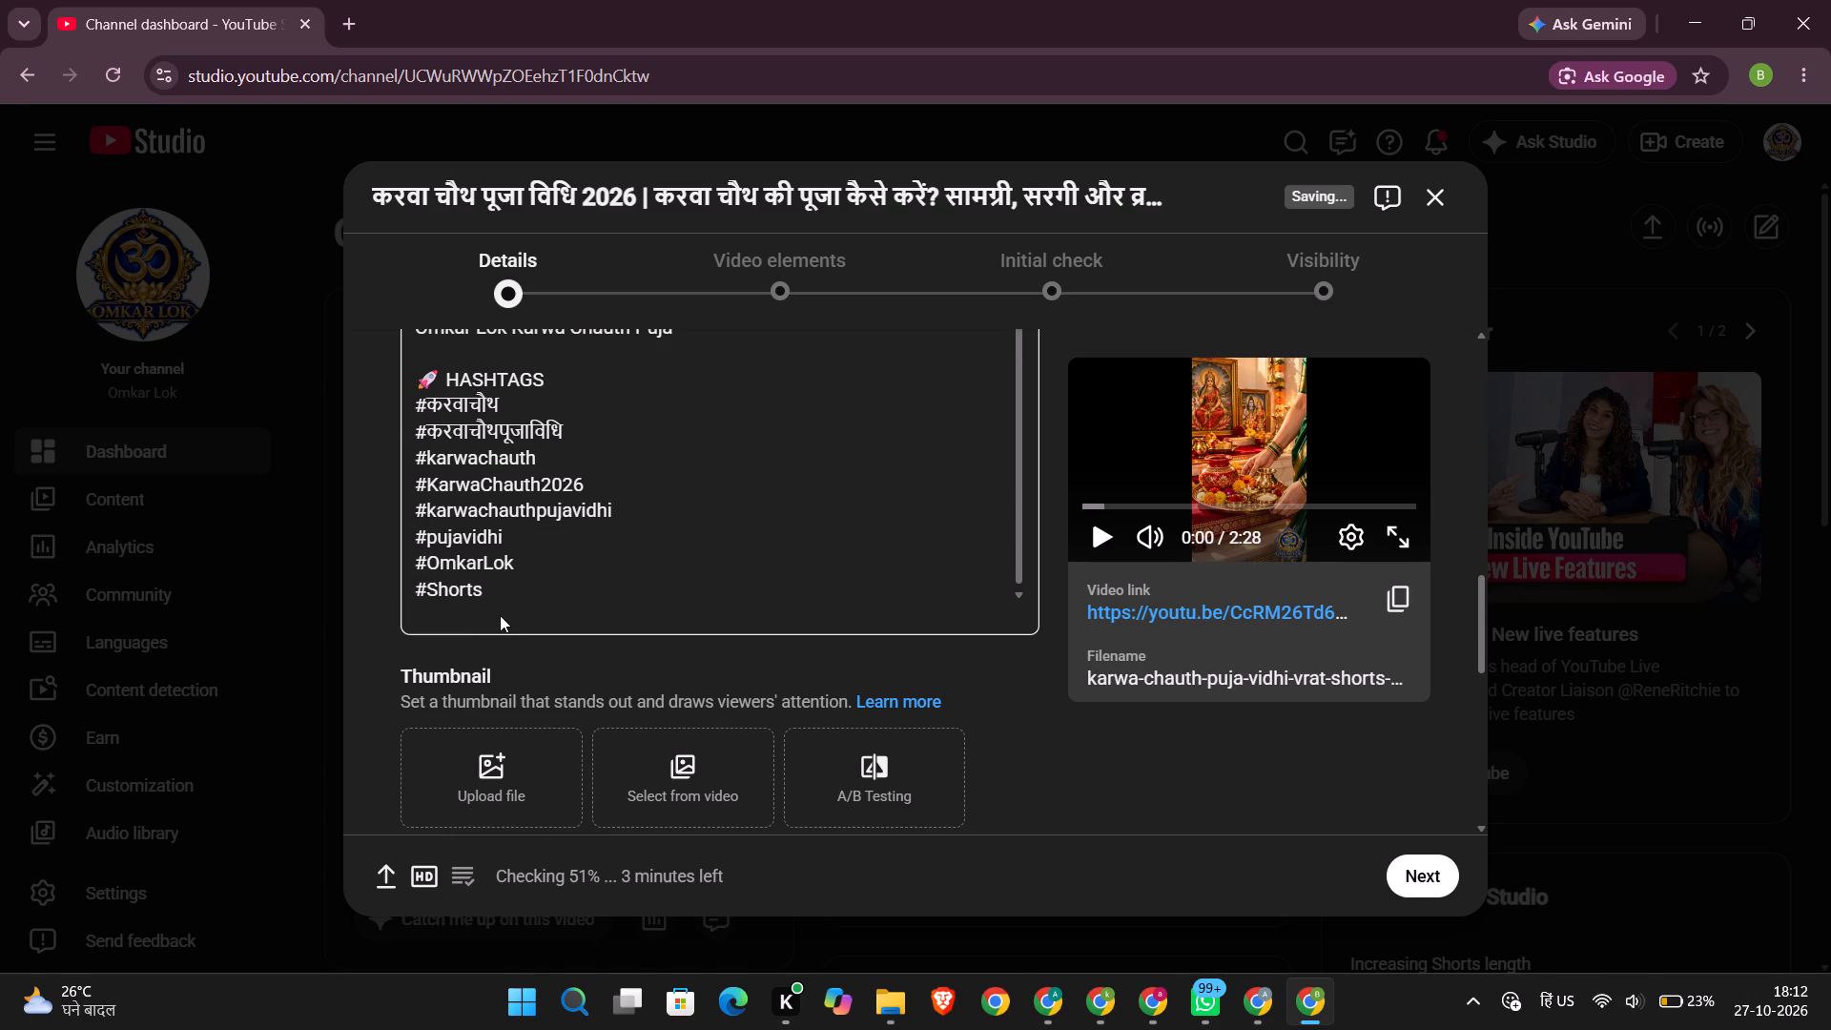
Replace #Shorts with the suggested #shorts and add the hashtag #trendingshorts on a new line below it.
left_click(504, 608)
left_click(504, 596)
key("Return")
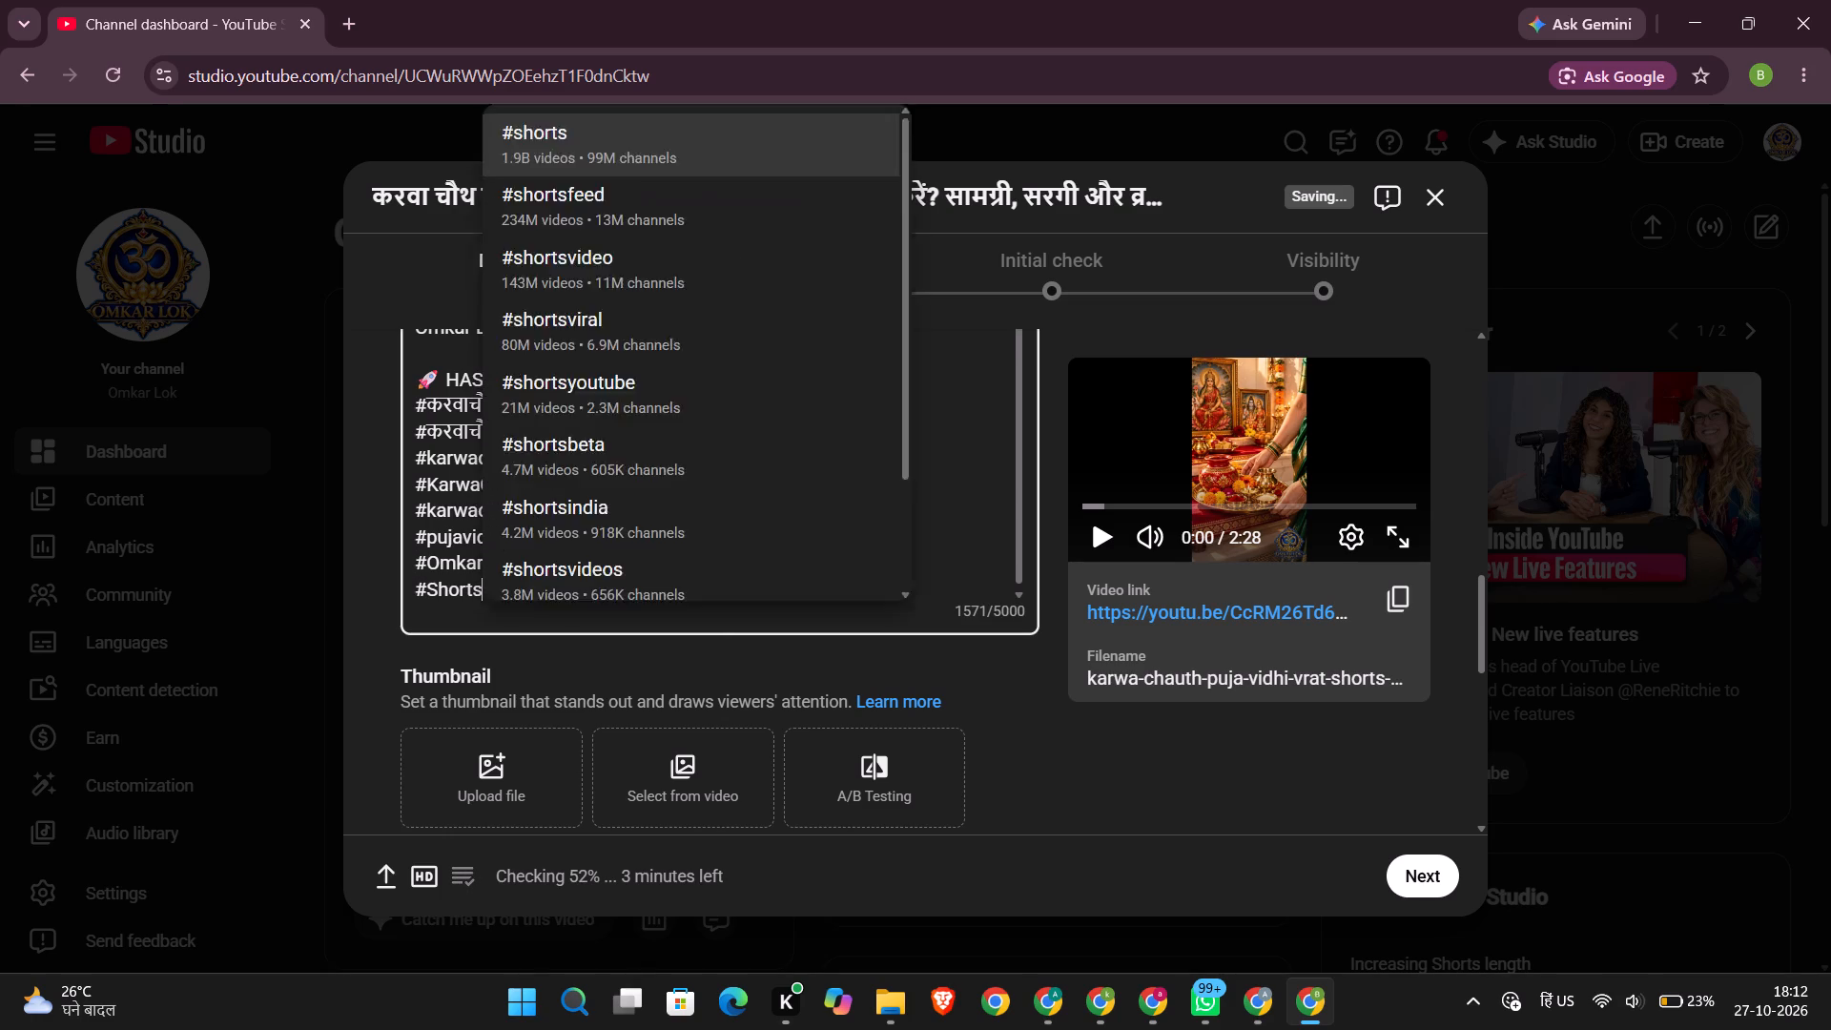
key("Return")
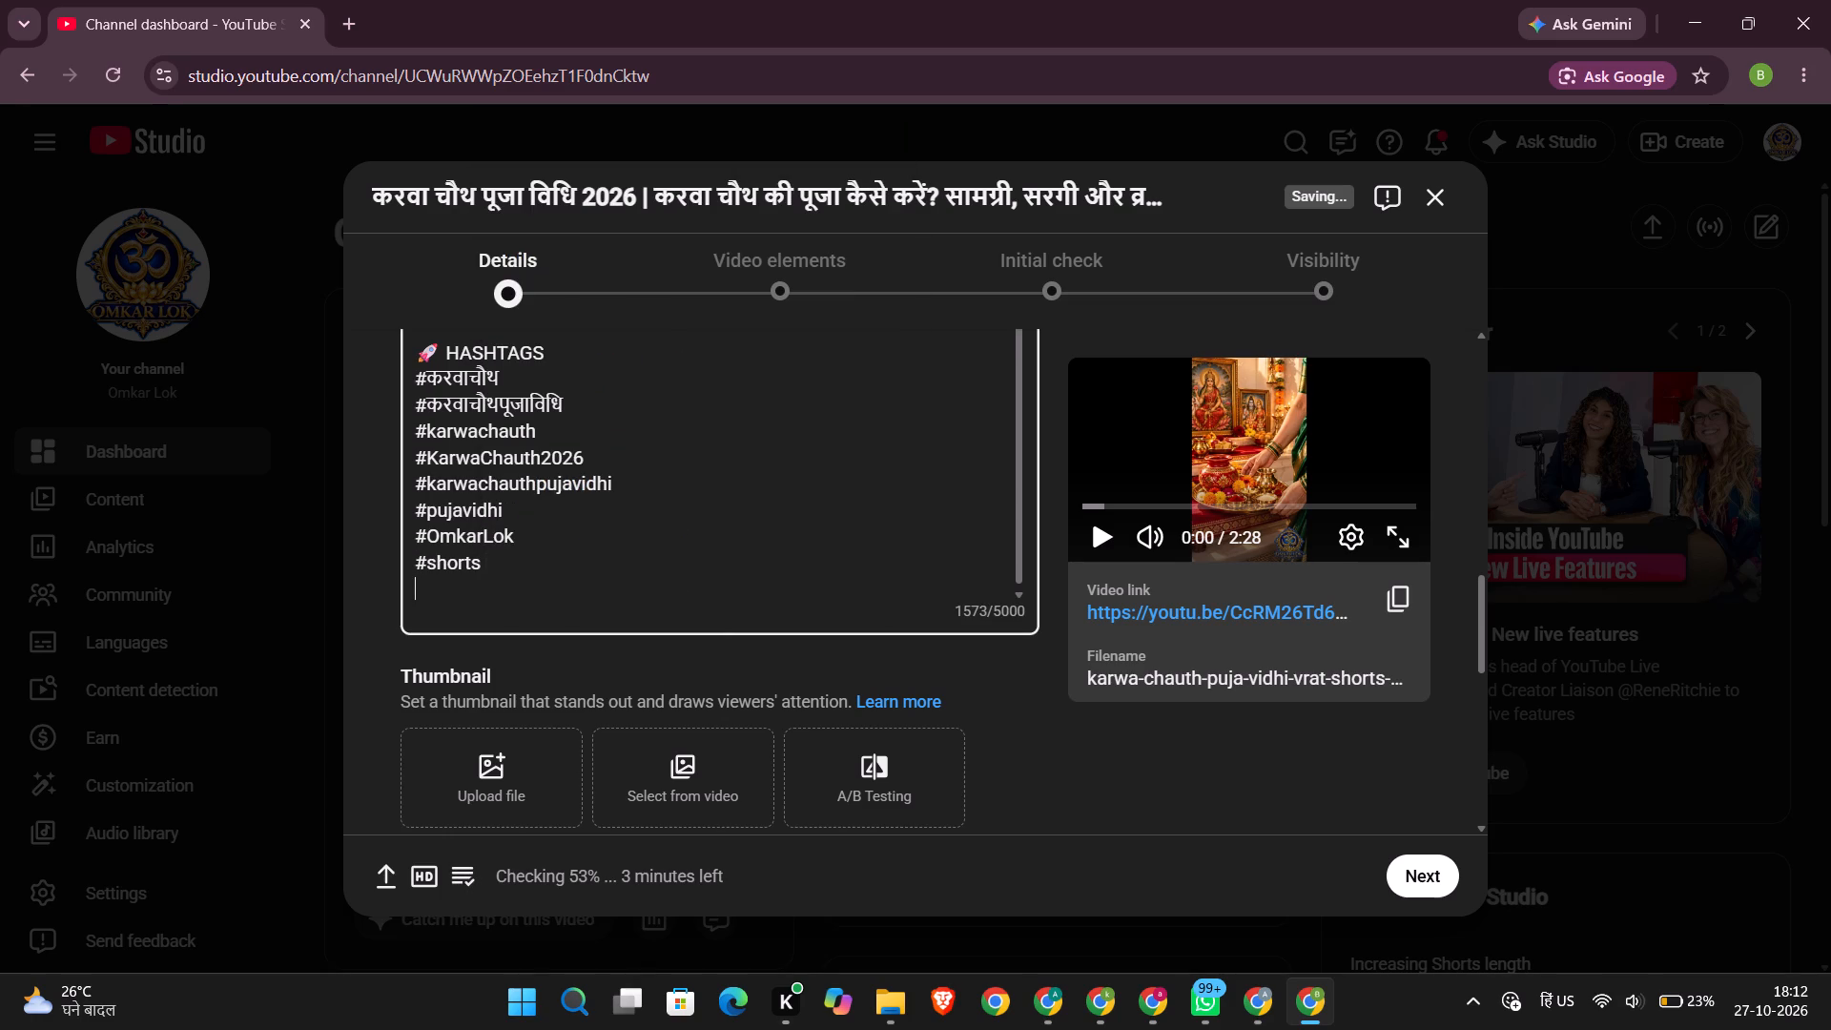
key("shift+numbersign")
type("trending")
left_click(592, 200)
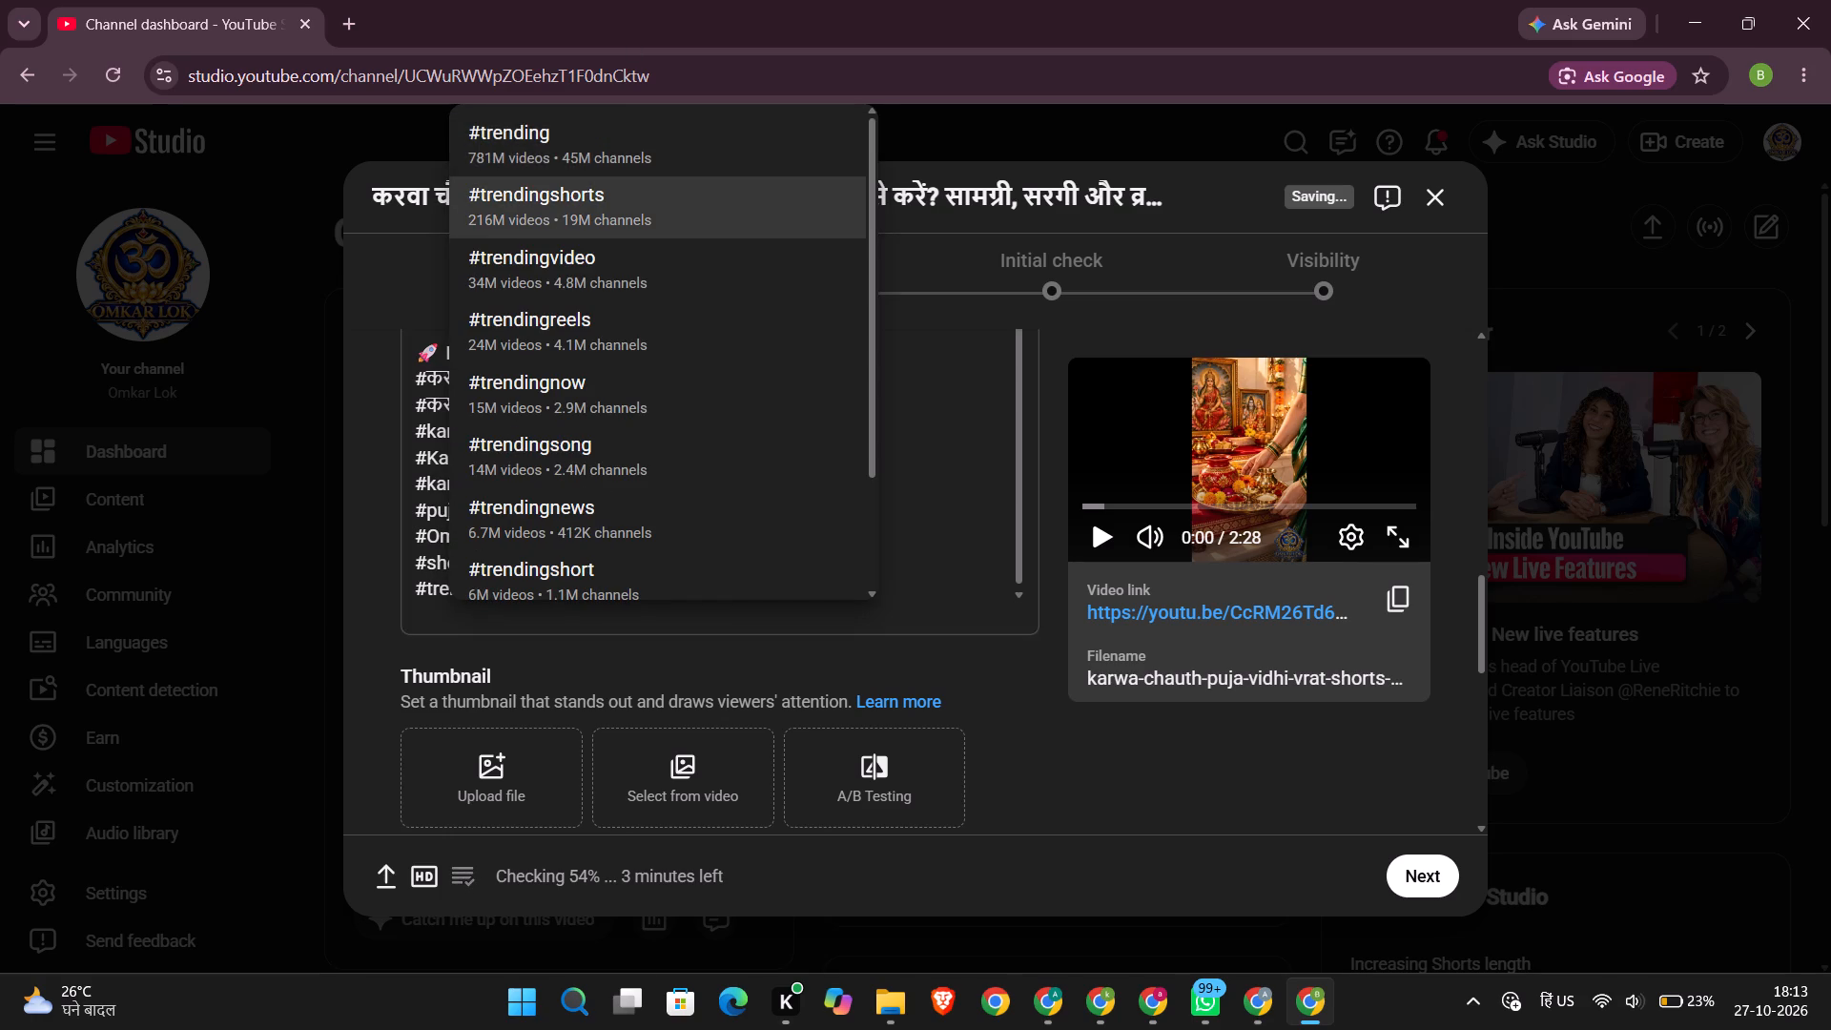
scroll(683, 470, "down", 2)
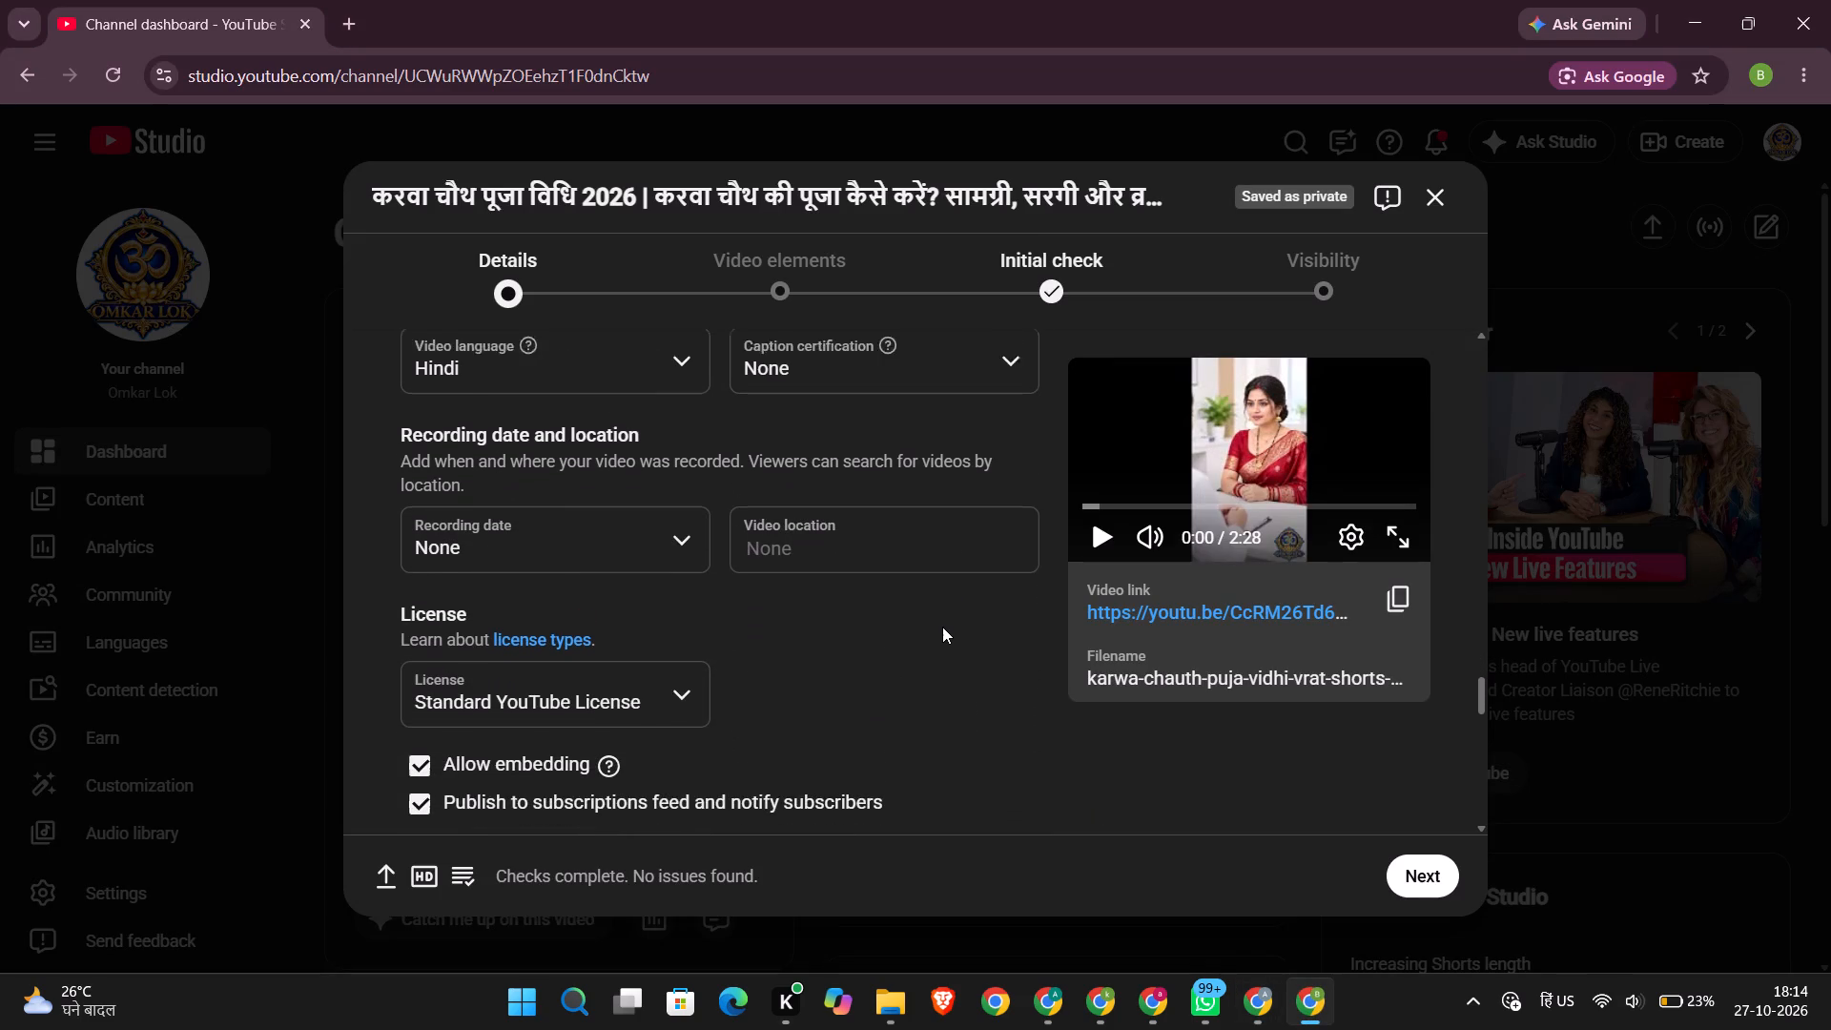
scroll(942, 627, "up", 2)
scroll(913, 743, "up", 3)
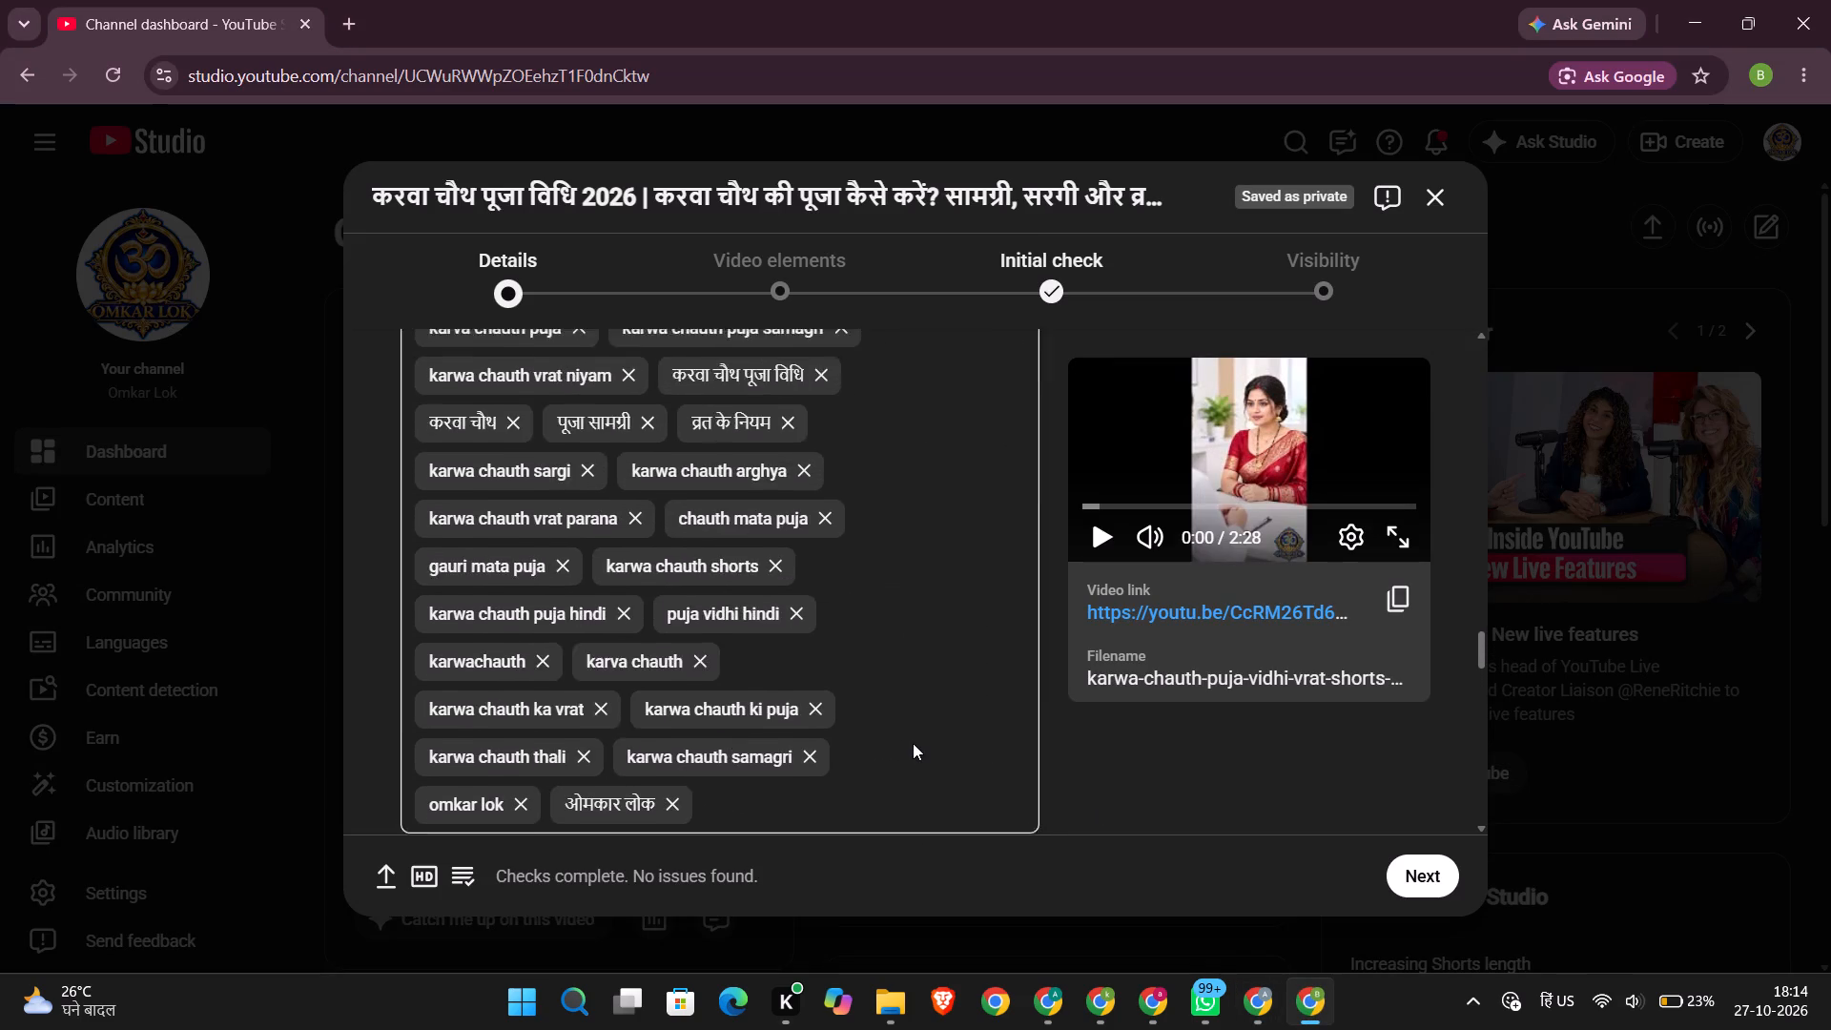
scroll(913, 743, "up", 2)
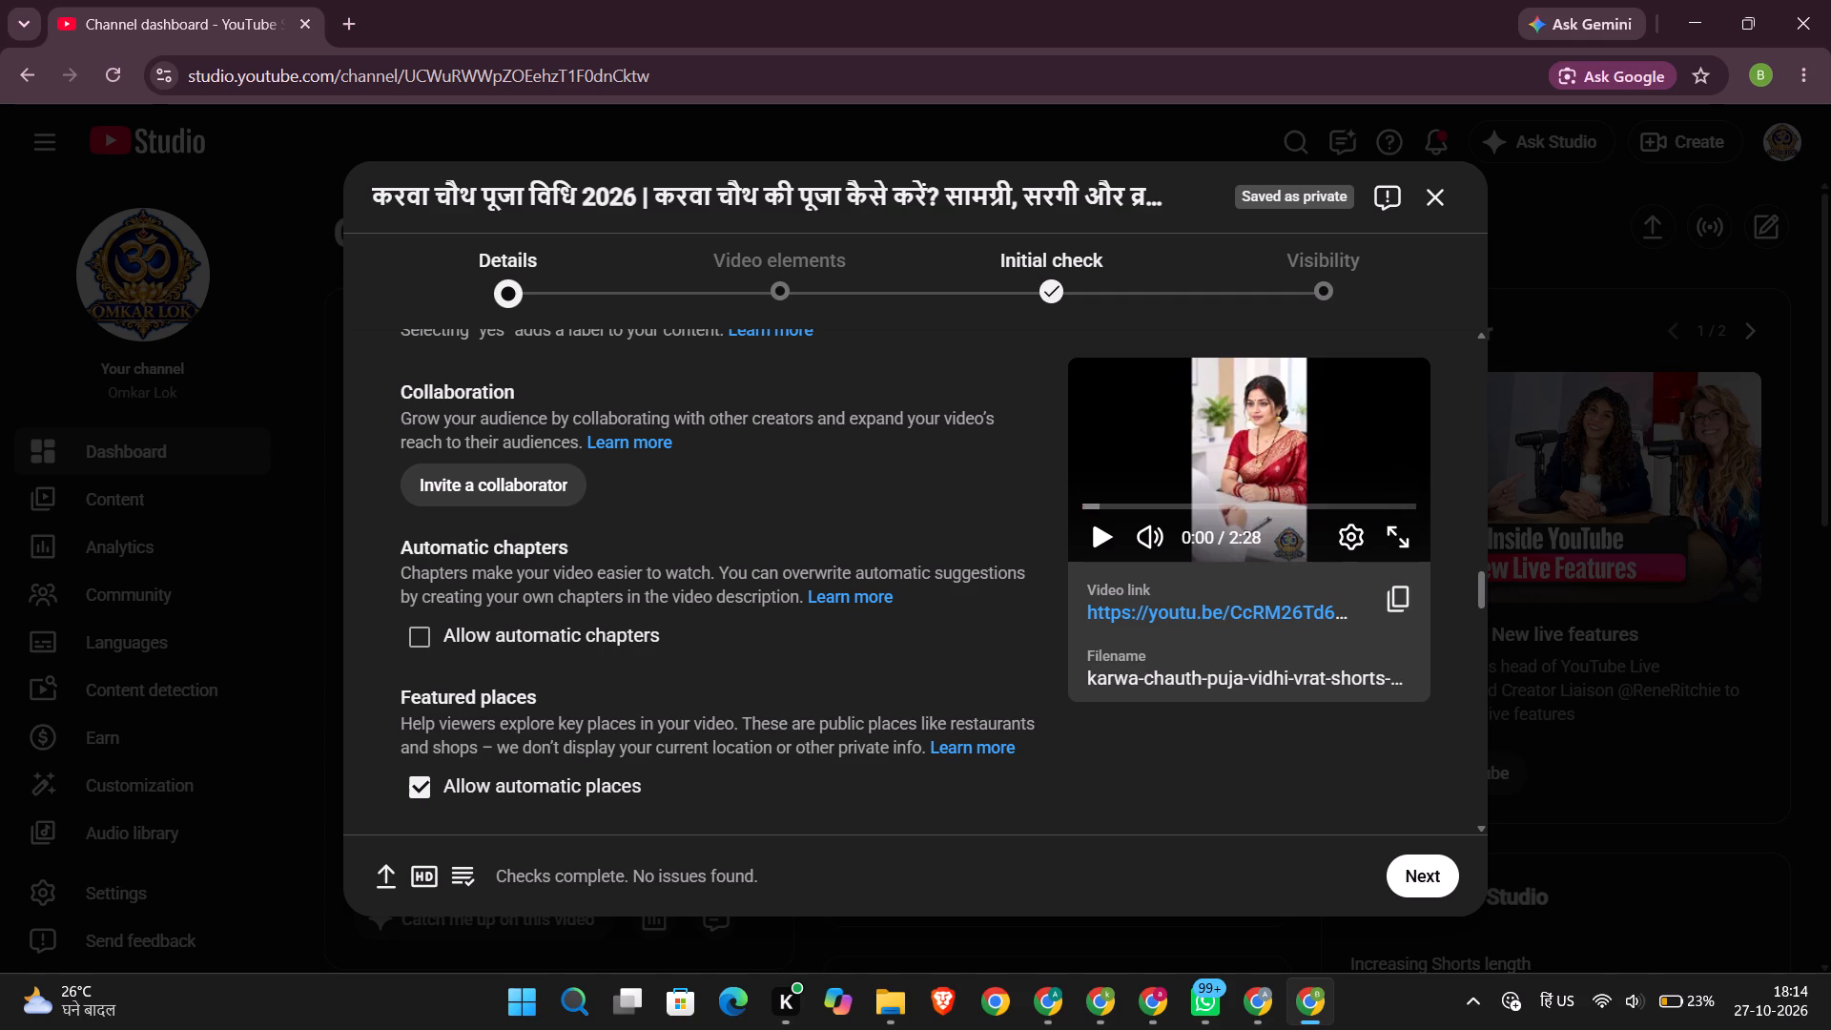
scroll(302, 507, "up", 2)
scroll(707, 538, "up", 4)
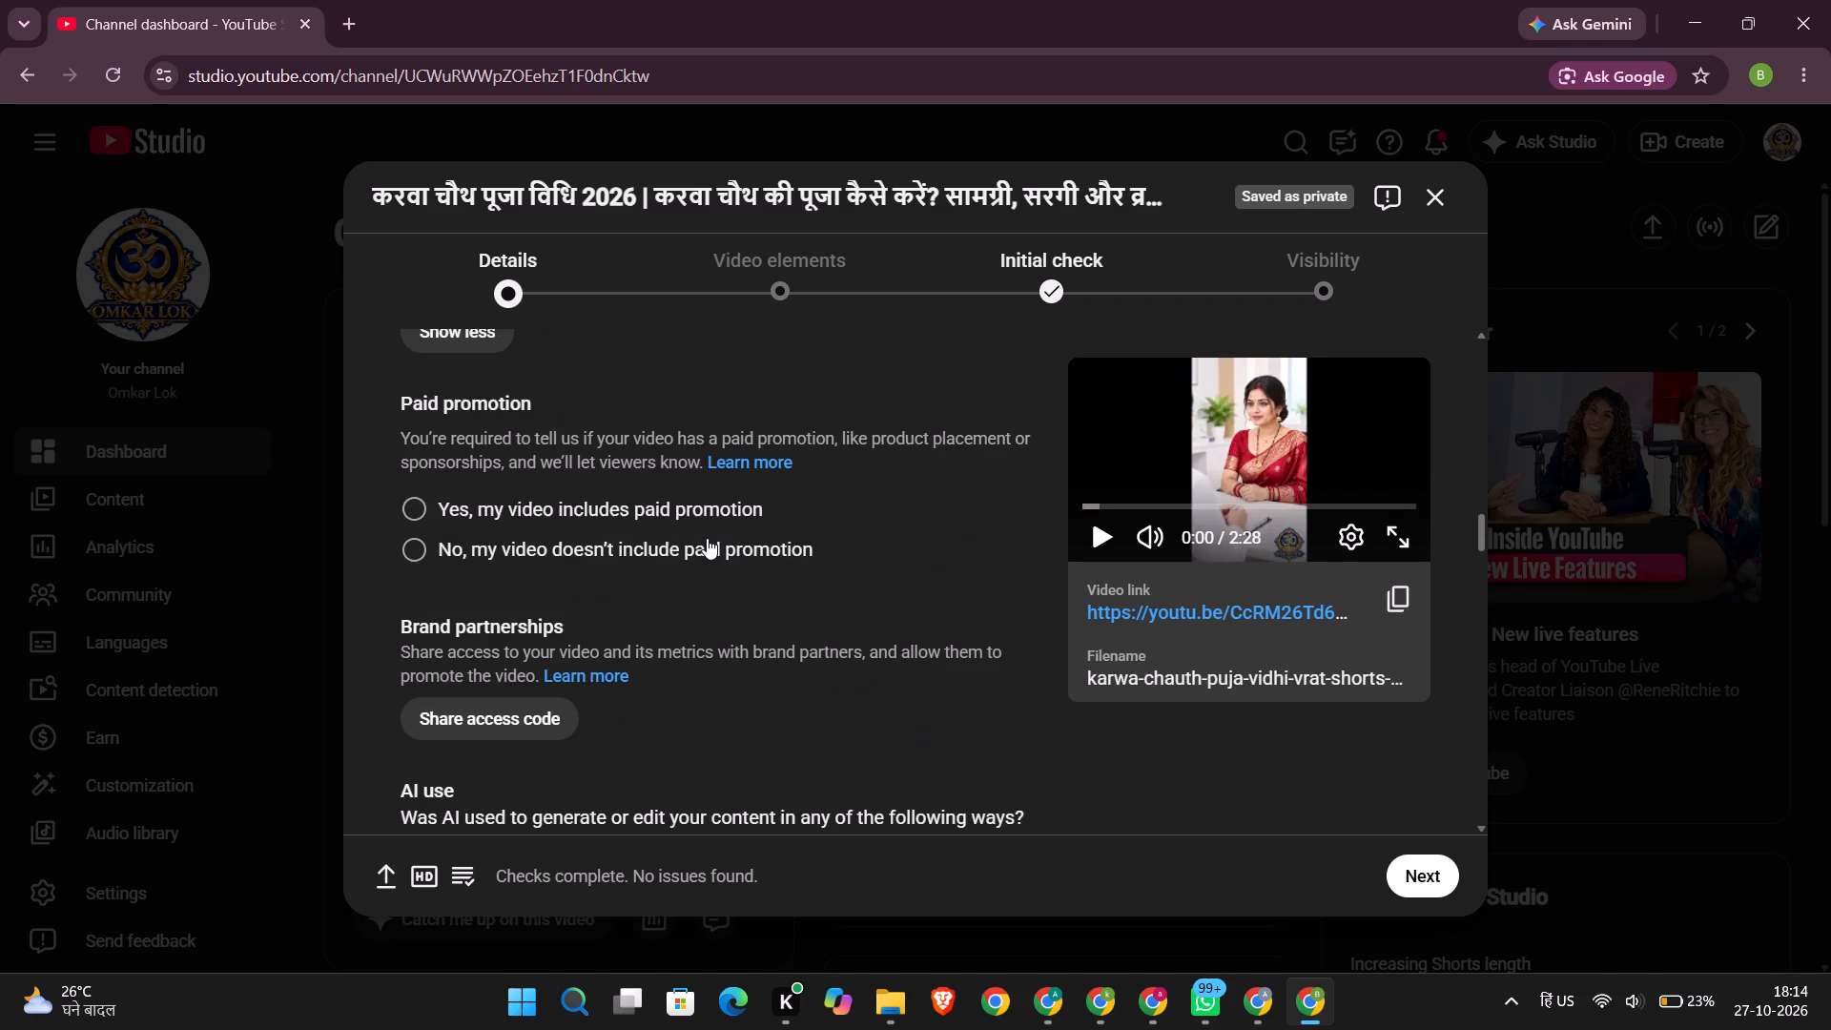
scroll(707, 538, "up", 1)
scroll(707, 538, "down", 2)
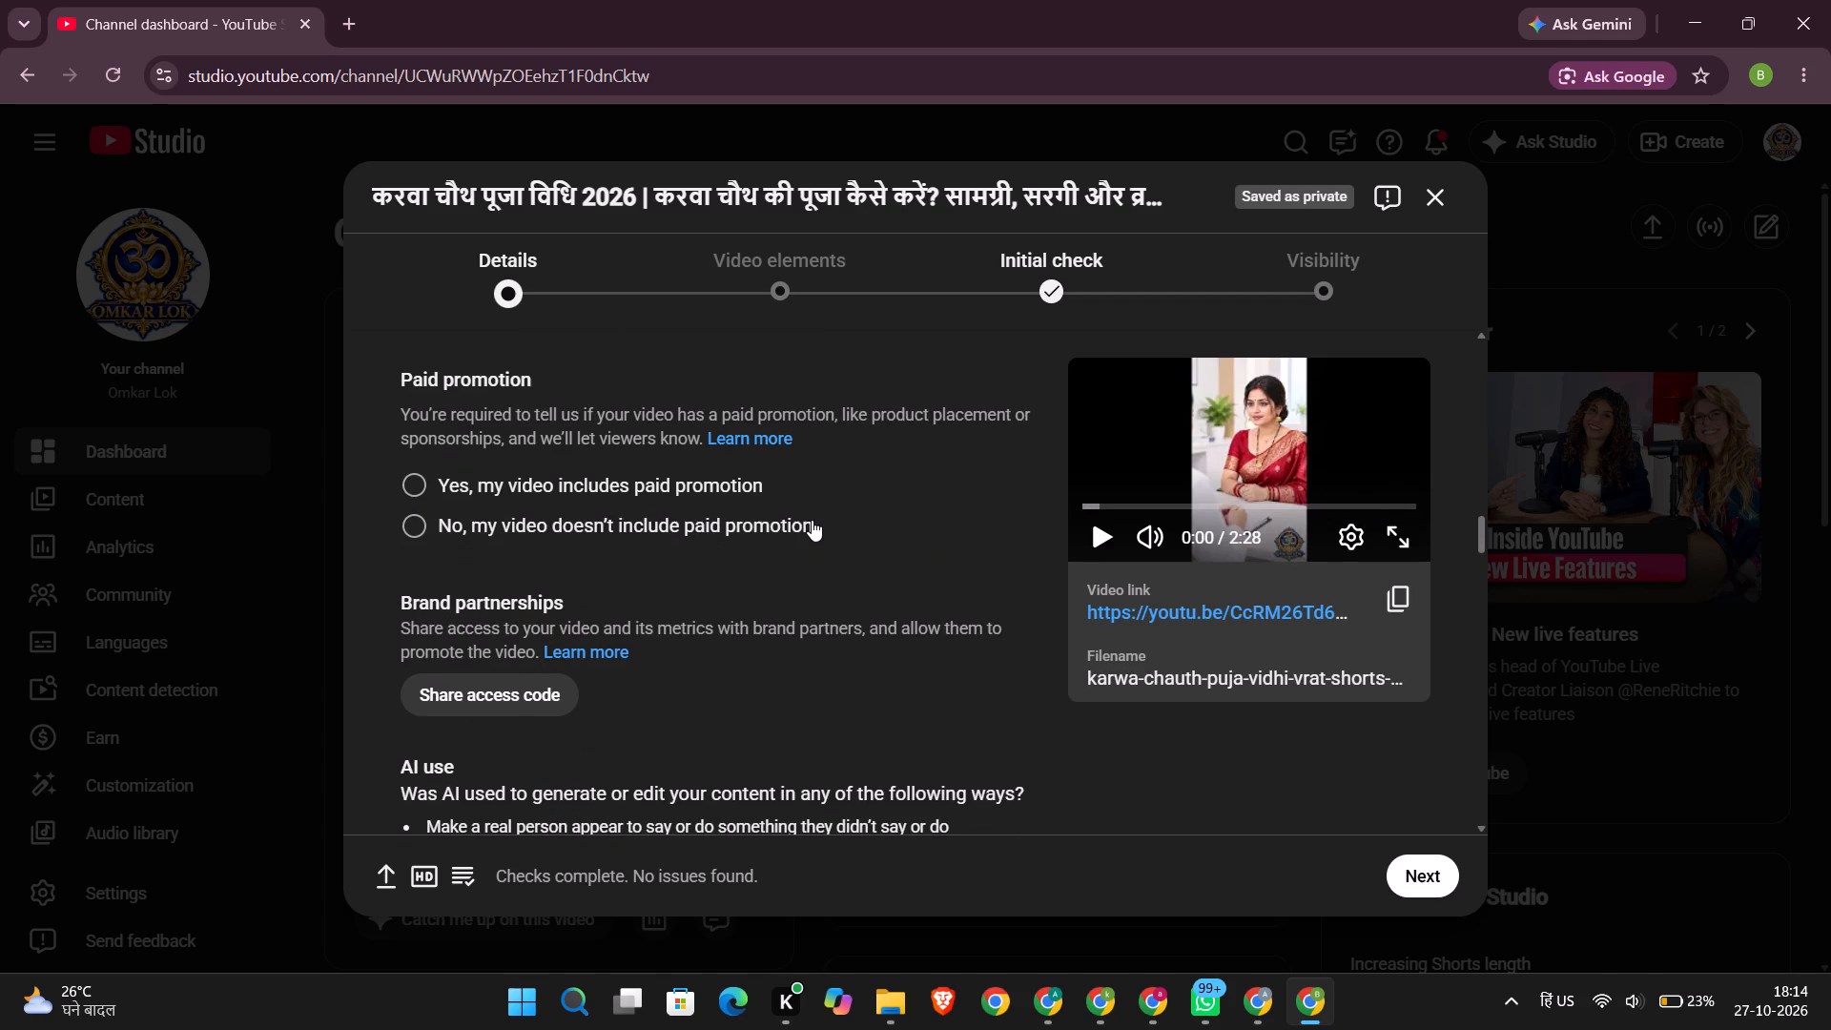
scroll(812, 520, "up", 12)
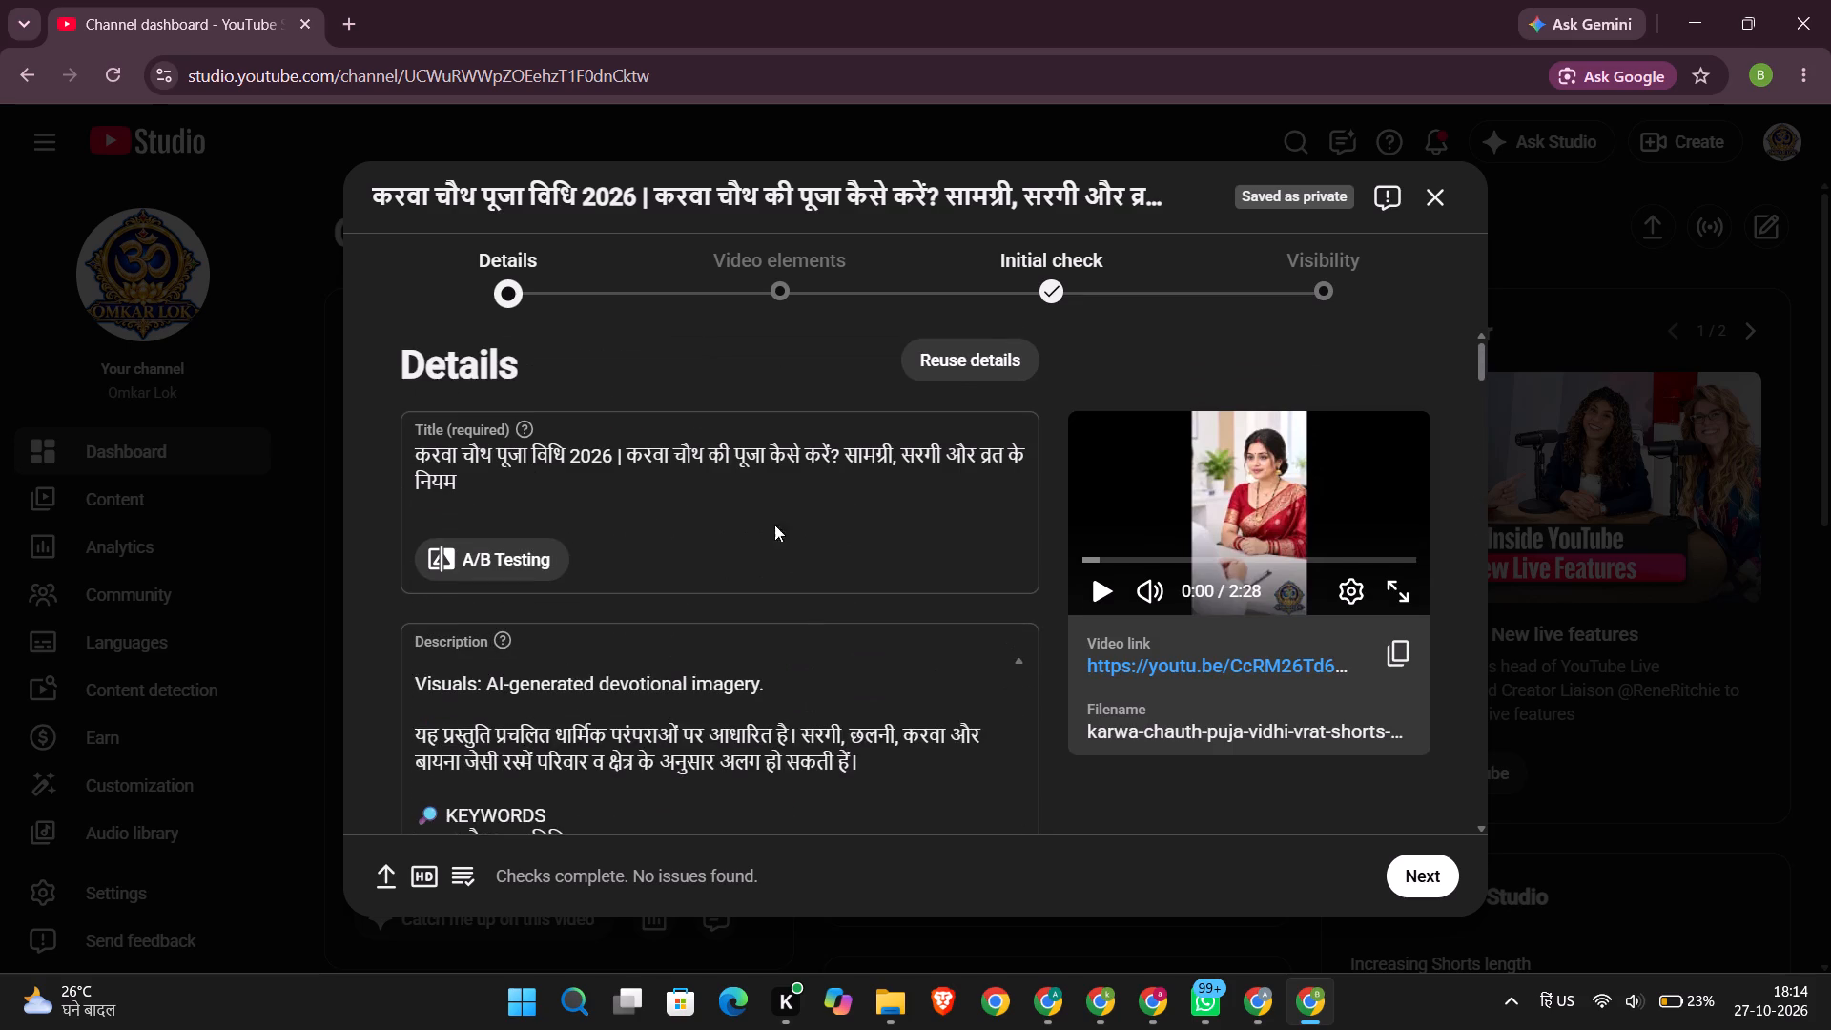
scroll(729, 536, "down", 2)
scroll(729, 536, "up", 9)
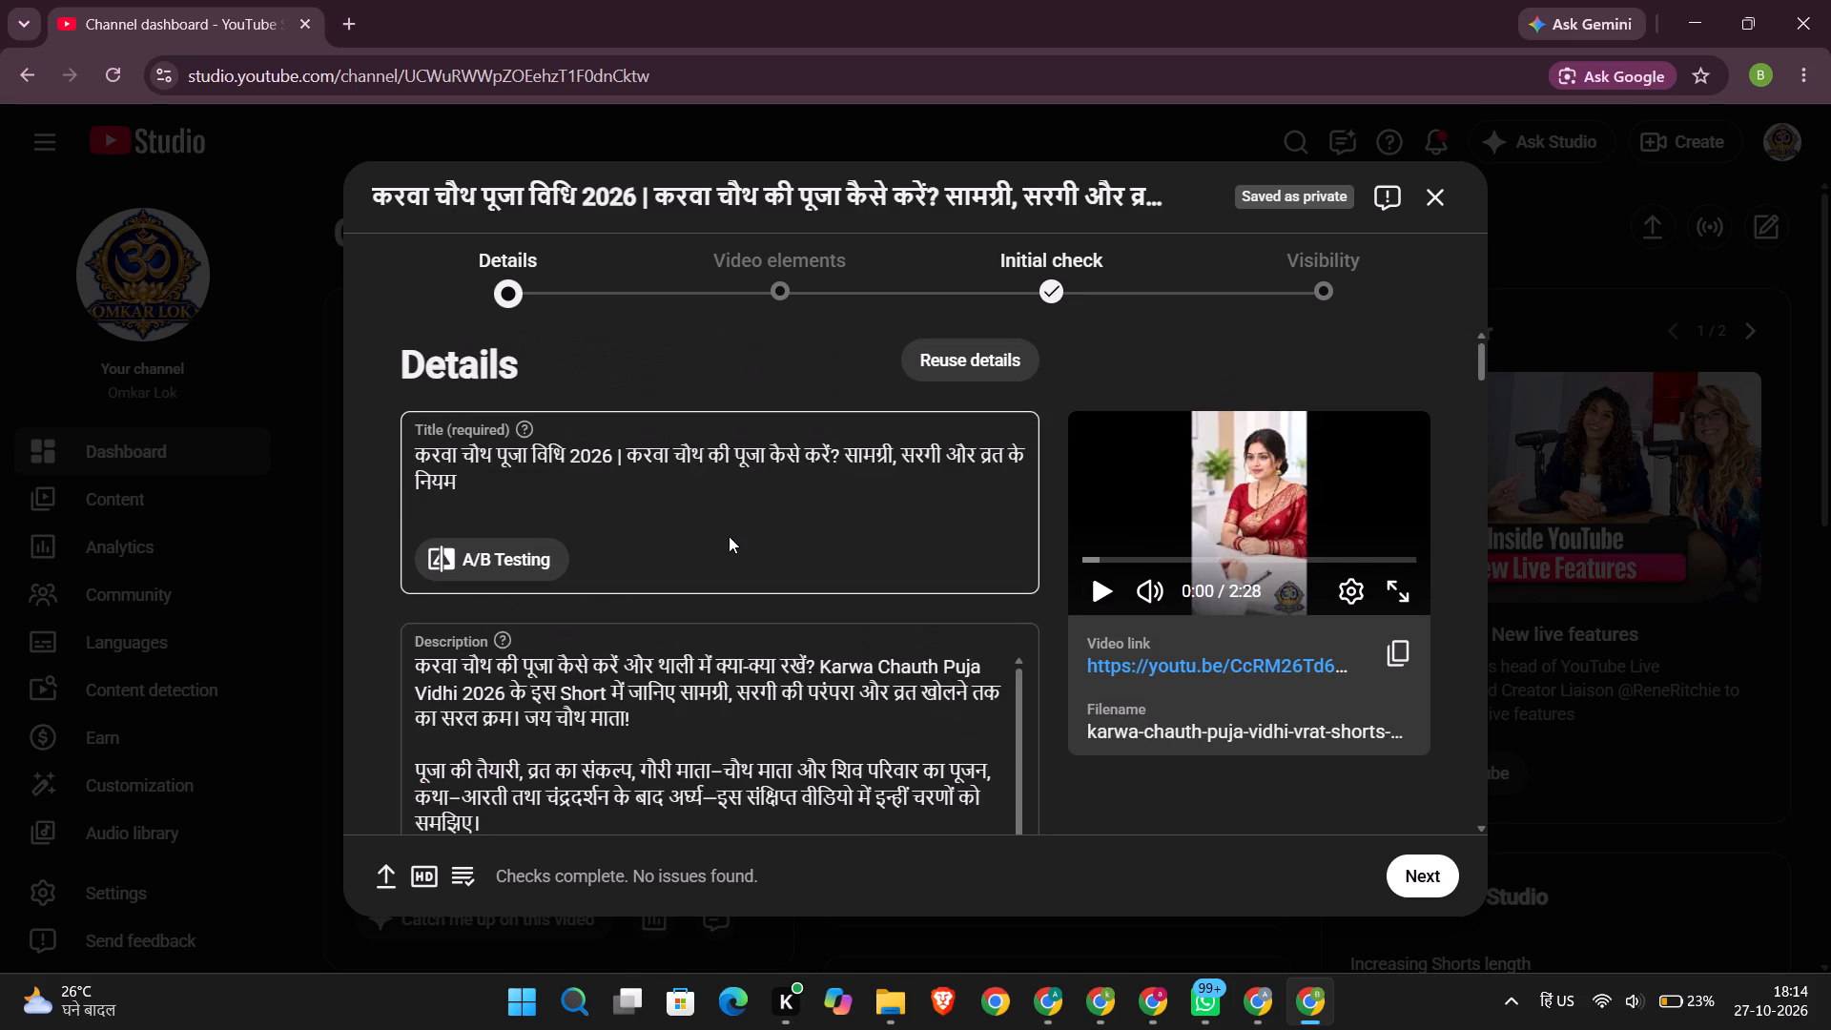
Open the Omkar Lok channel dashboard of YouTube Studio in a second browser tab.
left_click(346, 11)
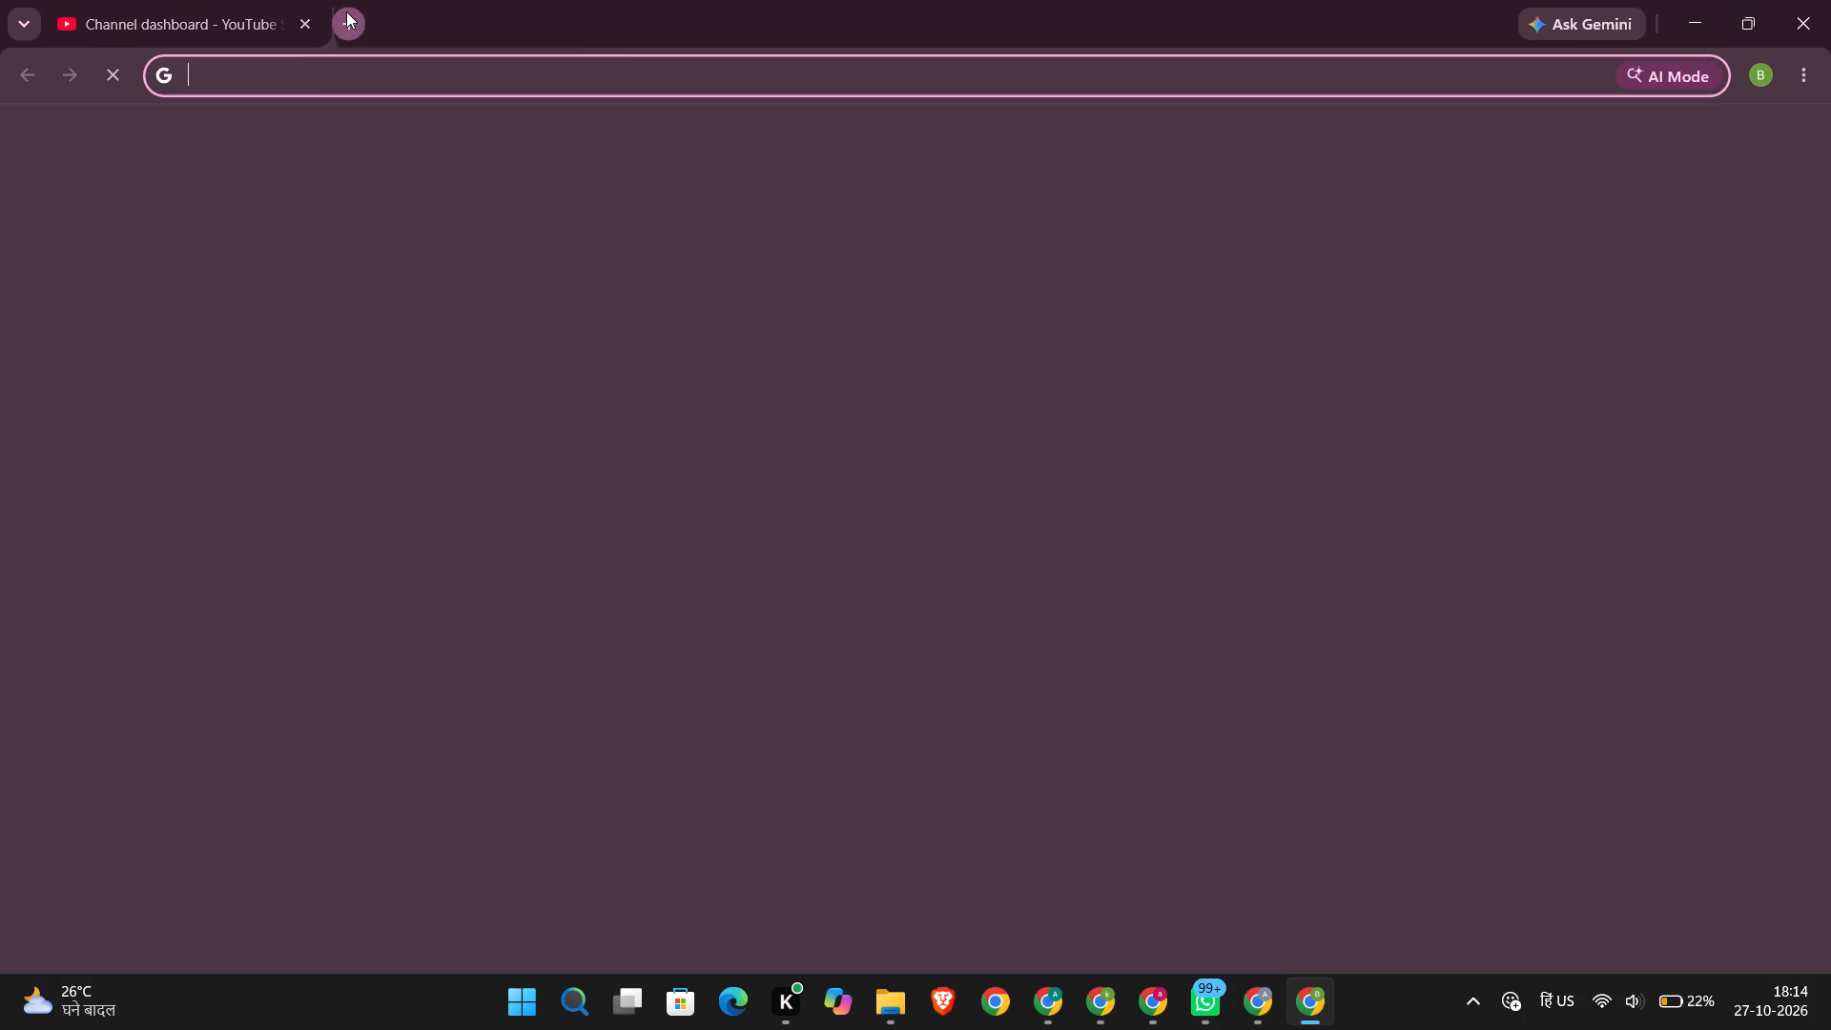
left_click(189, 0)
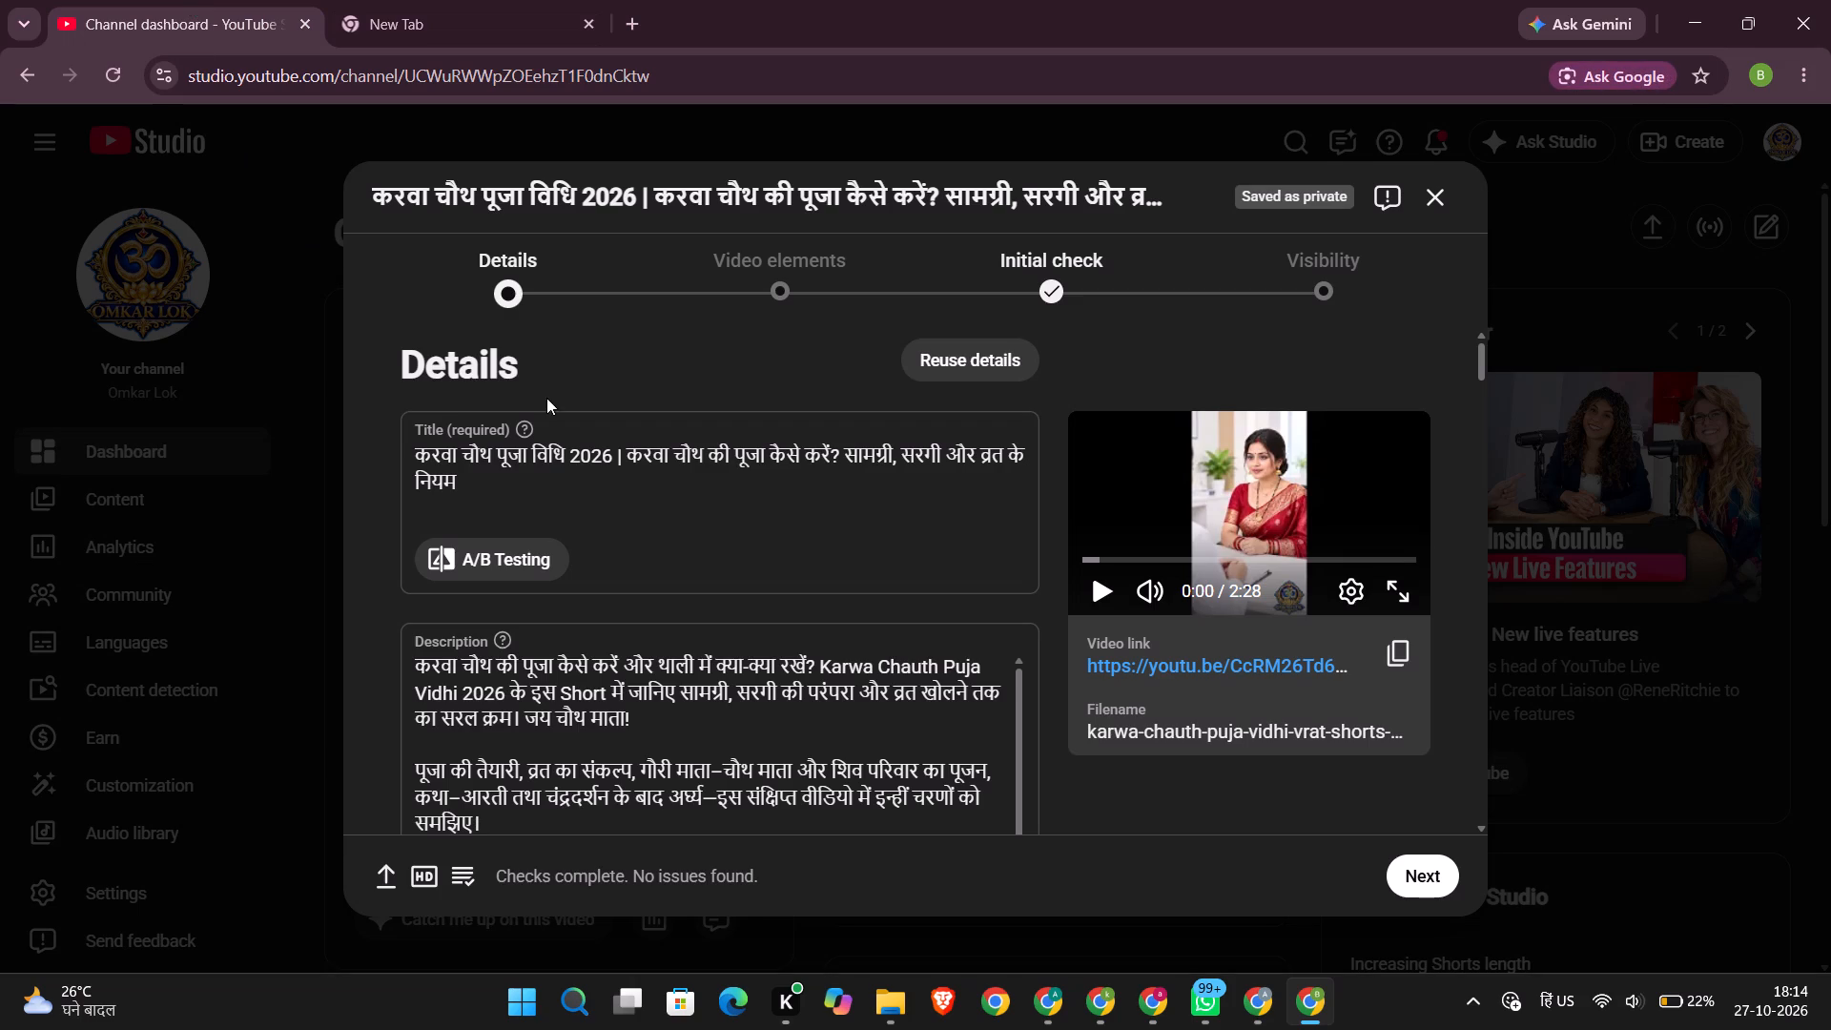
left_click(341, 0)
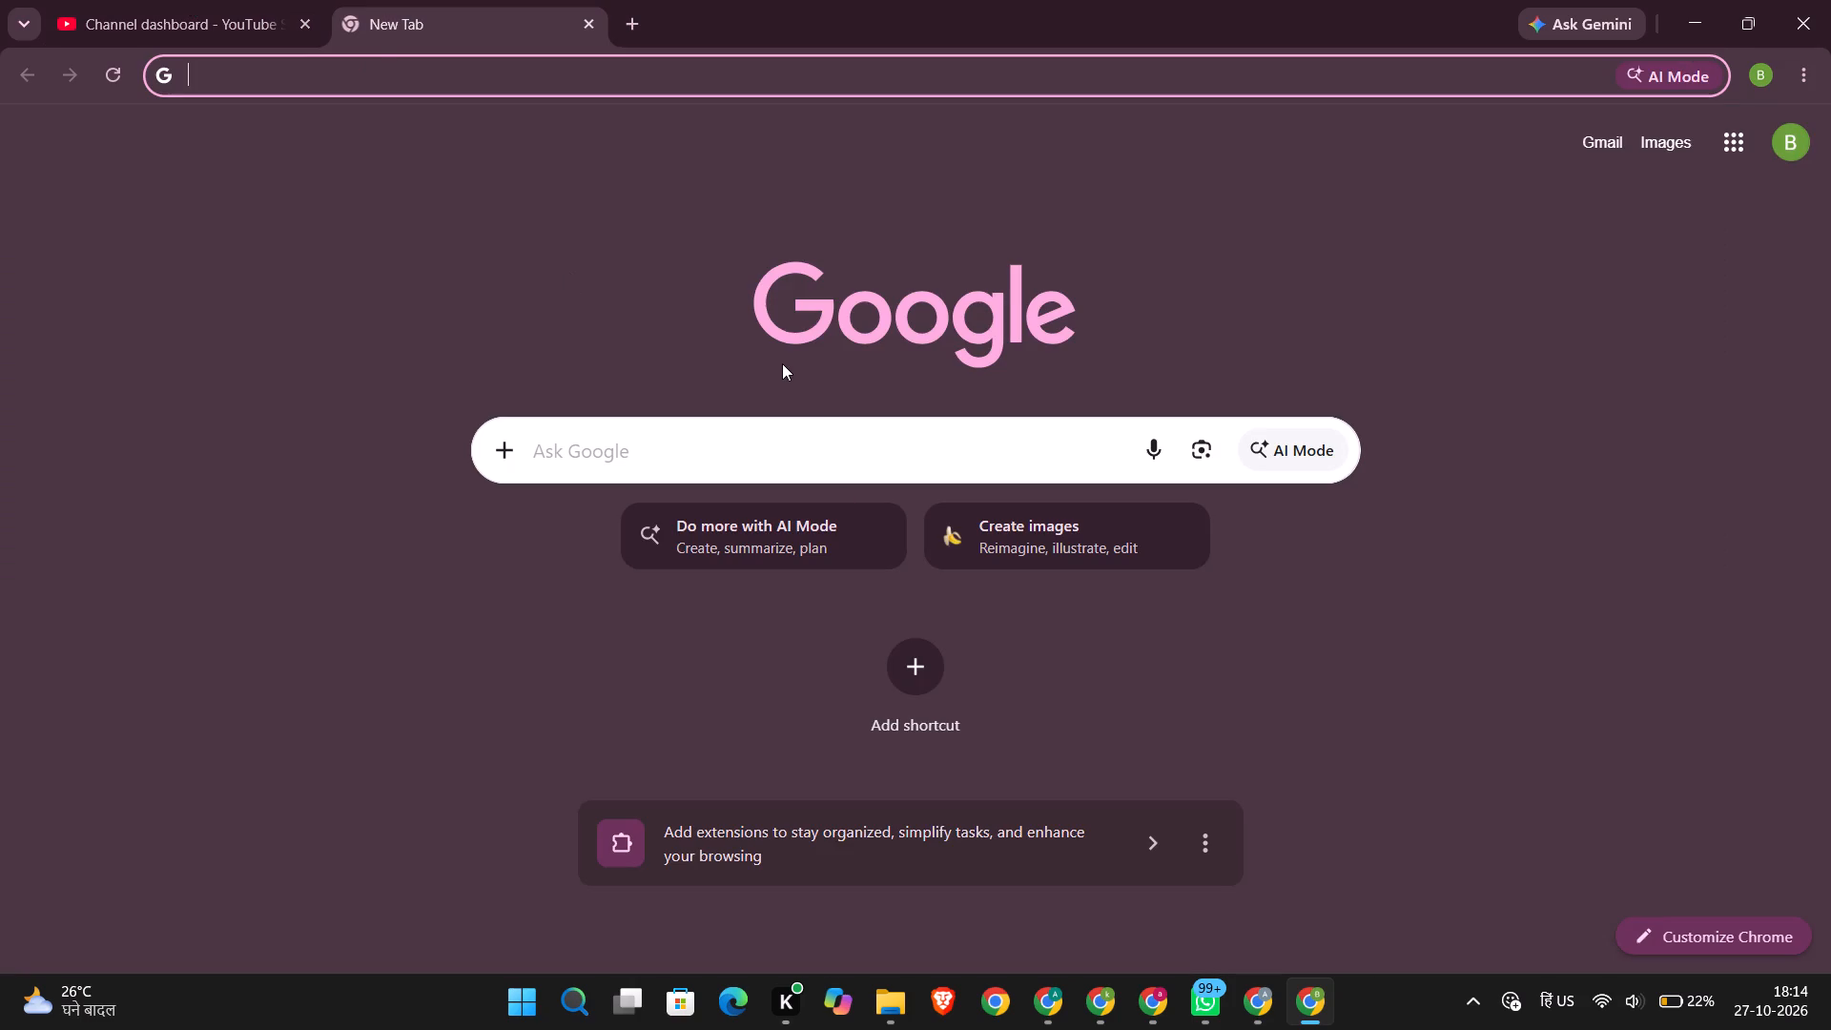
type("st")
key("u")
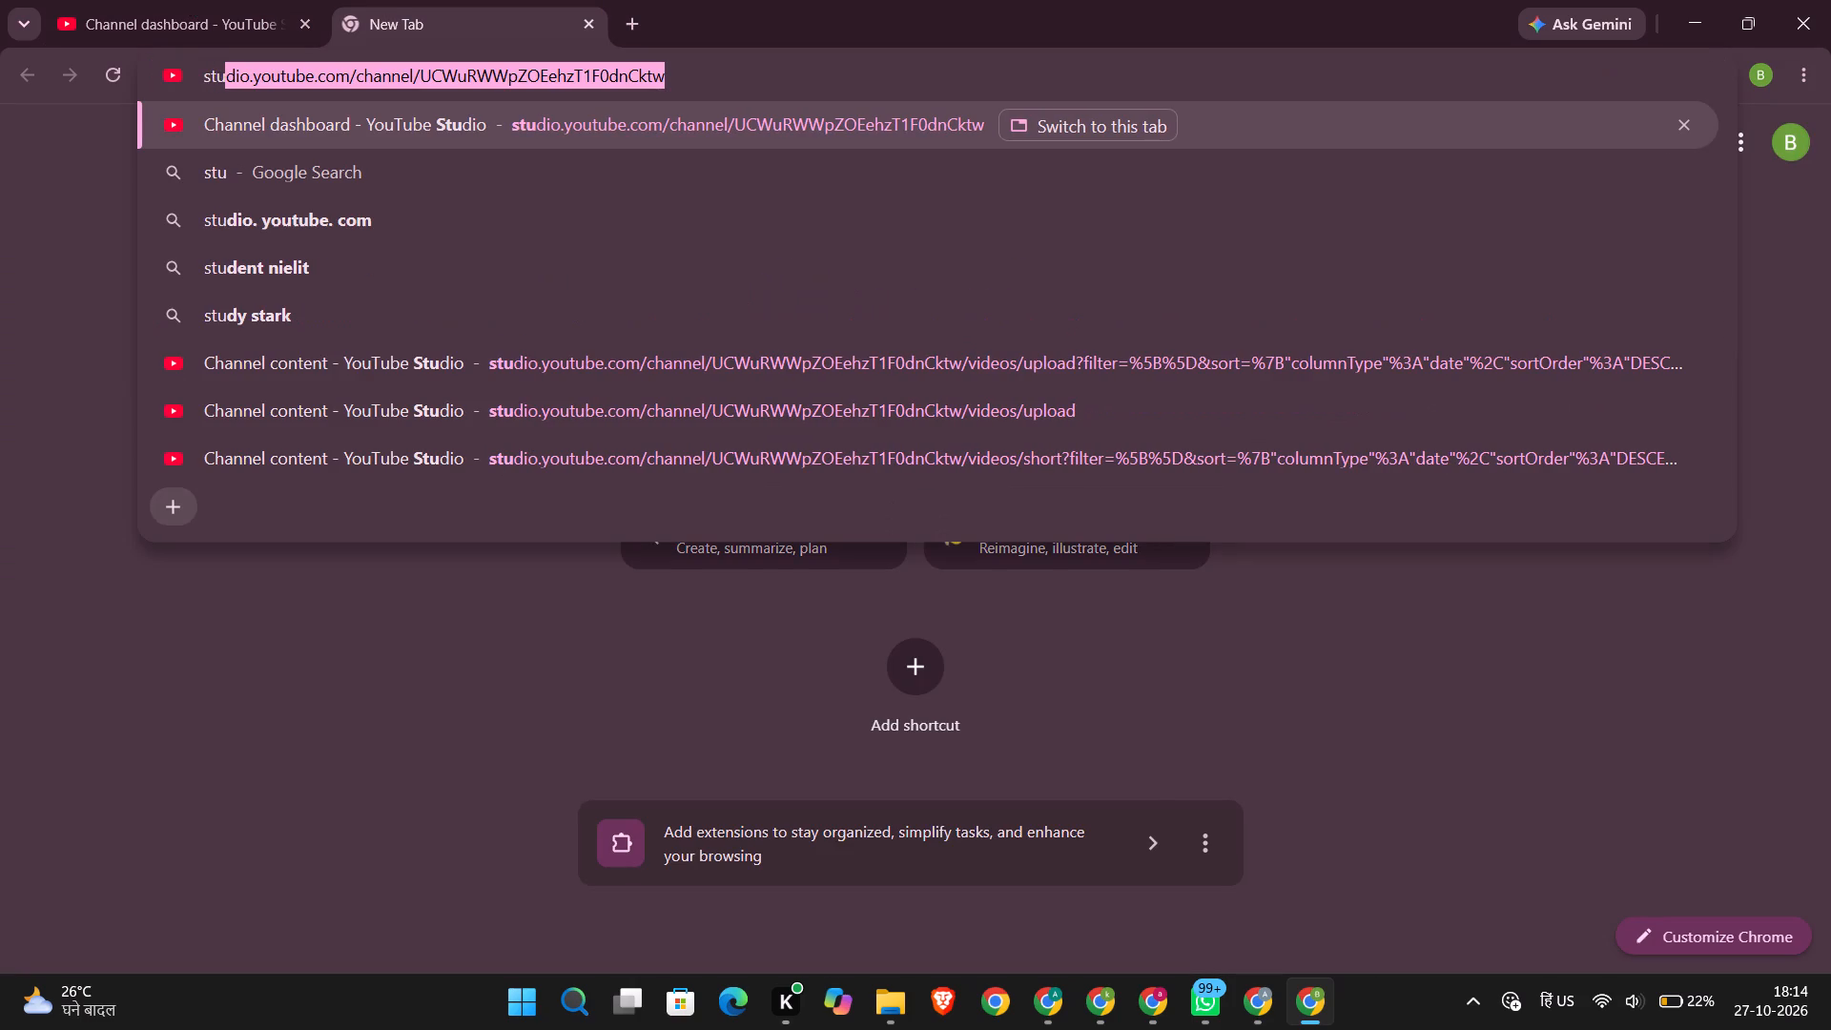
key("Return")
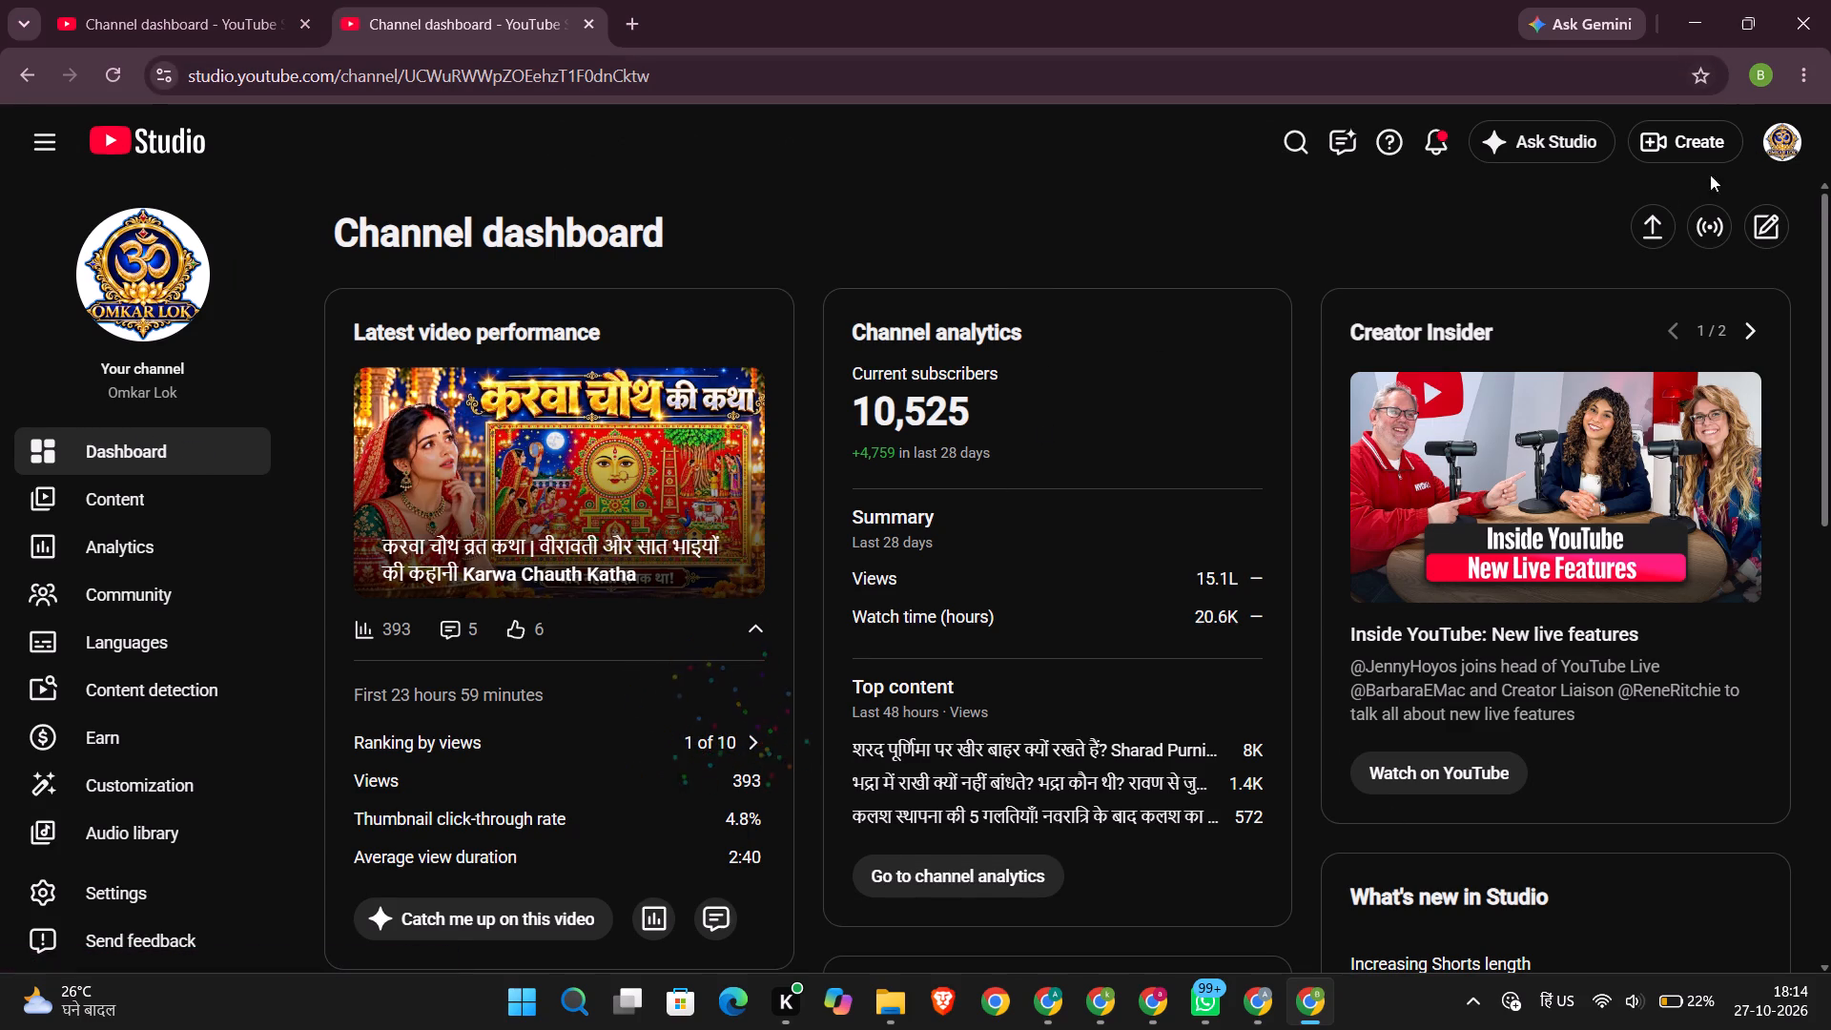
Start a new video upload and look through the Downloads folder for the video file to select.
left_click(1650, 214)
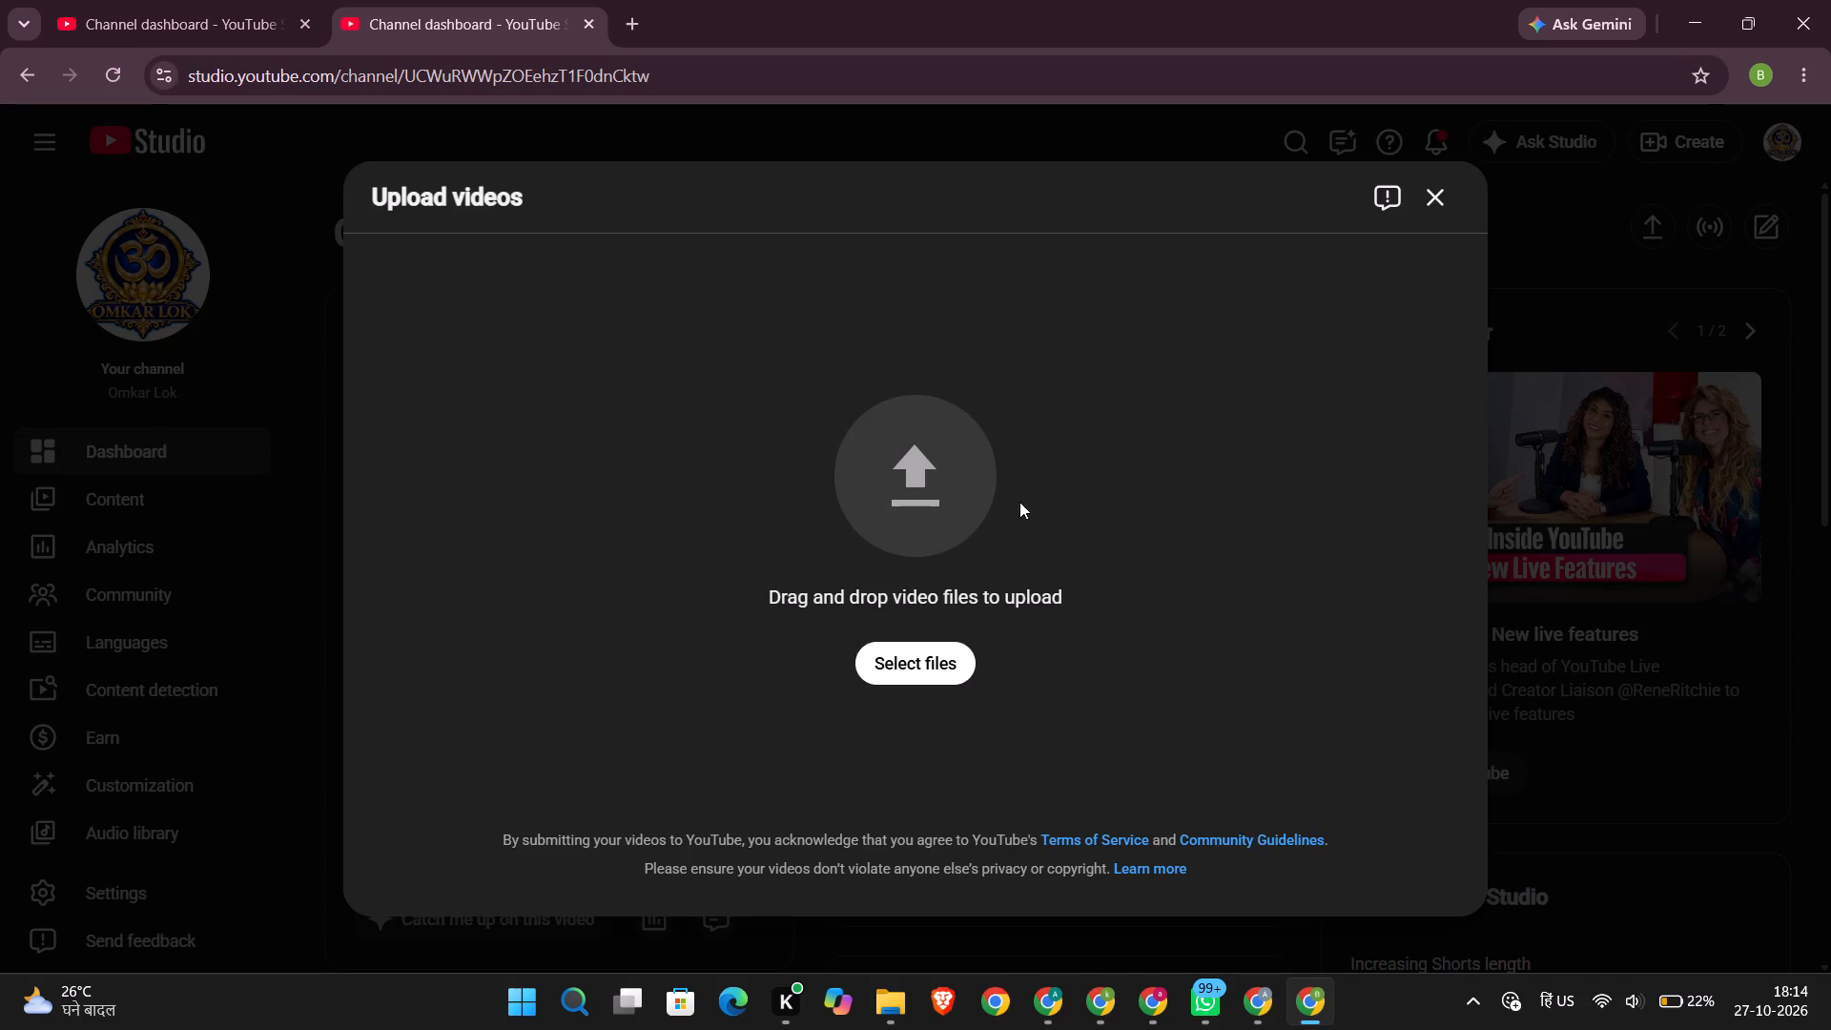
left_click(910, 652)
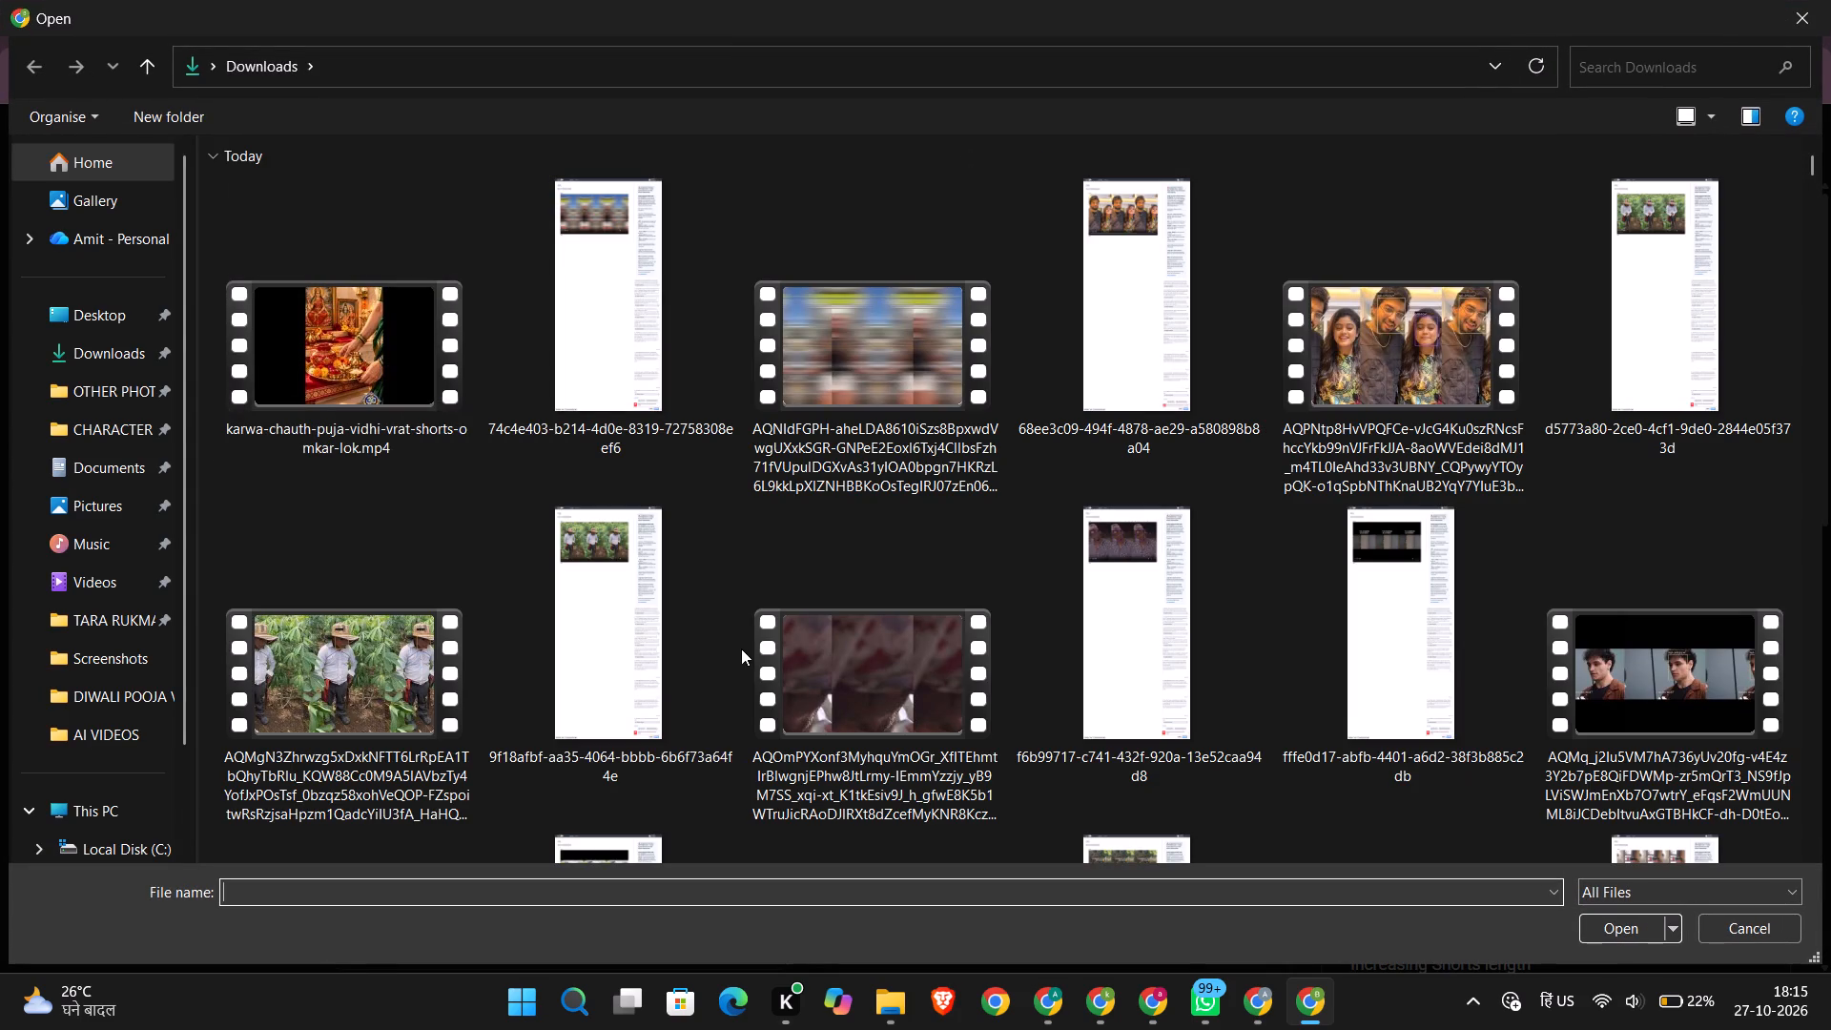
scroll(741, 649, "down", 3)
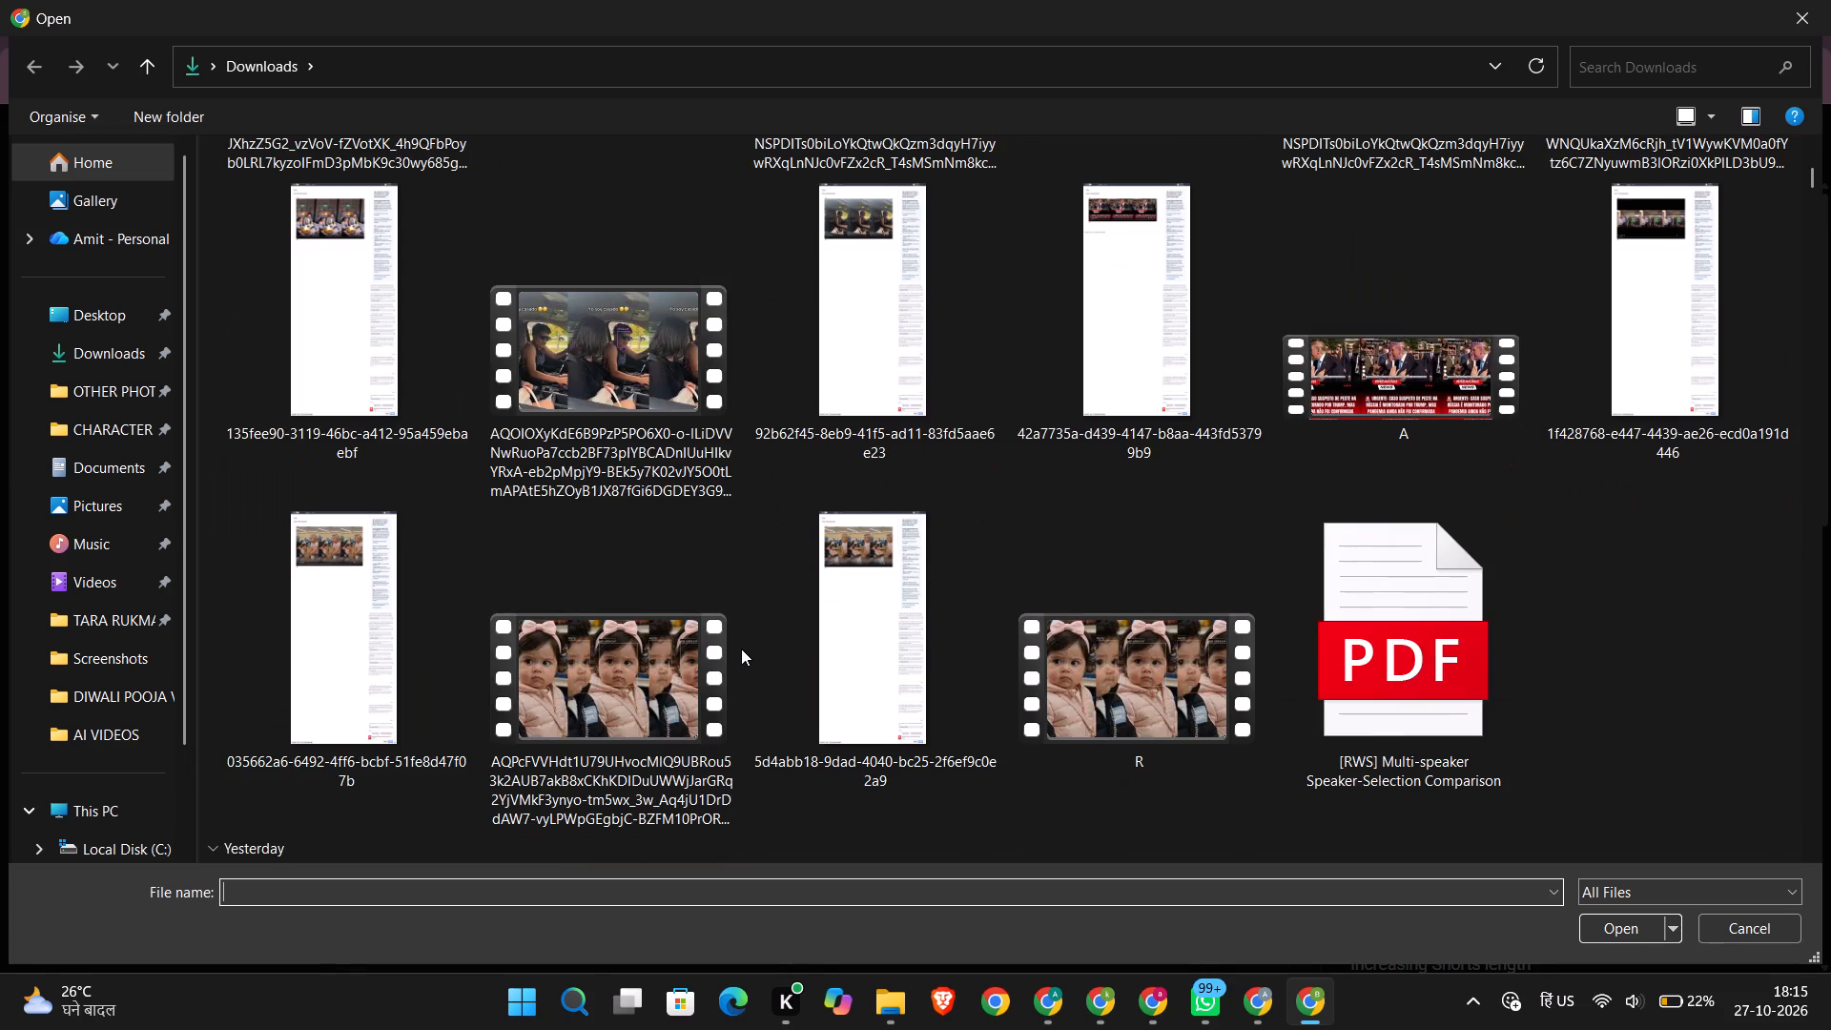
scroll(741, 649, "down", 1)
scroll(741, 649, "up", 1)
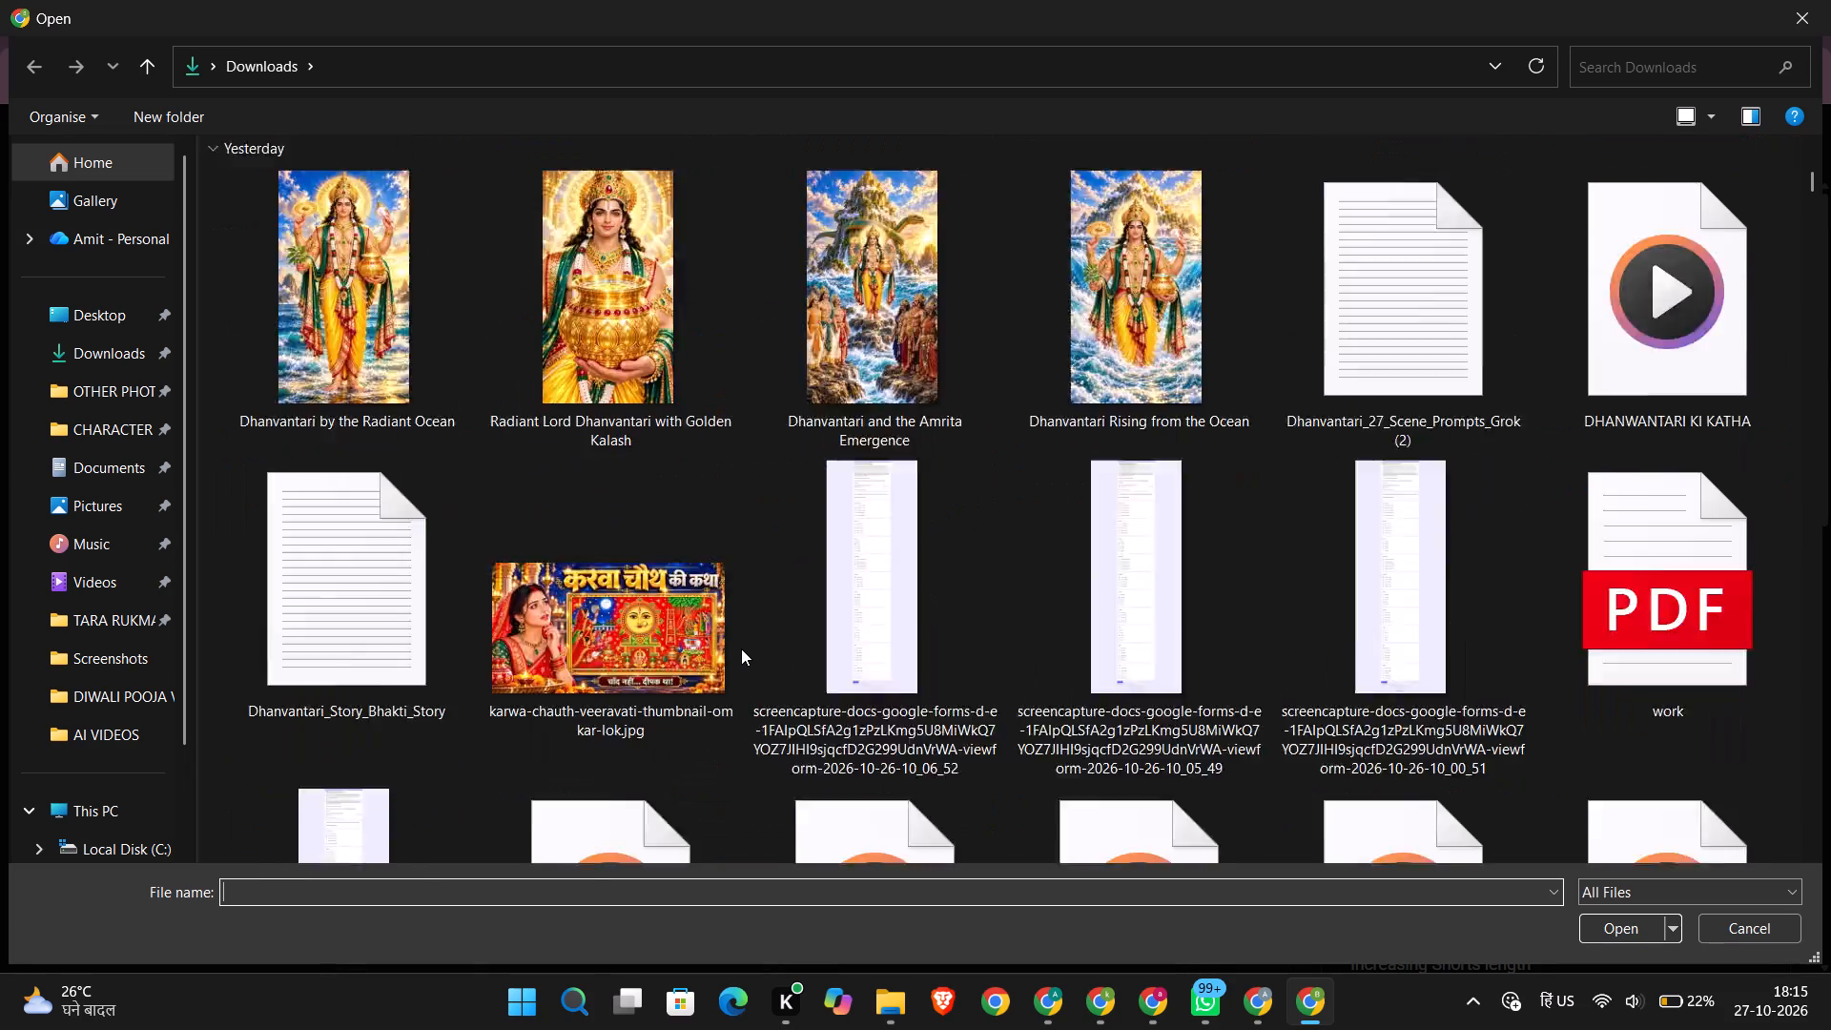
scroll(741, 649, "up", 1)
scroll(741, 649, "down", 2)
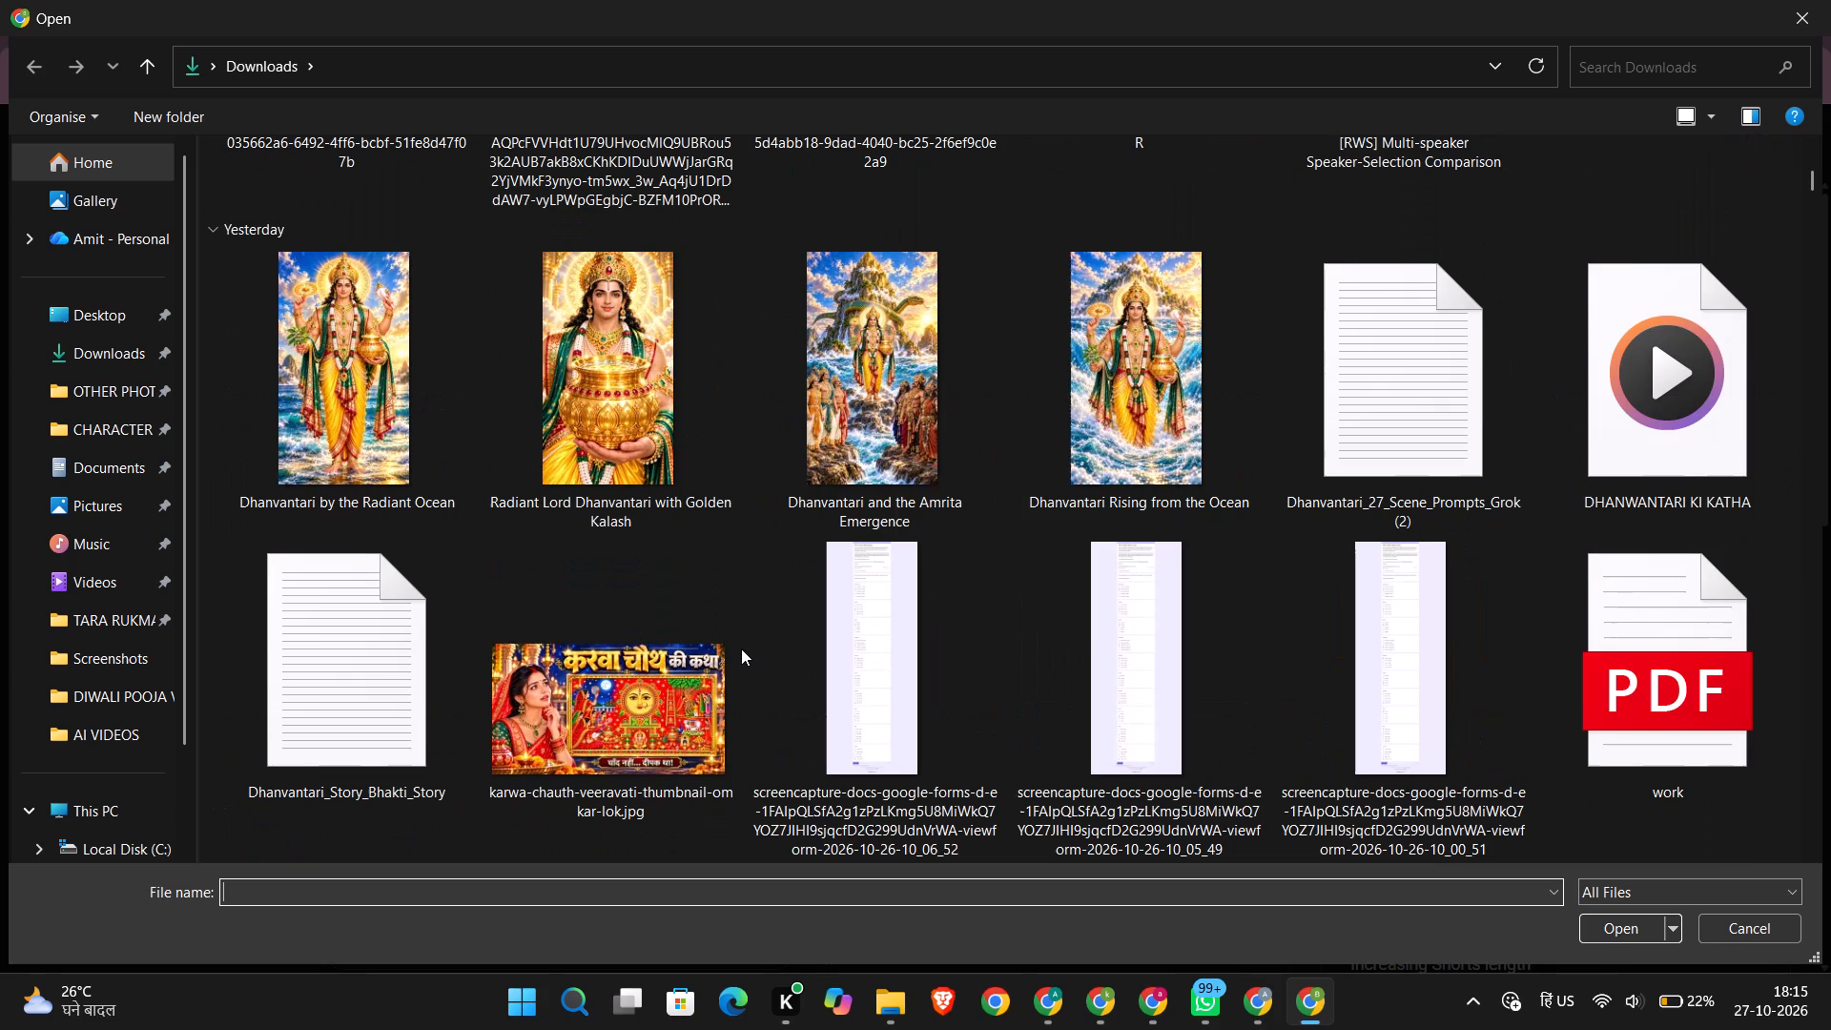
scroll(741, 649, "down", 2)
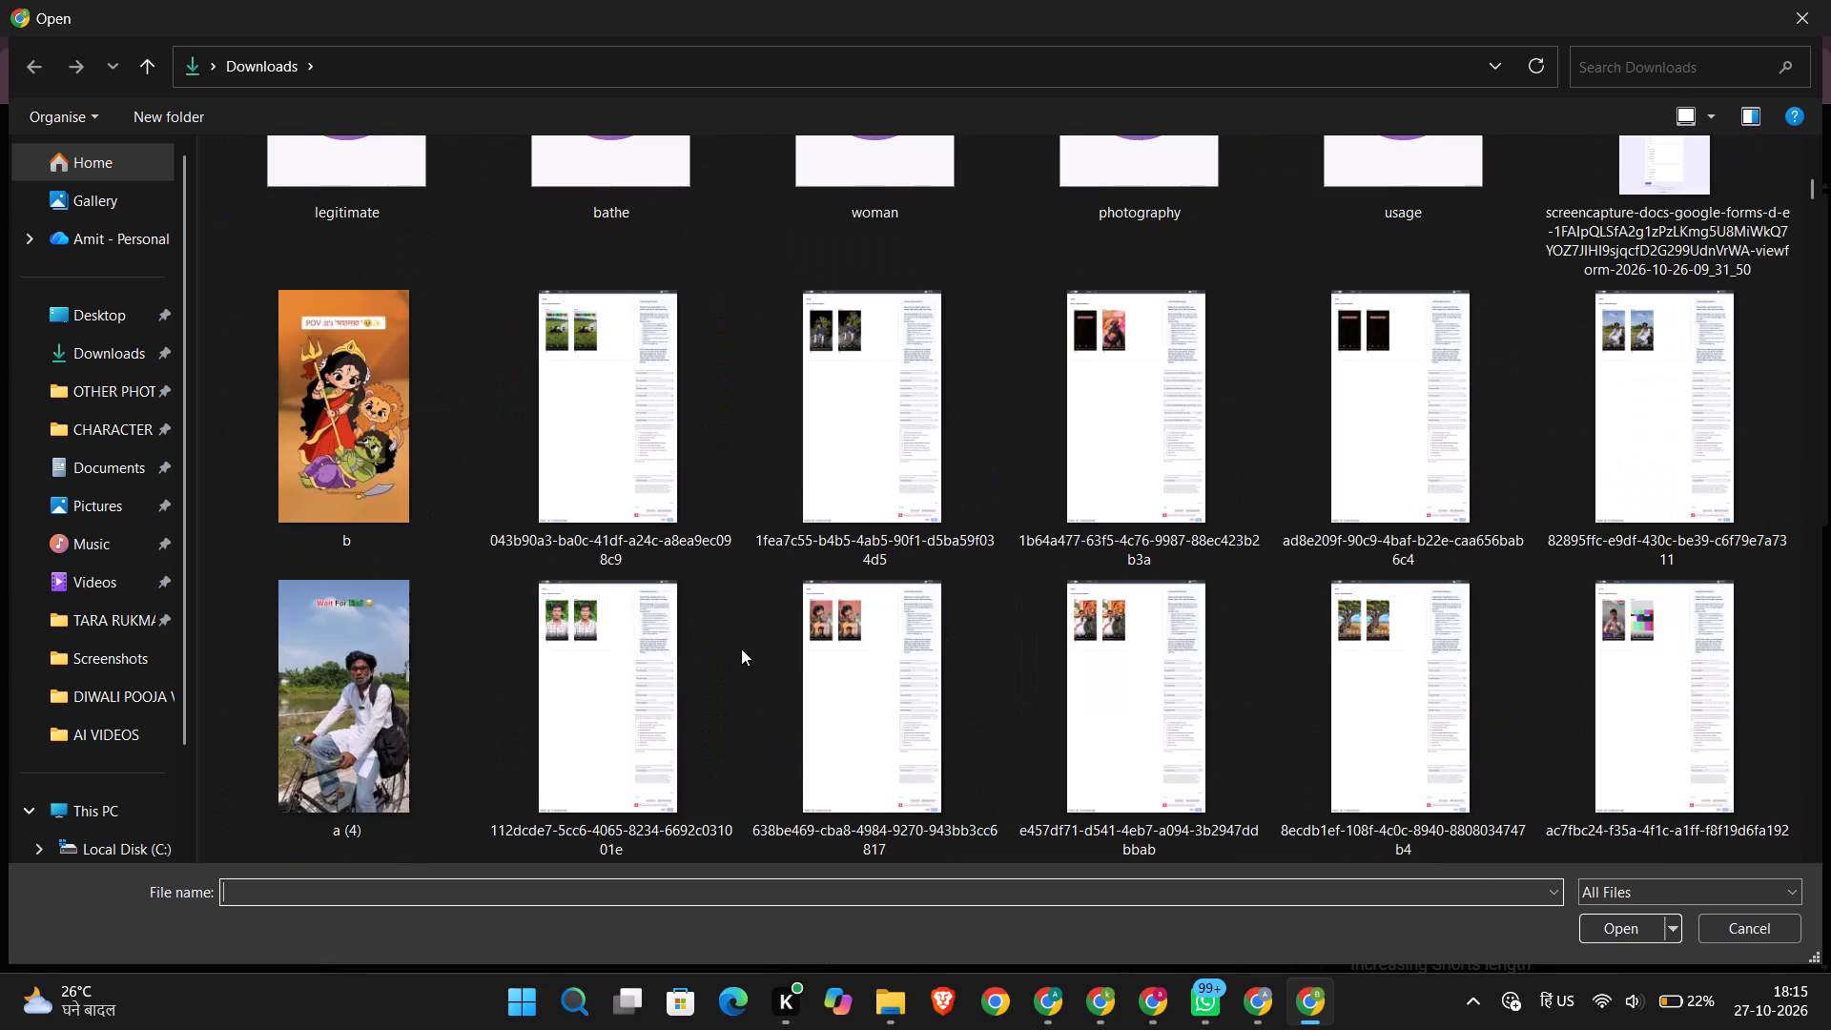
scroll(741, 649, "down", 2)
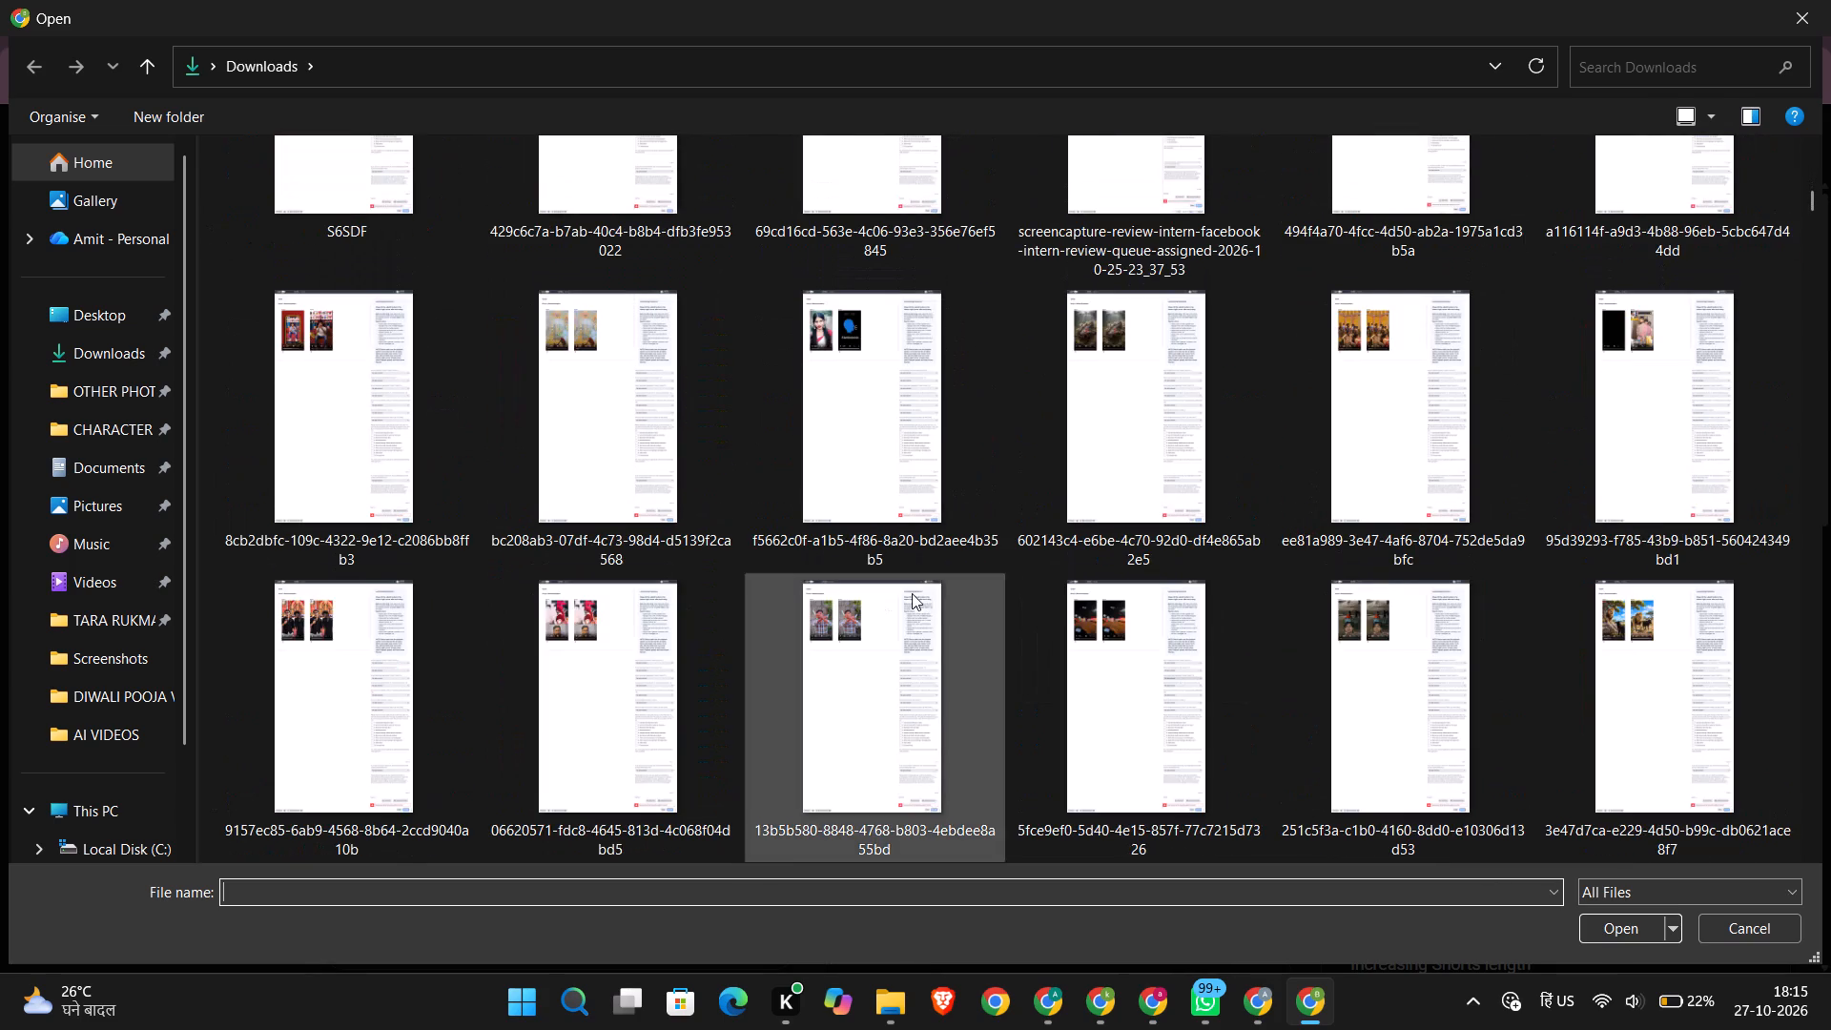
scroll(912, 593, "down", 6)
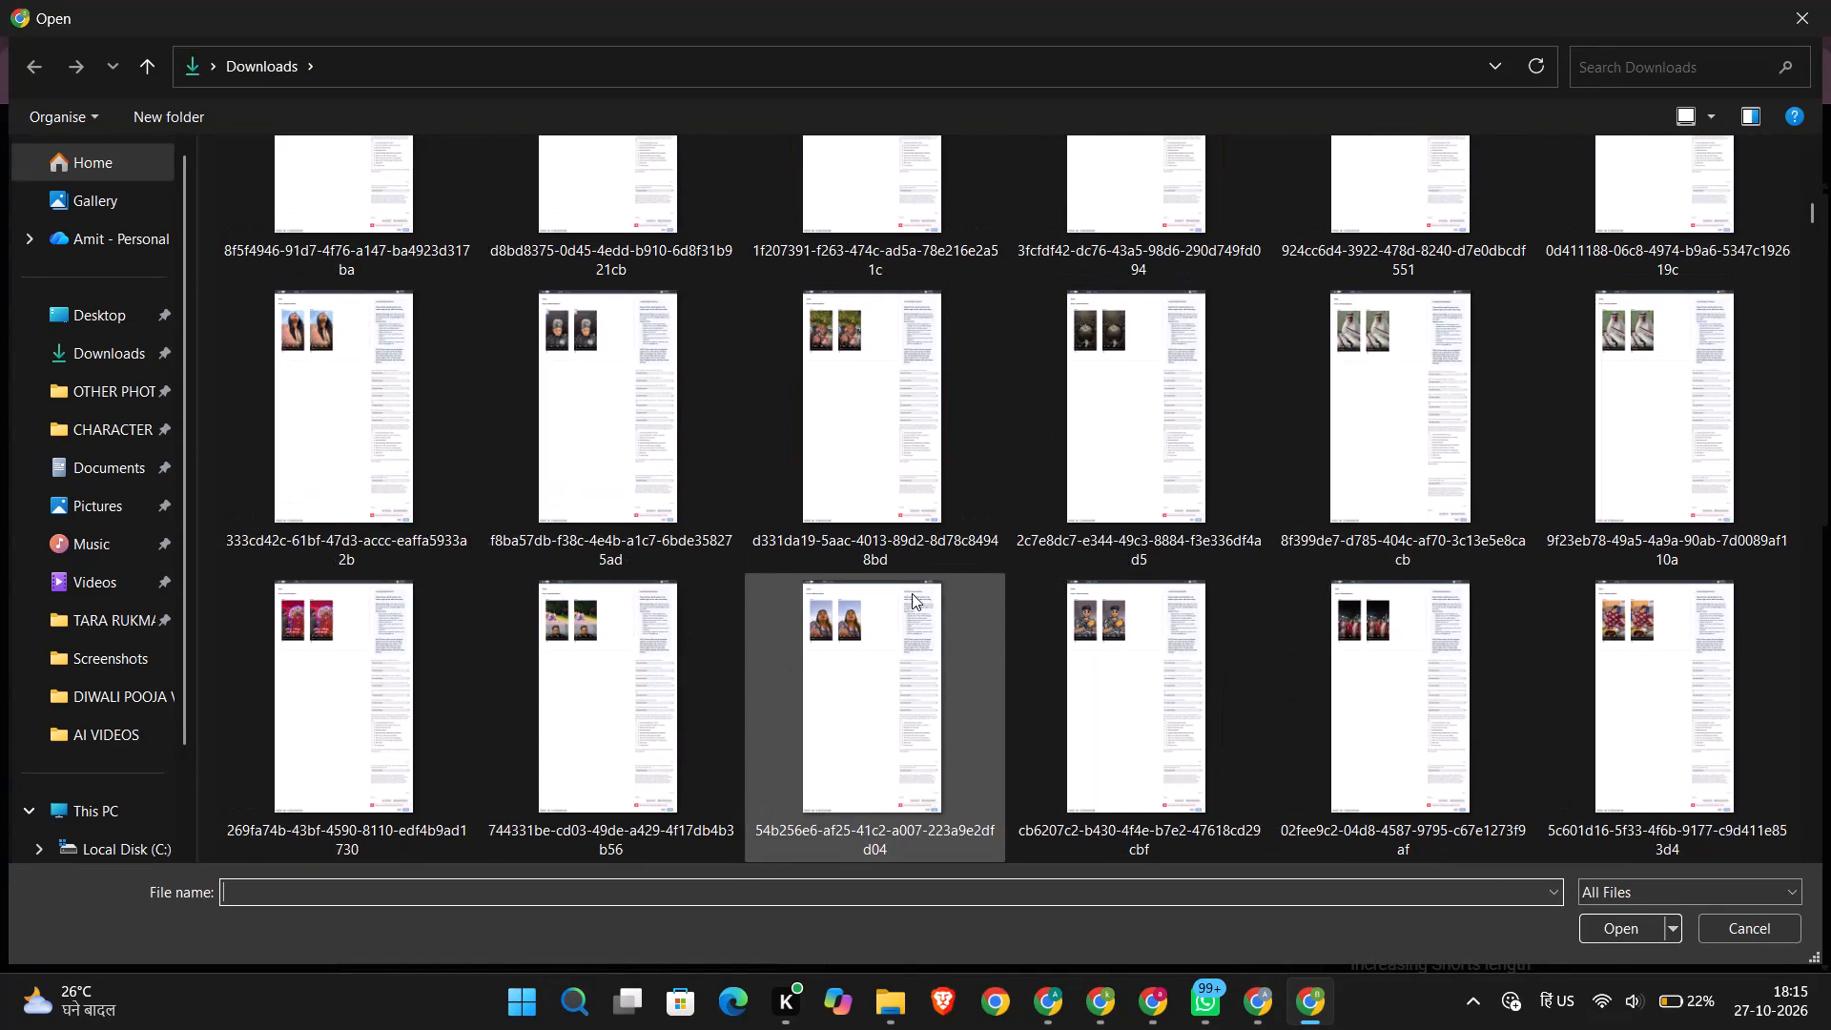
scroll(912, 593, "down", 3)
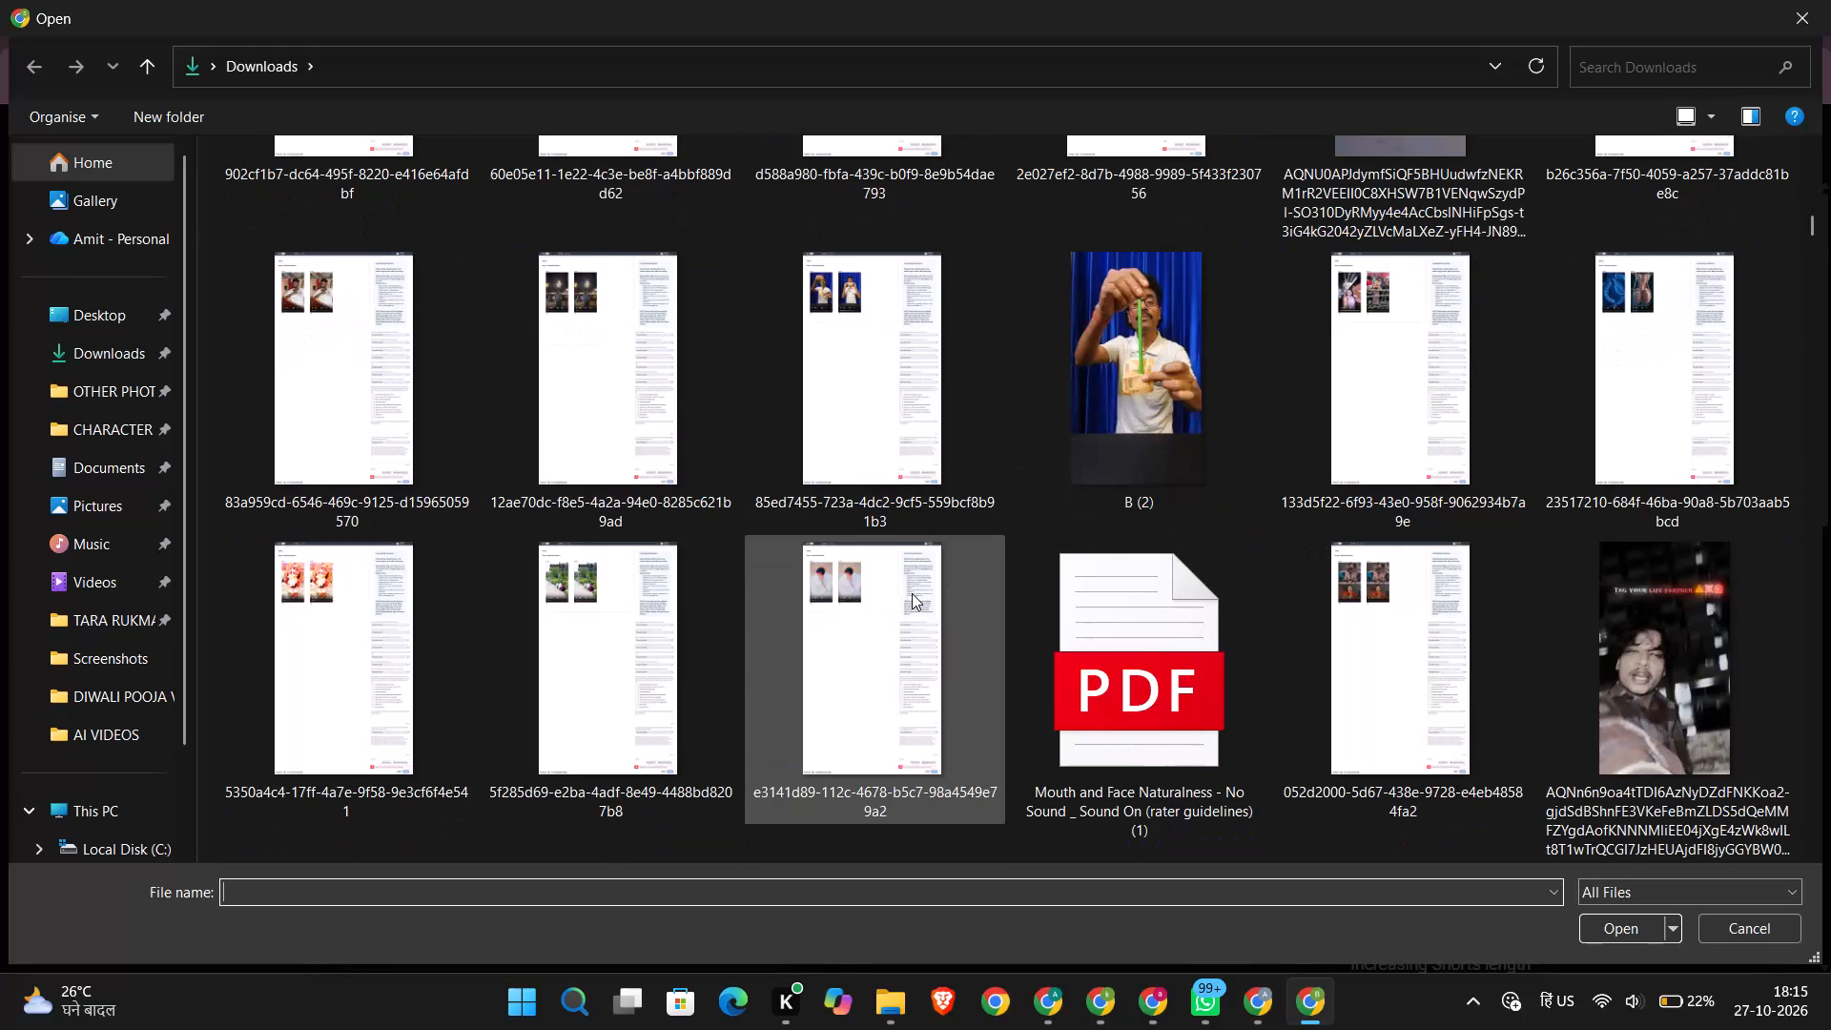
scroll(912, 593, "down", 2)
scroll(912, 593, "up", 1)
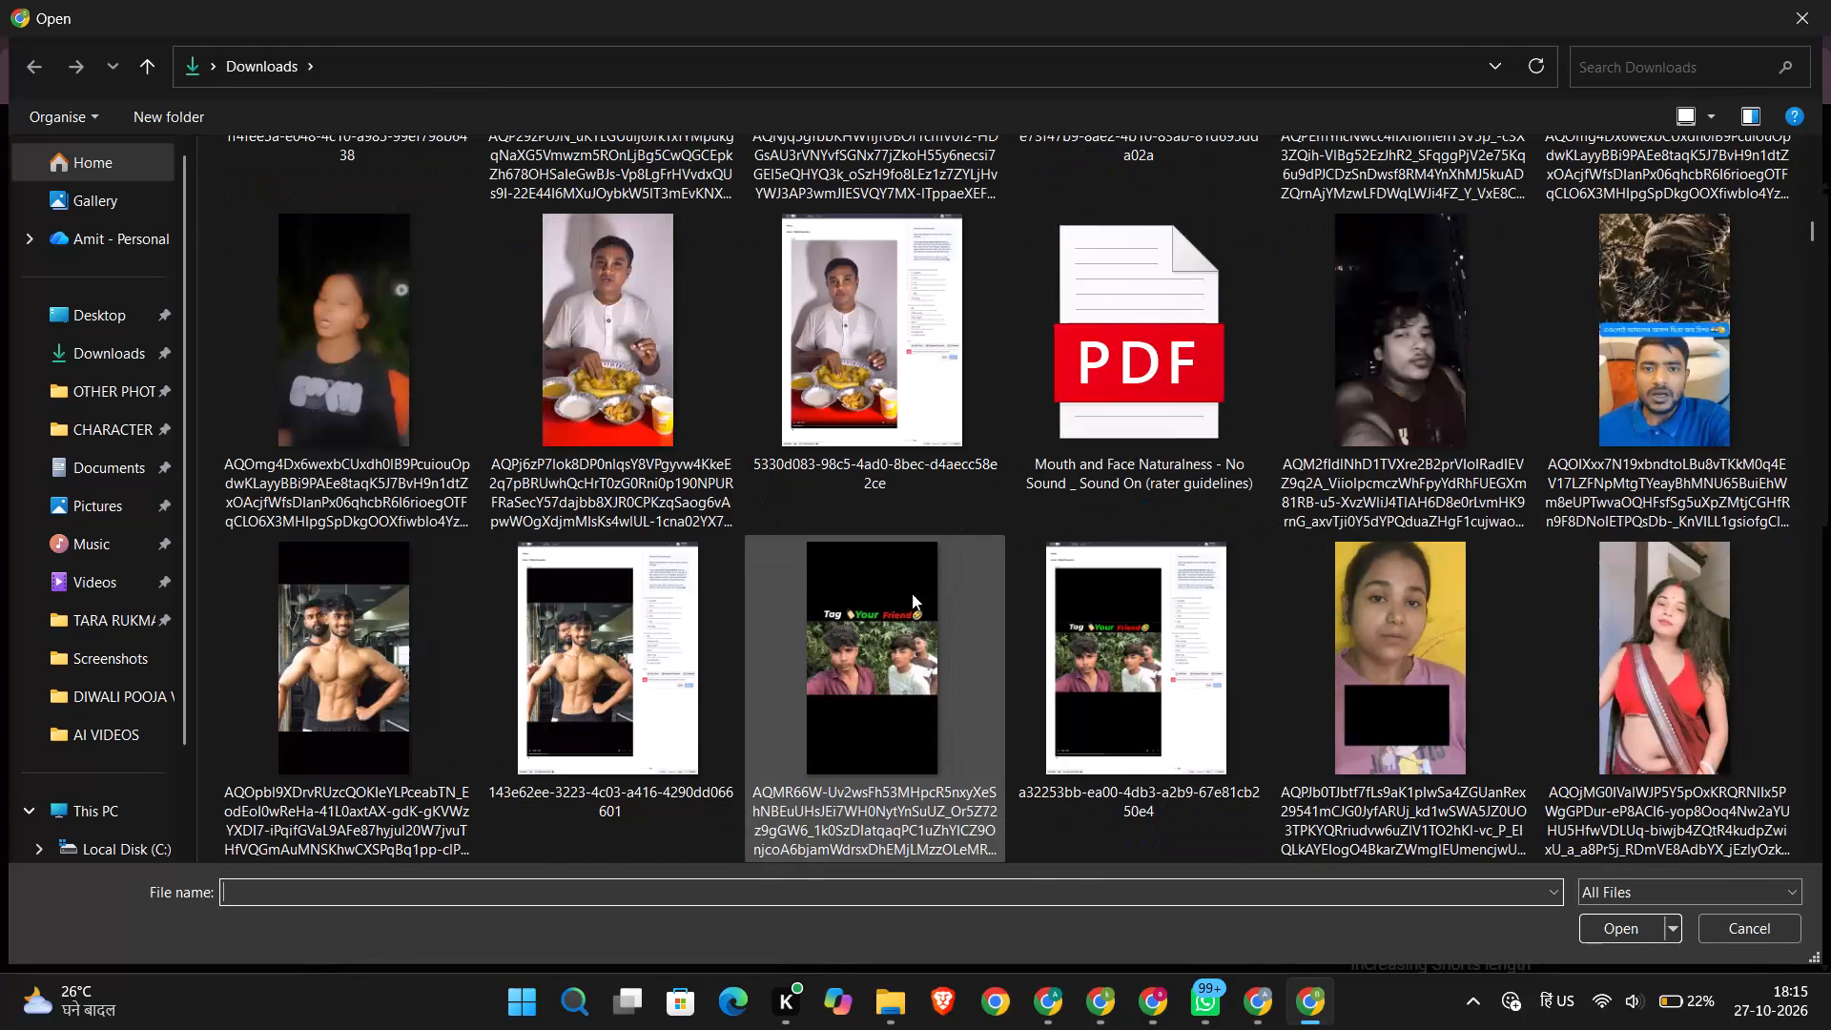
scroll(912, 593, "up", 1)
scroll(912, 593, "down", 1)
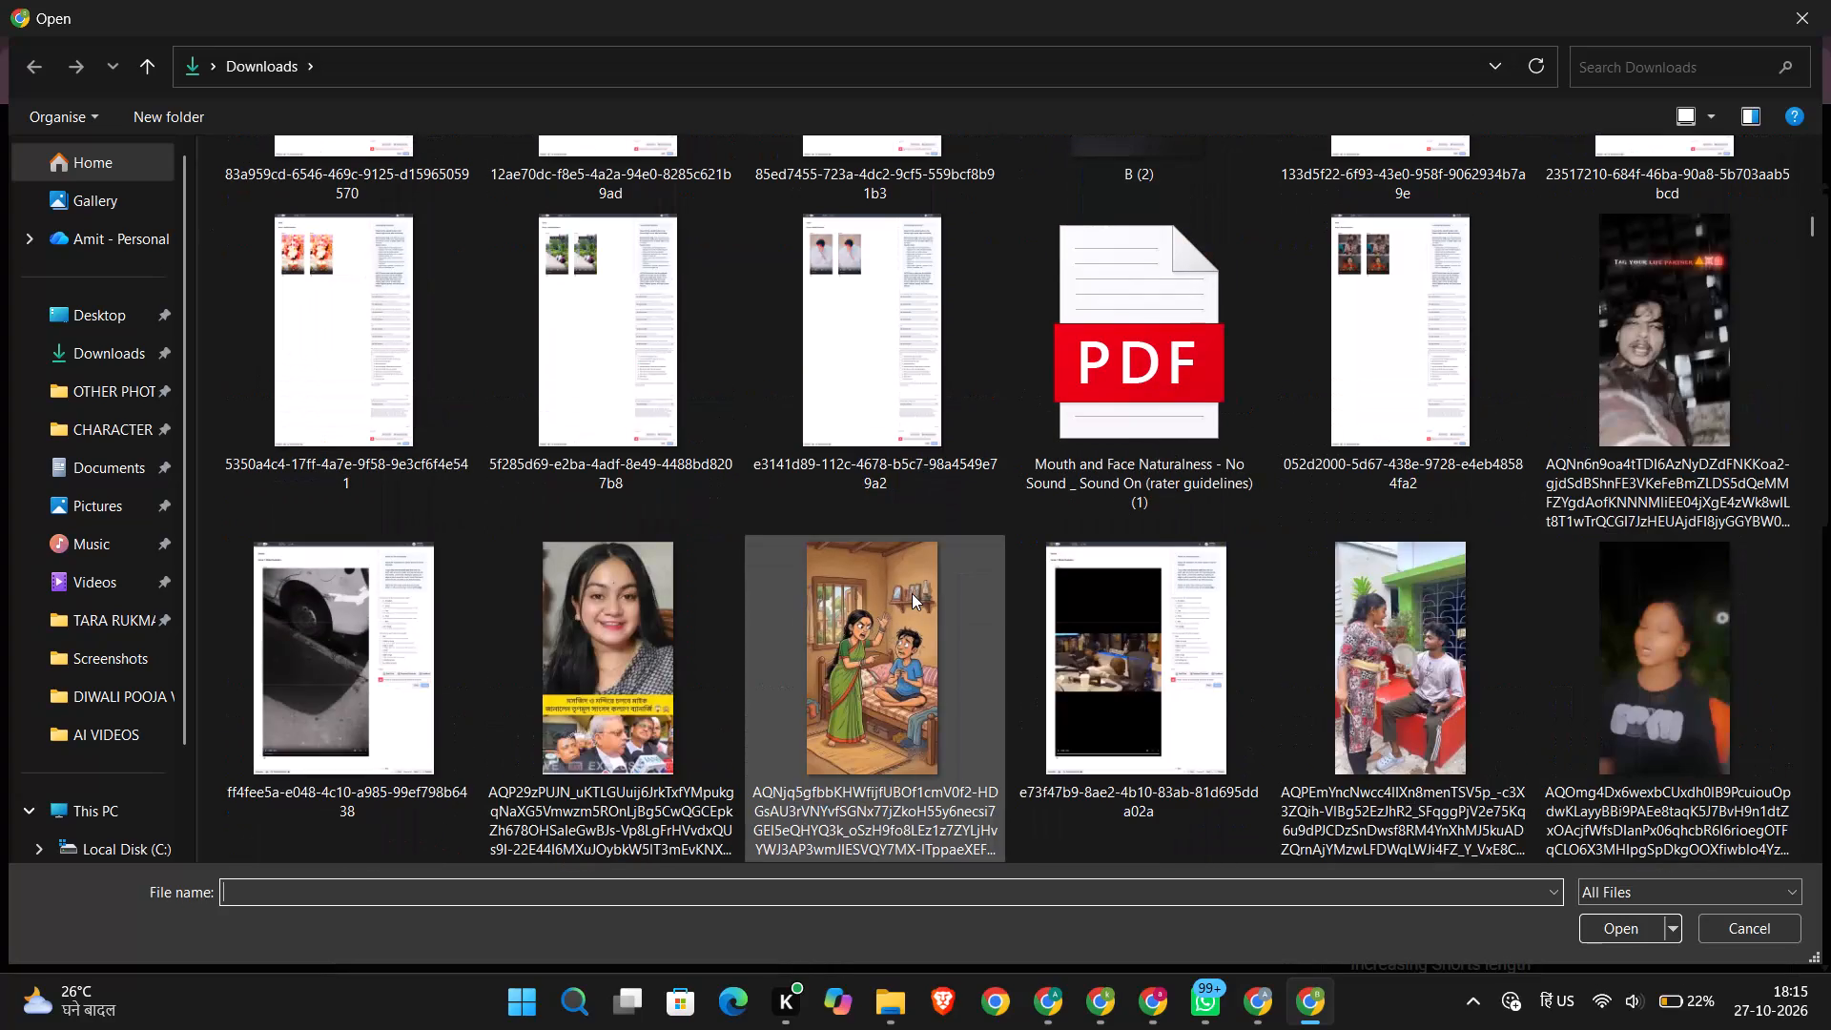
left_click(1800, 10)
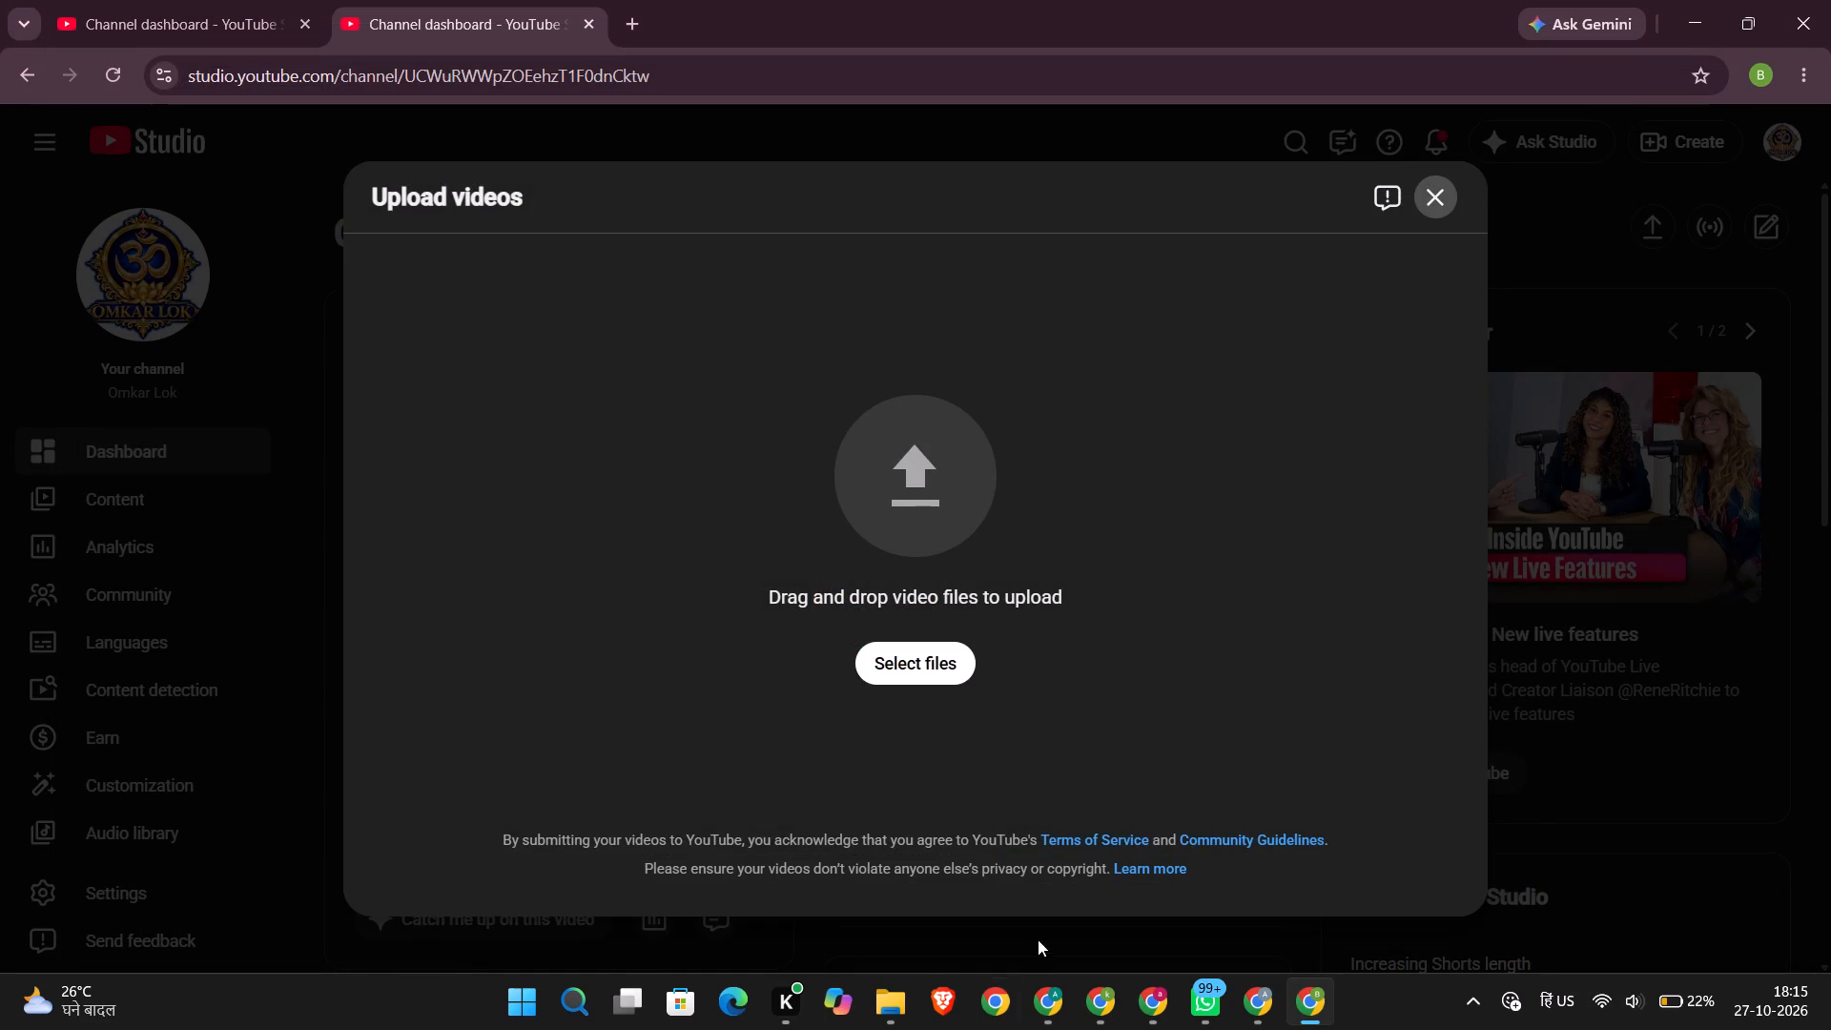
Open karwa-chauth-puja-vidhi-vrat-shorts-omkar-lok.mp4 from the Downloads folder in Microsoft Clipchamp.
left_click(893, 1021)
right_click(398, 427)
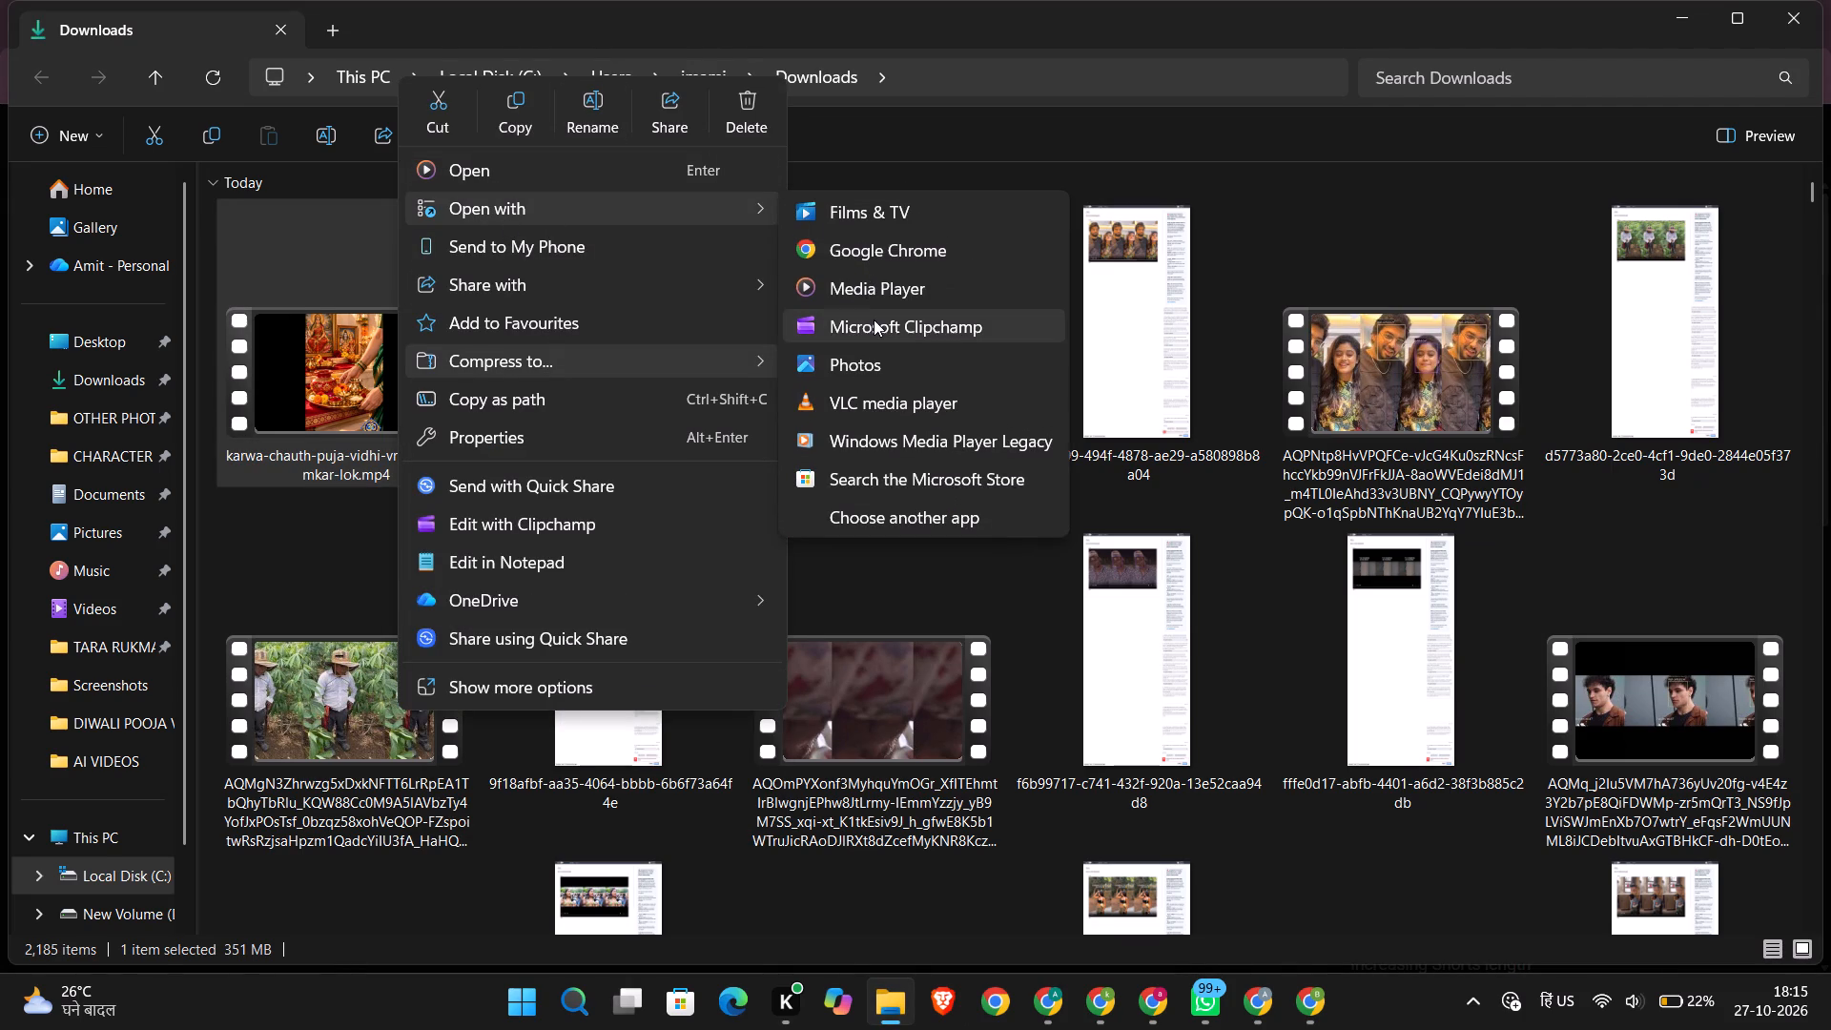
left_click(874, 319)
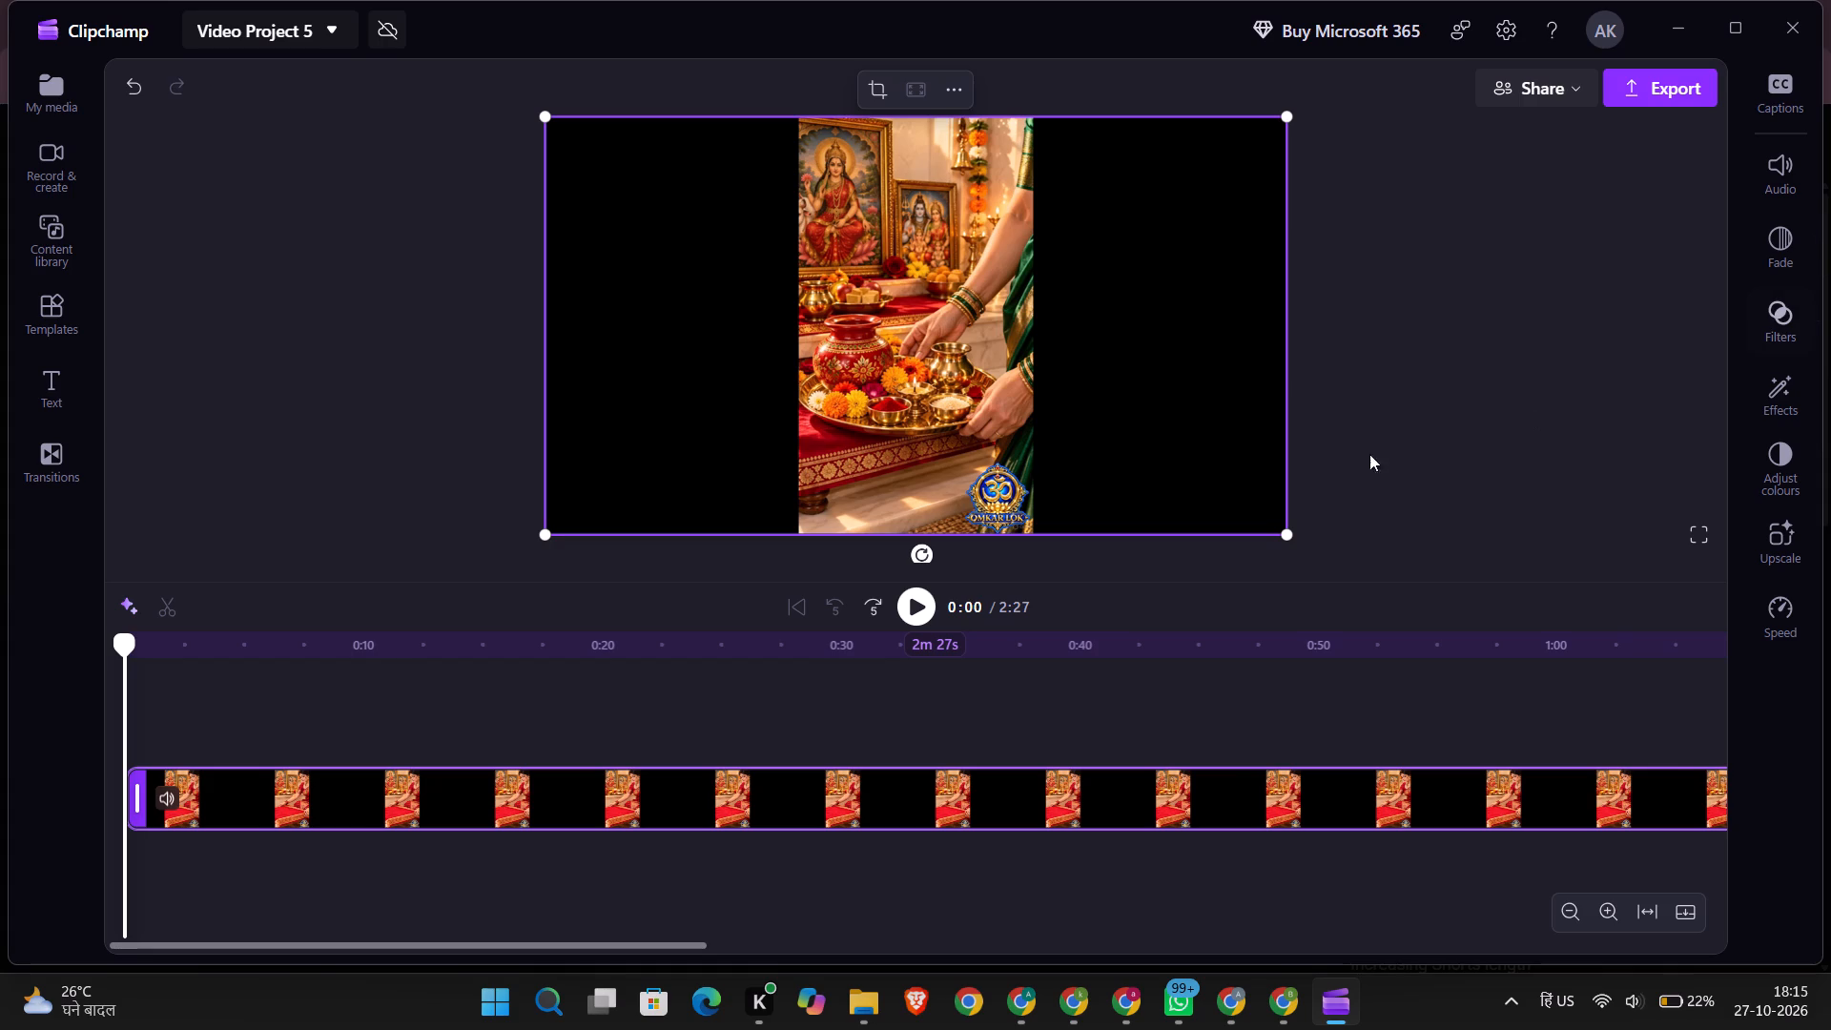
Enlarge the video clip's frame slightly beyond the canvas, keeping its upper-left corner in place.
left_click(1156, 478)
left_click(958, 96)
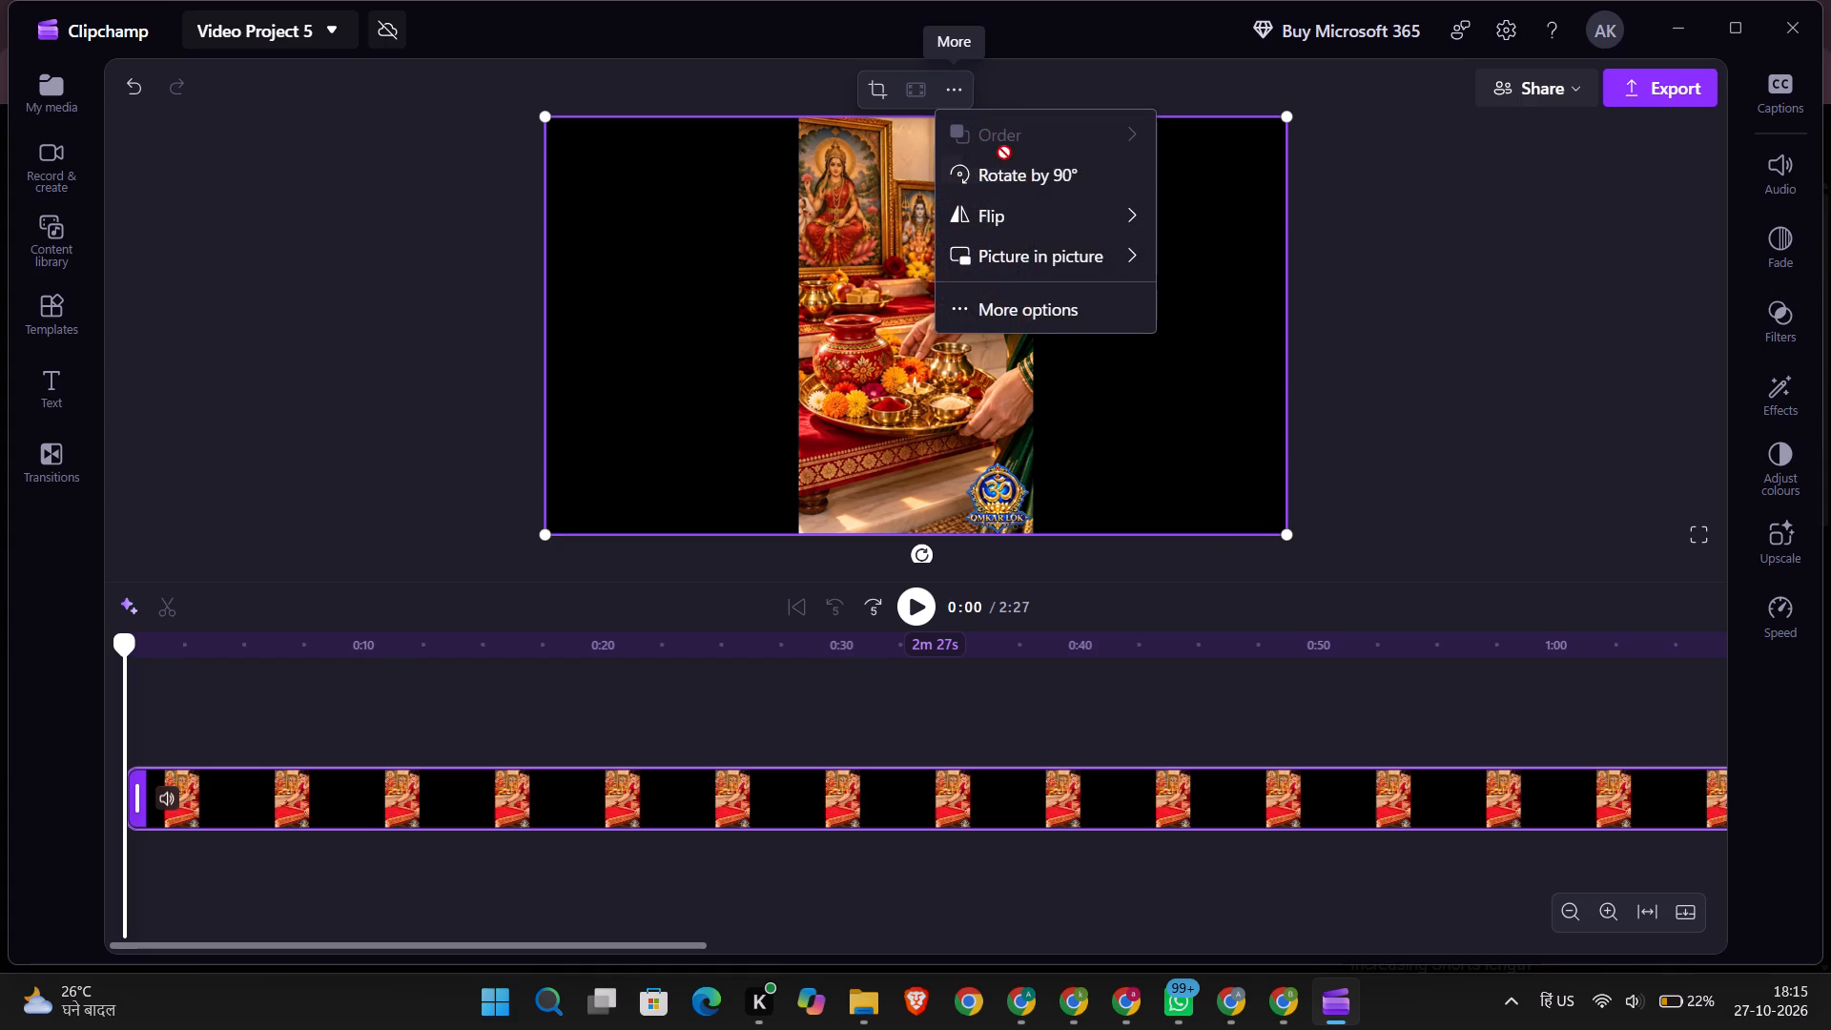
left_click(1025, 303)
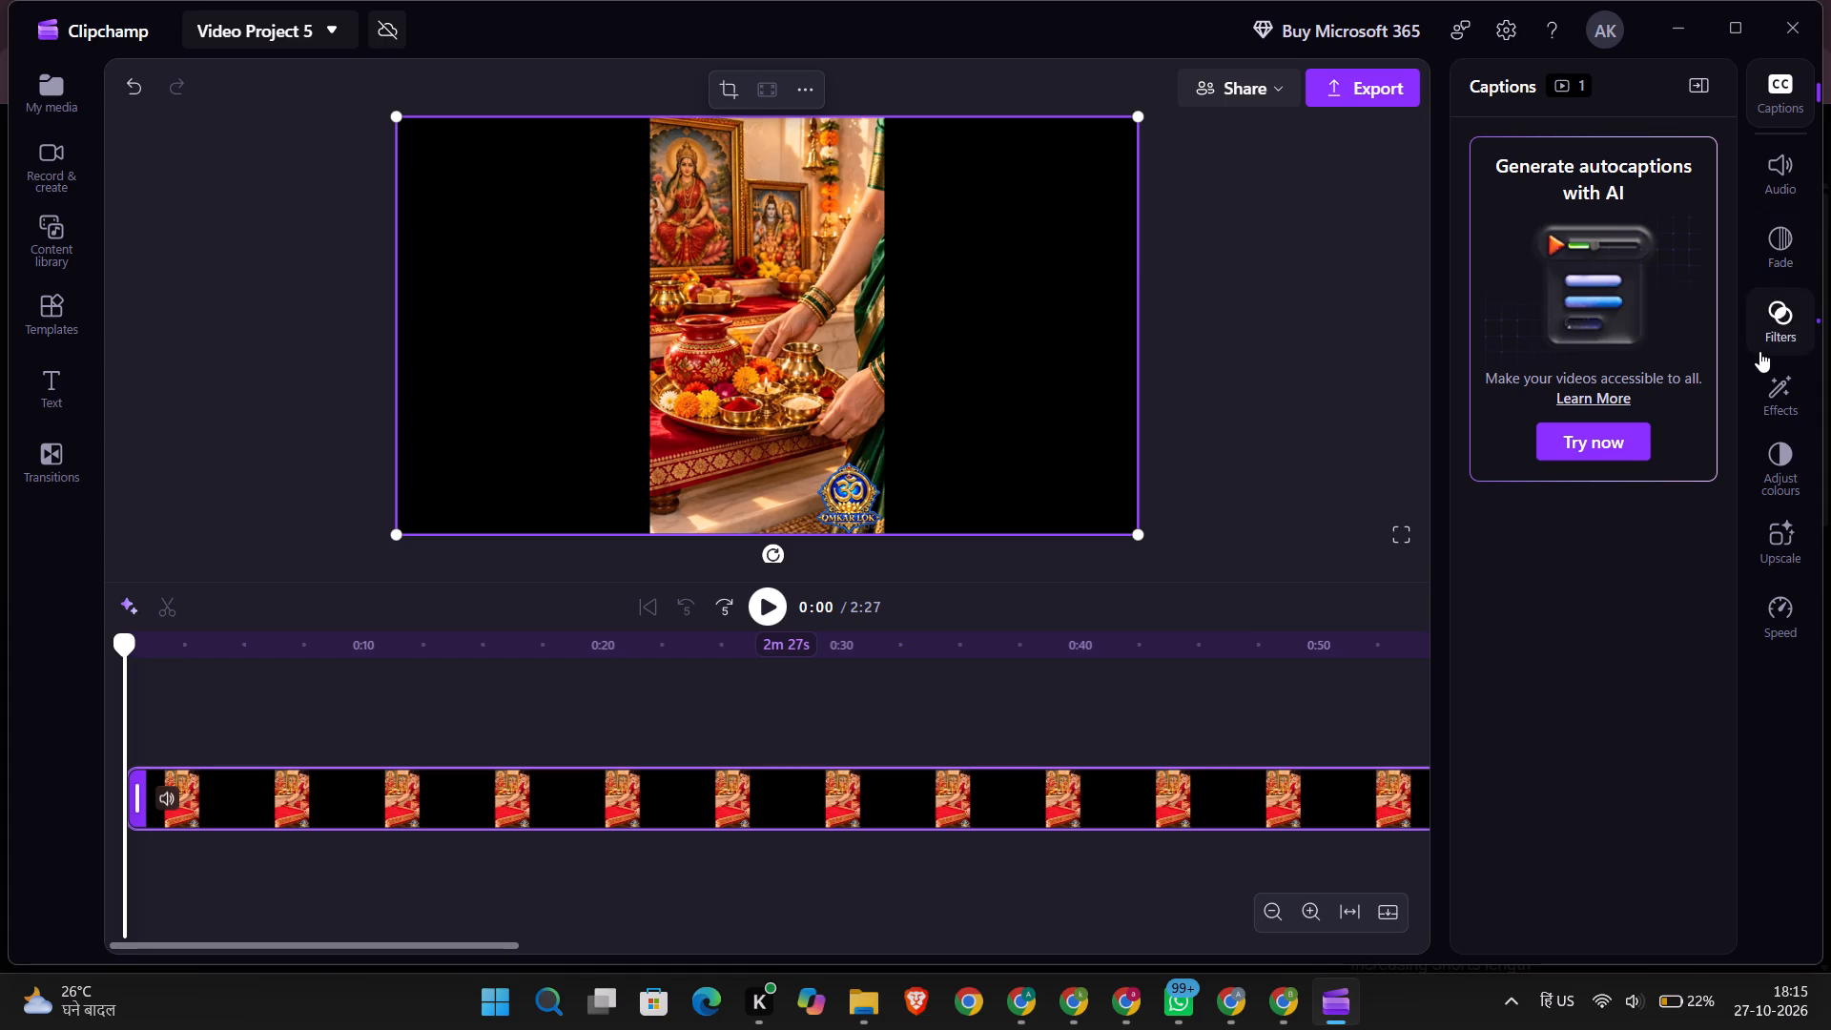
left_click(1122, 529)
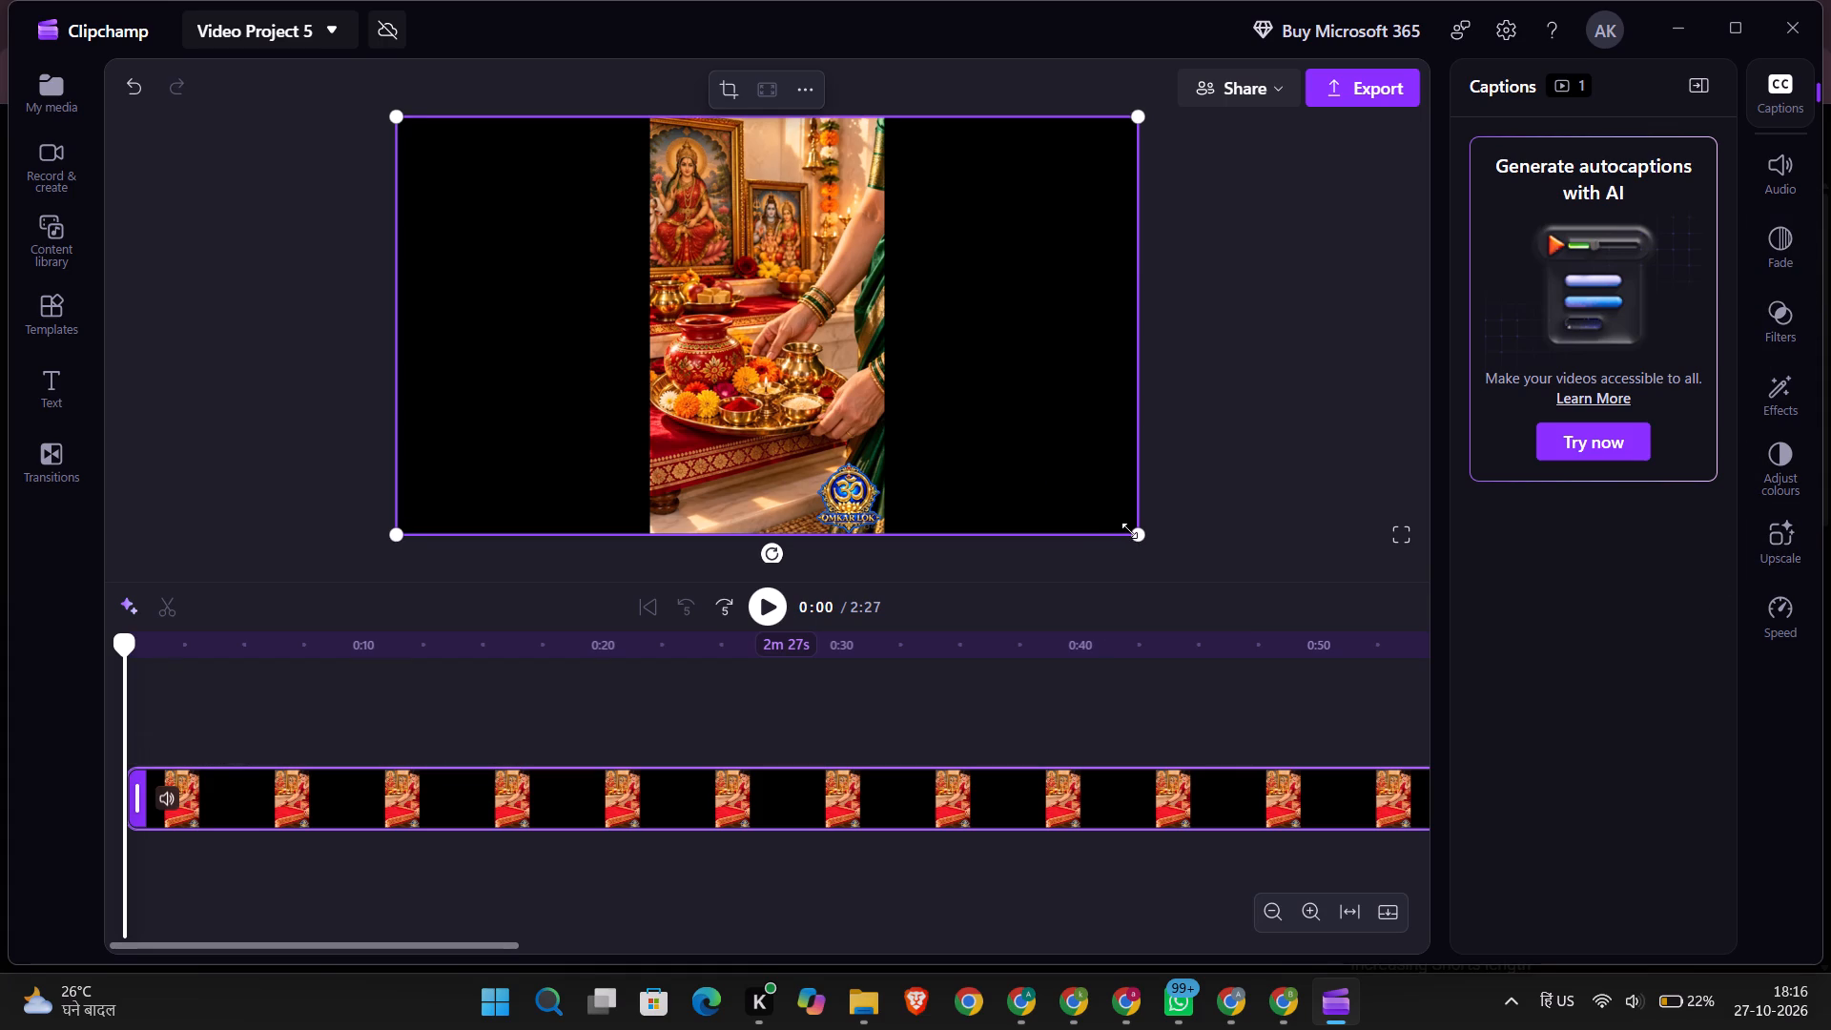
left_click_drag(1129, 530, 1191, 566)
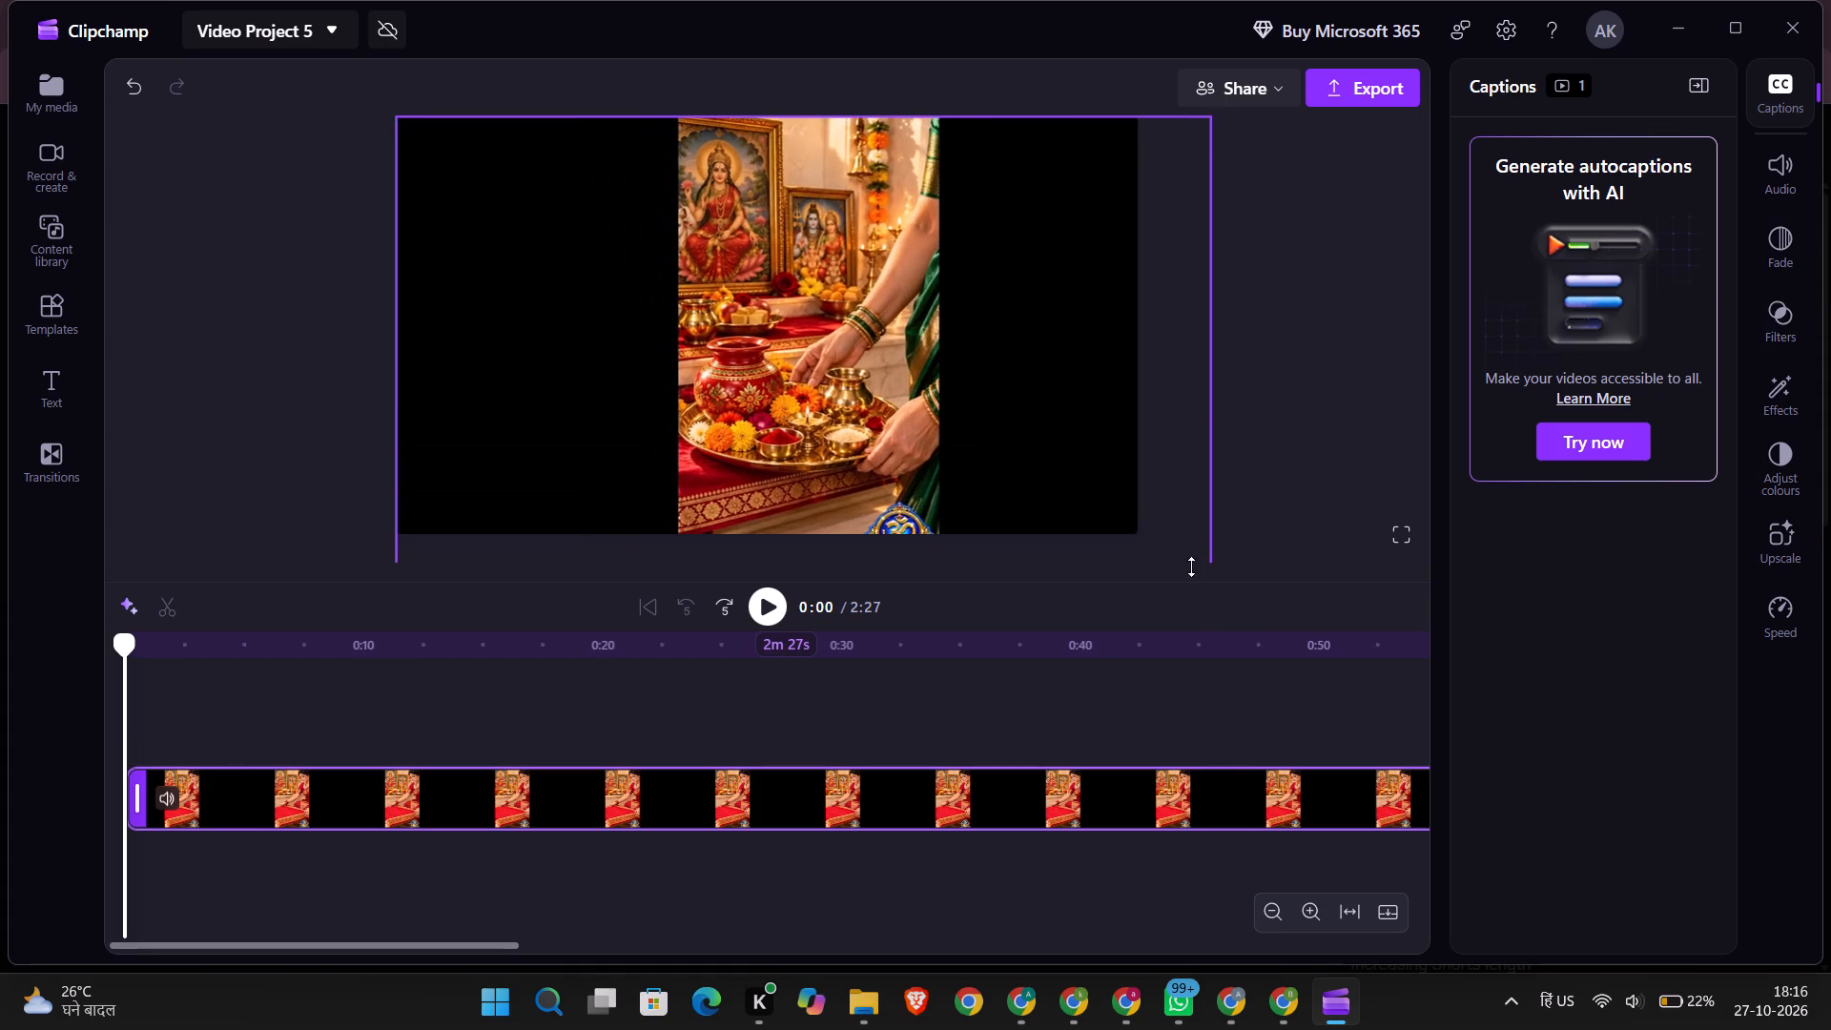
left_click_drag(1191, 566, 1142, 562)
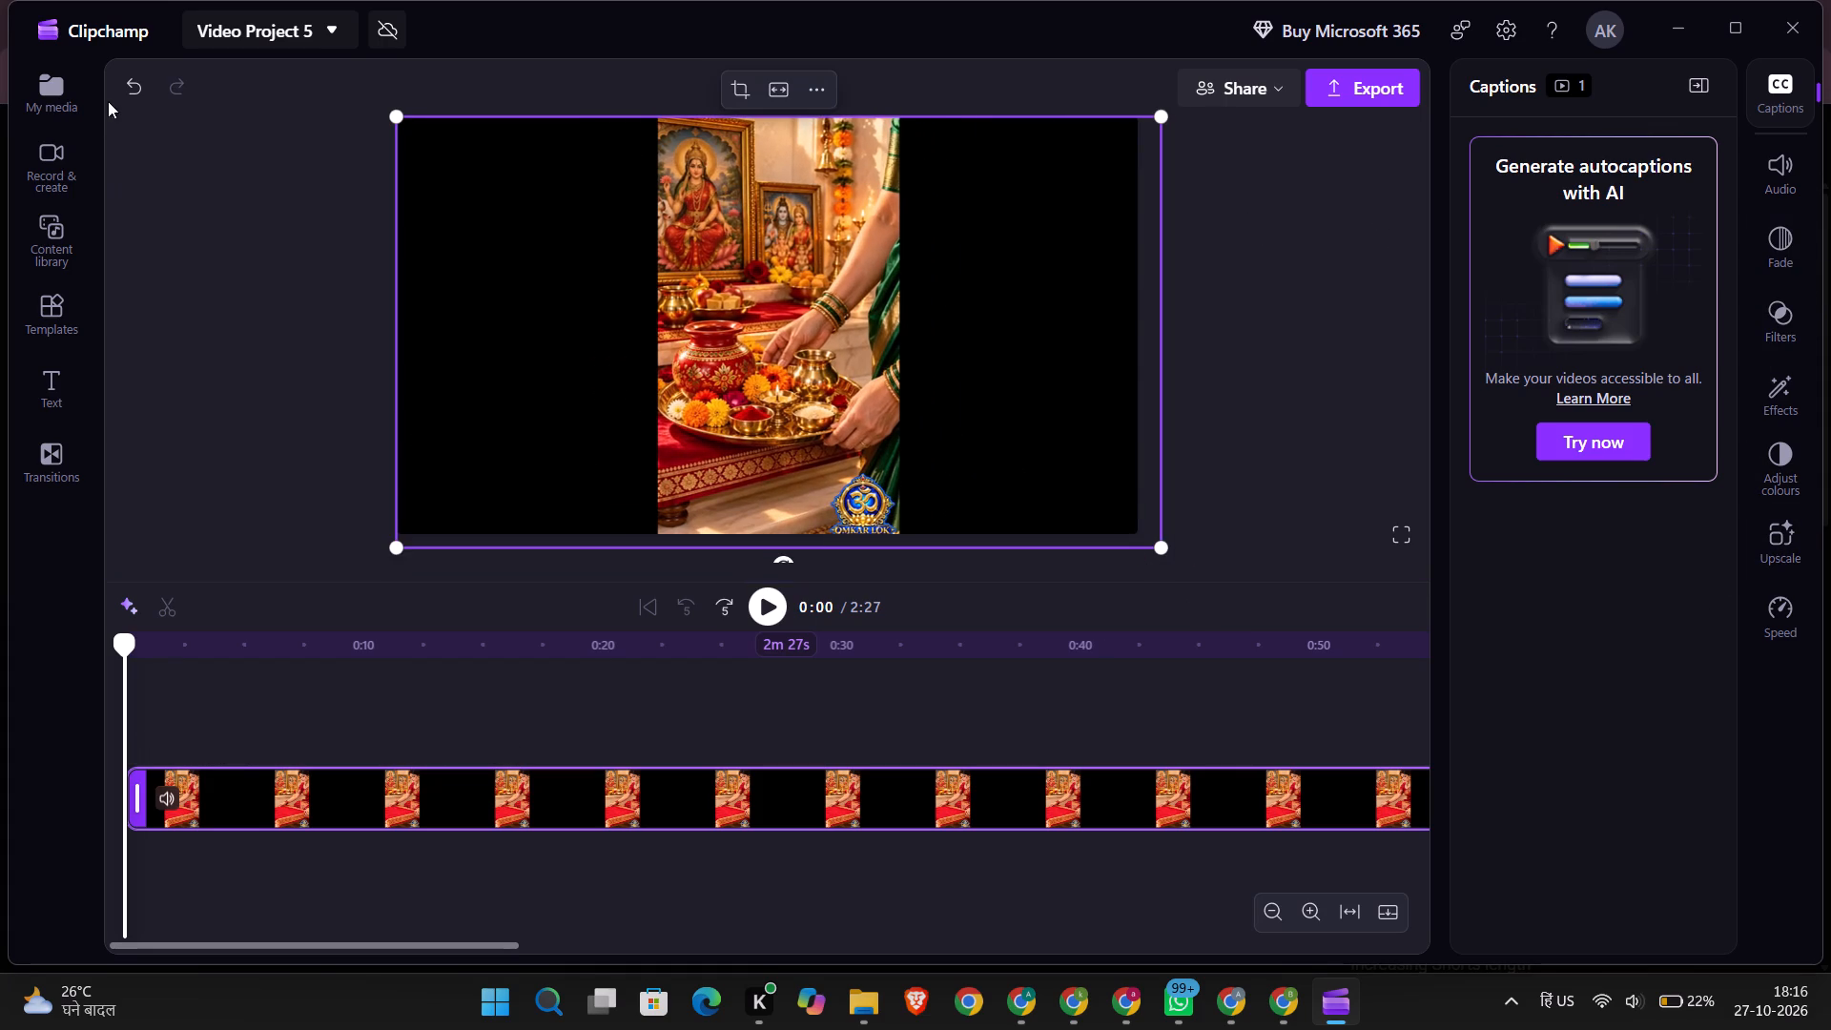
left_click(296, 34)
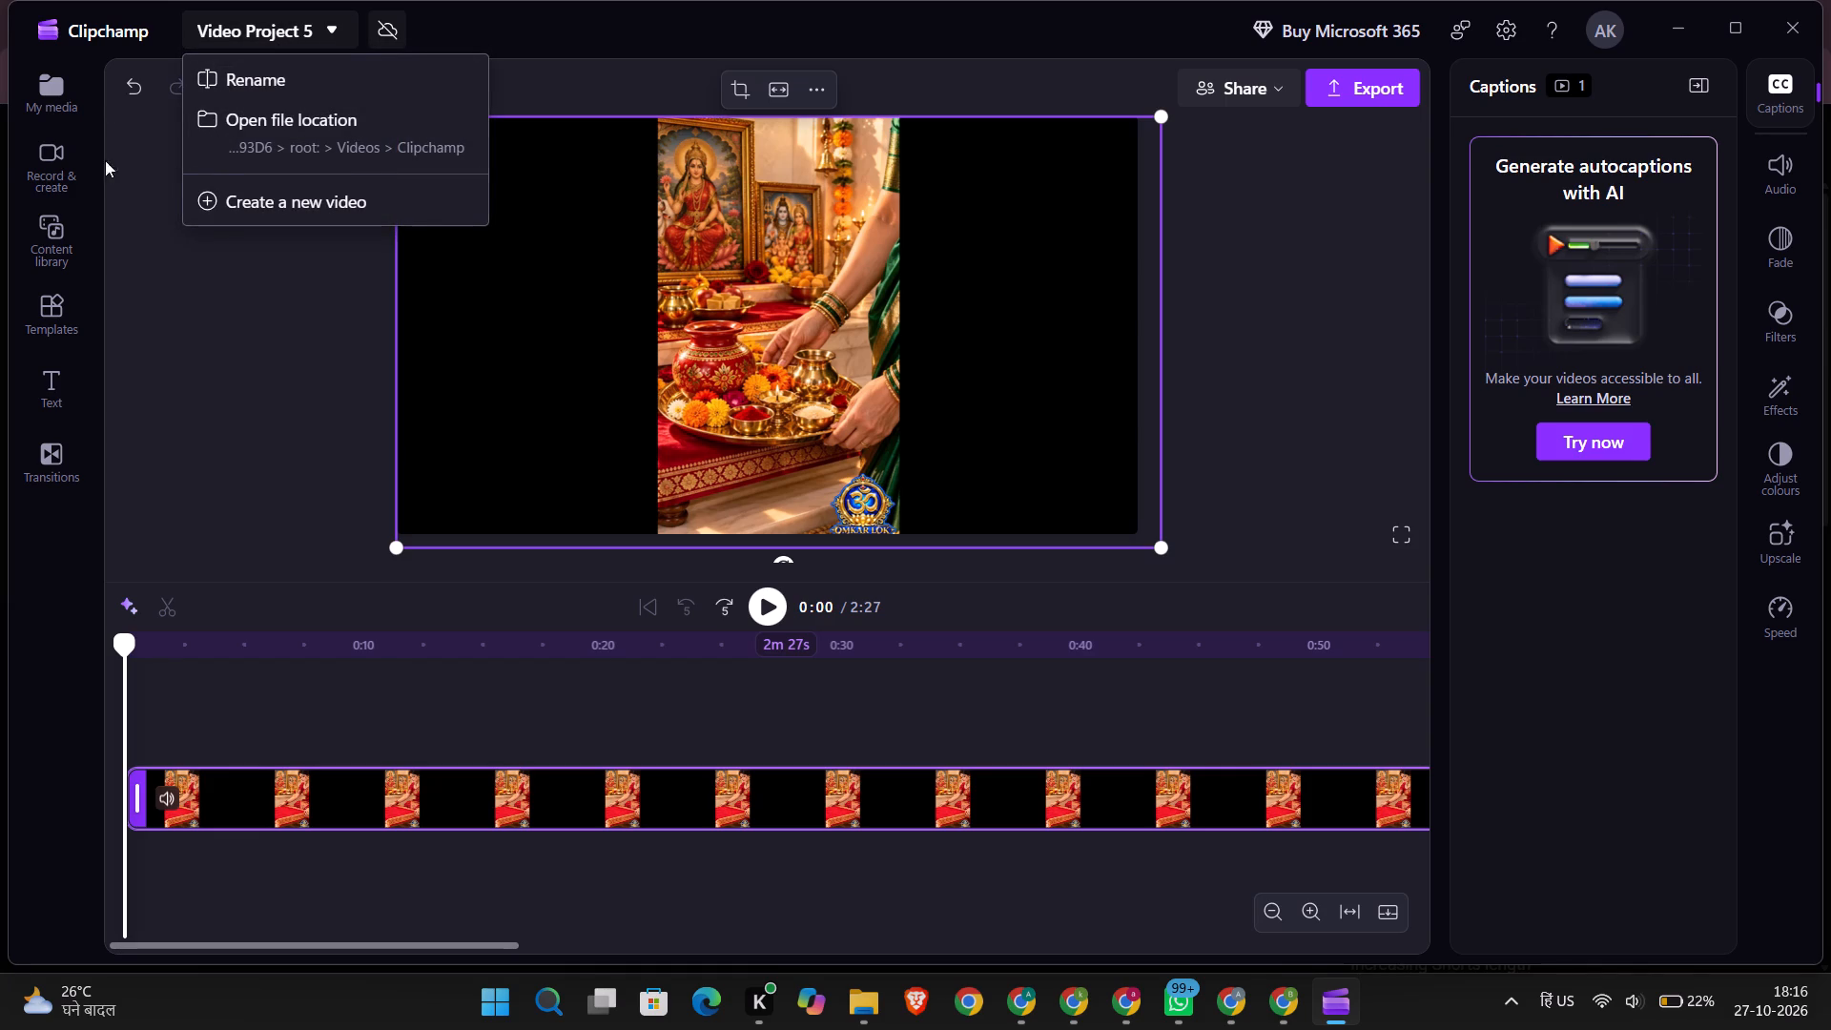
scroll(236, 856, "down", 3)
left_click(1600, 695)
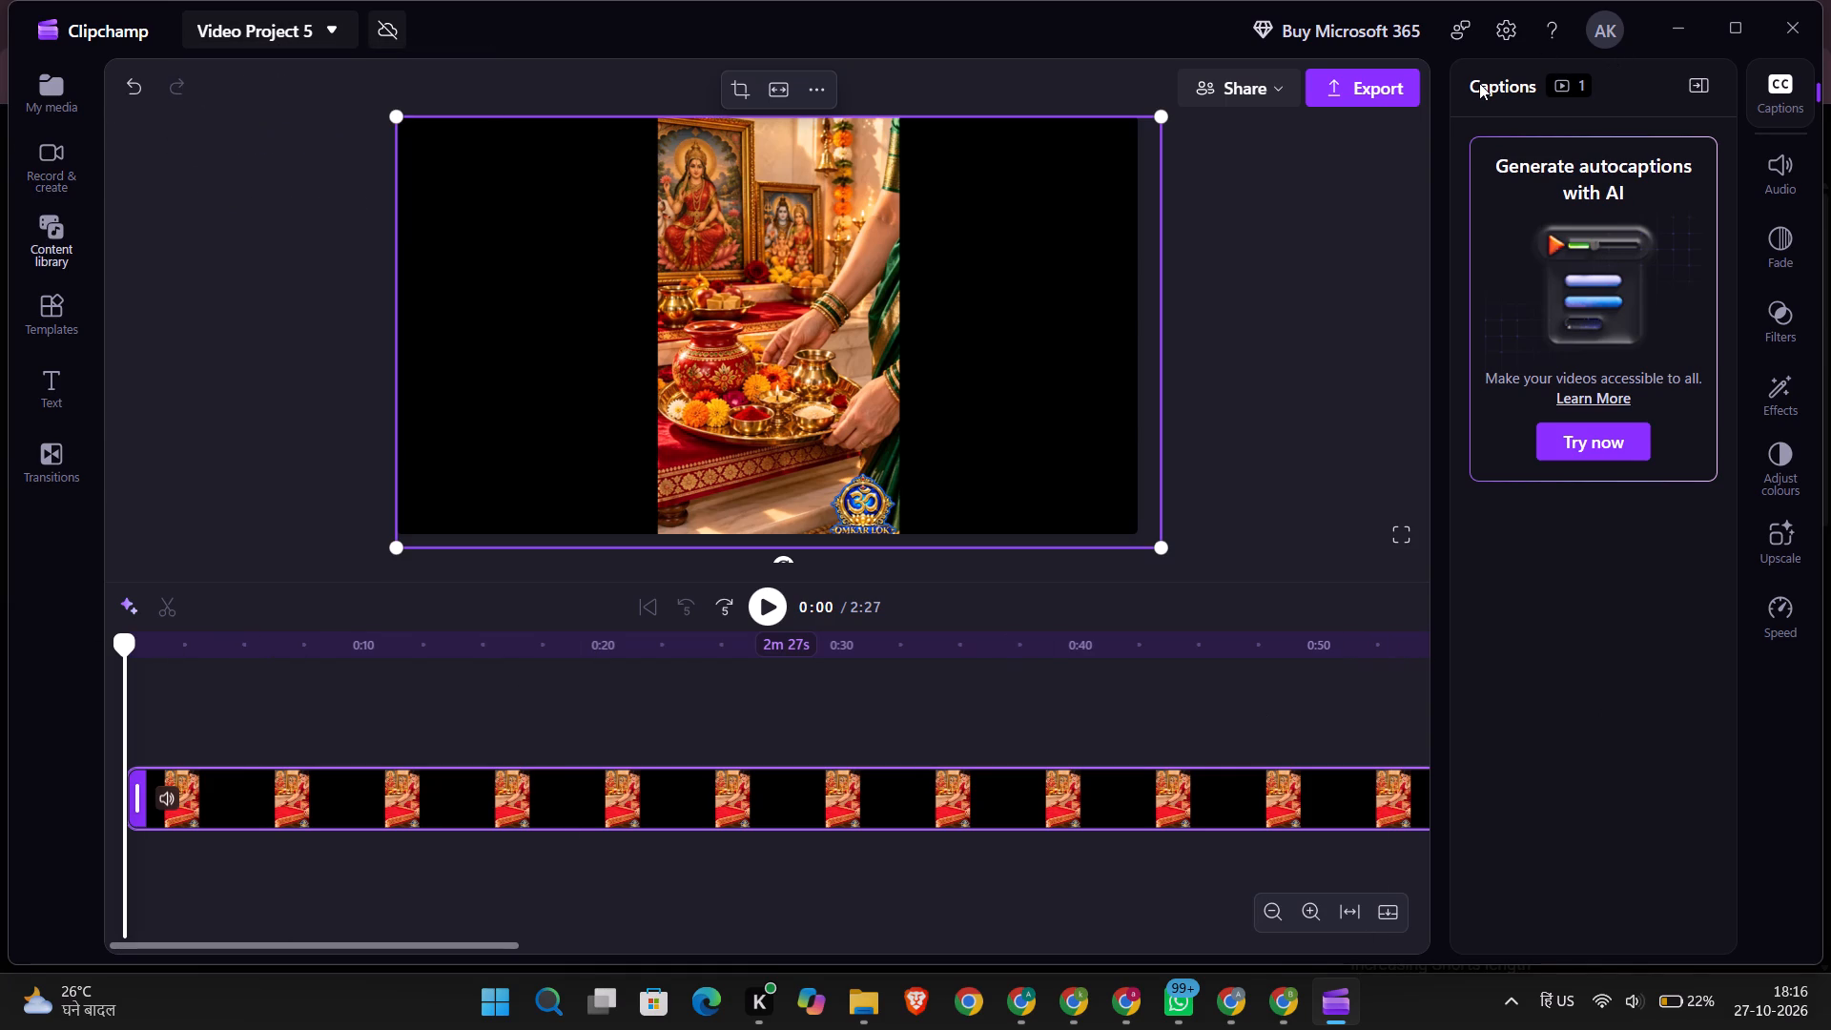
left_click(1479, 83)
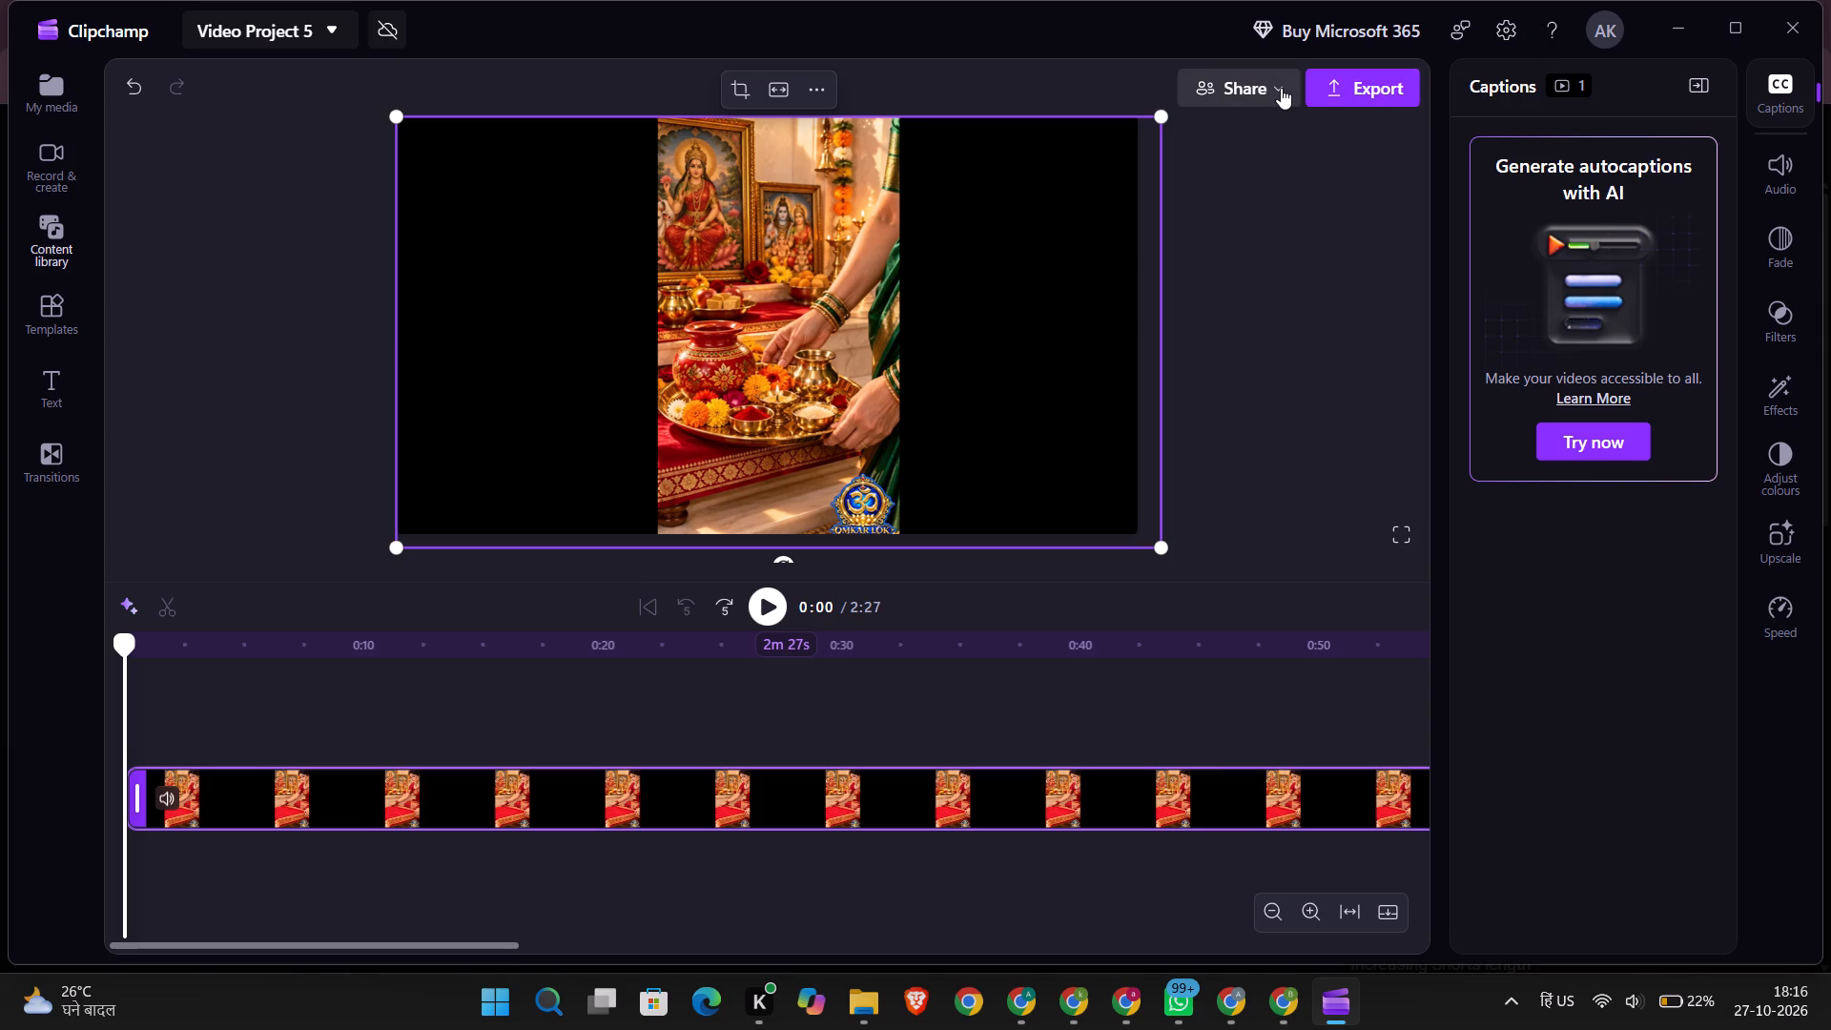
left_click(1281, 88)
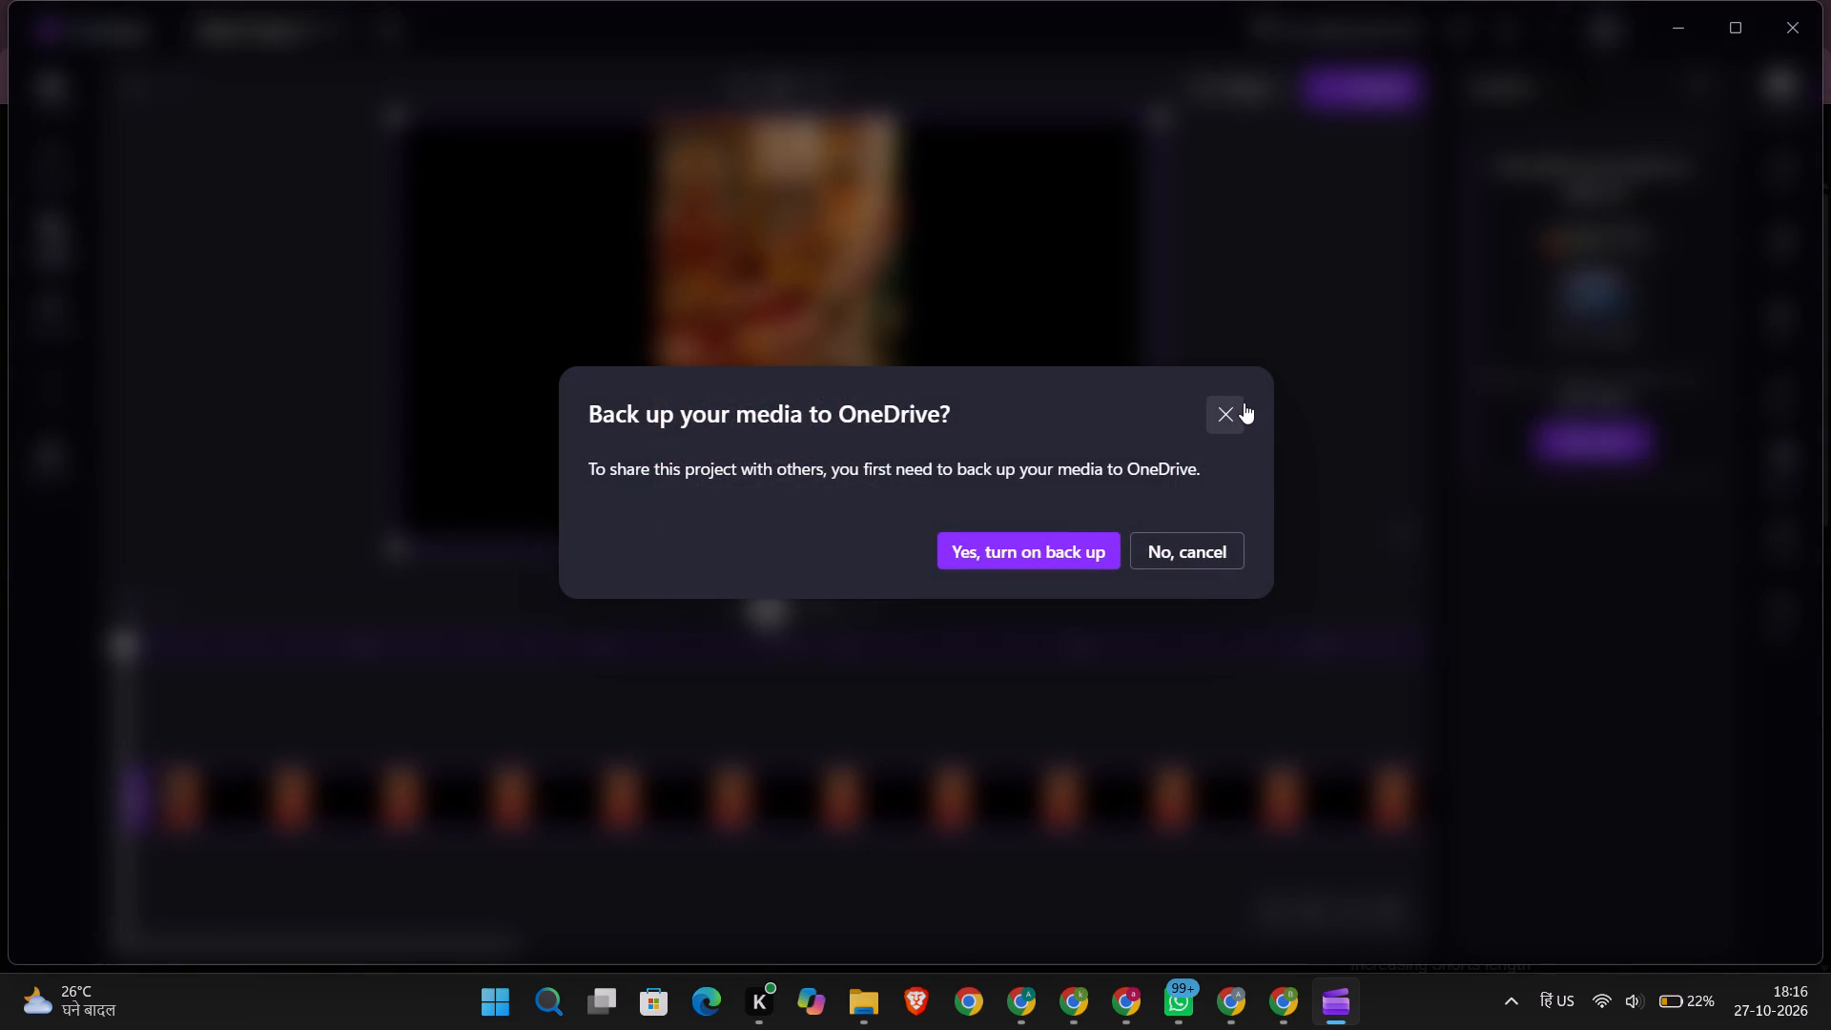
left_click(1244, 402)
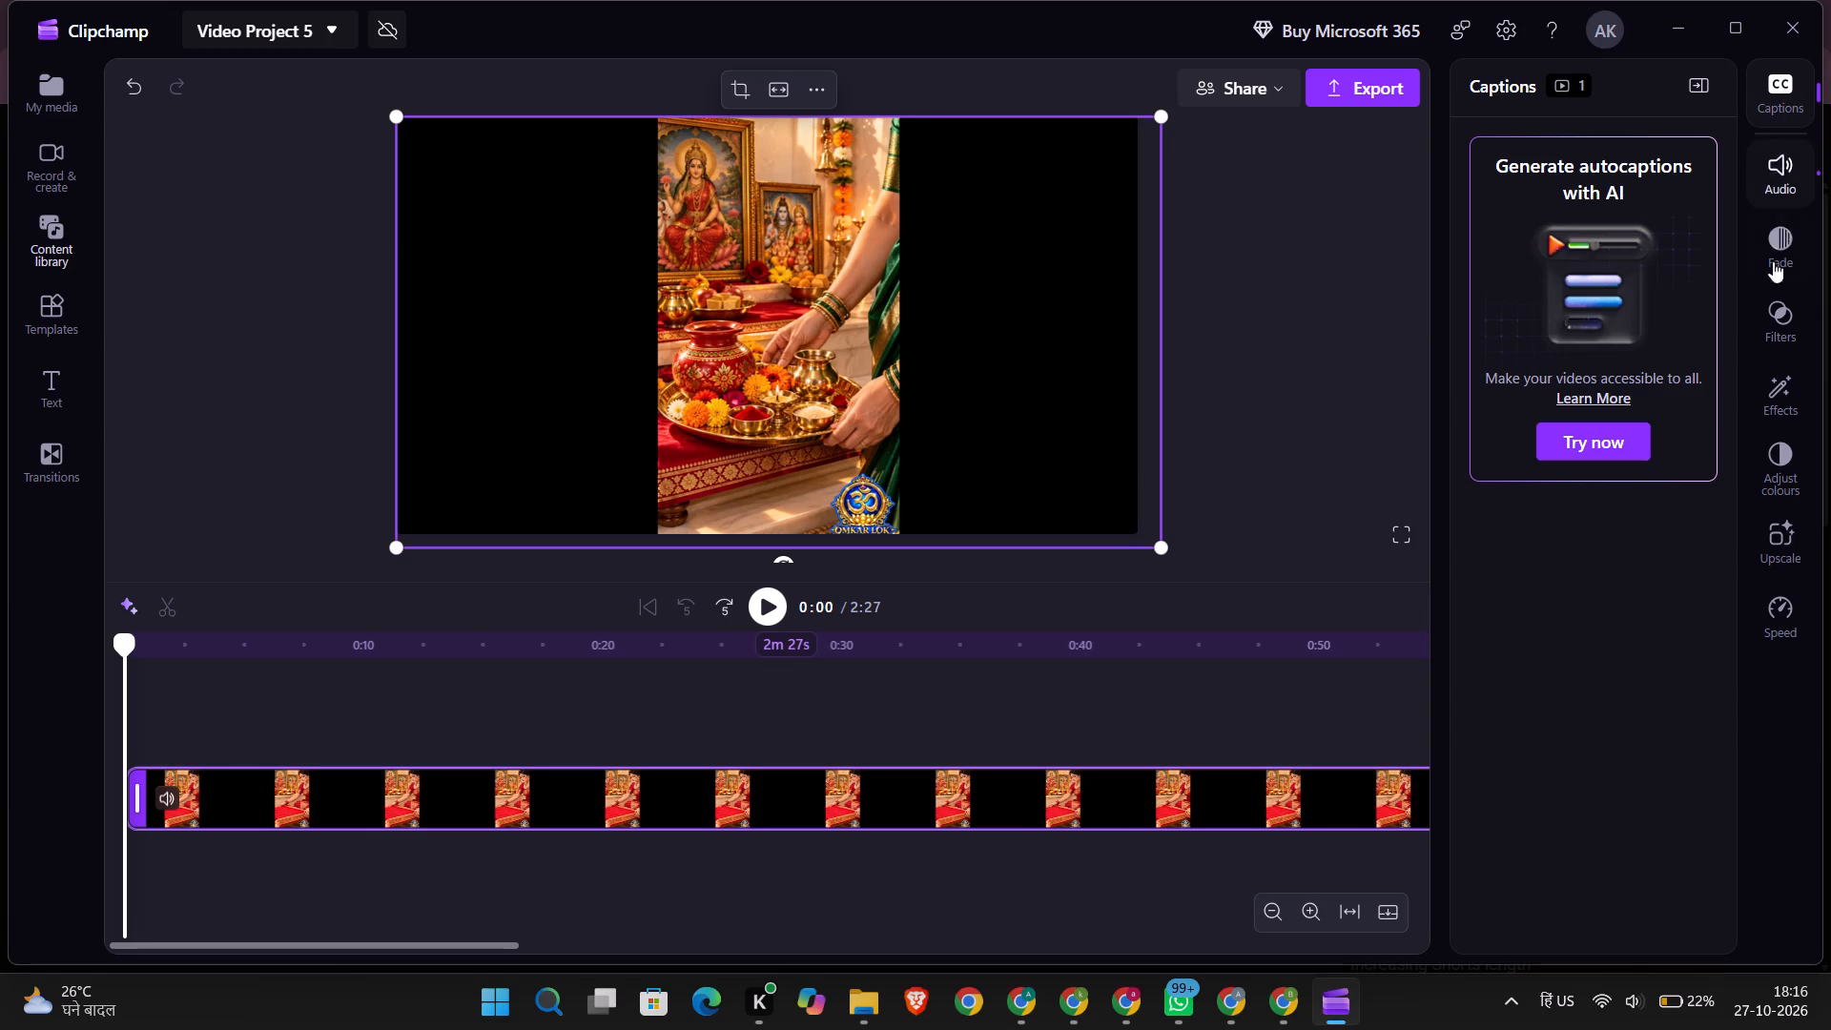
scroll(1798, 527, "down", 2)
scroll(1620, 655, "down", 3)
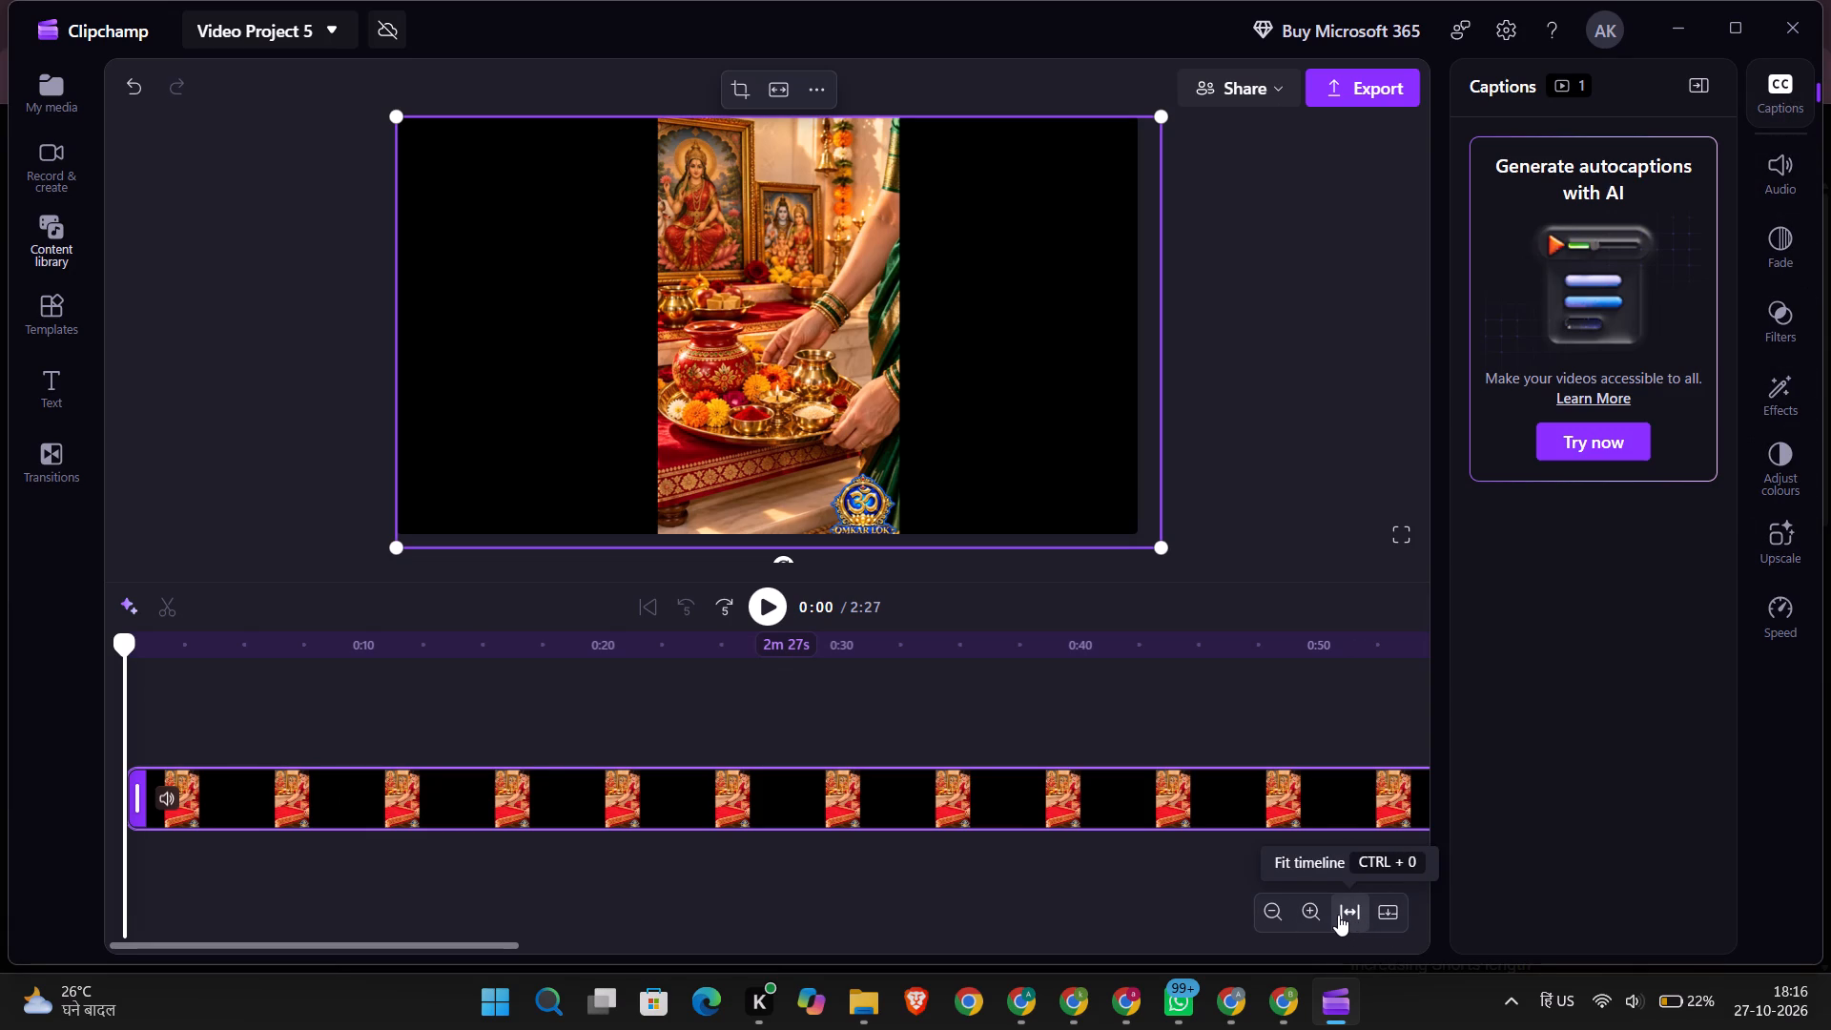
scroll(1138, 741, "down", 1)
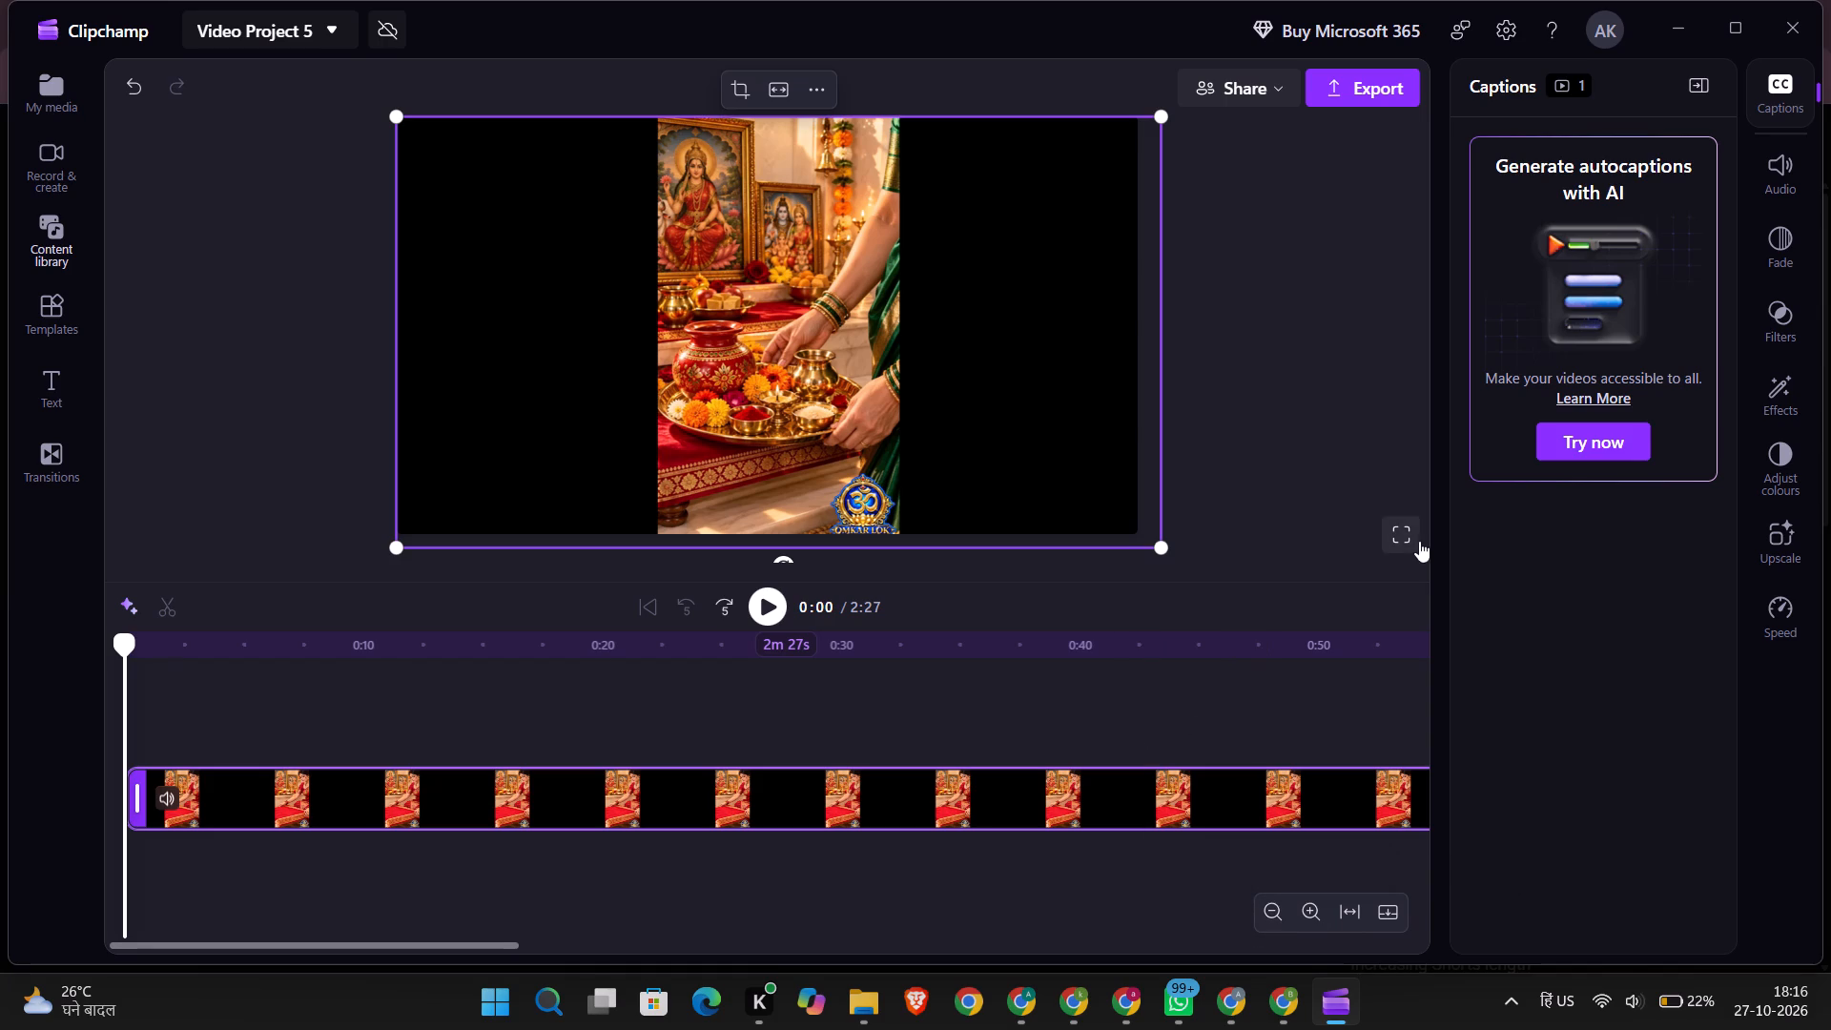
View the Karwa Chauth video in full screen and return to the editor.
left_click(1412, 541)
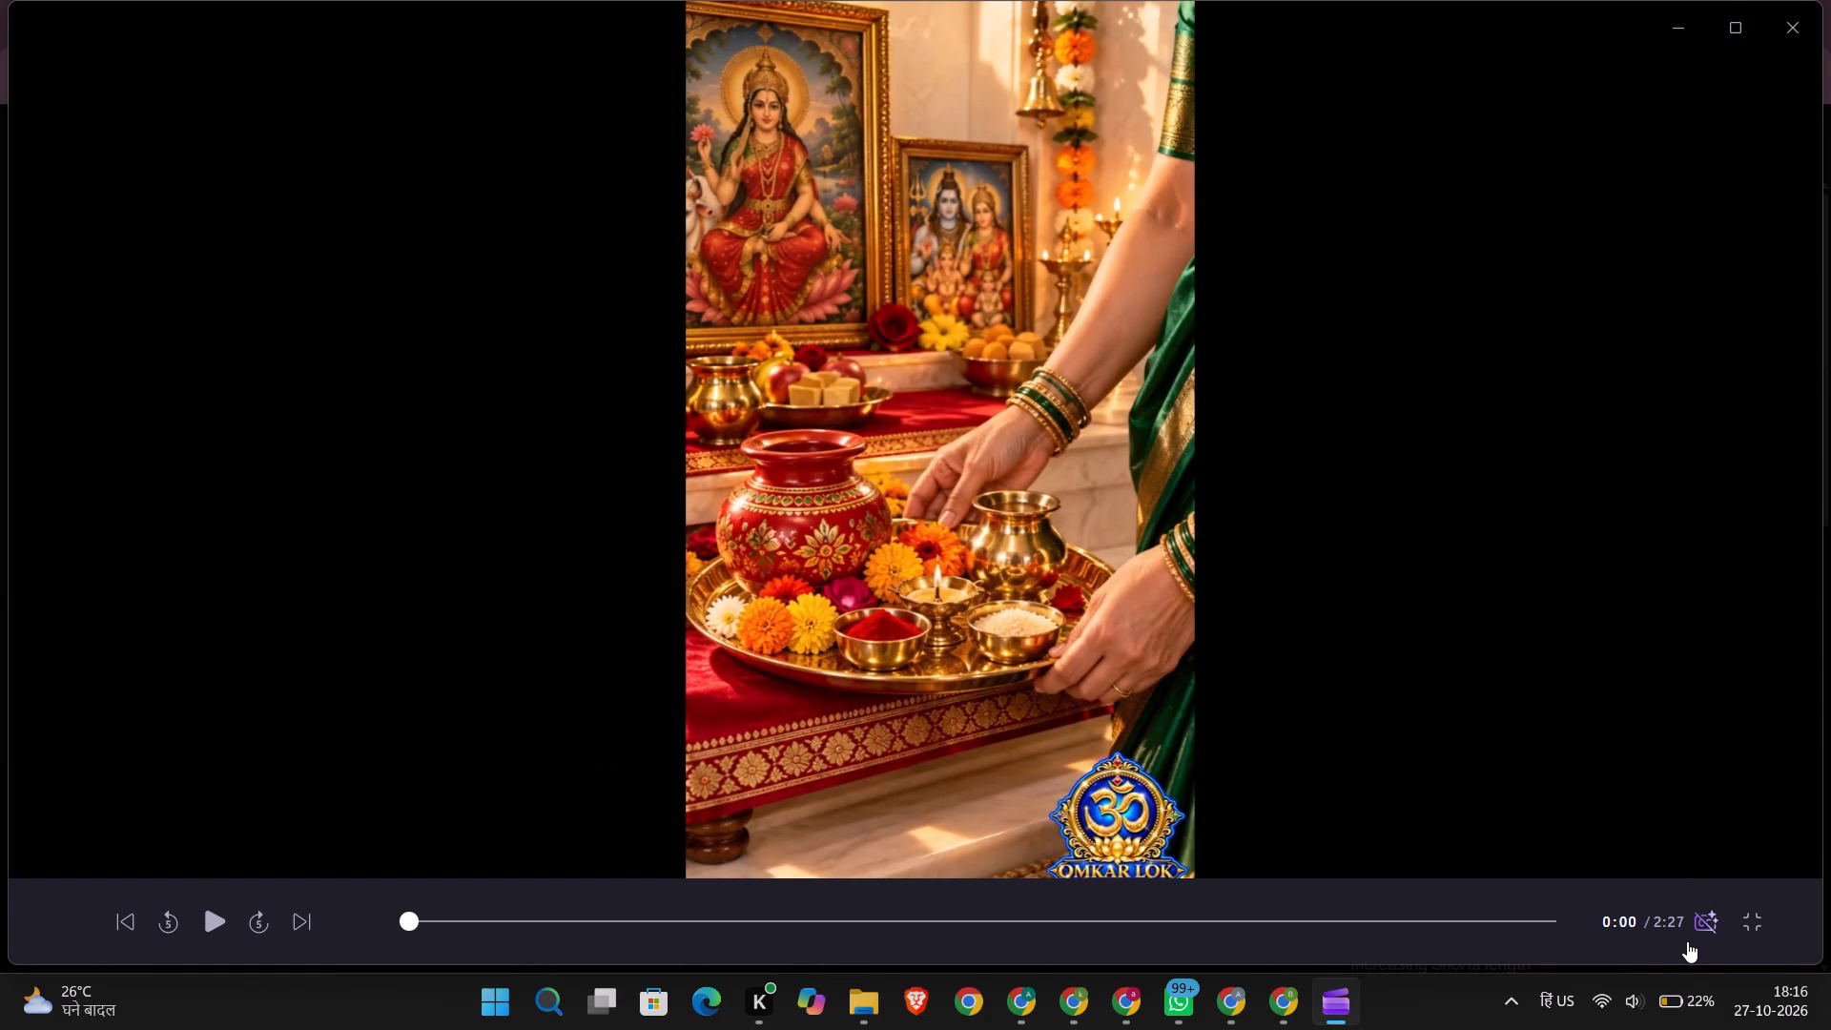
key("Escape")
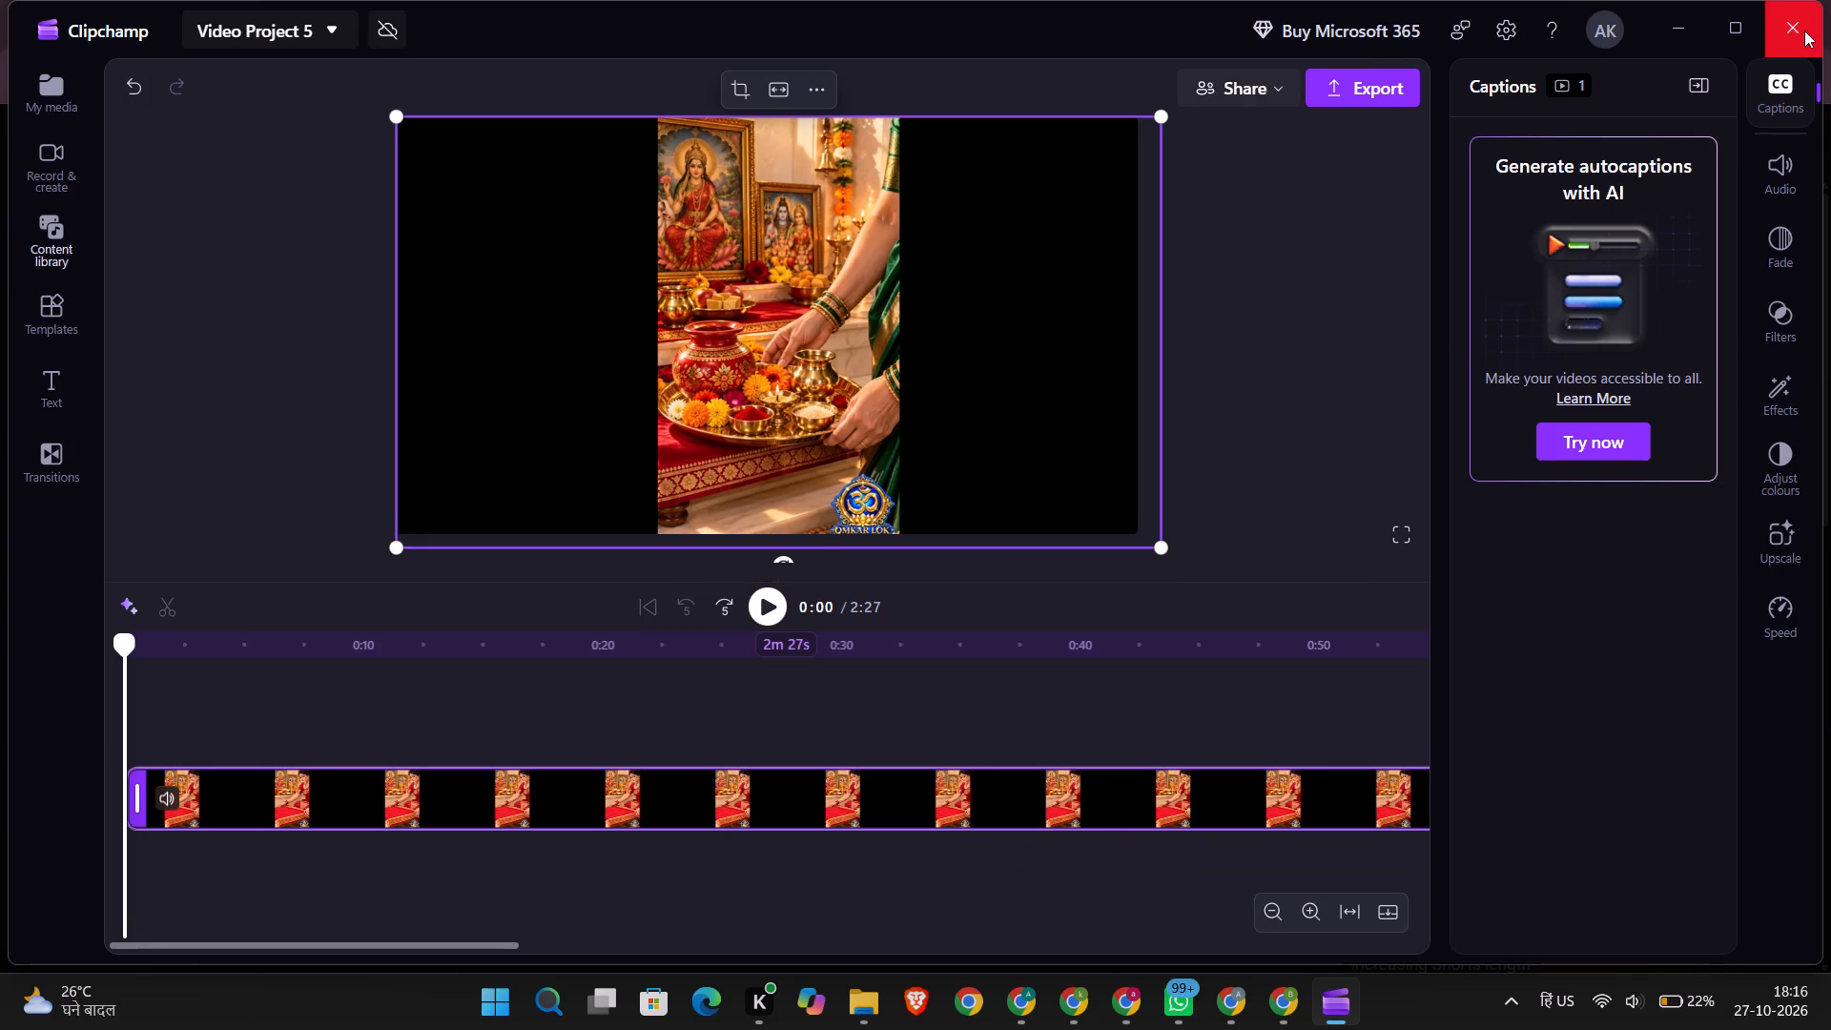
Look through the editor settings for general, local storage, export and OneDrive options.
left_click(1509, 29)
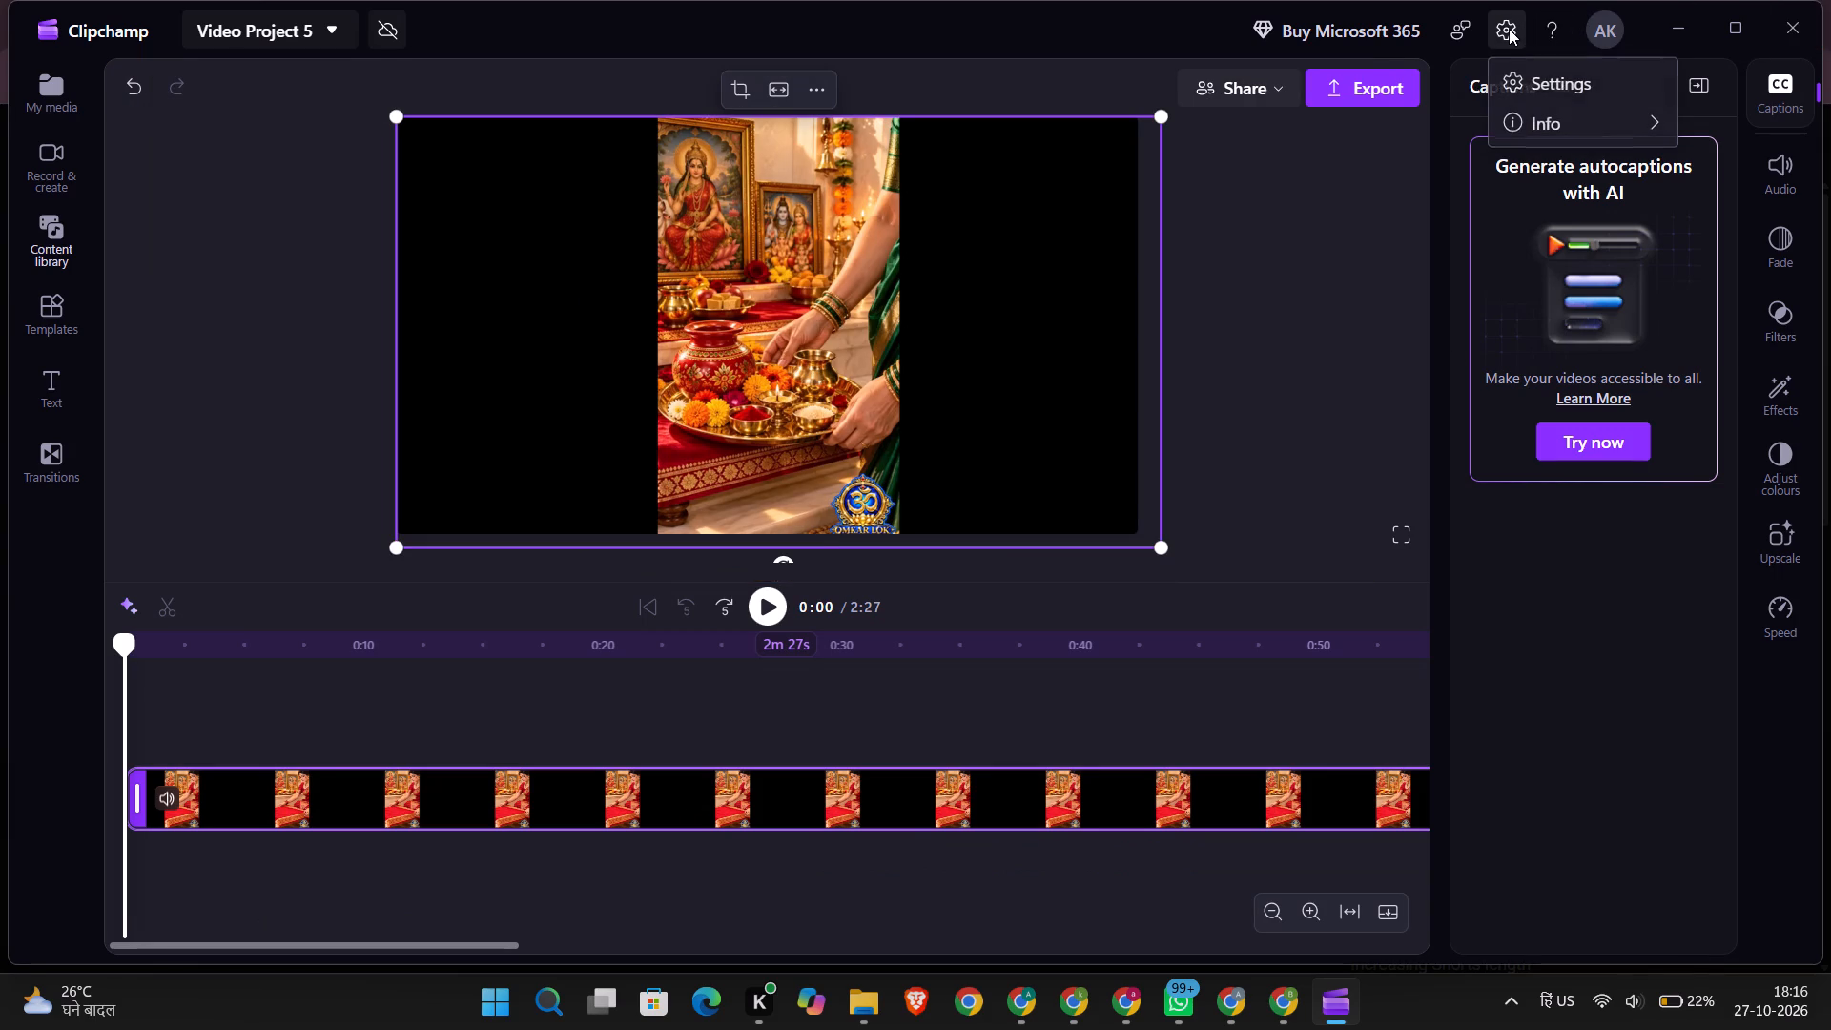
left_click(1522, 72)
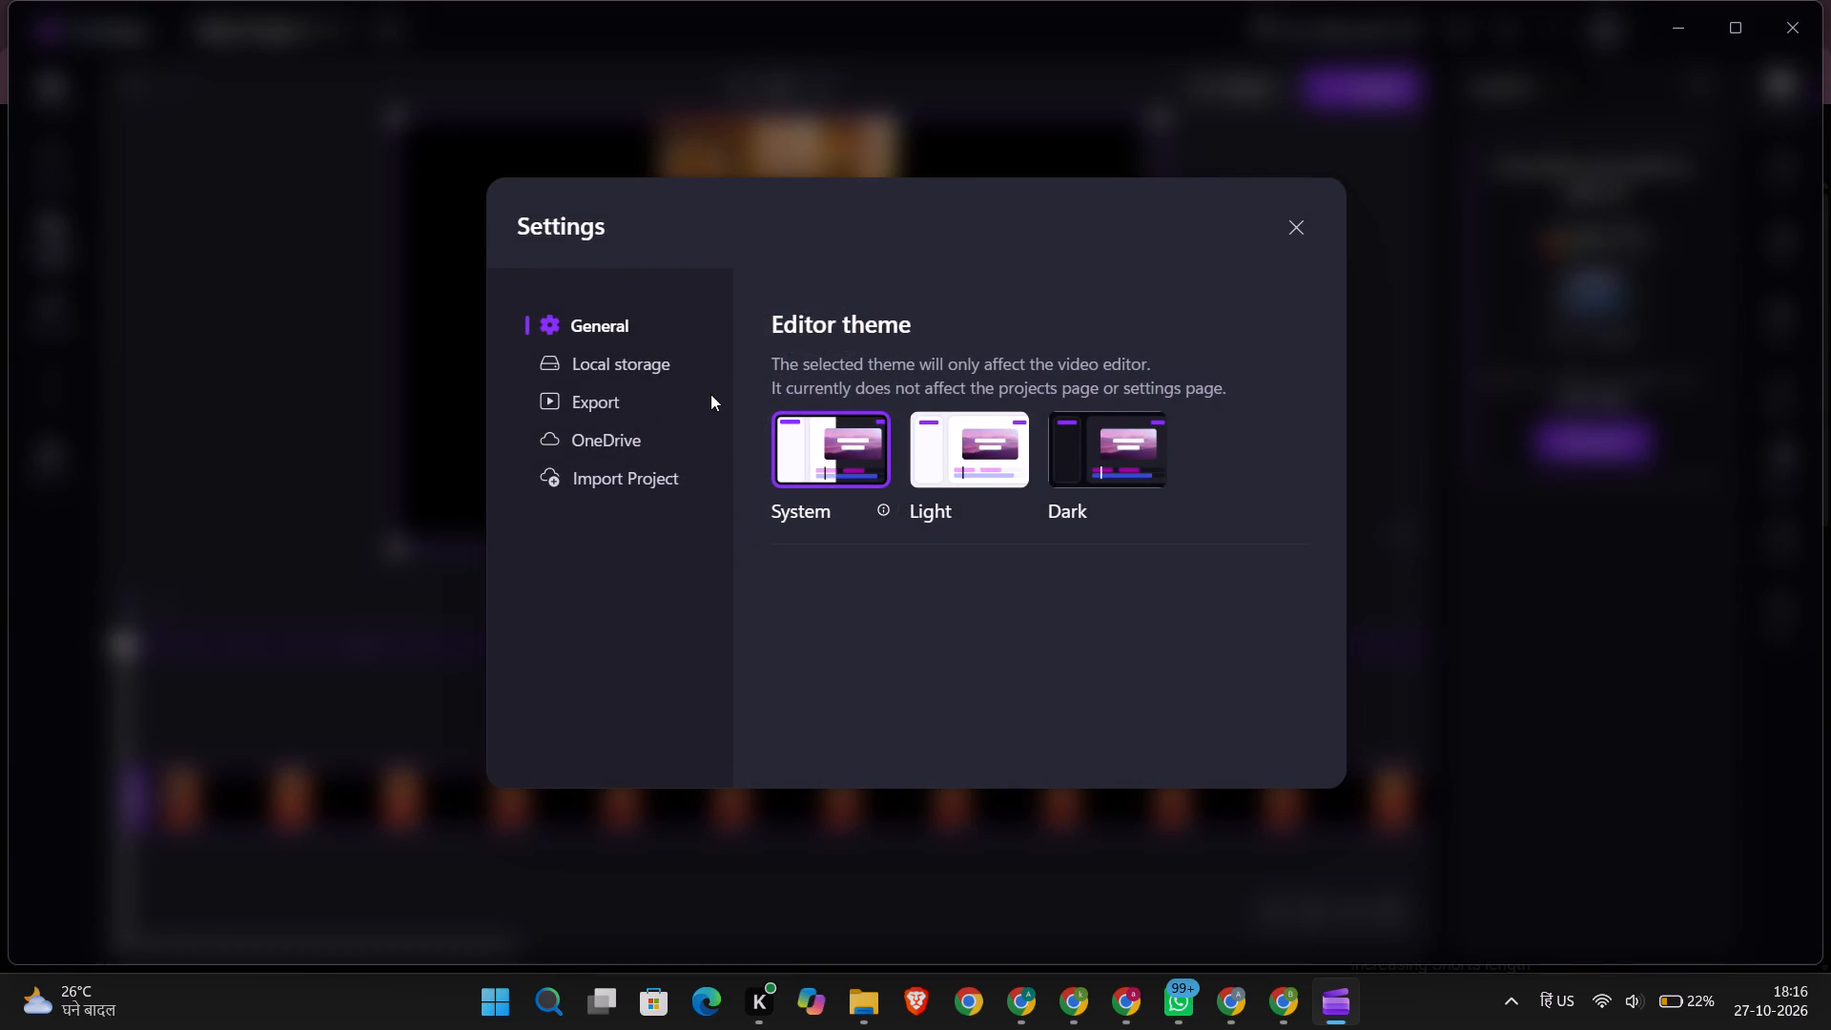
left_click(605, 363)
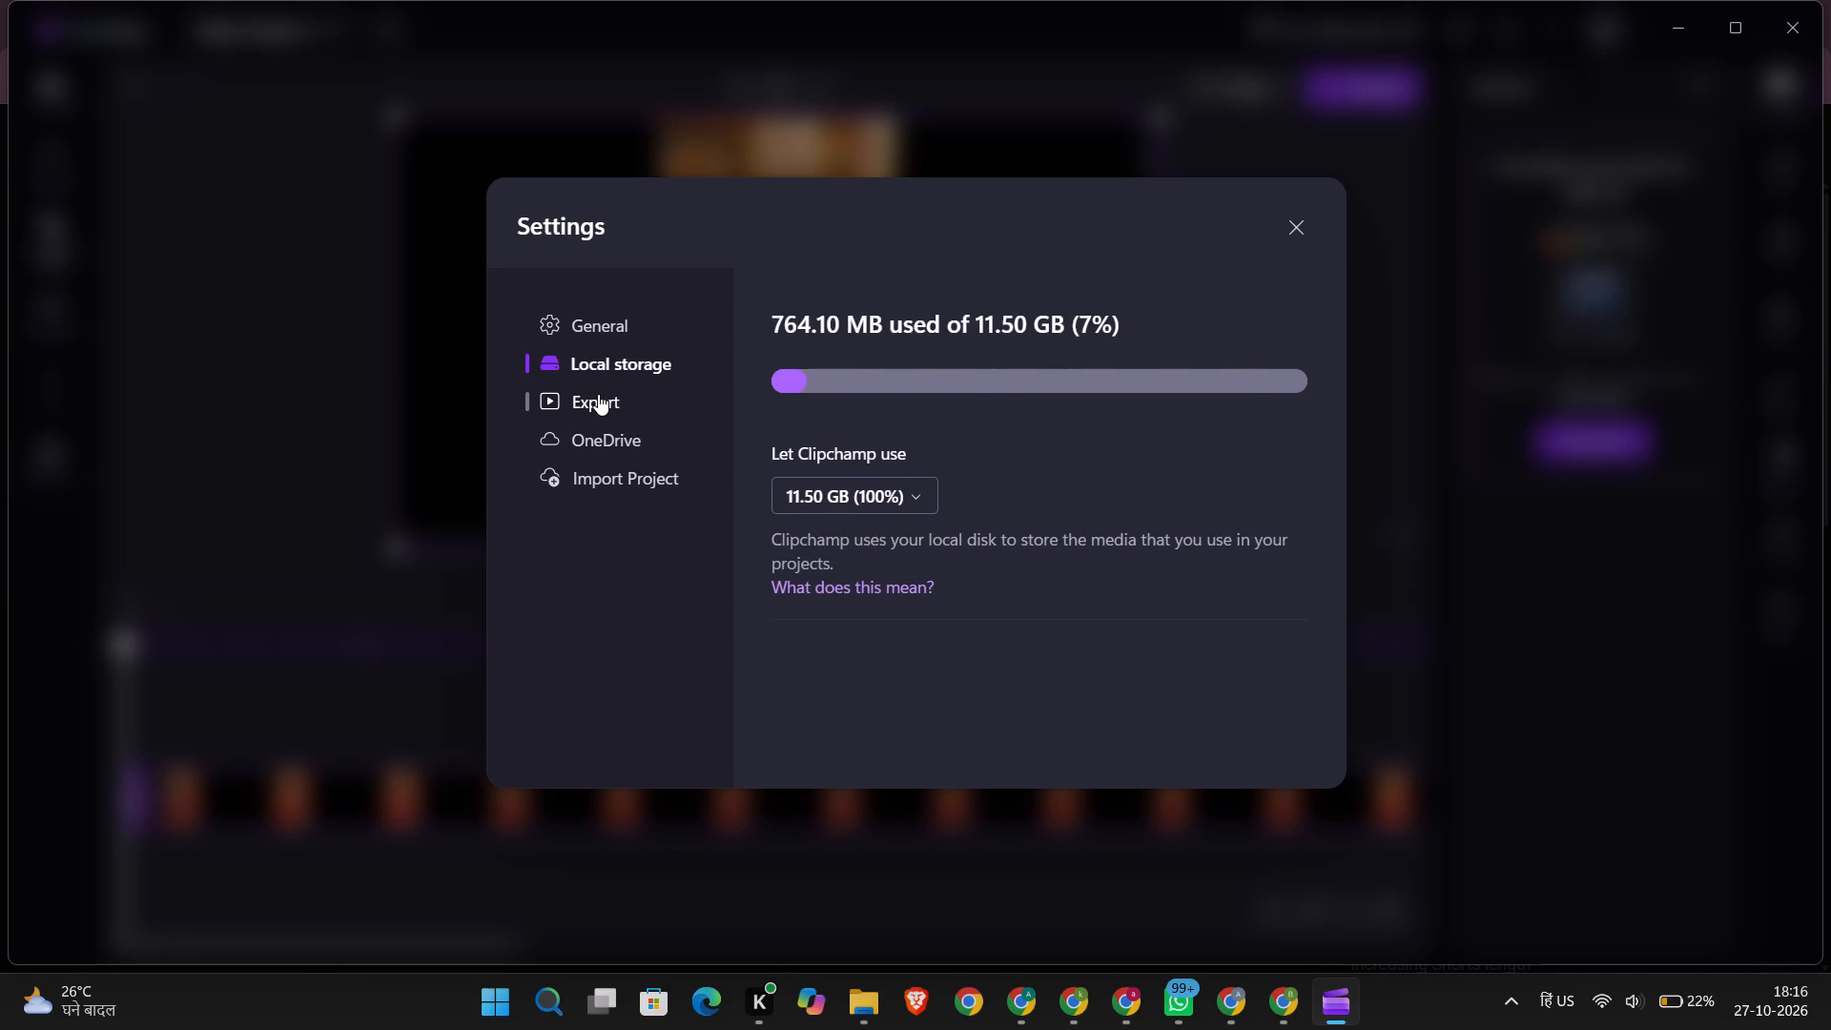
left_click(598, 394)
left_click(601, 427)
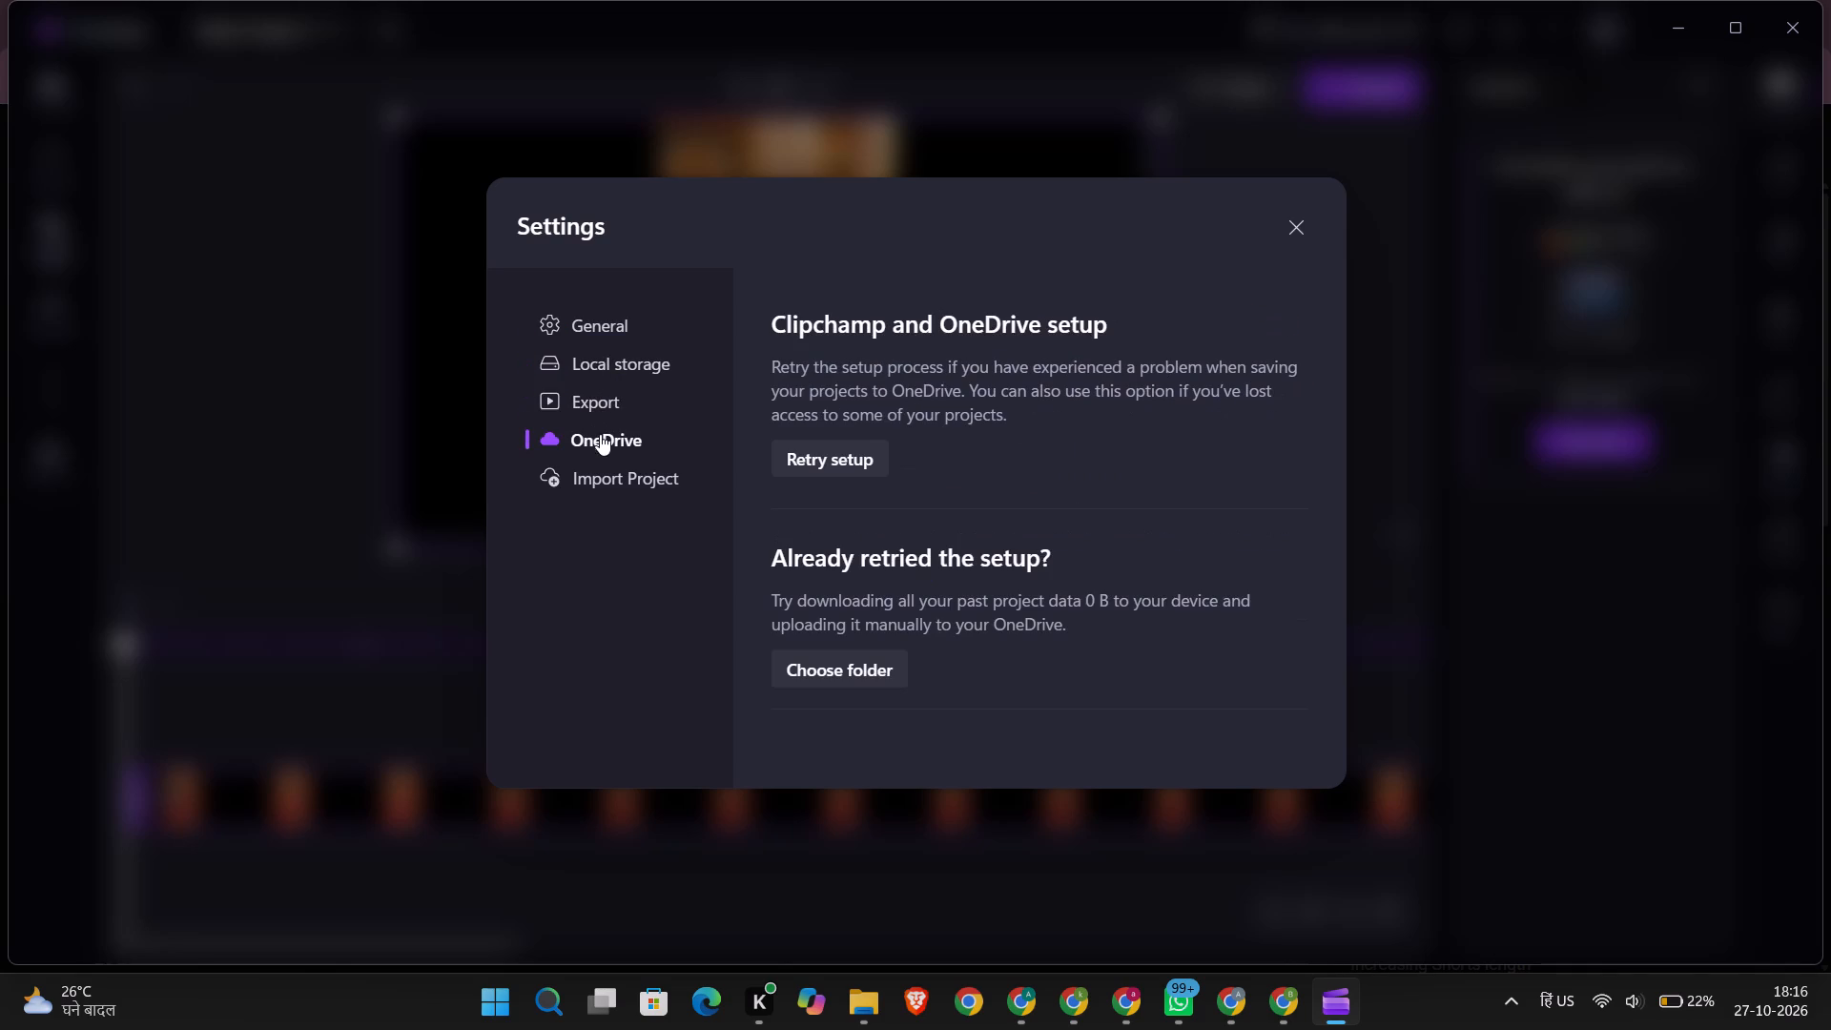
left_click(1297, 237)
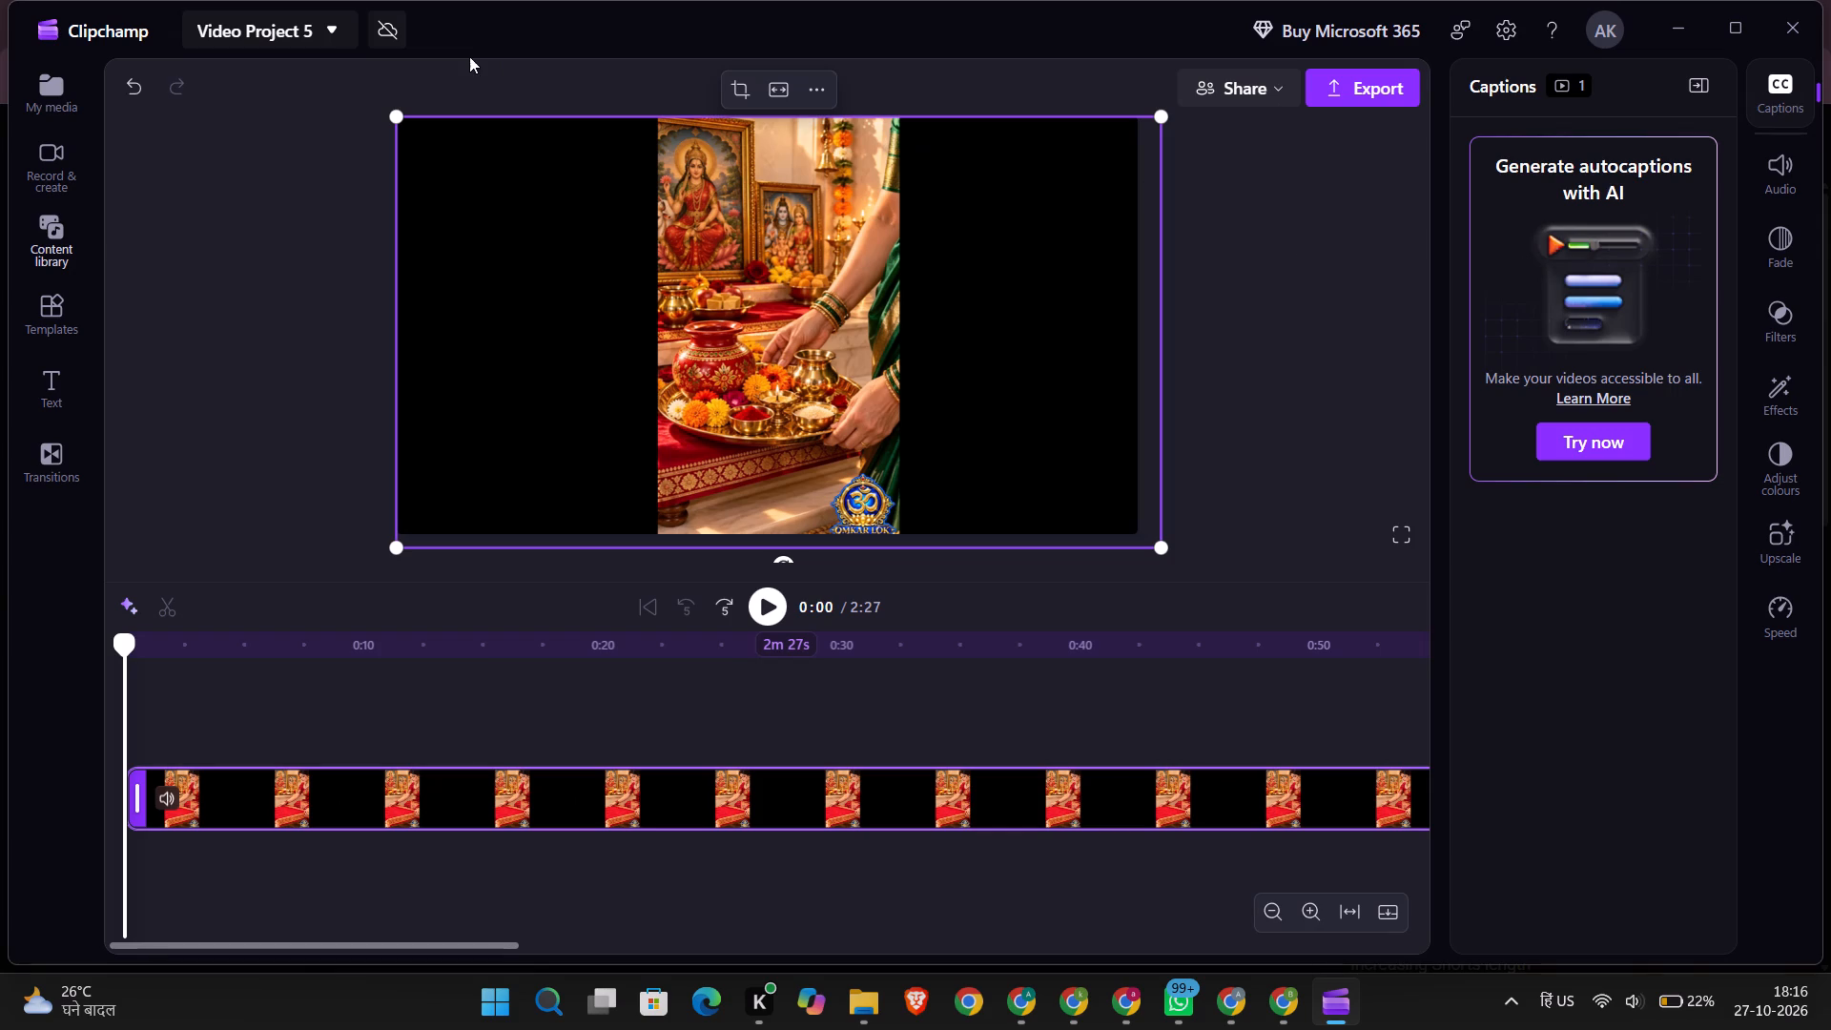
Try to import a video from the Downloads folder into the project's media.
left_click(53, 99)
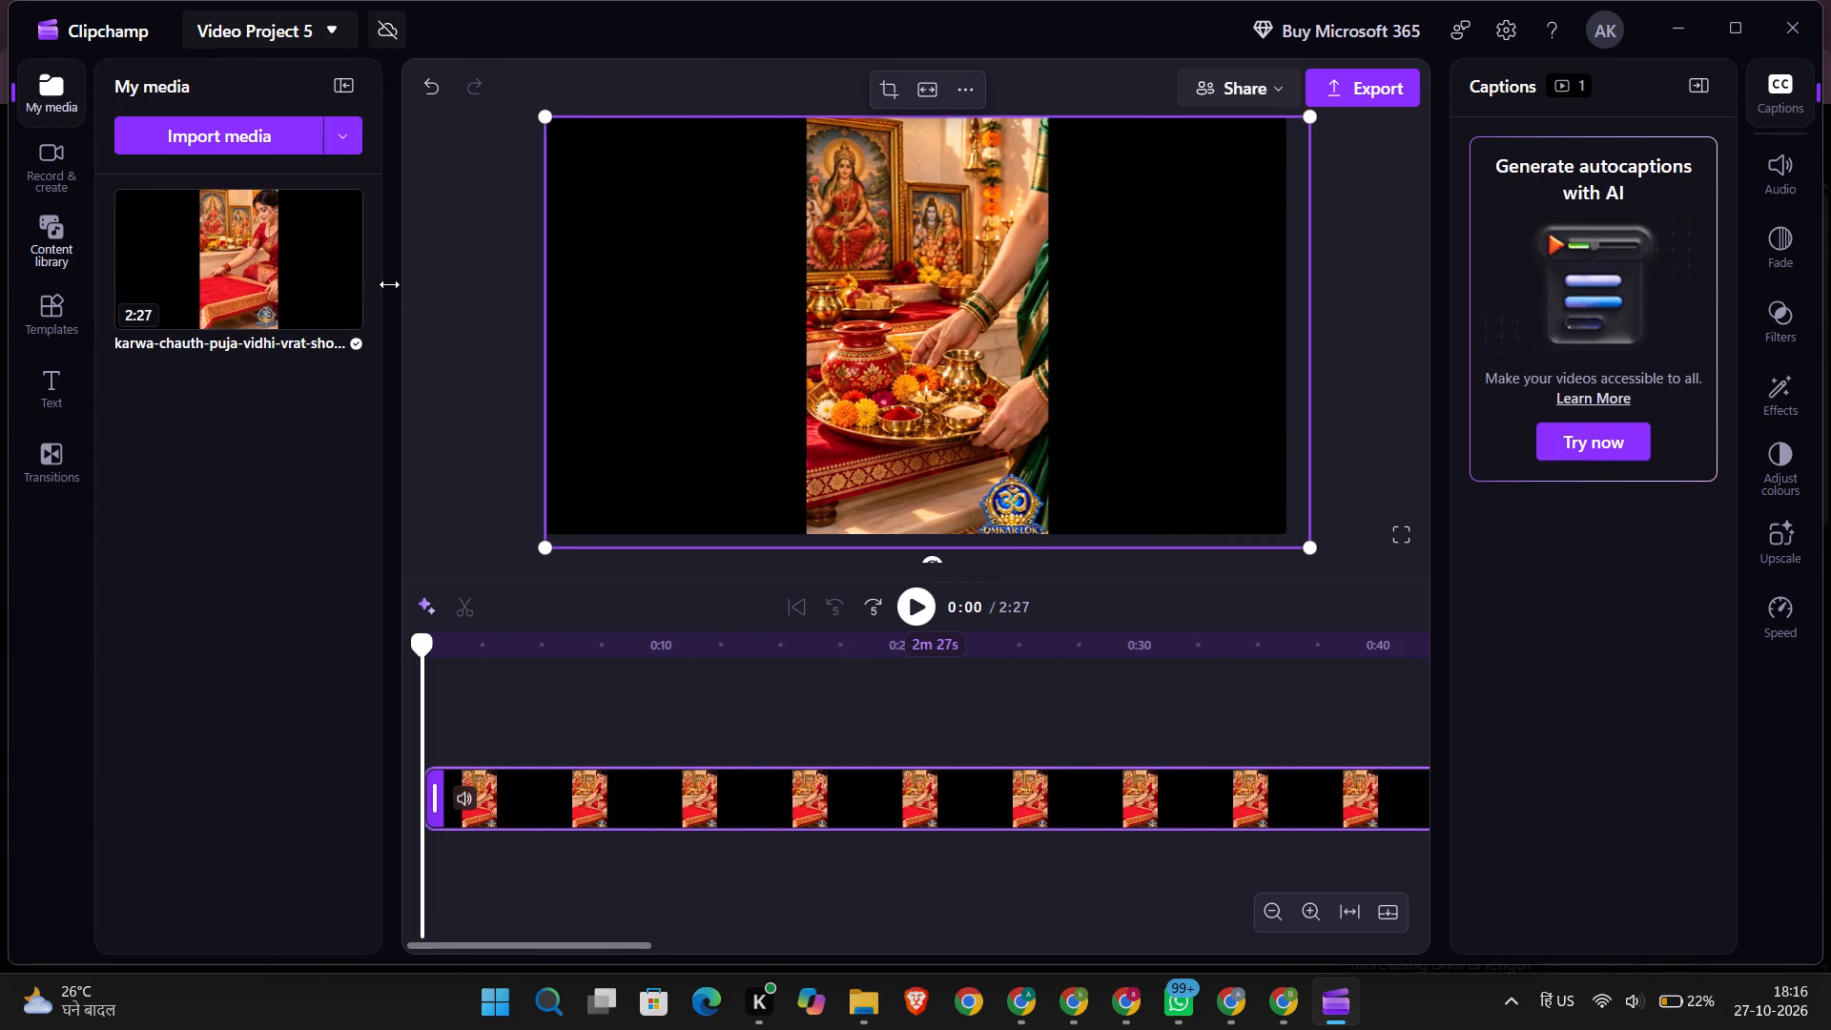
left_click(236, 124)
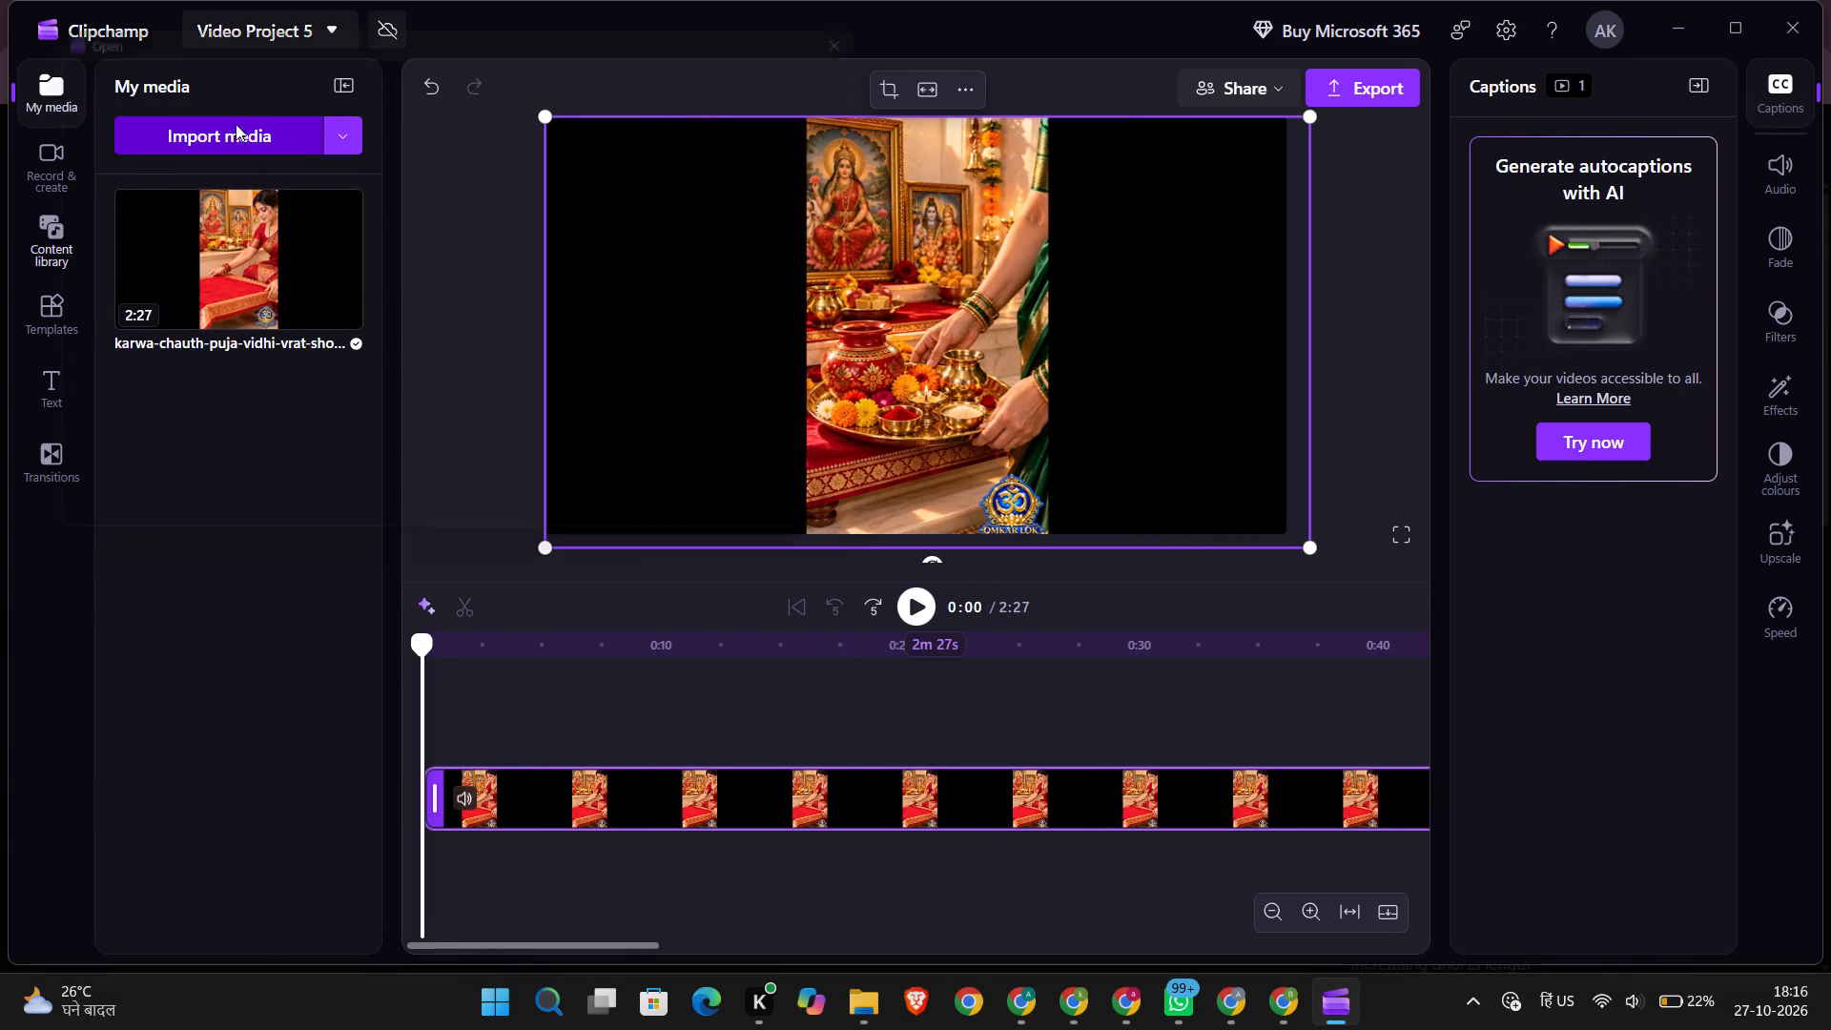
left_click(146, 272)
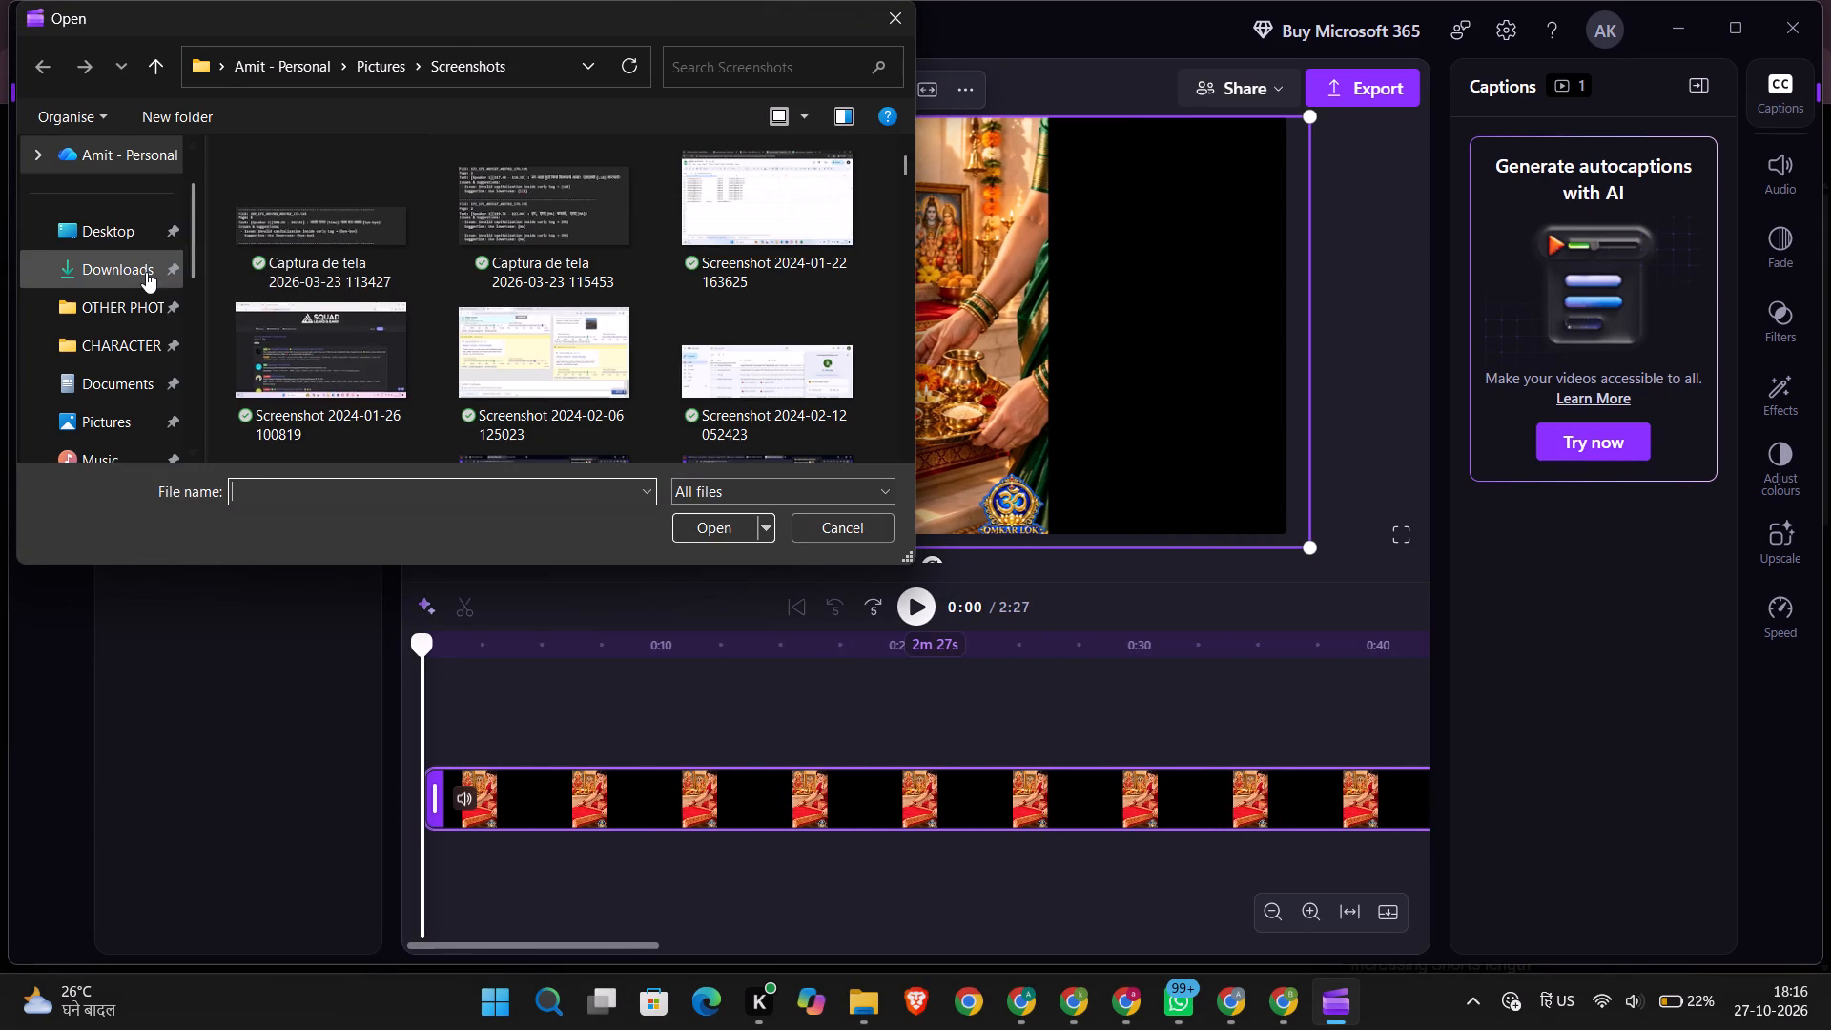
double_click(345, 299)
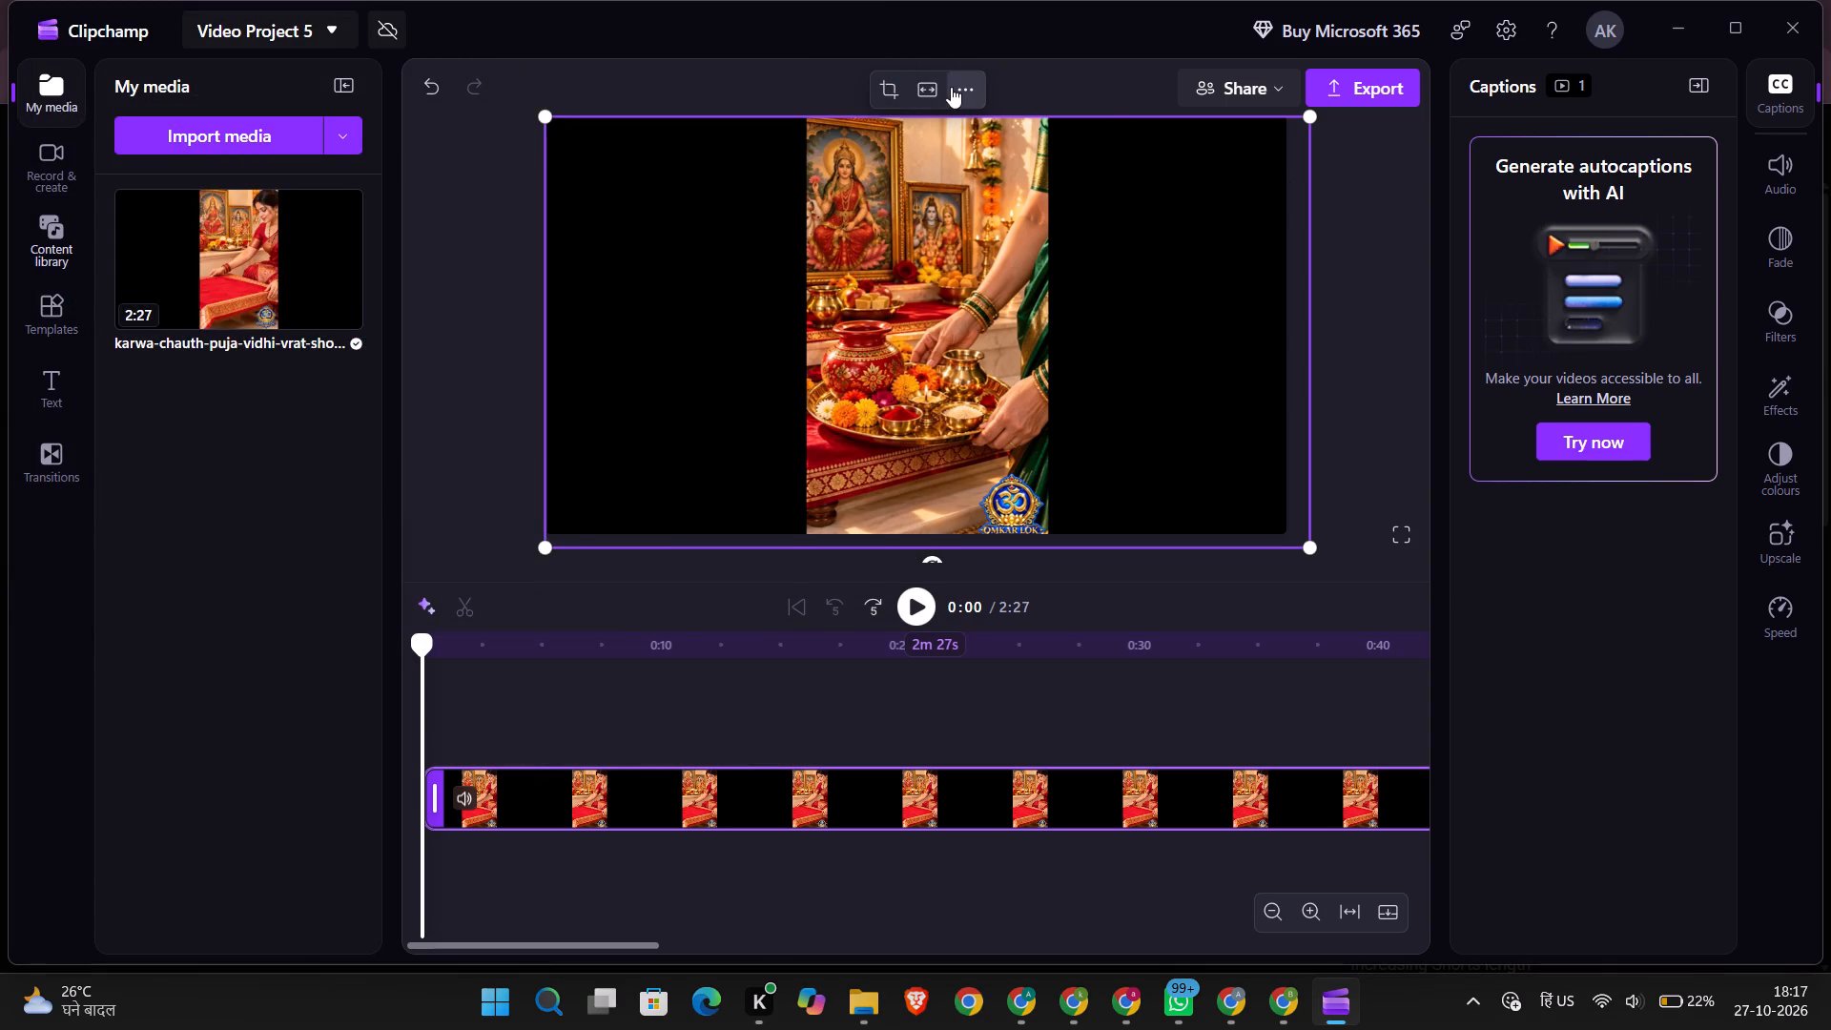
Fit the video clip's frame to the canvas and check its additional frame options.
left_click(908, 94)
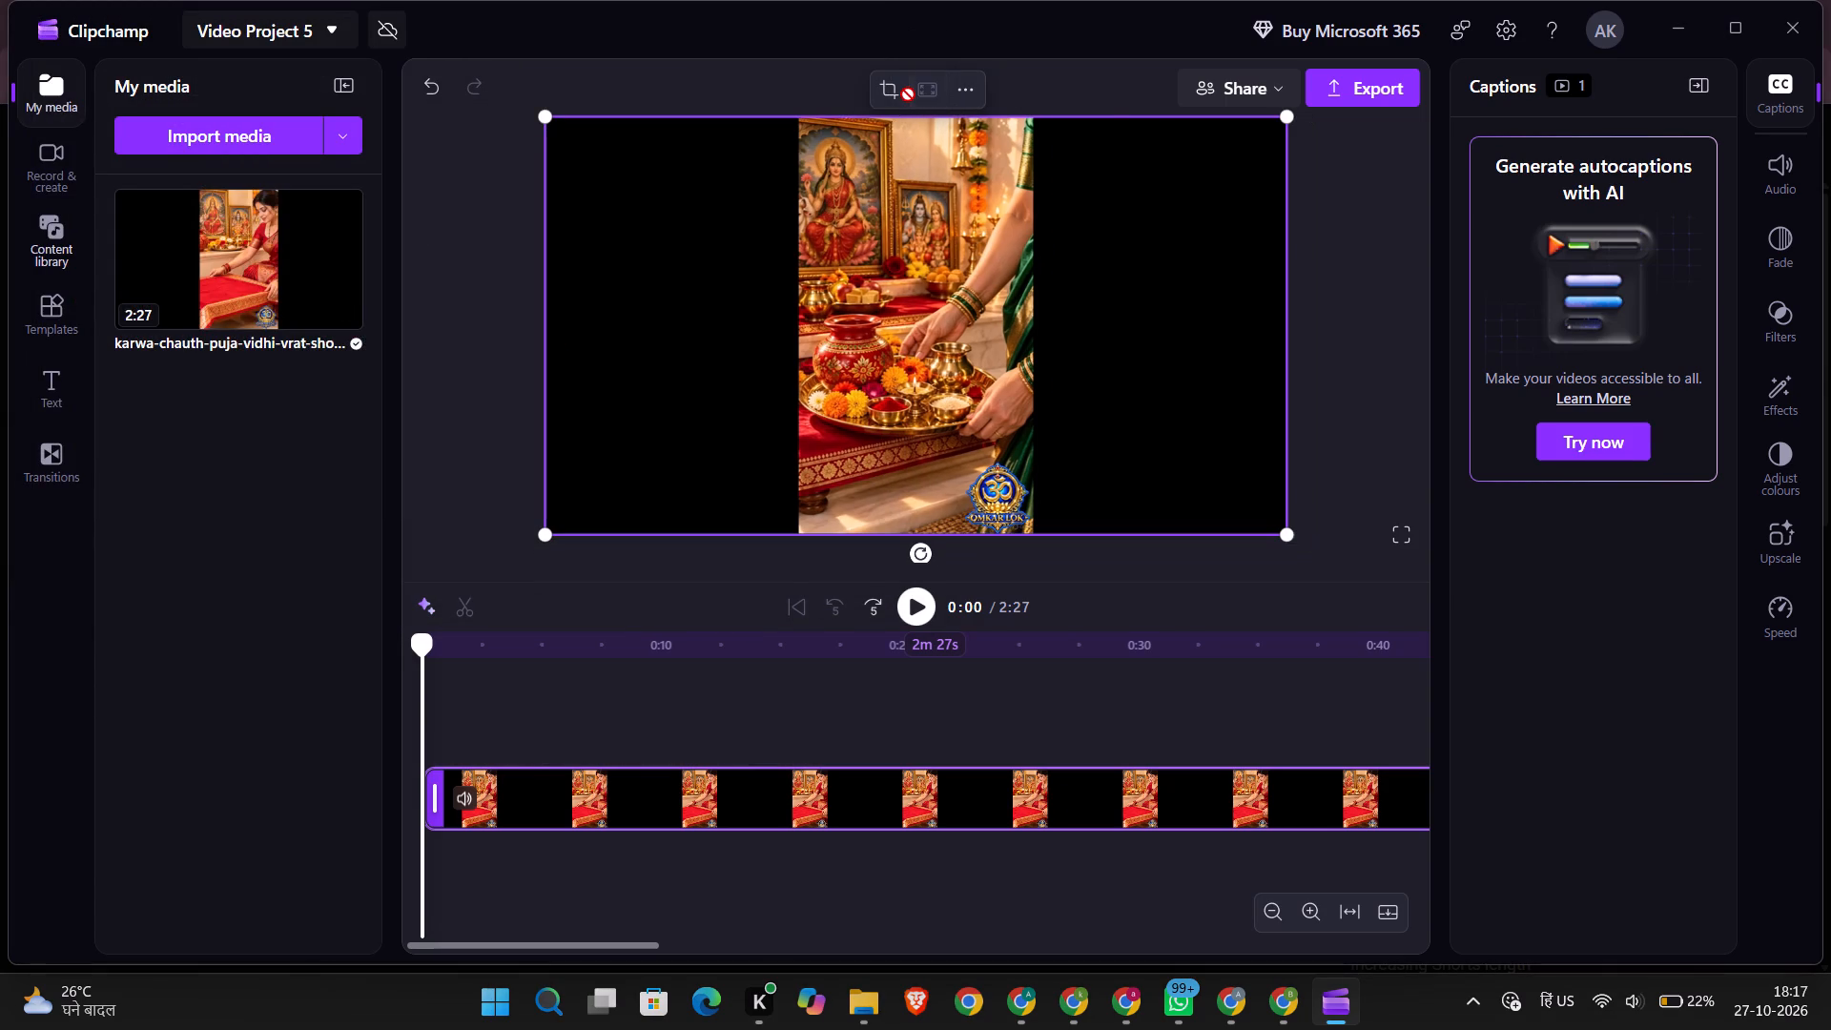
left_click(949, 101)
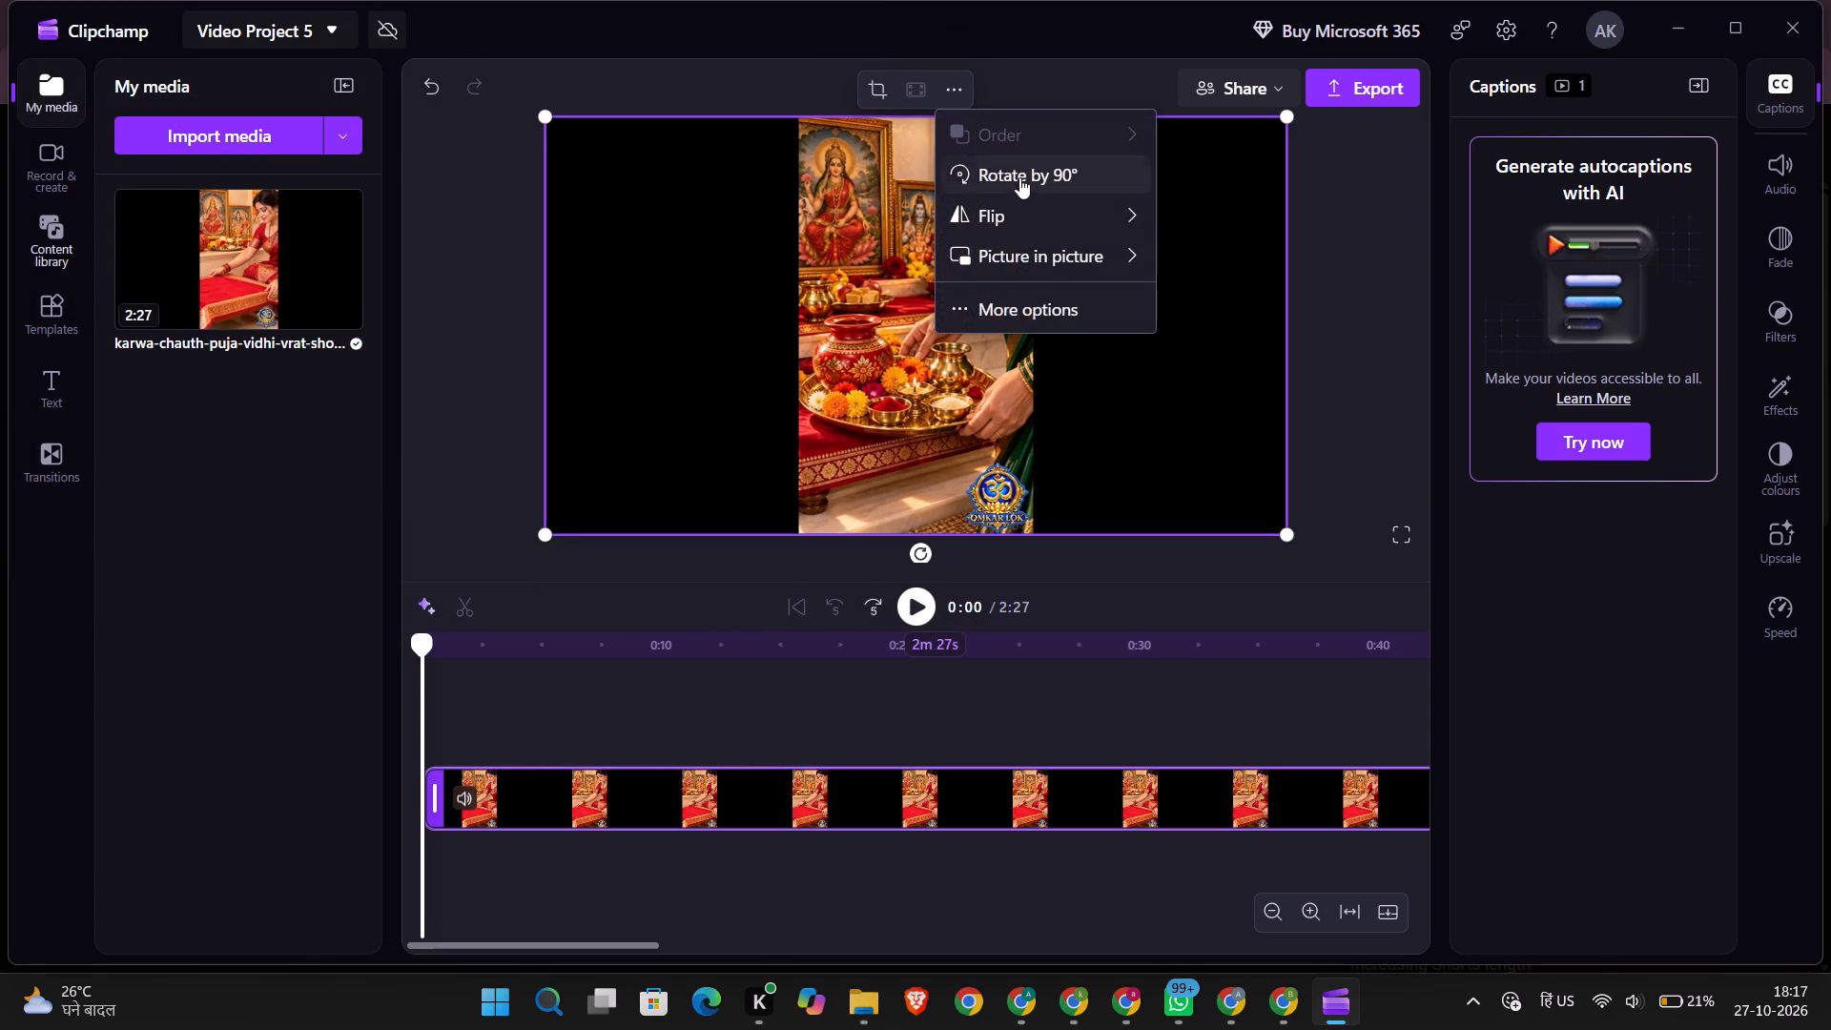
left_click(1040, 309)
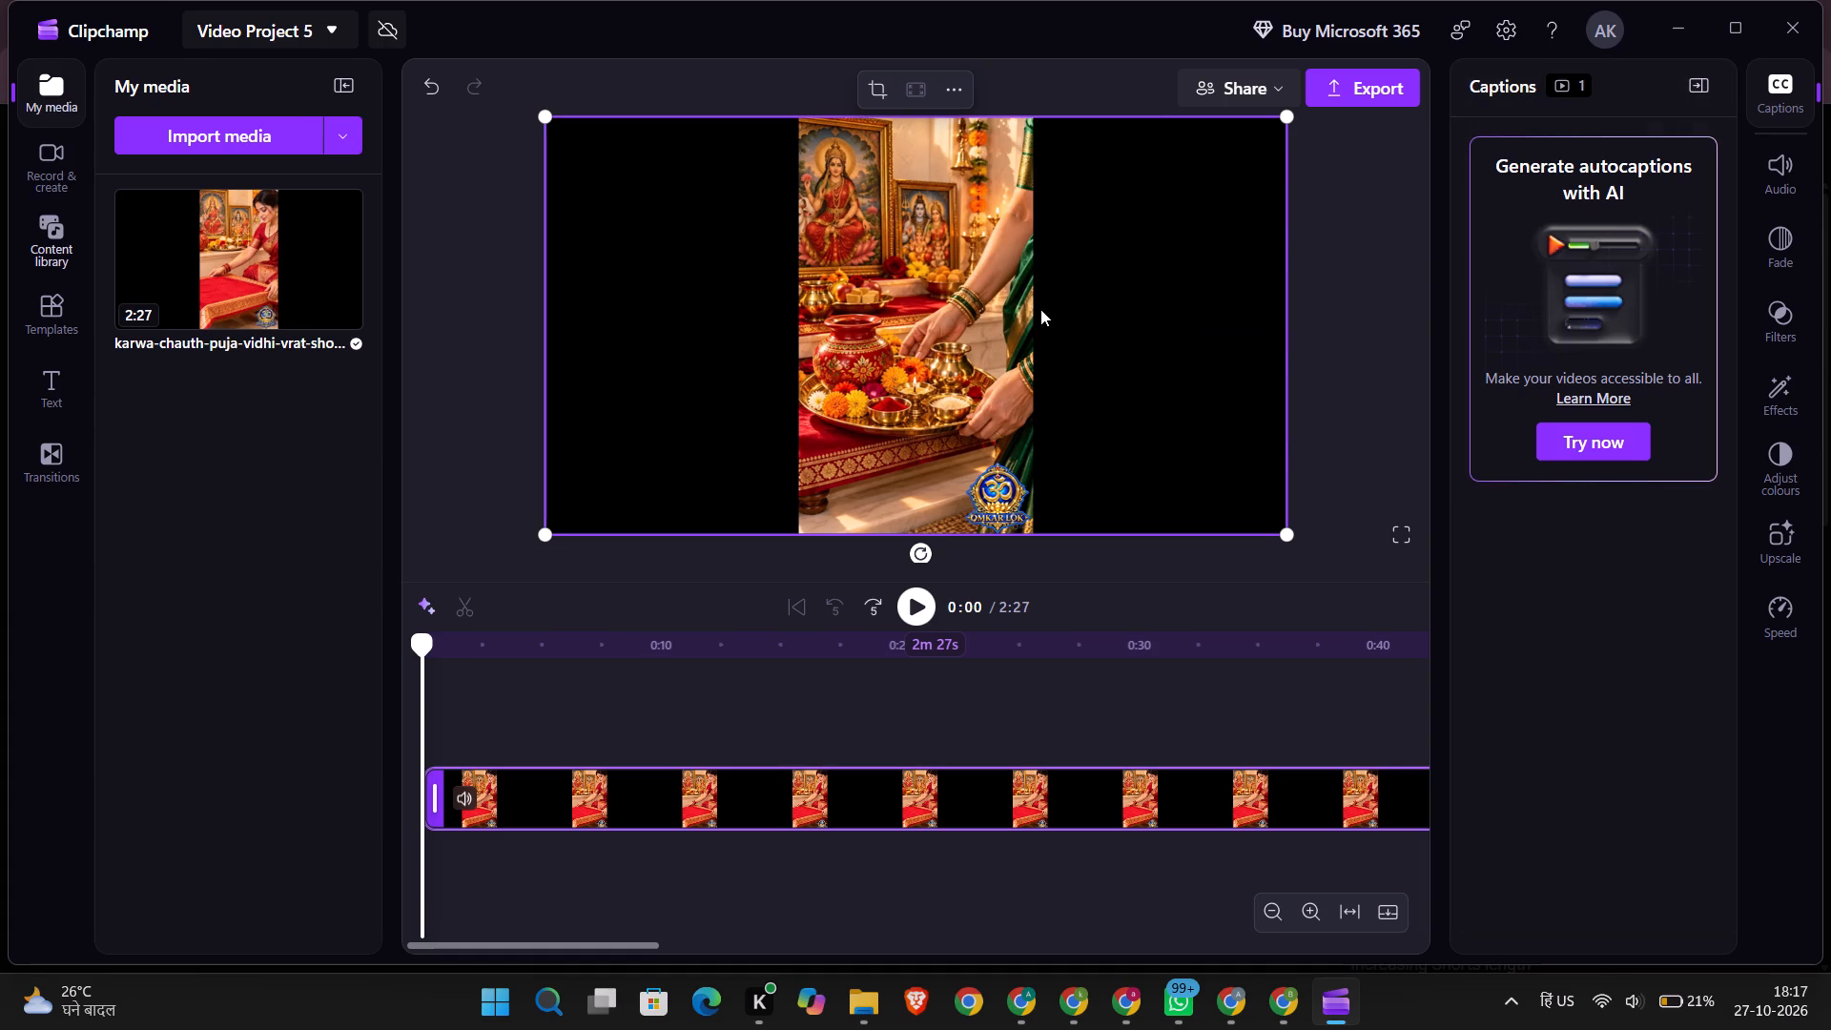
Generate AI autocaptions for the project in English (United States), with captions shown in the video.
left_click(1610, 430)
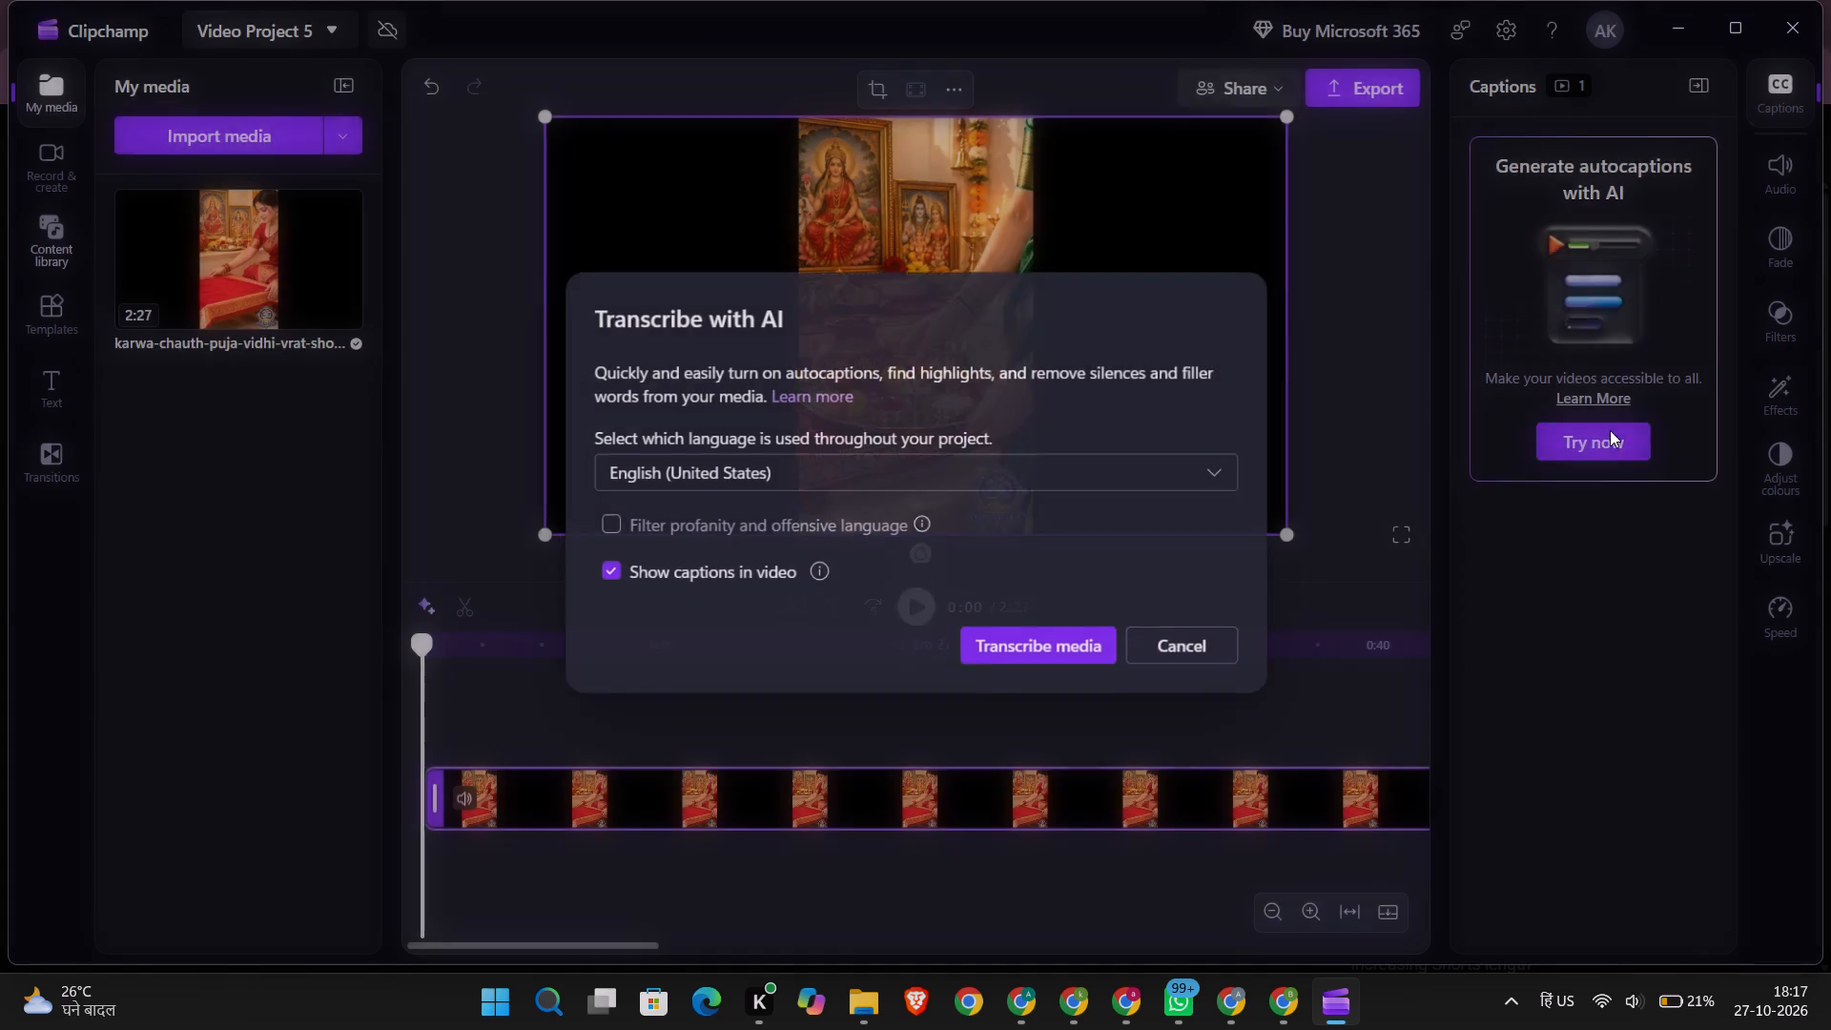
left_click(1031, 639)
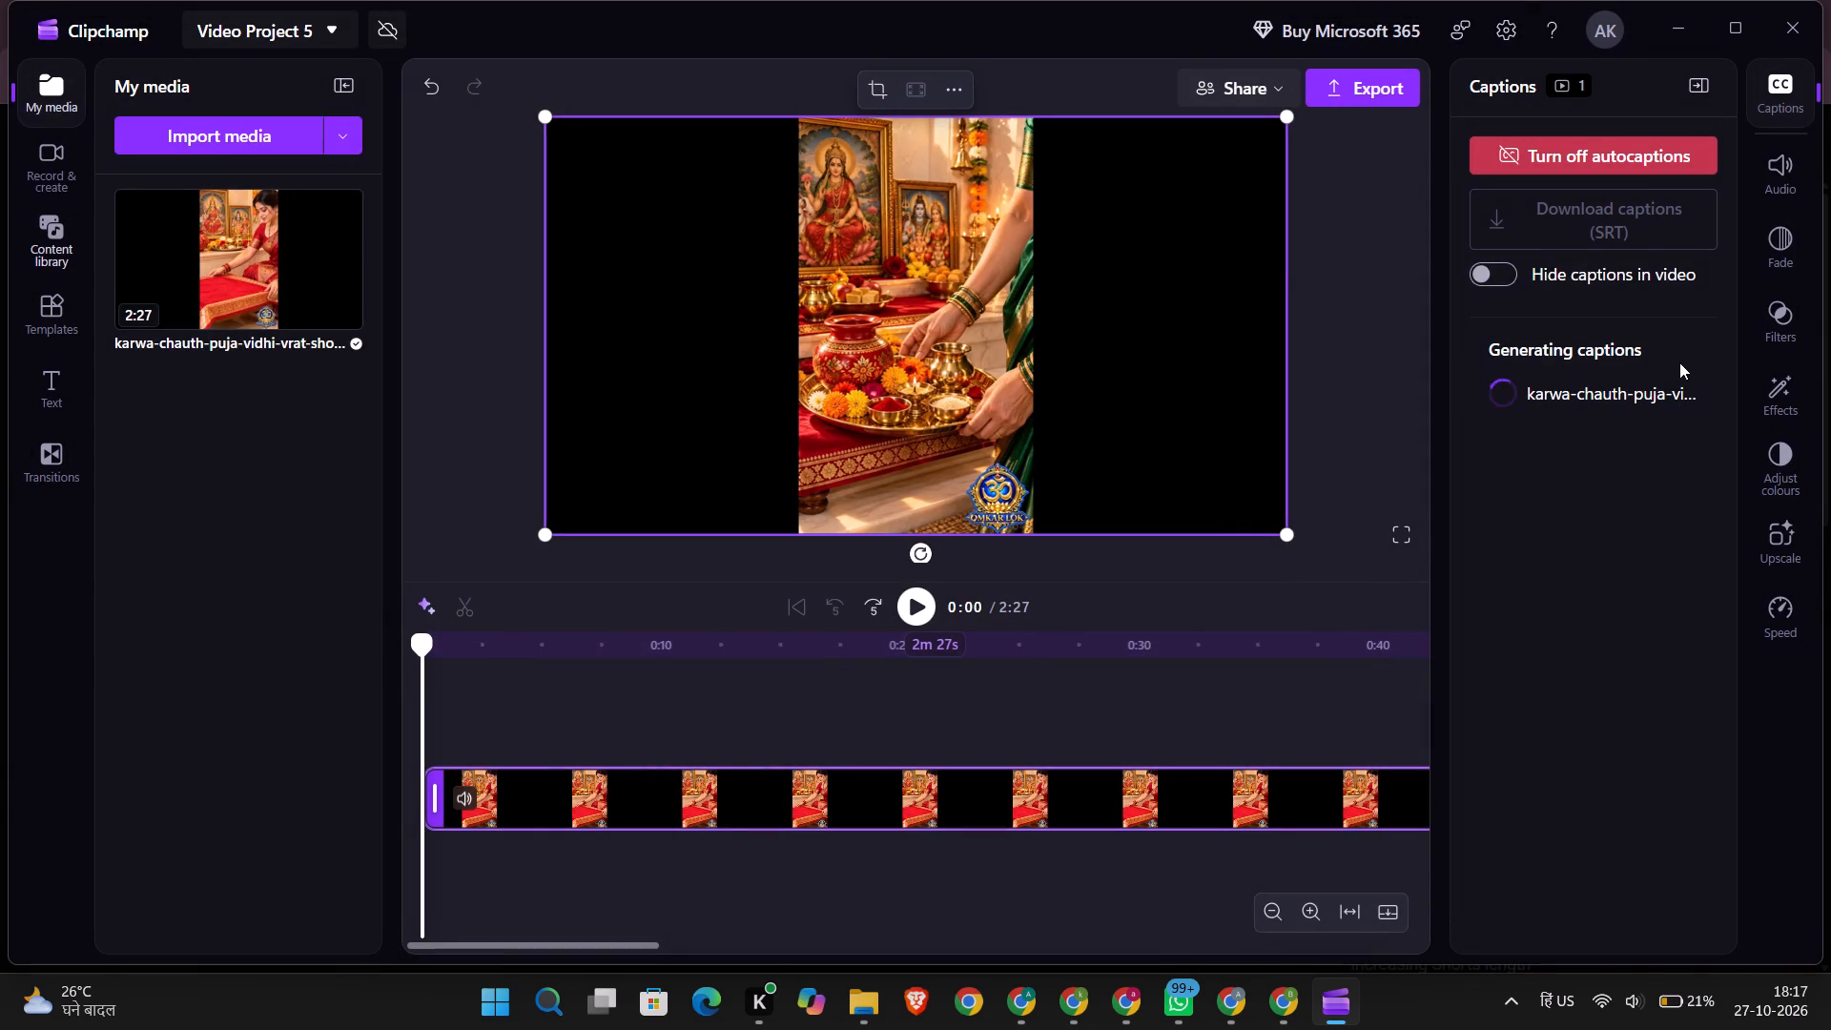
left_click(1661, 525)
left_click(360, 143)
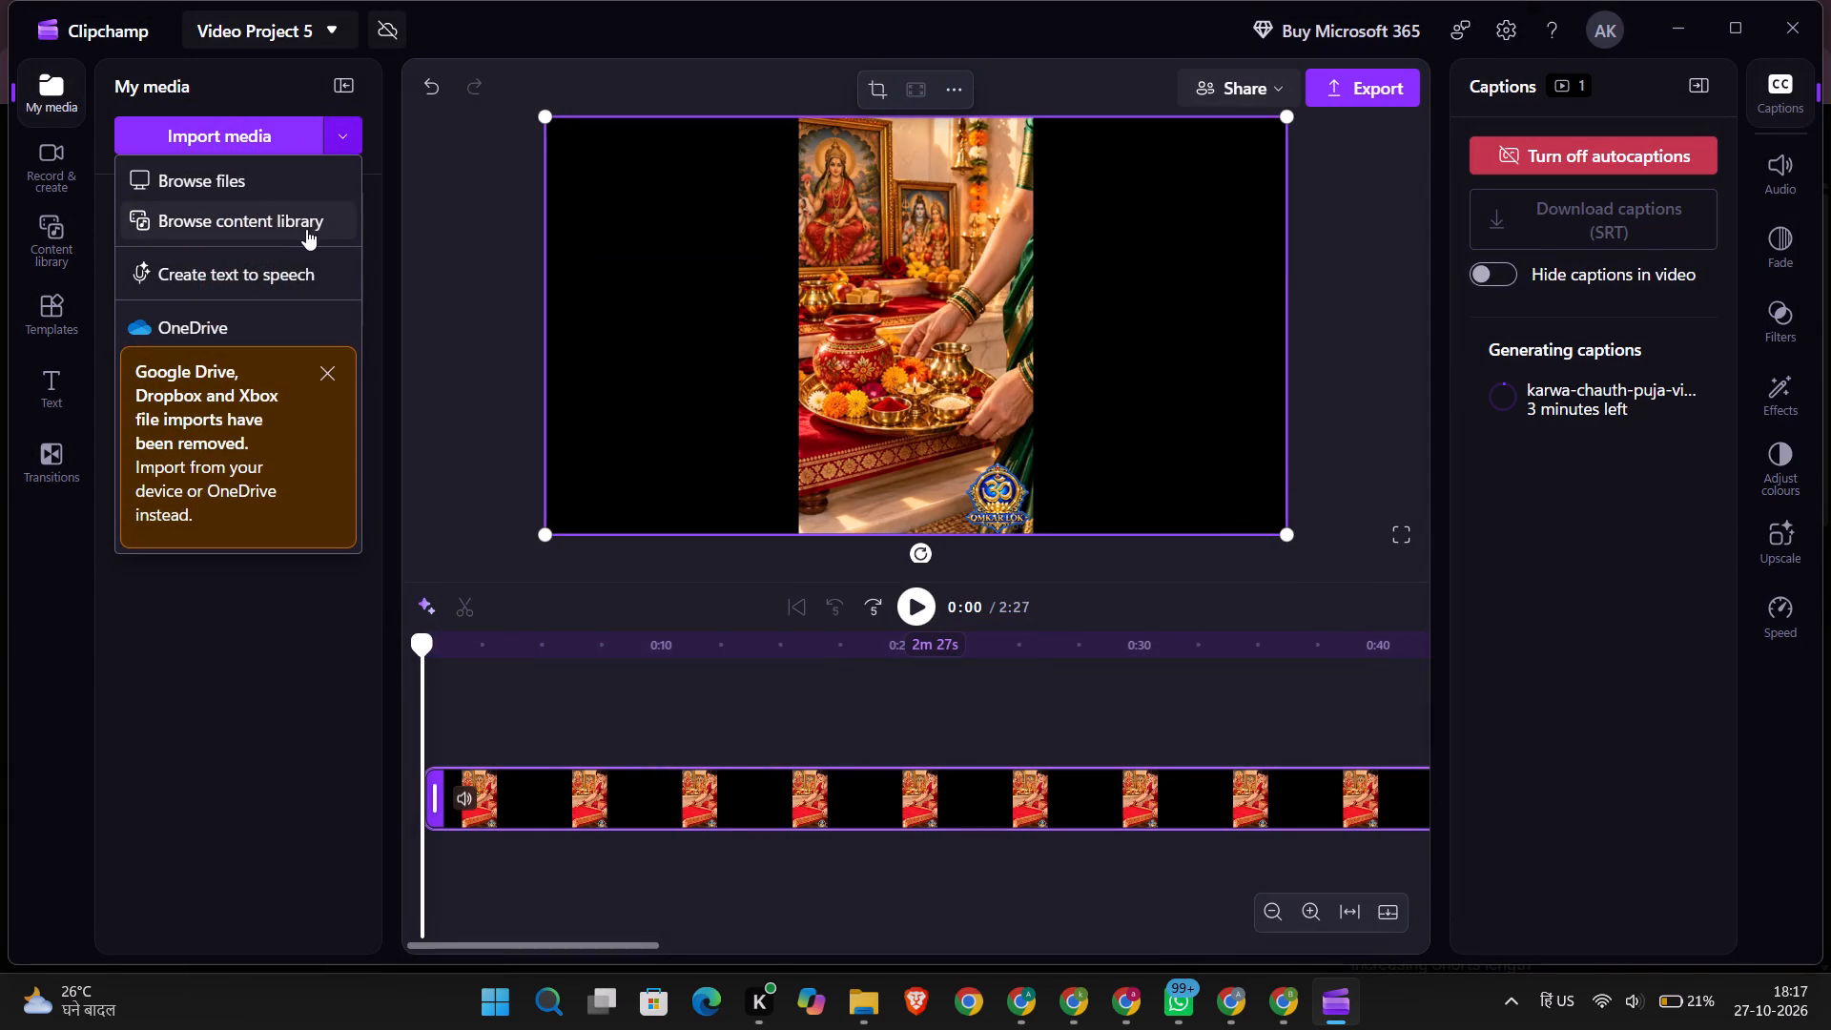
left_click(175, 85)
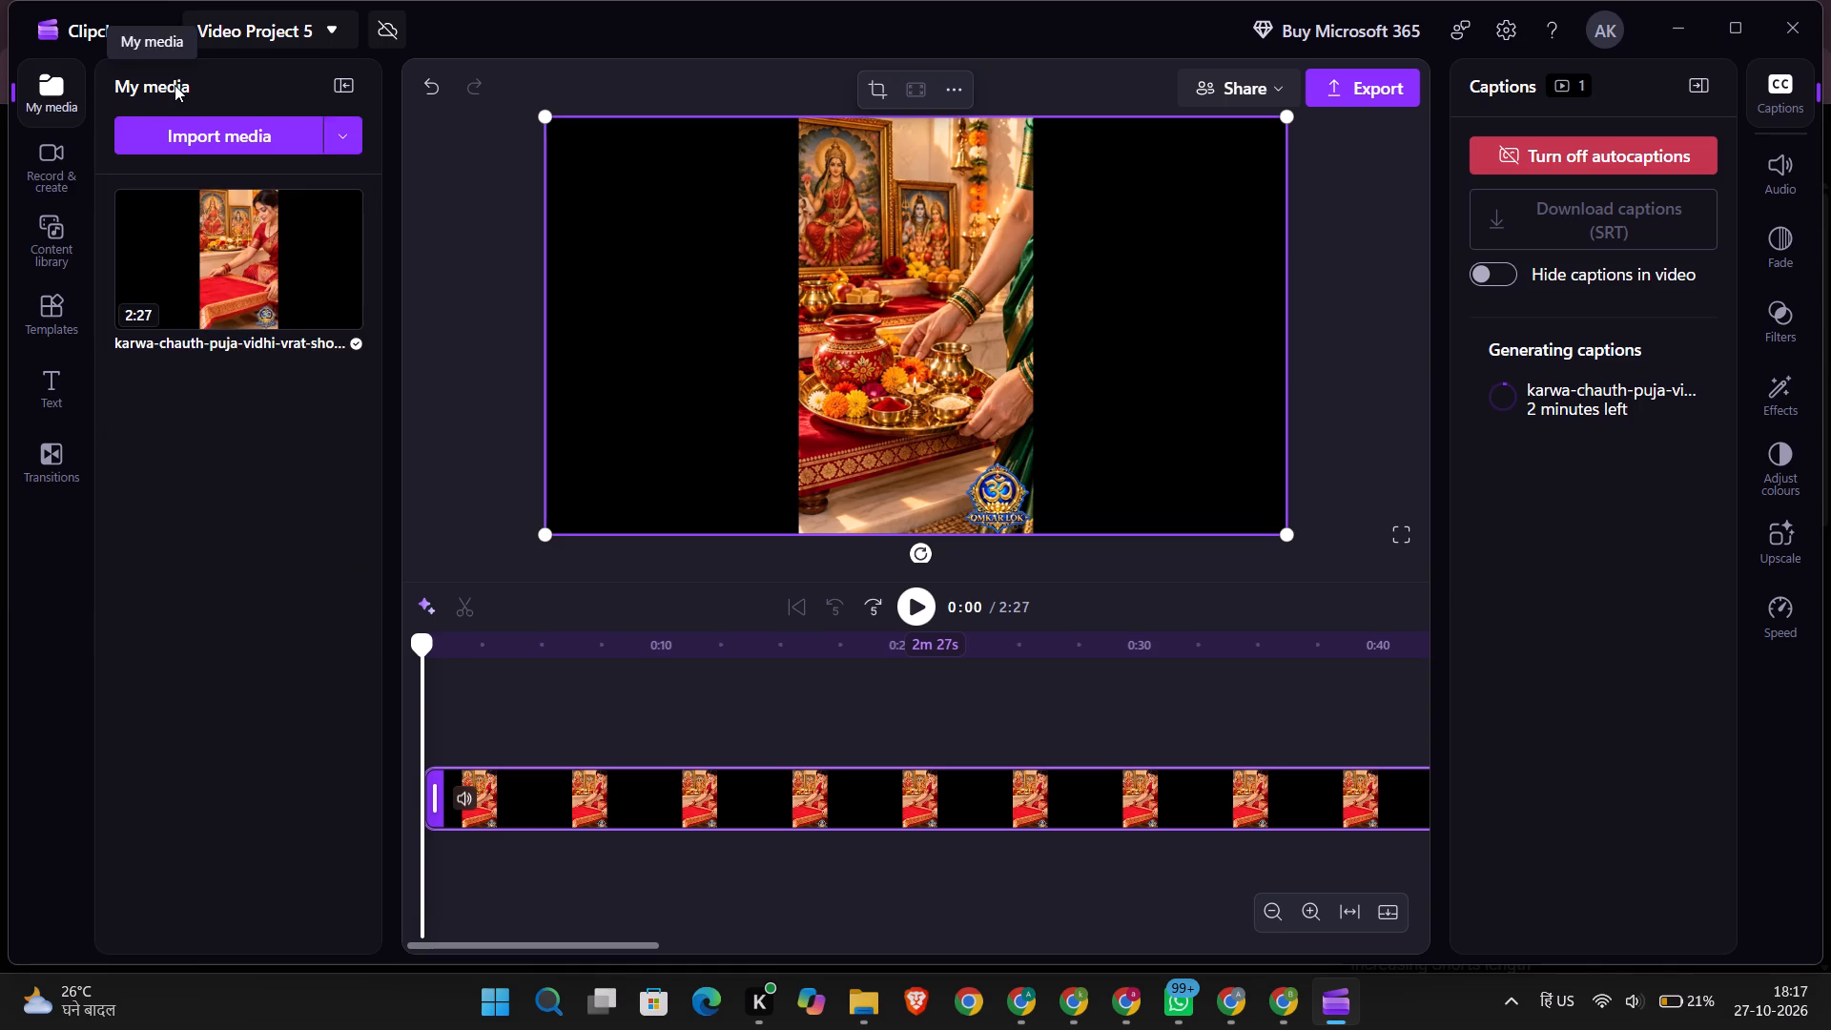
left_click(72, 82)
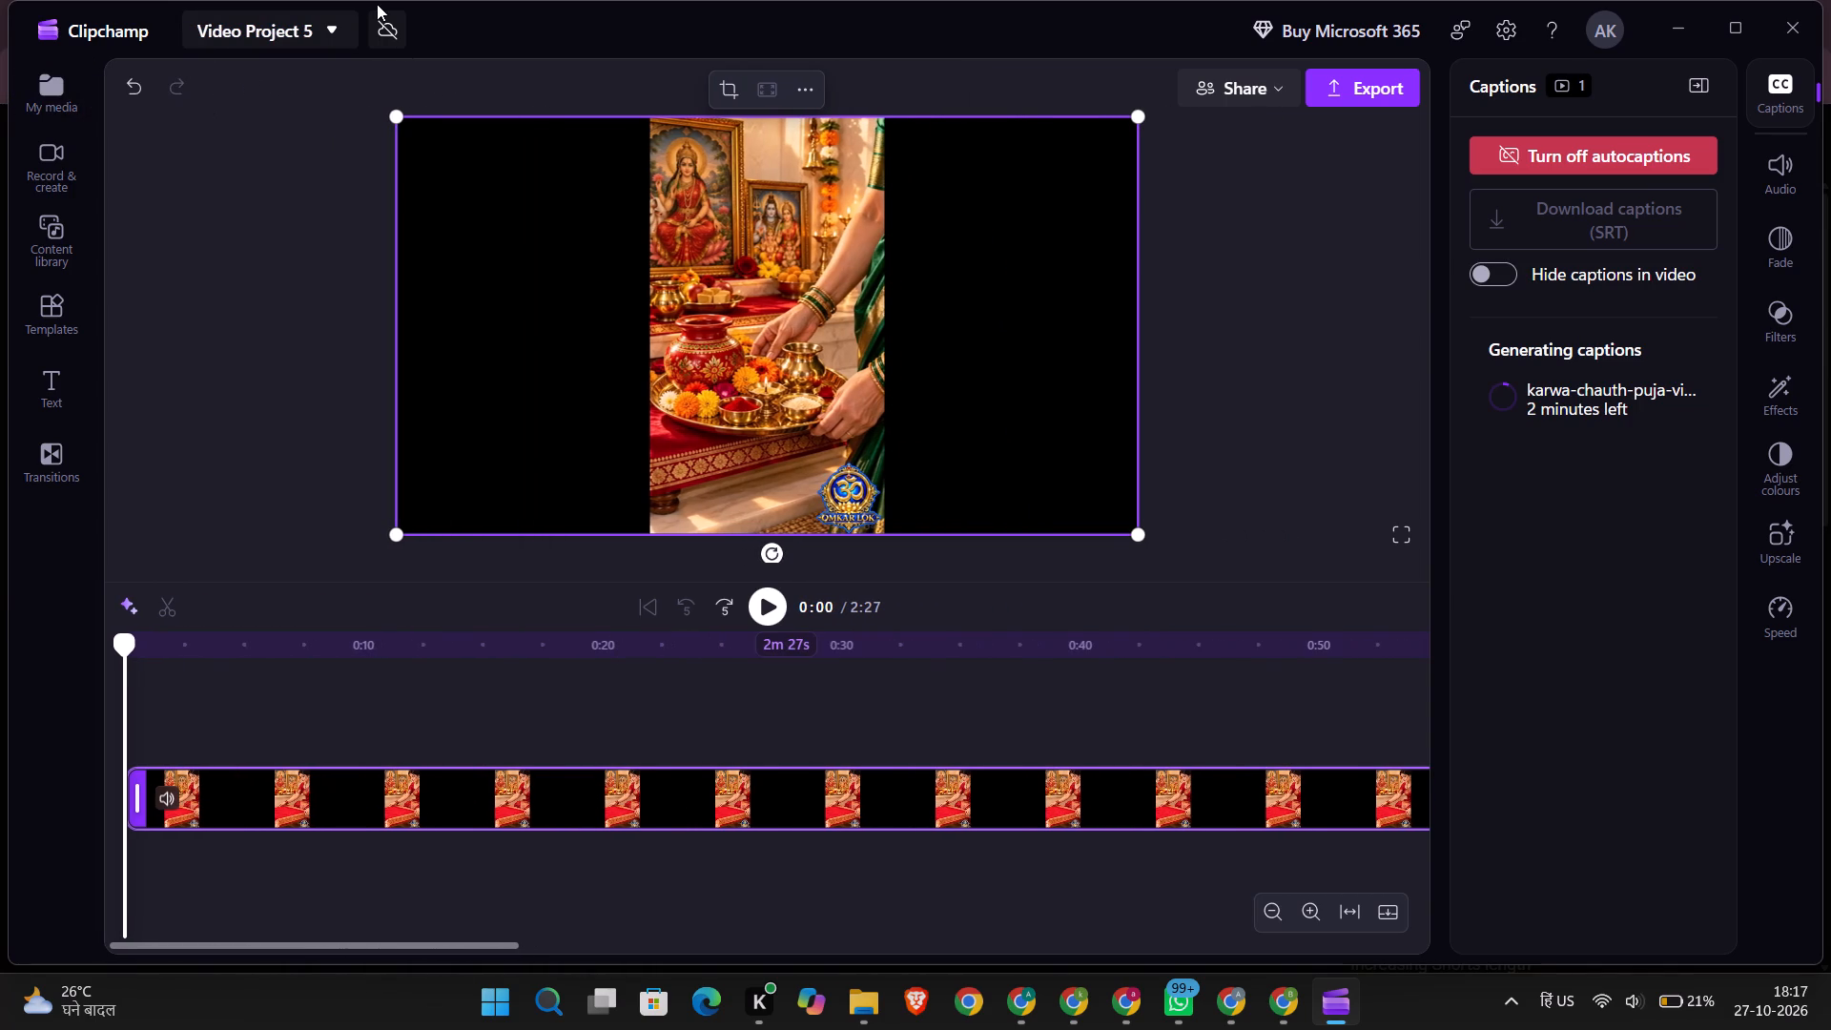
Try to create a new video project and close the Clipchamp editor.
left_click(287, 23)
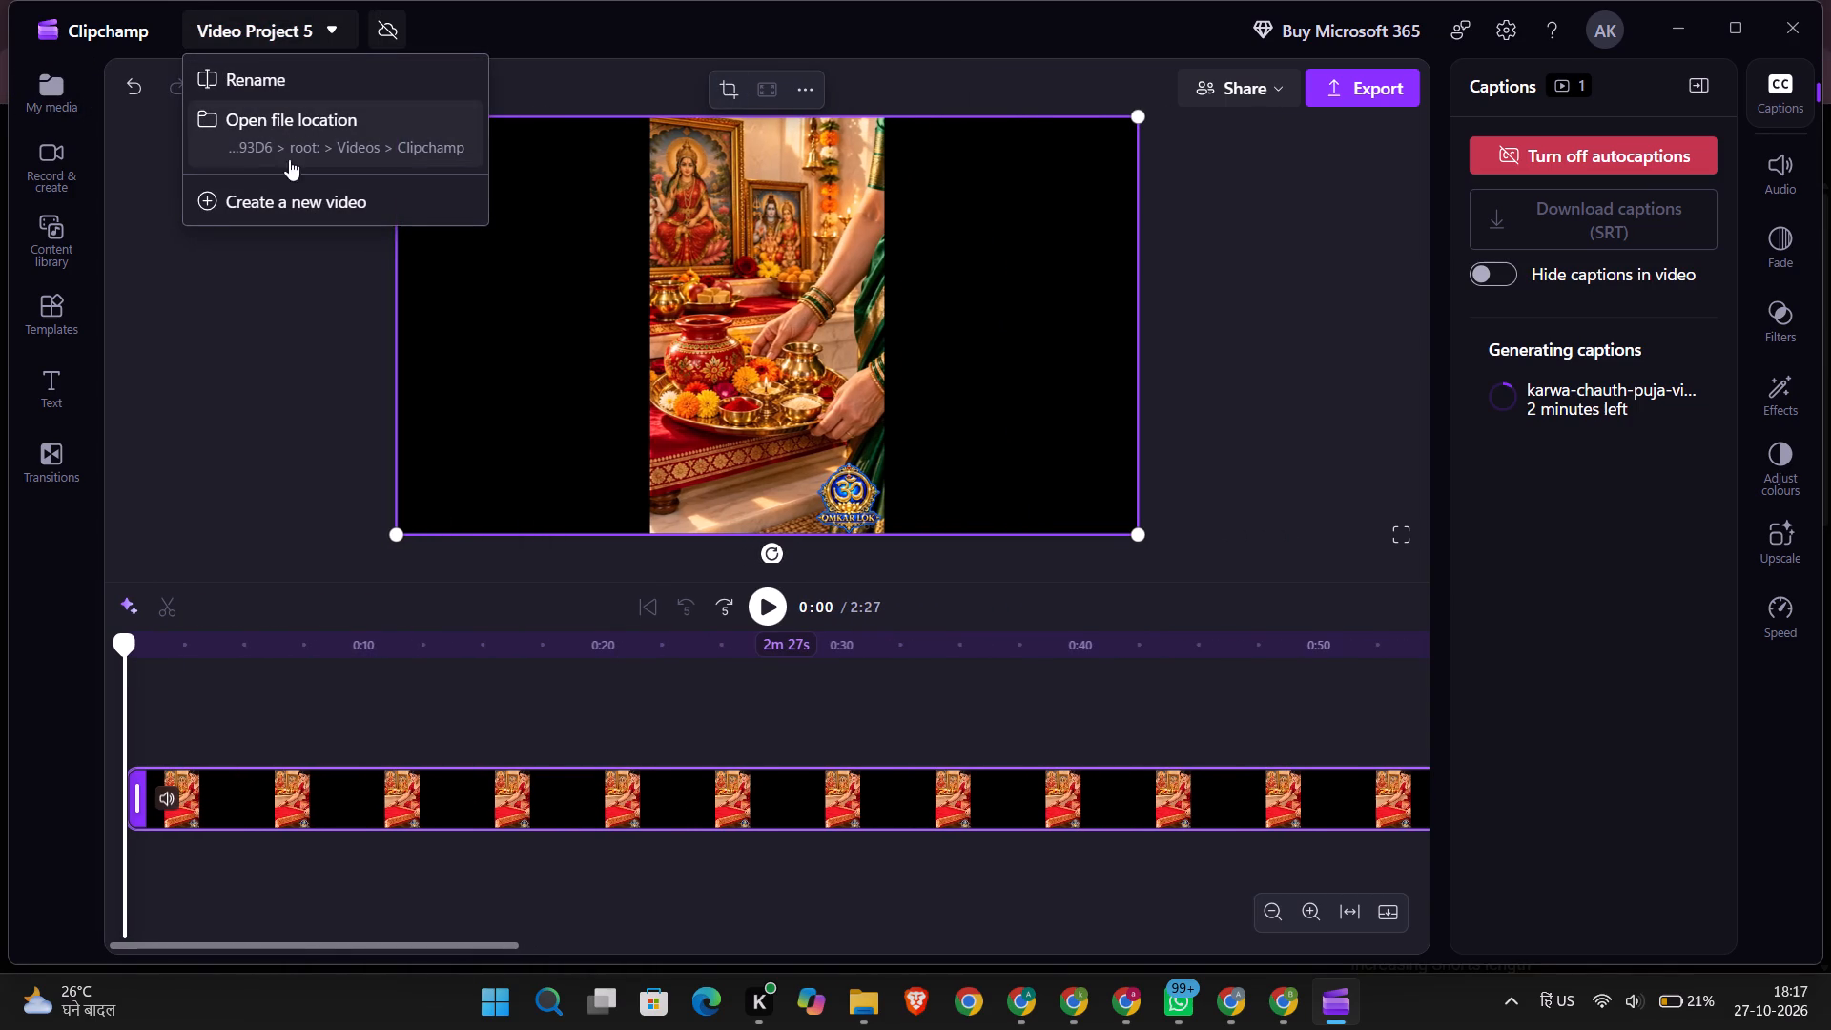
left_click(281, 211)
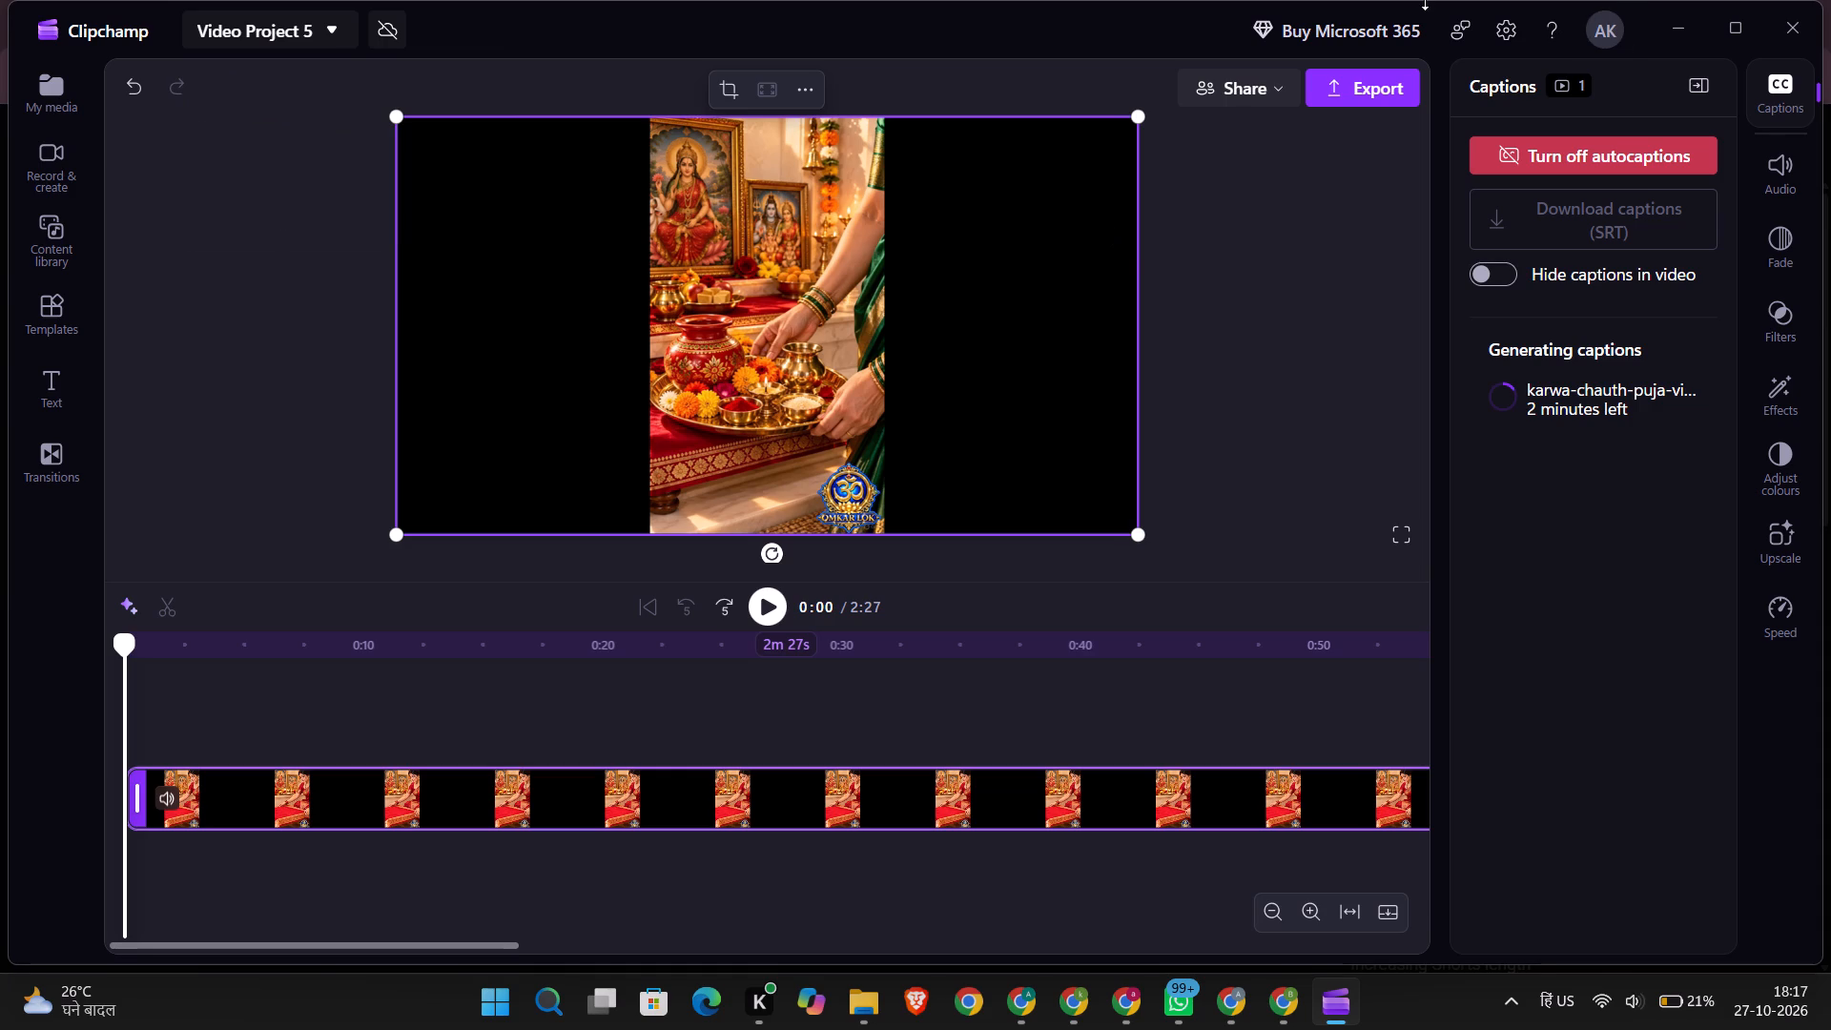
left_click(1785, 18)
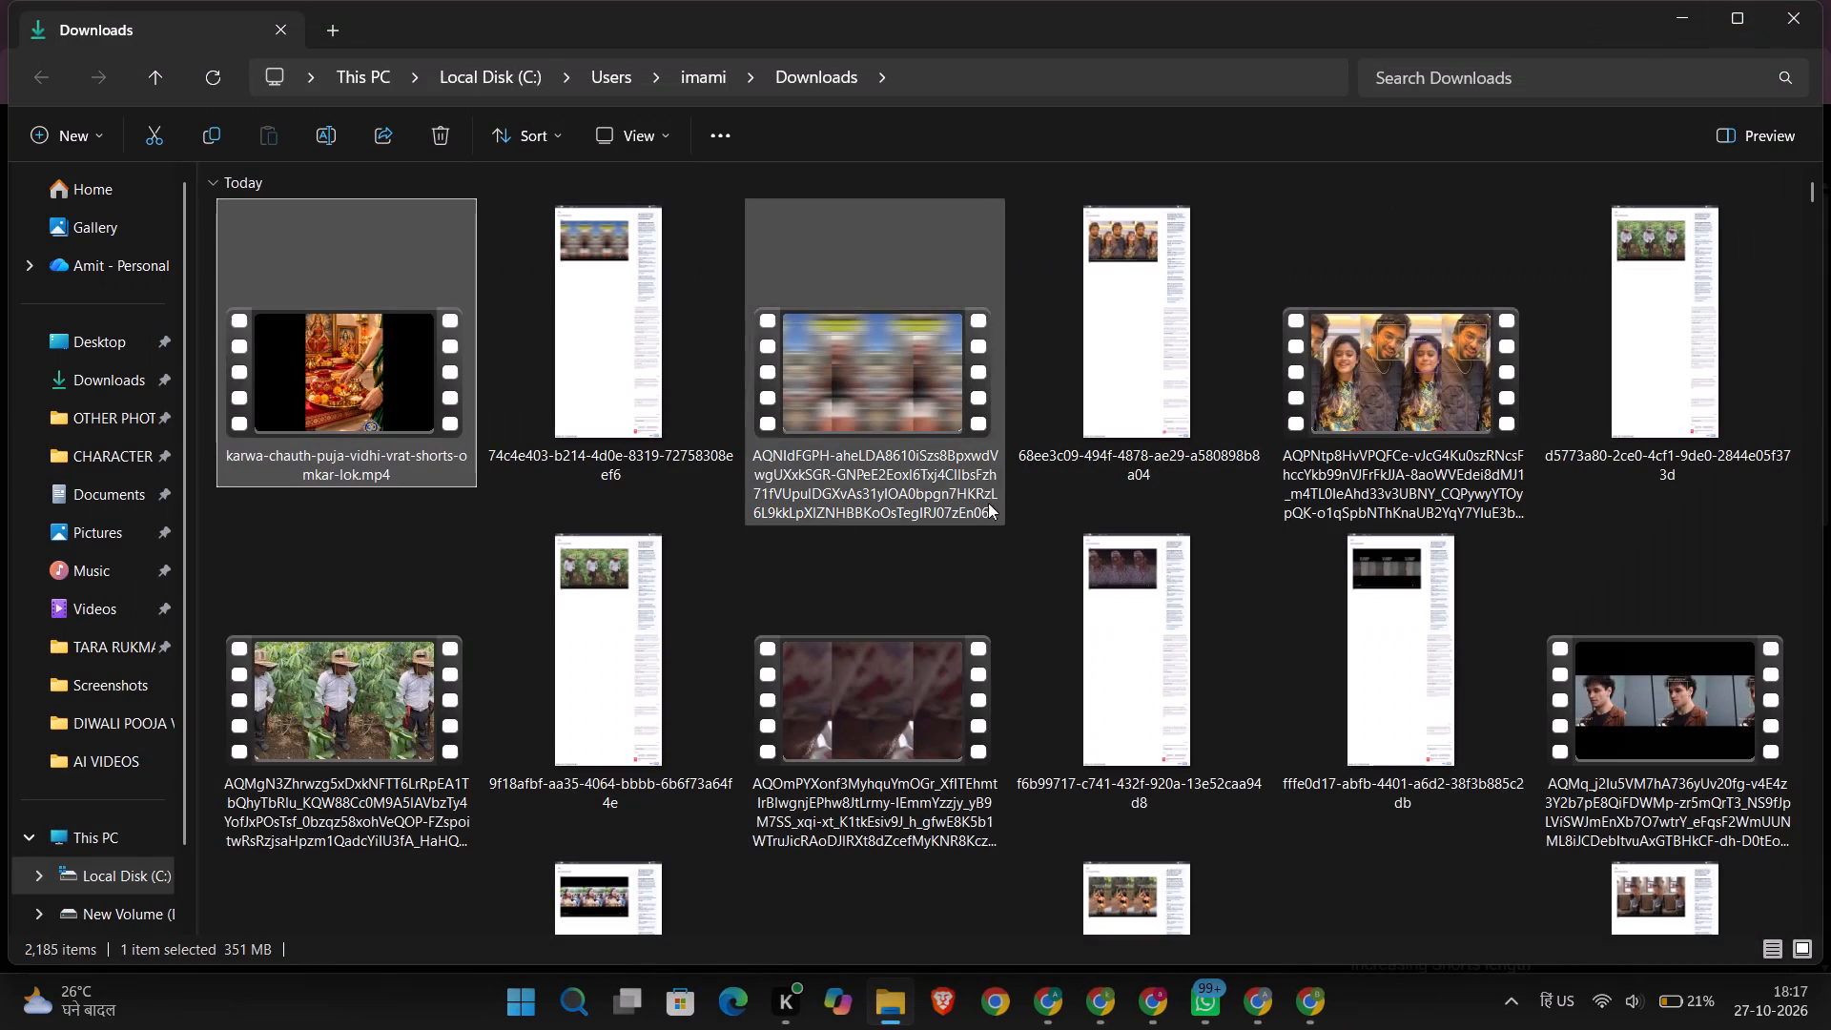
Reopen karwa-chauth-puja-vidhi-vrat-shorts-omkar-lok.mp4 from the Downloads folder in Microsoft Clipchamp.
right_click(415, 254)
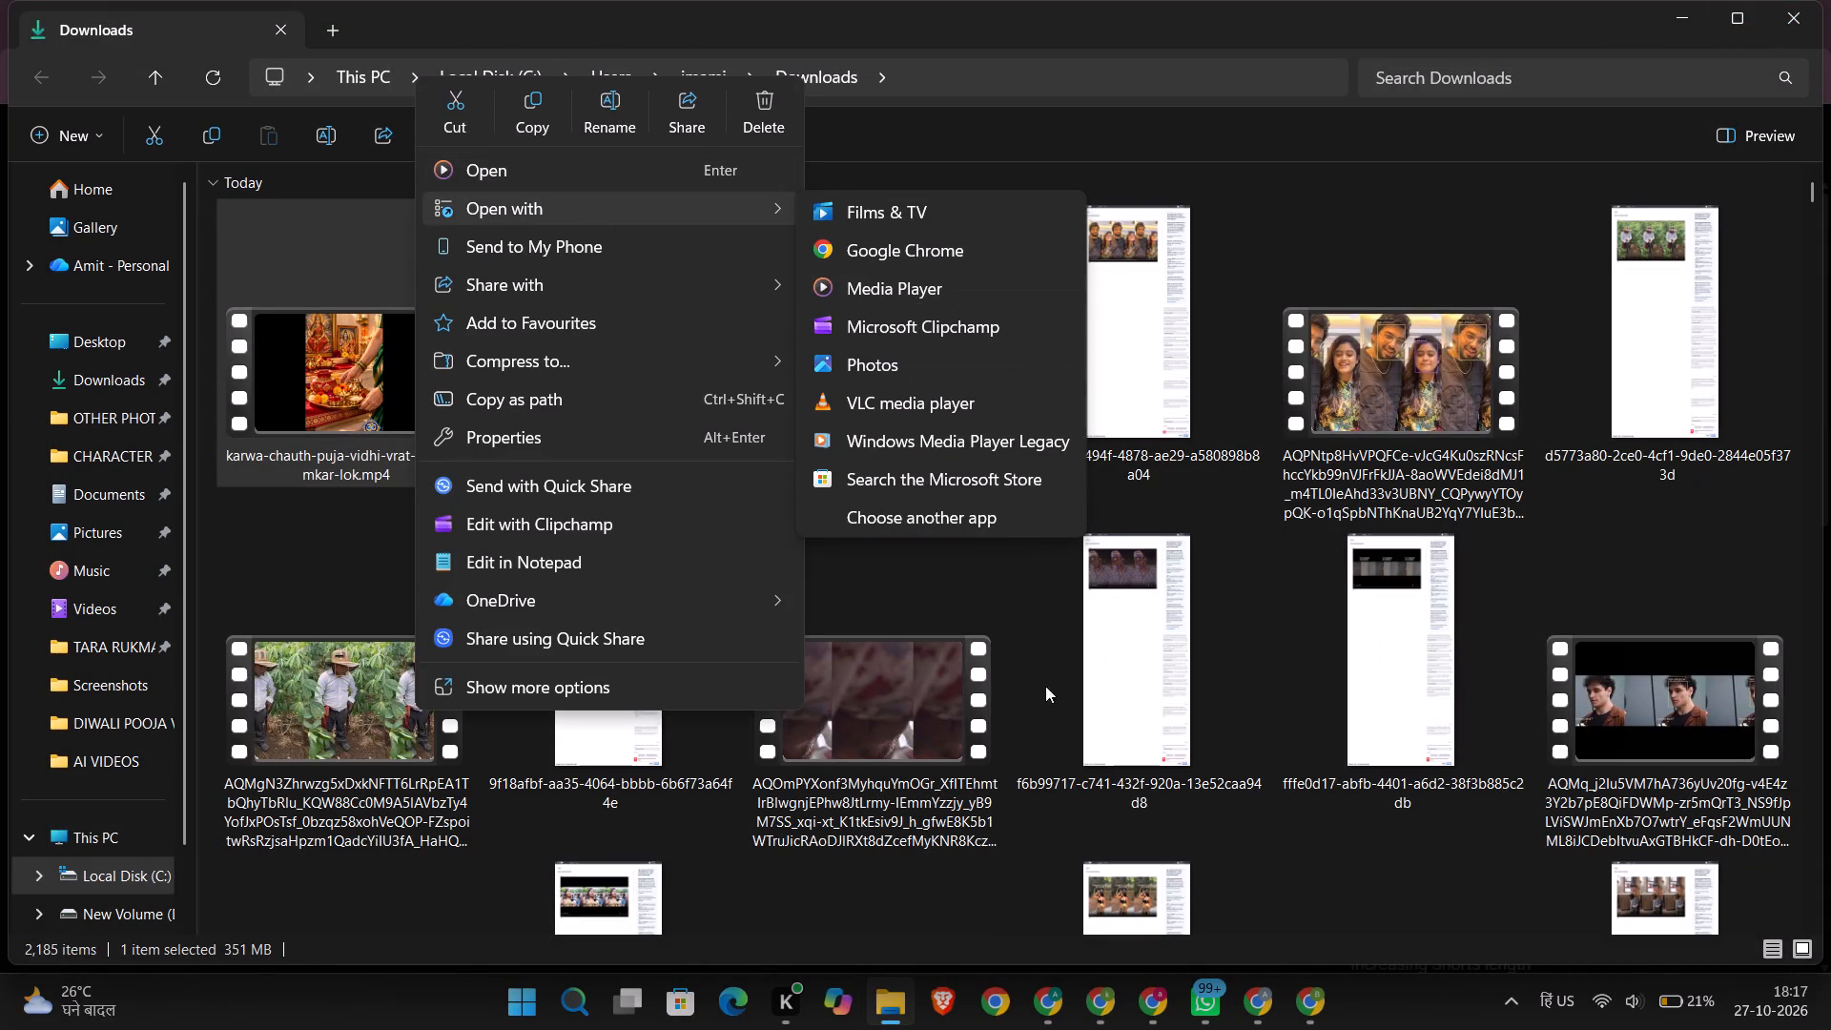
left_click(1322, 896)
scroll(1322, 896, "down", 8)
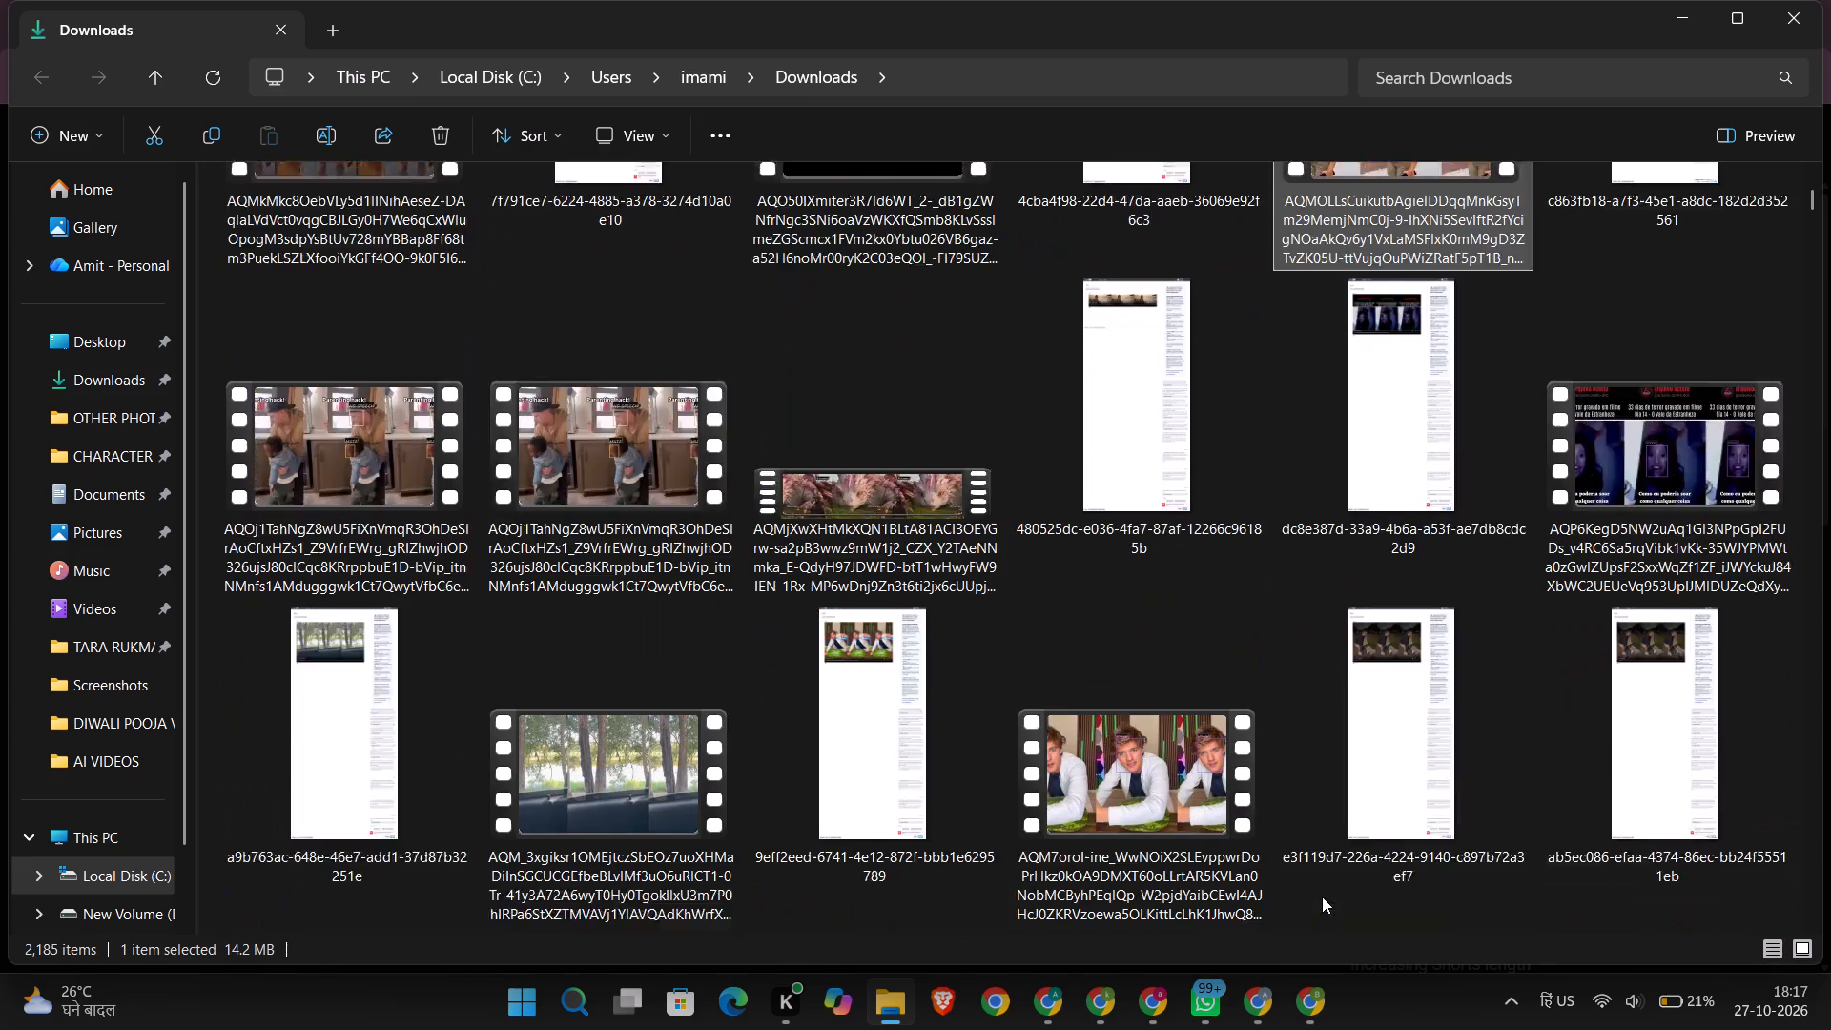
scroll(1322, 896, "up", 6)
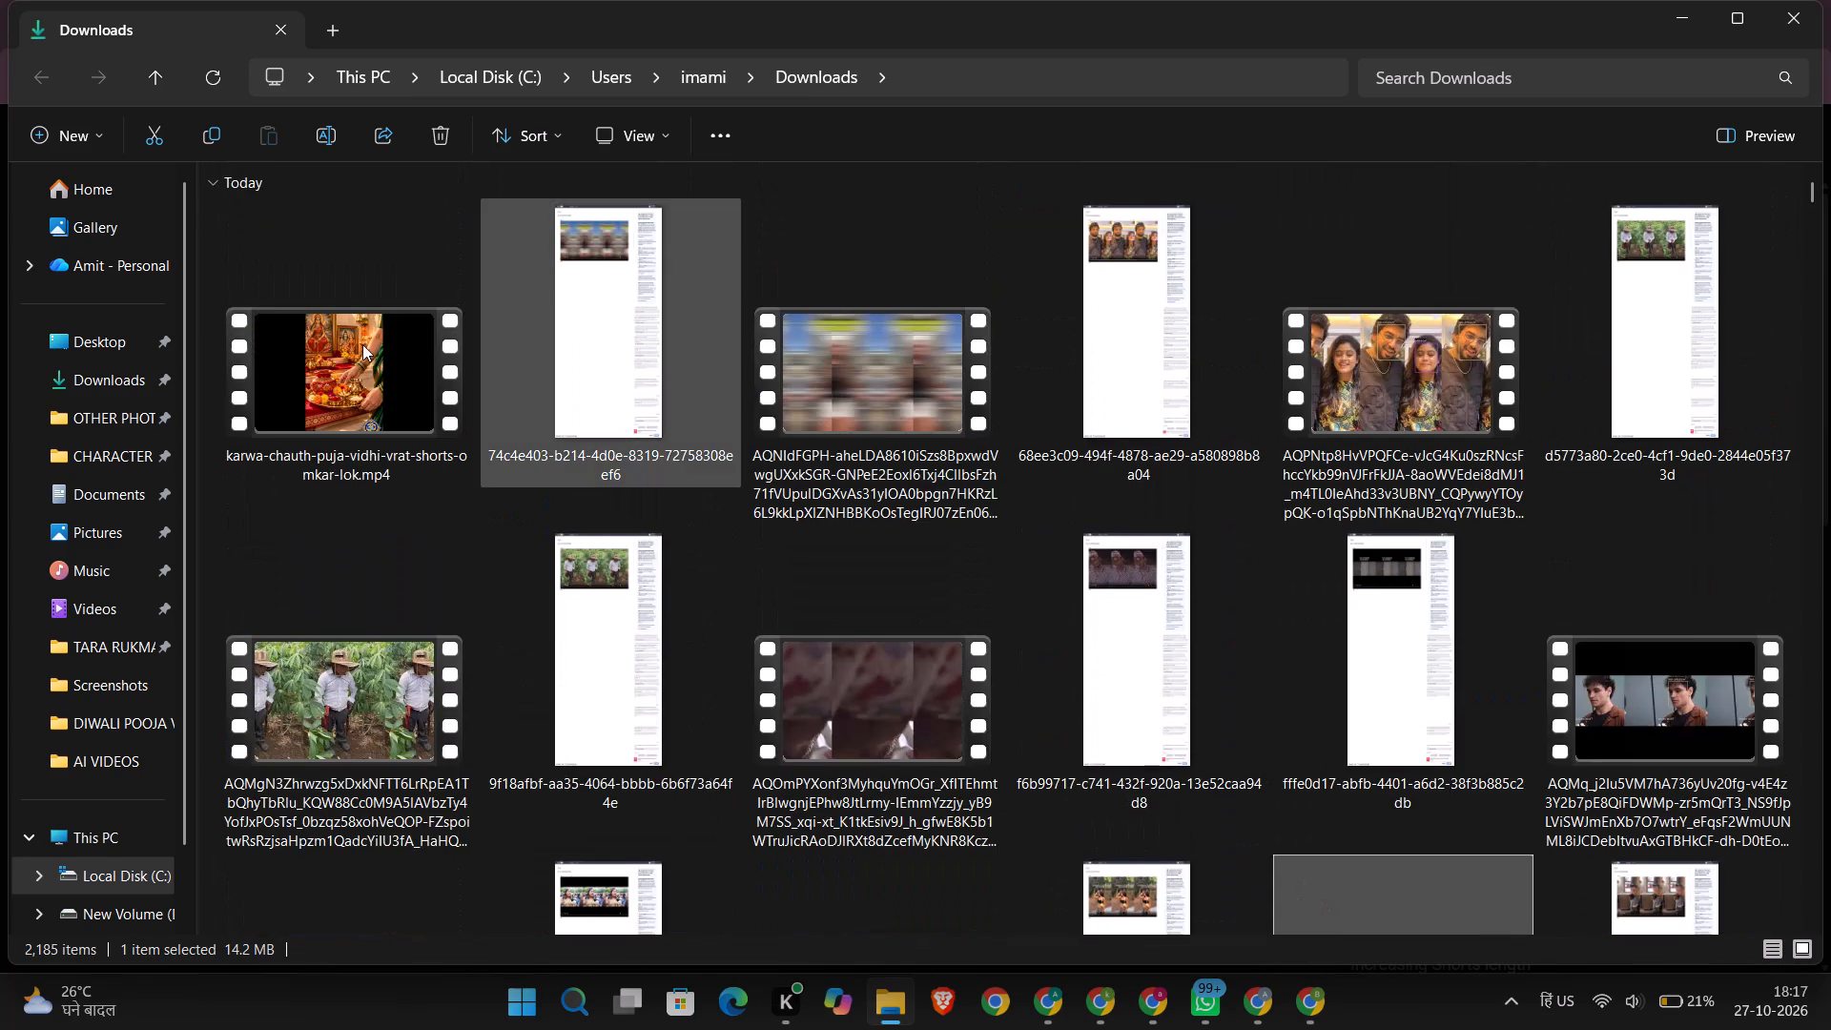
right_click(351, 364)
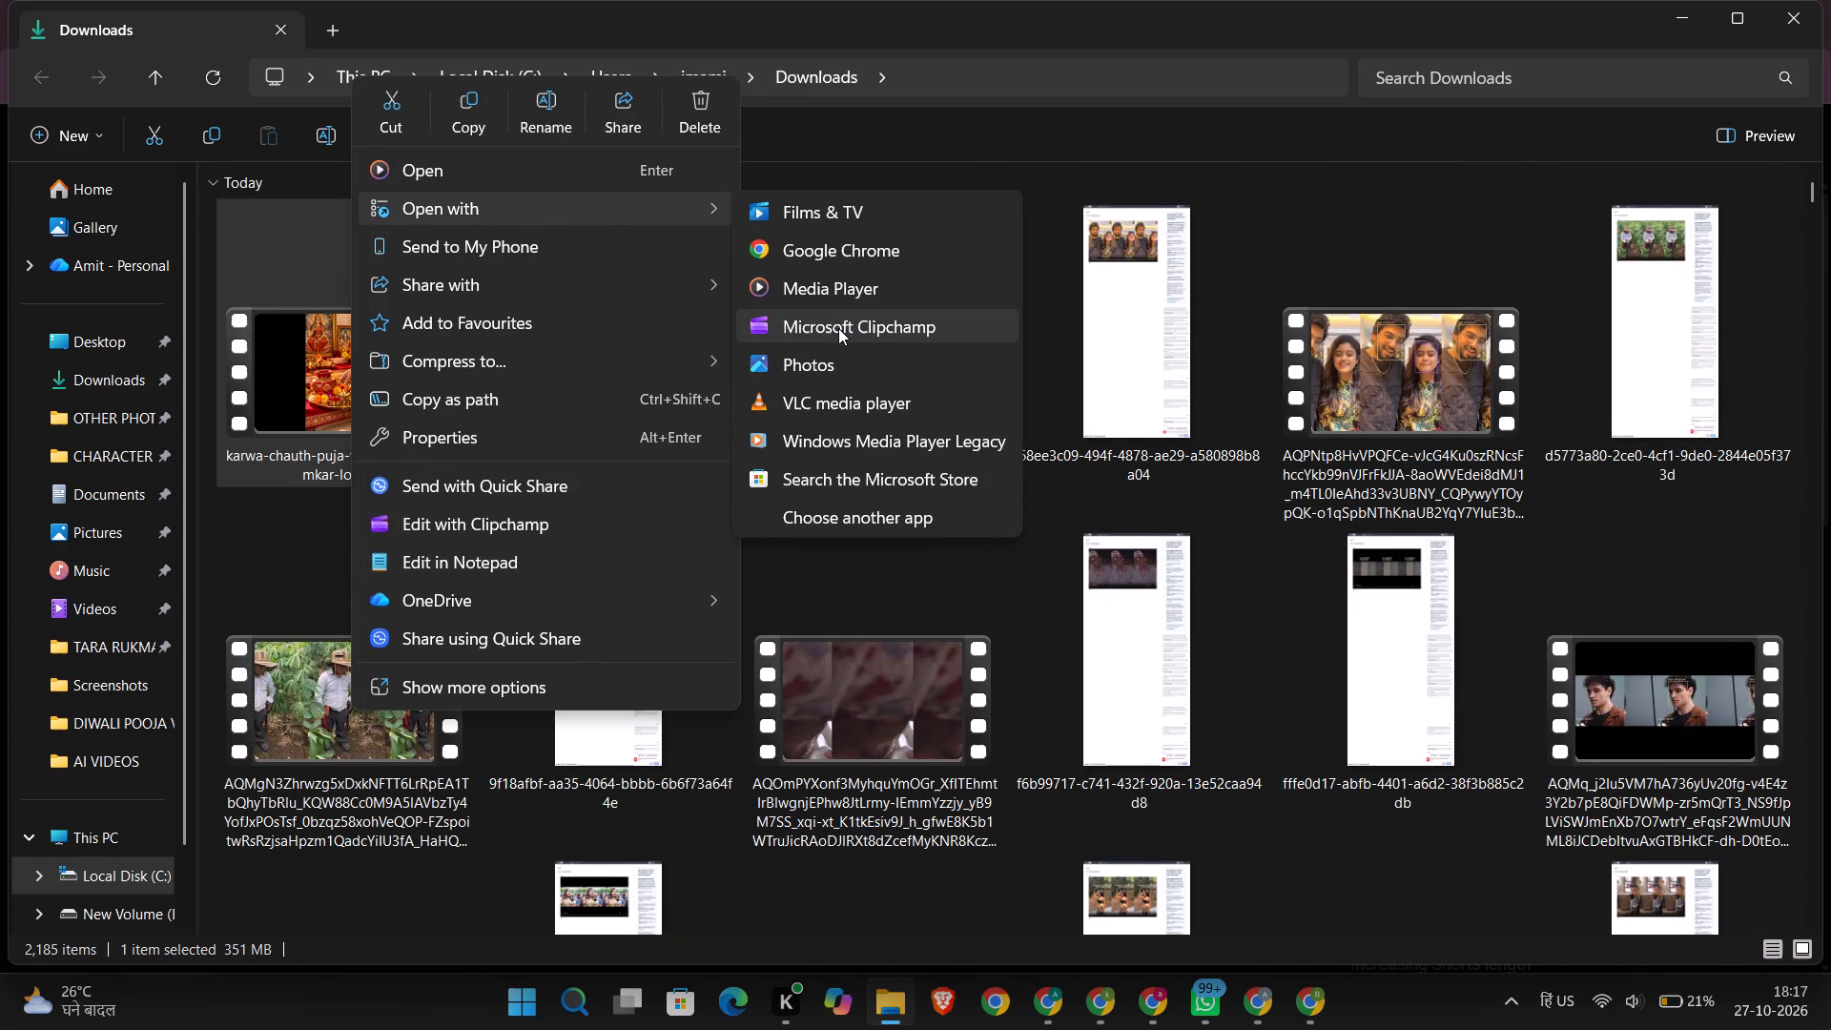
left_click(839, 335)
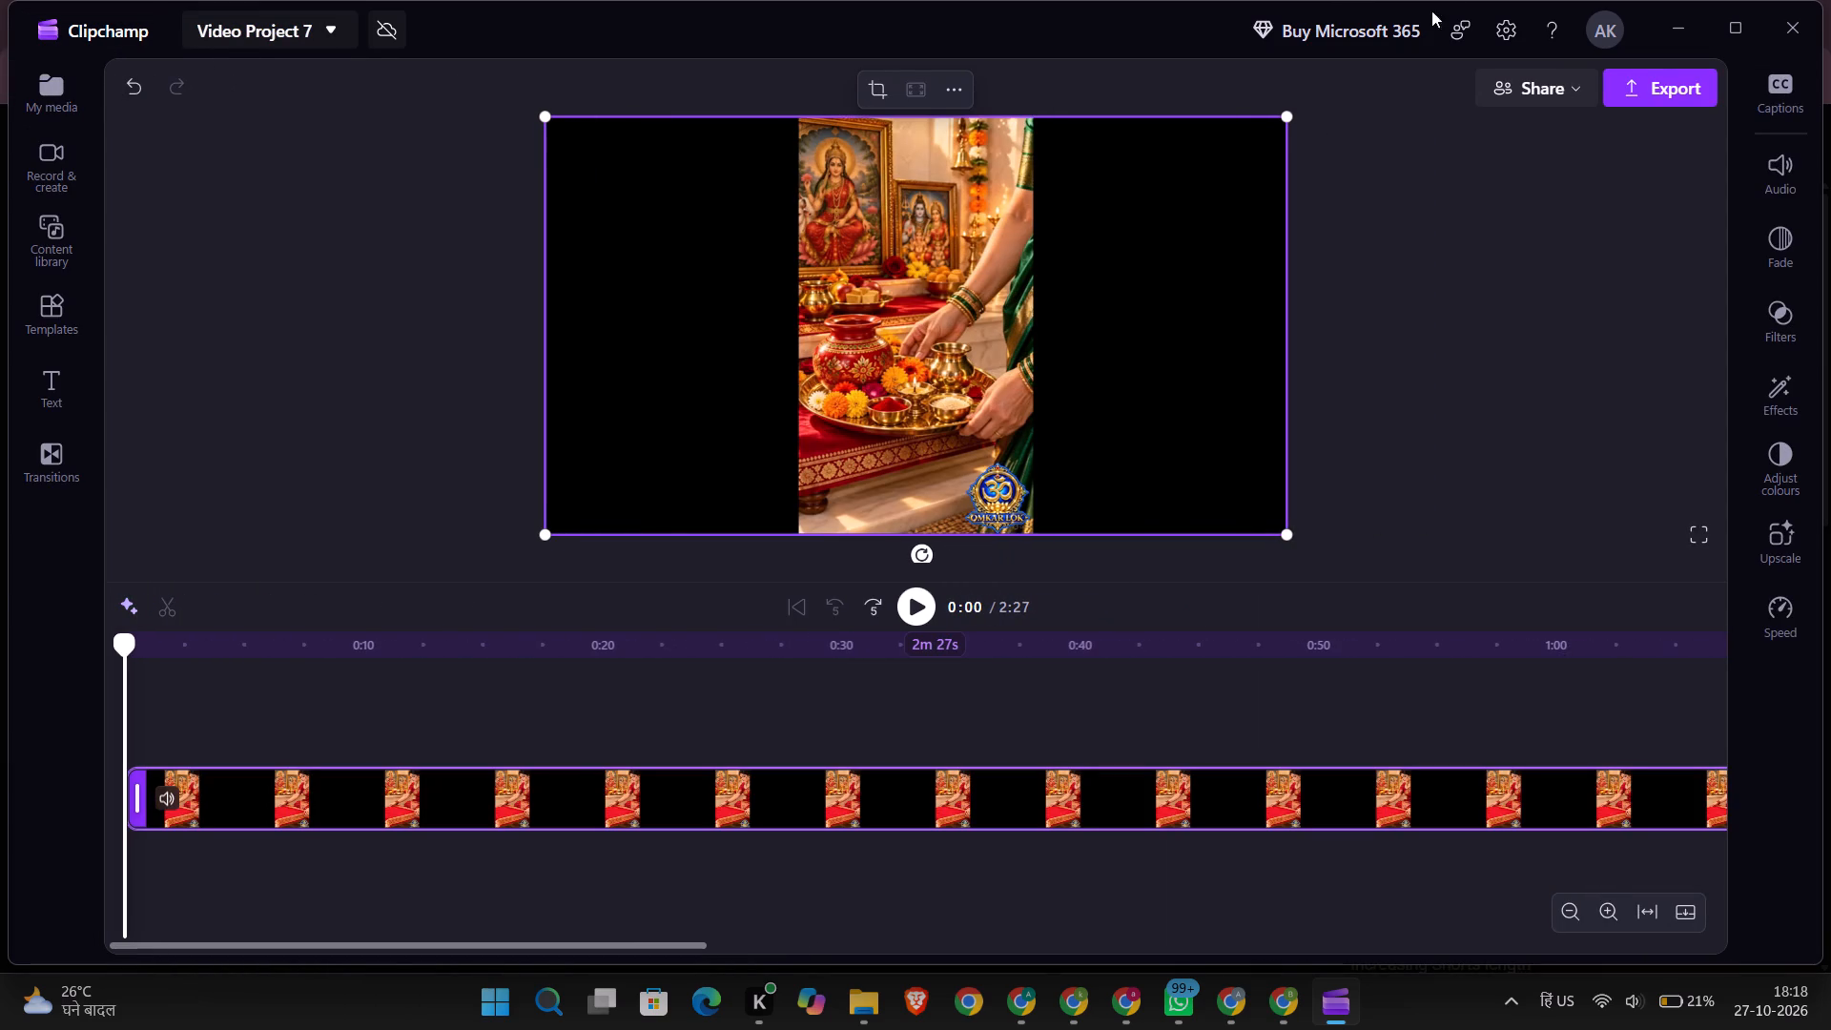
Crop the black areas off both sides of the video clip, keeping only the vertical puja picture.
left_click(1126, 343)
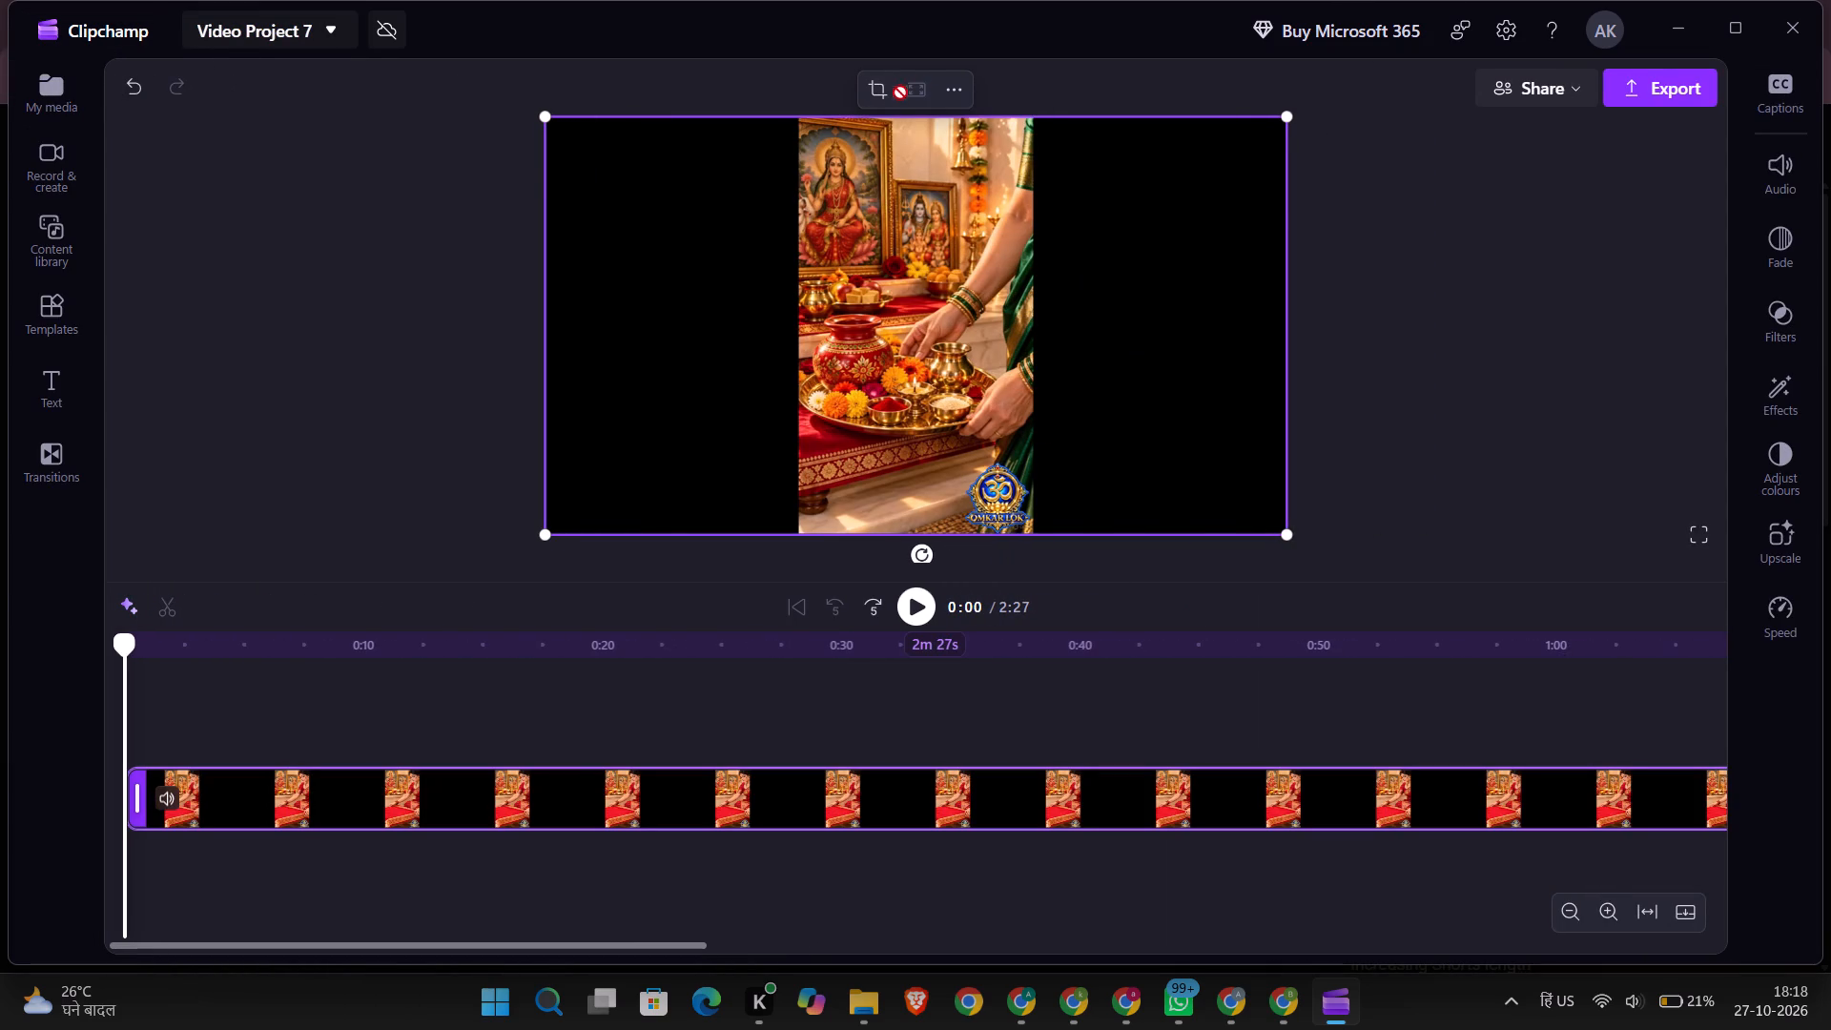
left_click(887, 95)
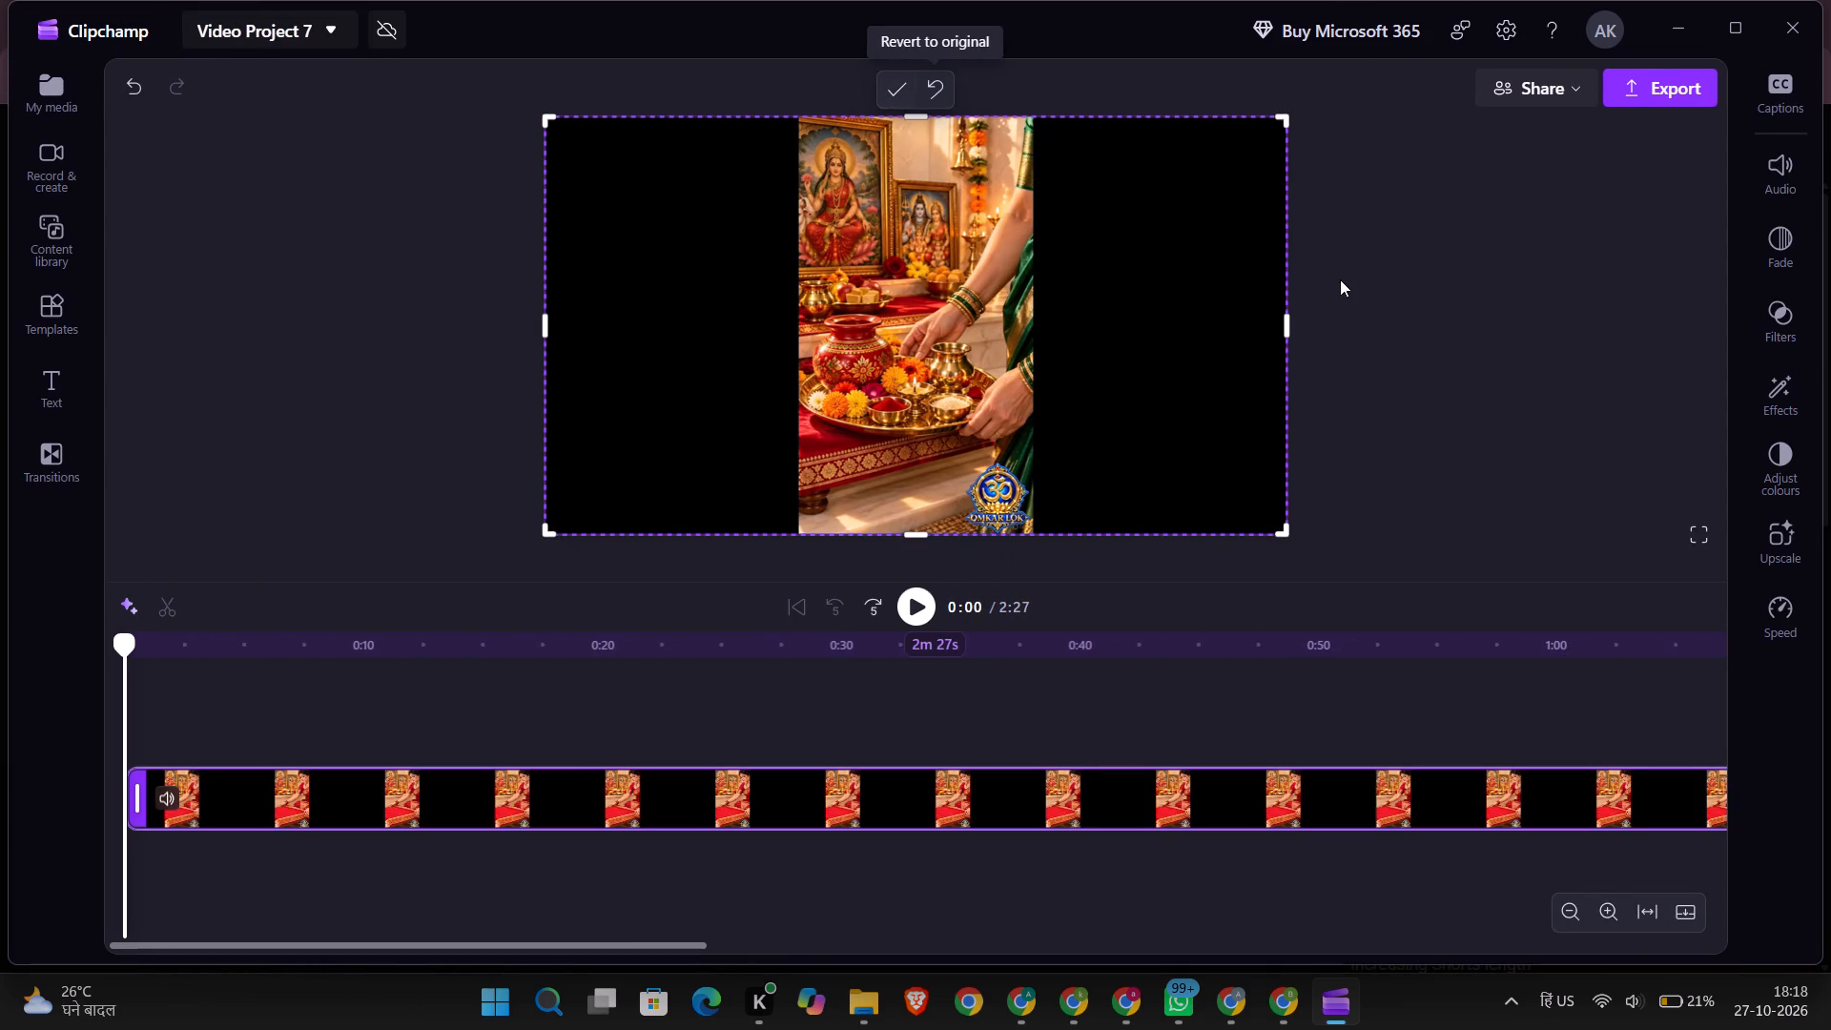
left_click_drag(1290, 331, 1032, 354)
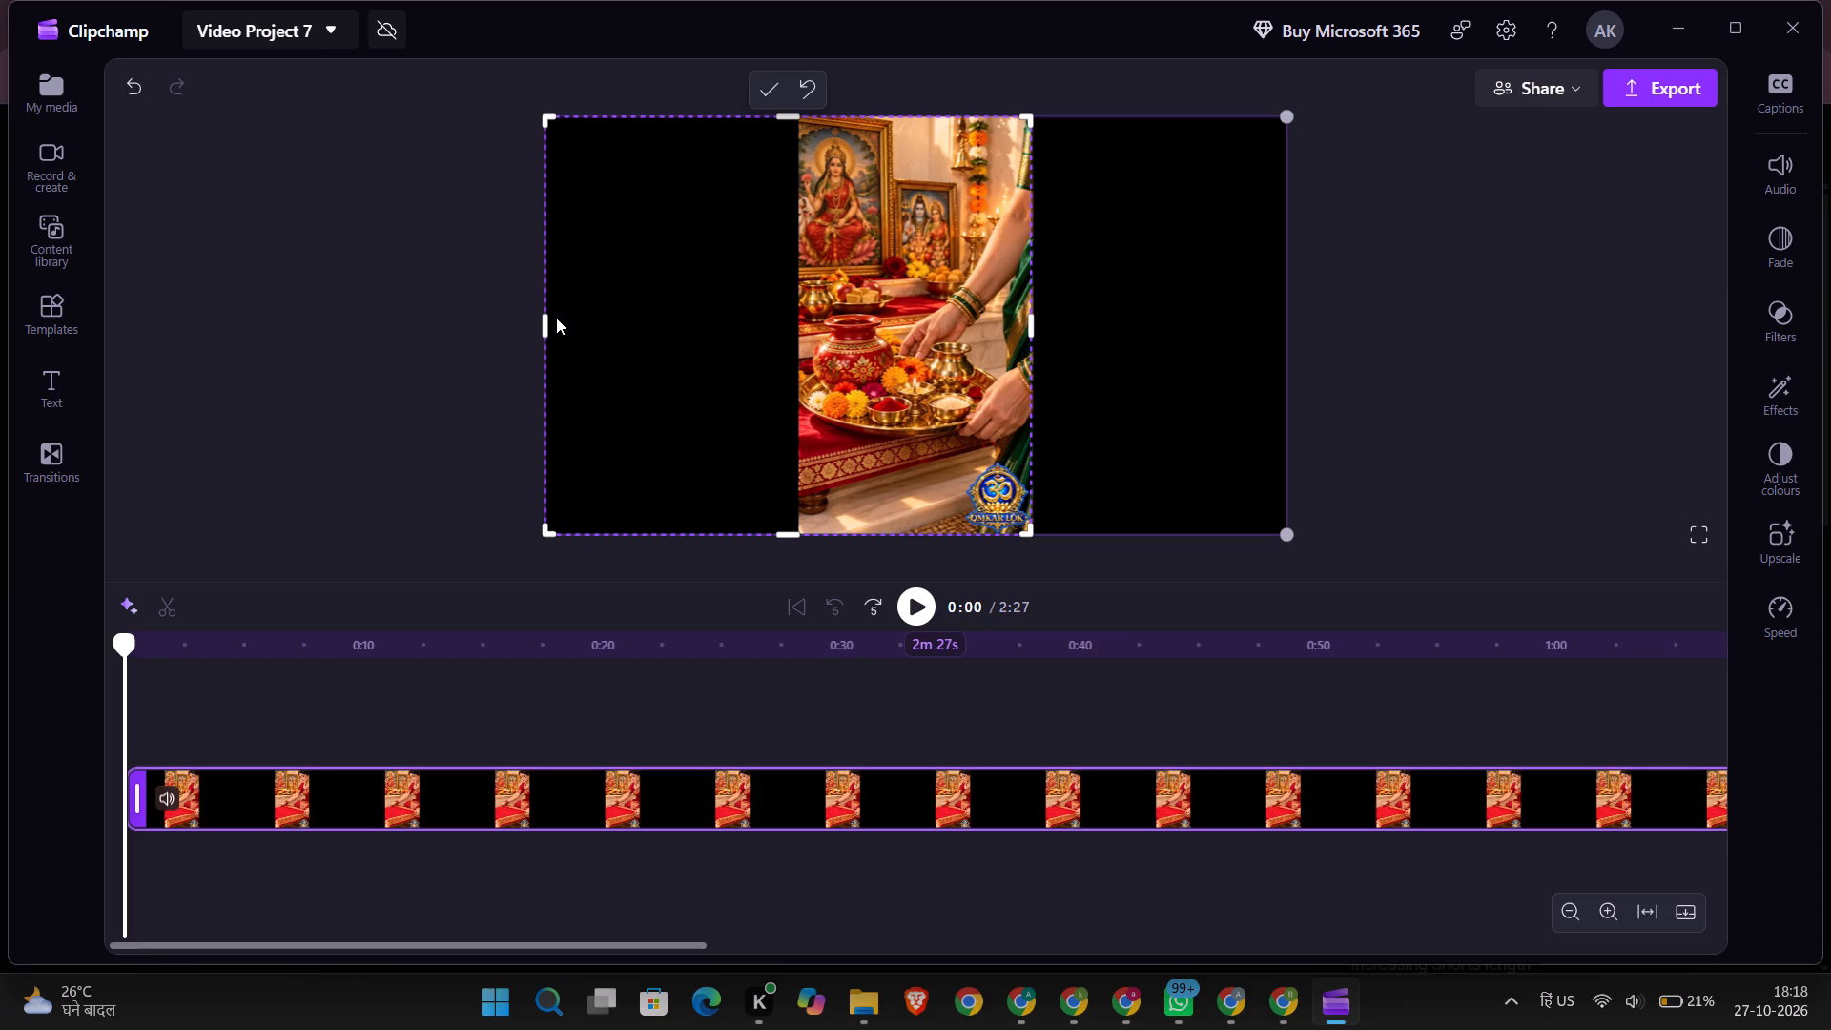
left_click_drag(550, 319, 706, 320)
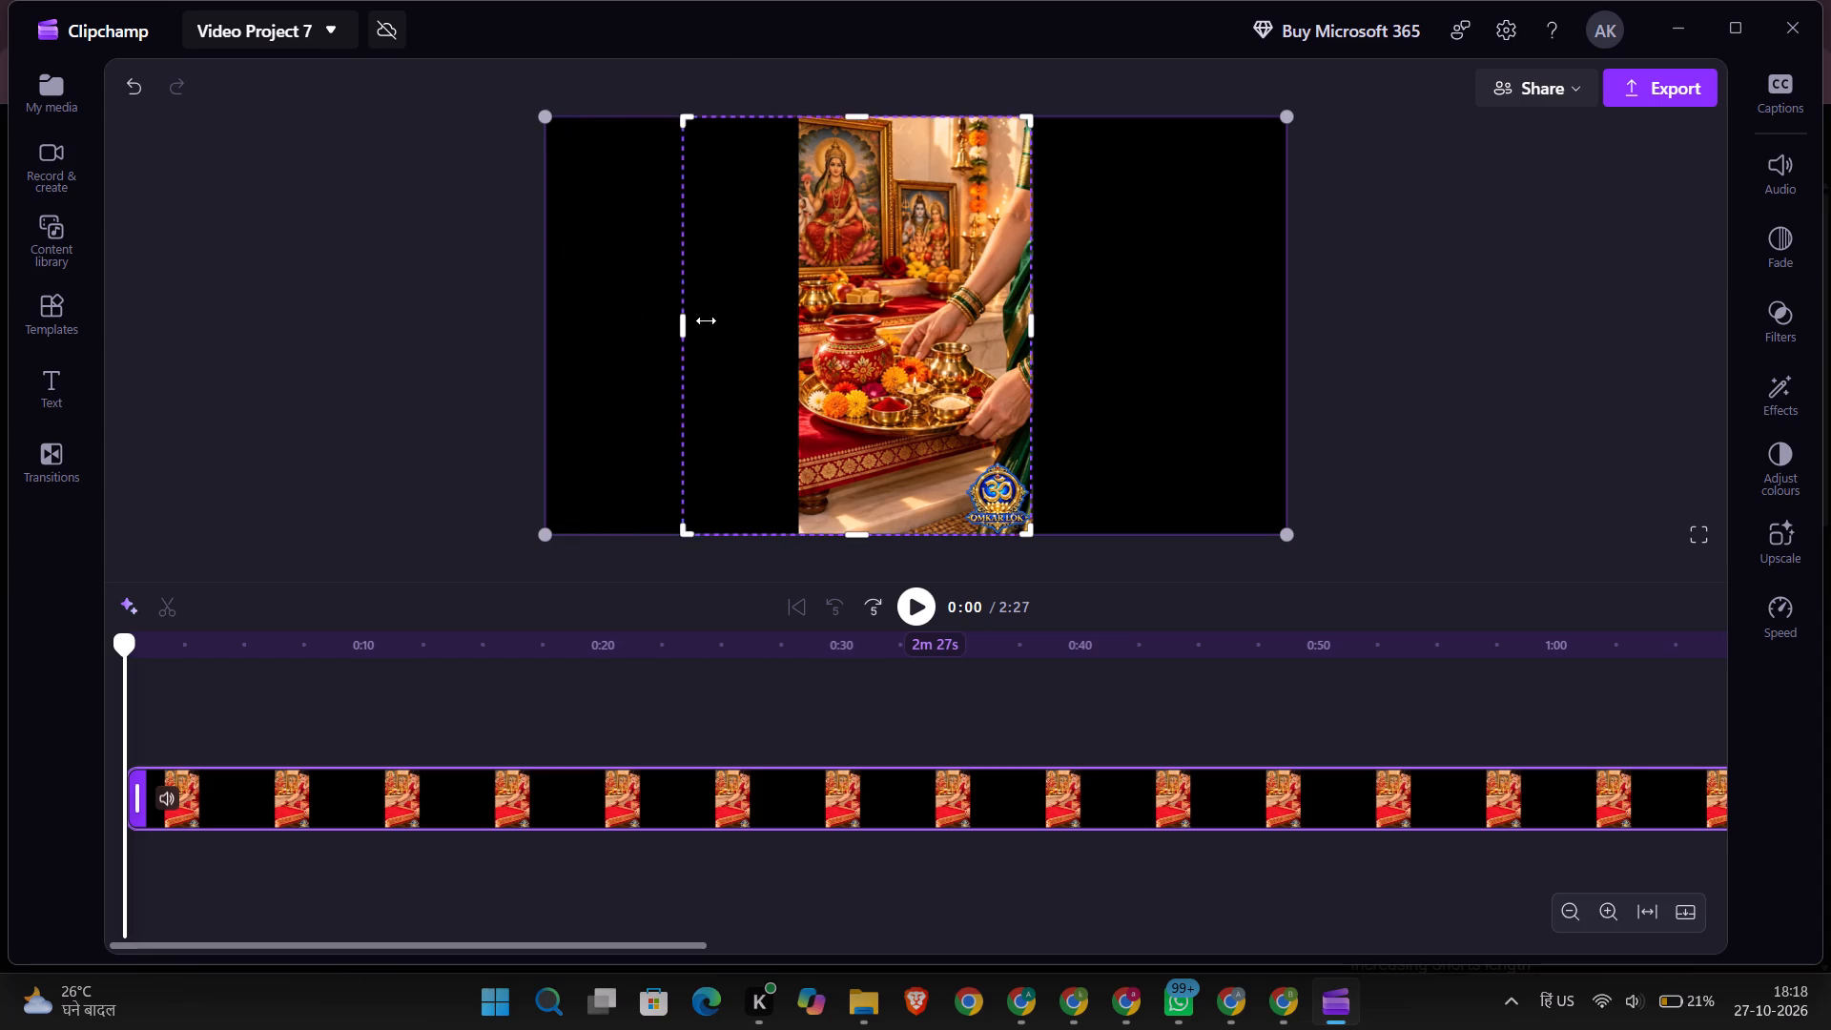
left_click_drag(706, 320, 786, 324)
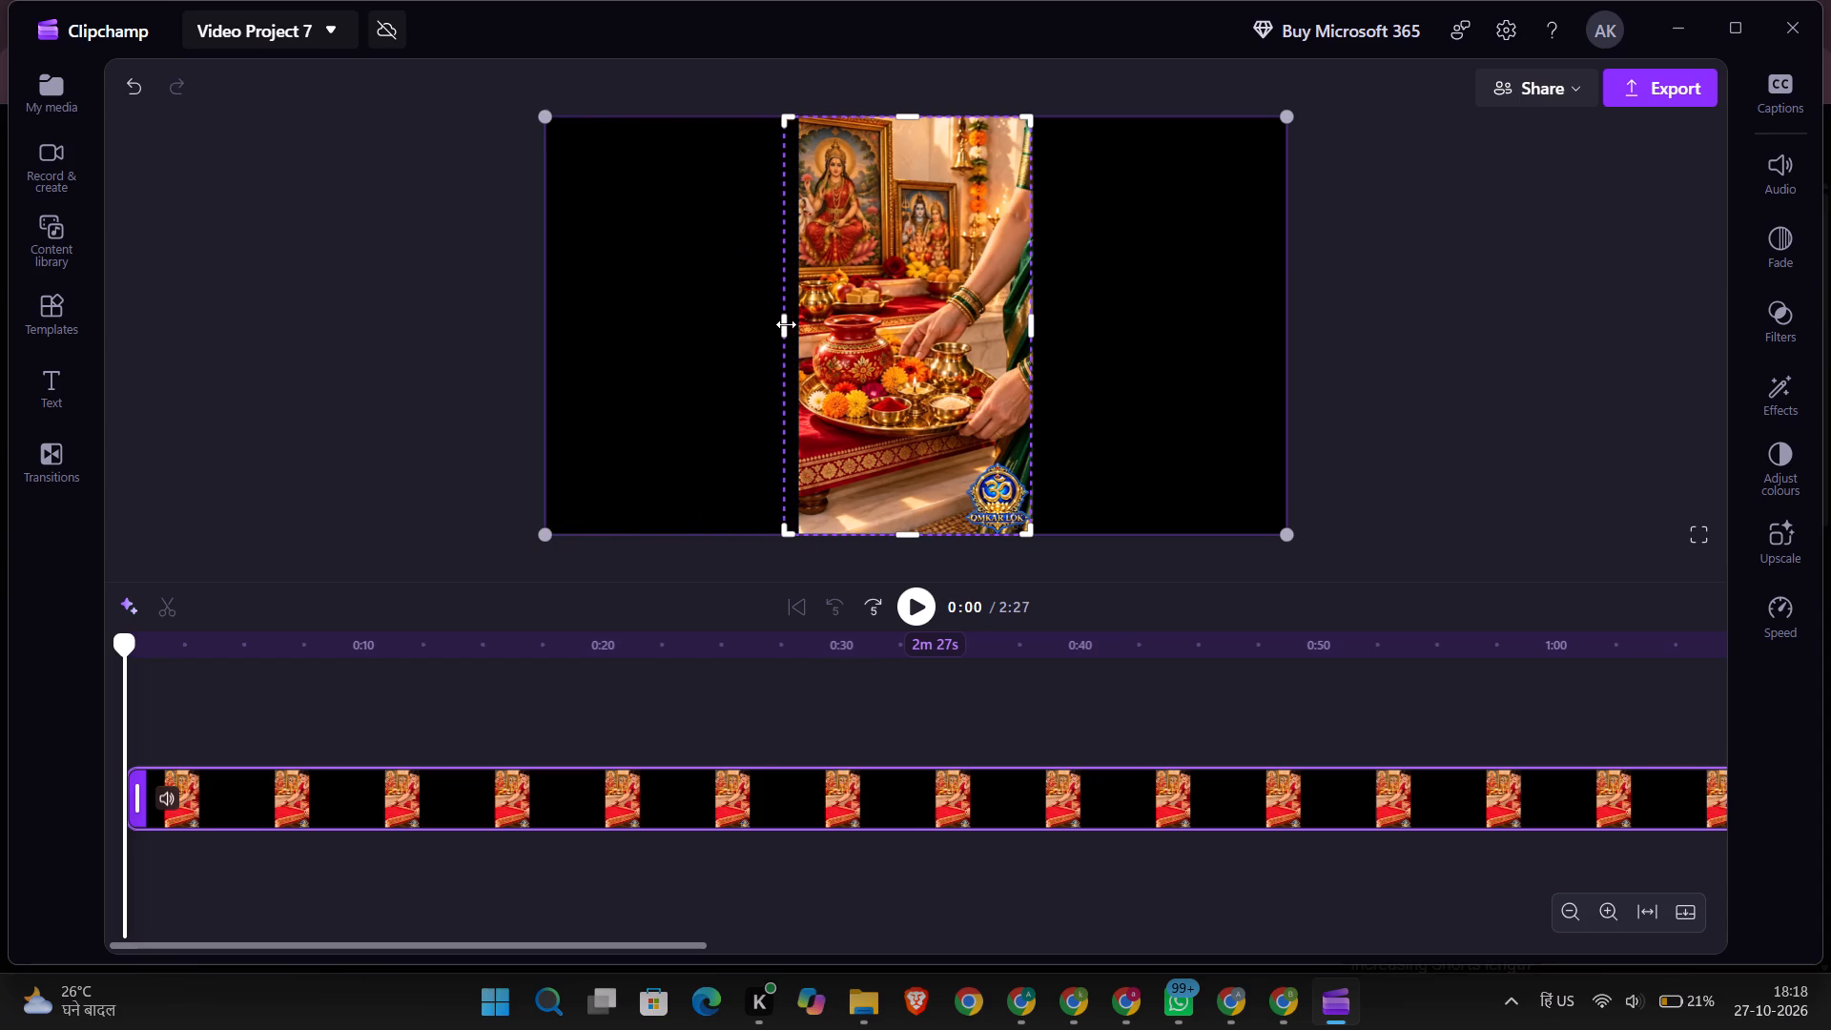
left_click_drag(786, 324, 796, 335)
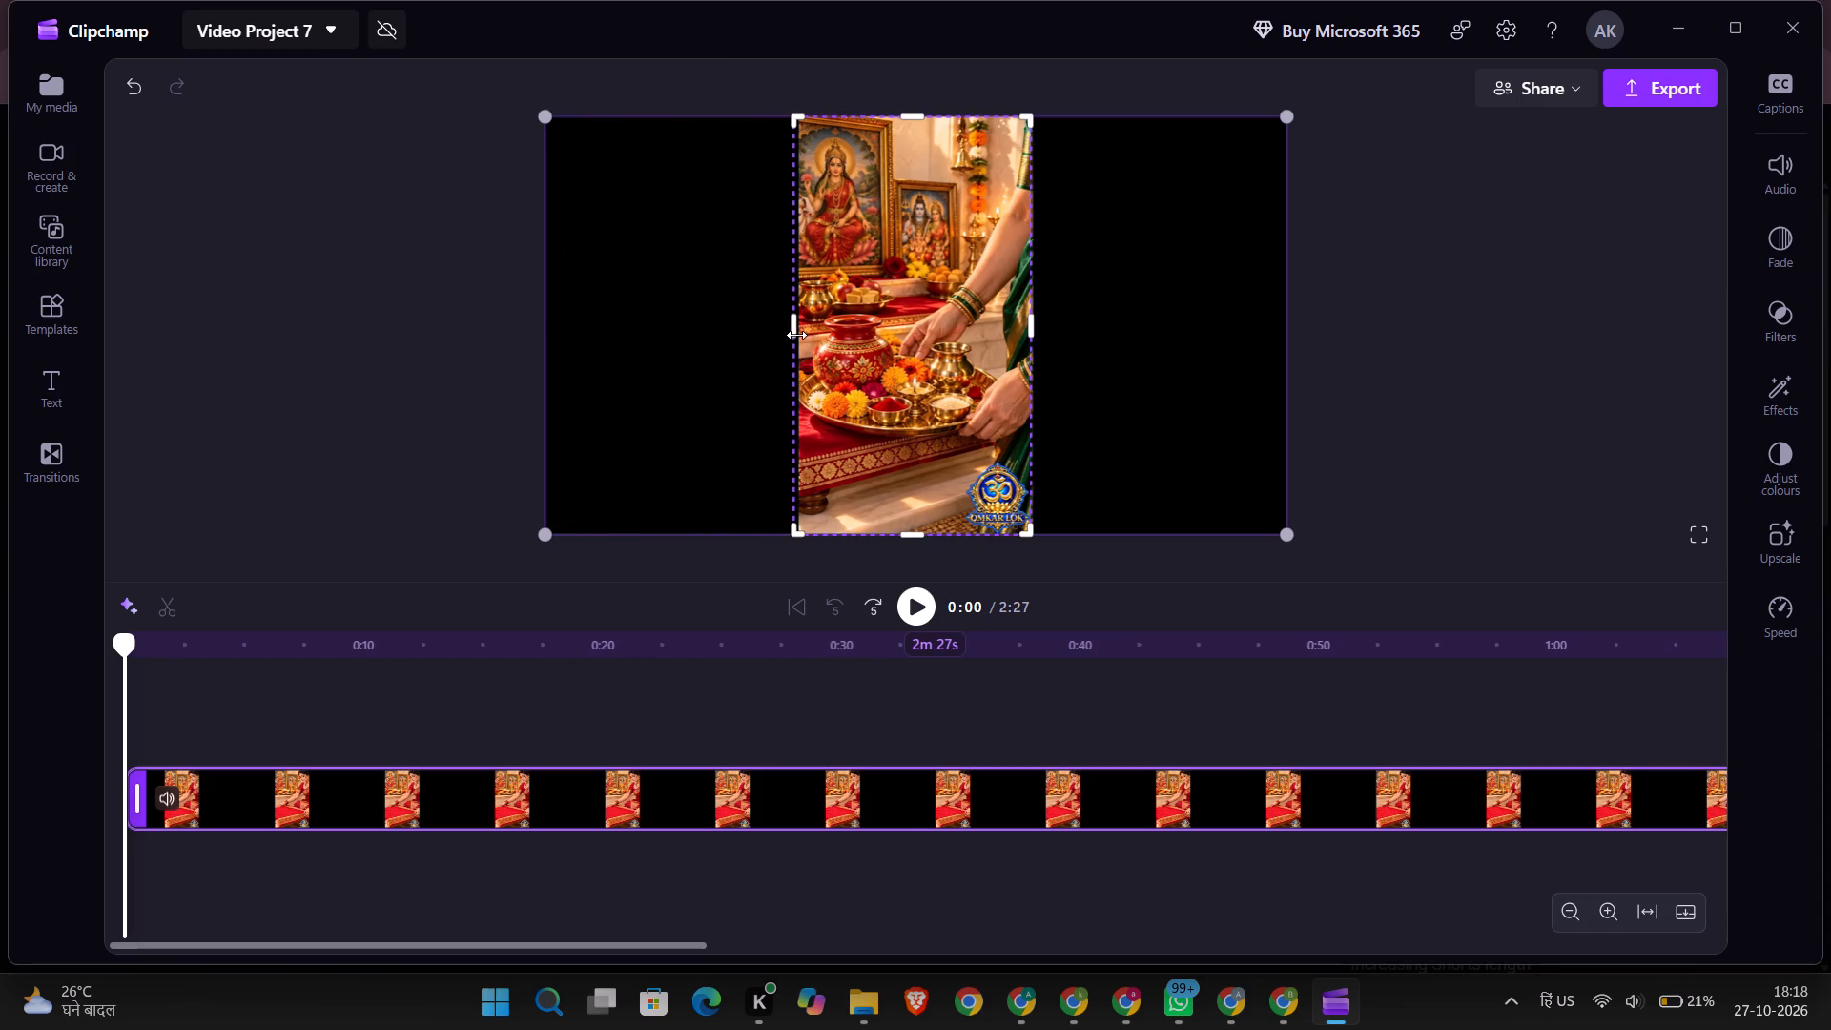
left_click_drag(796, 335, 797, 330)
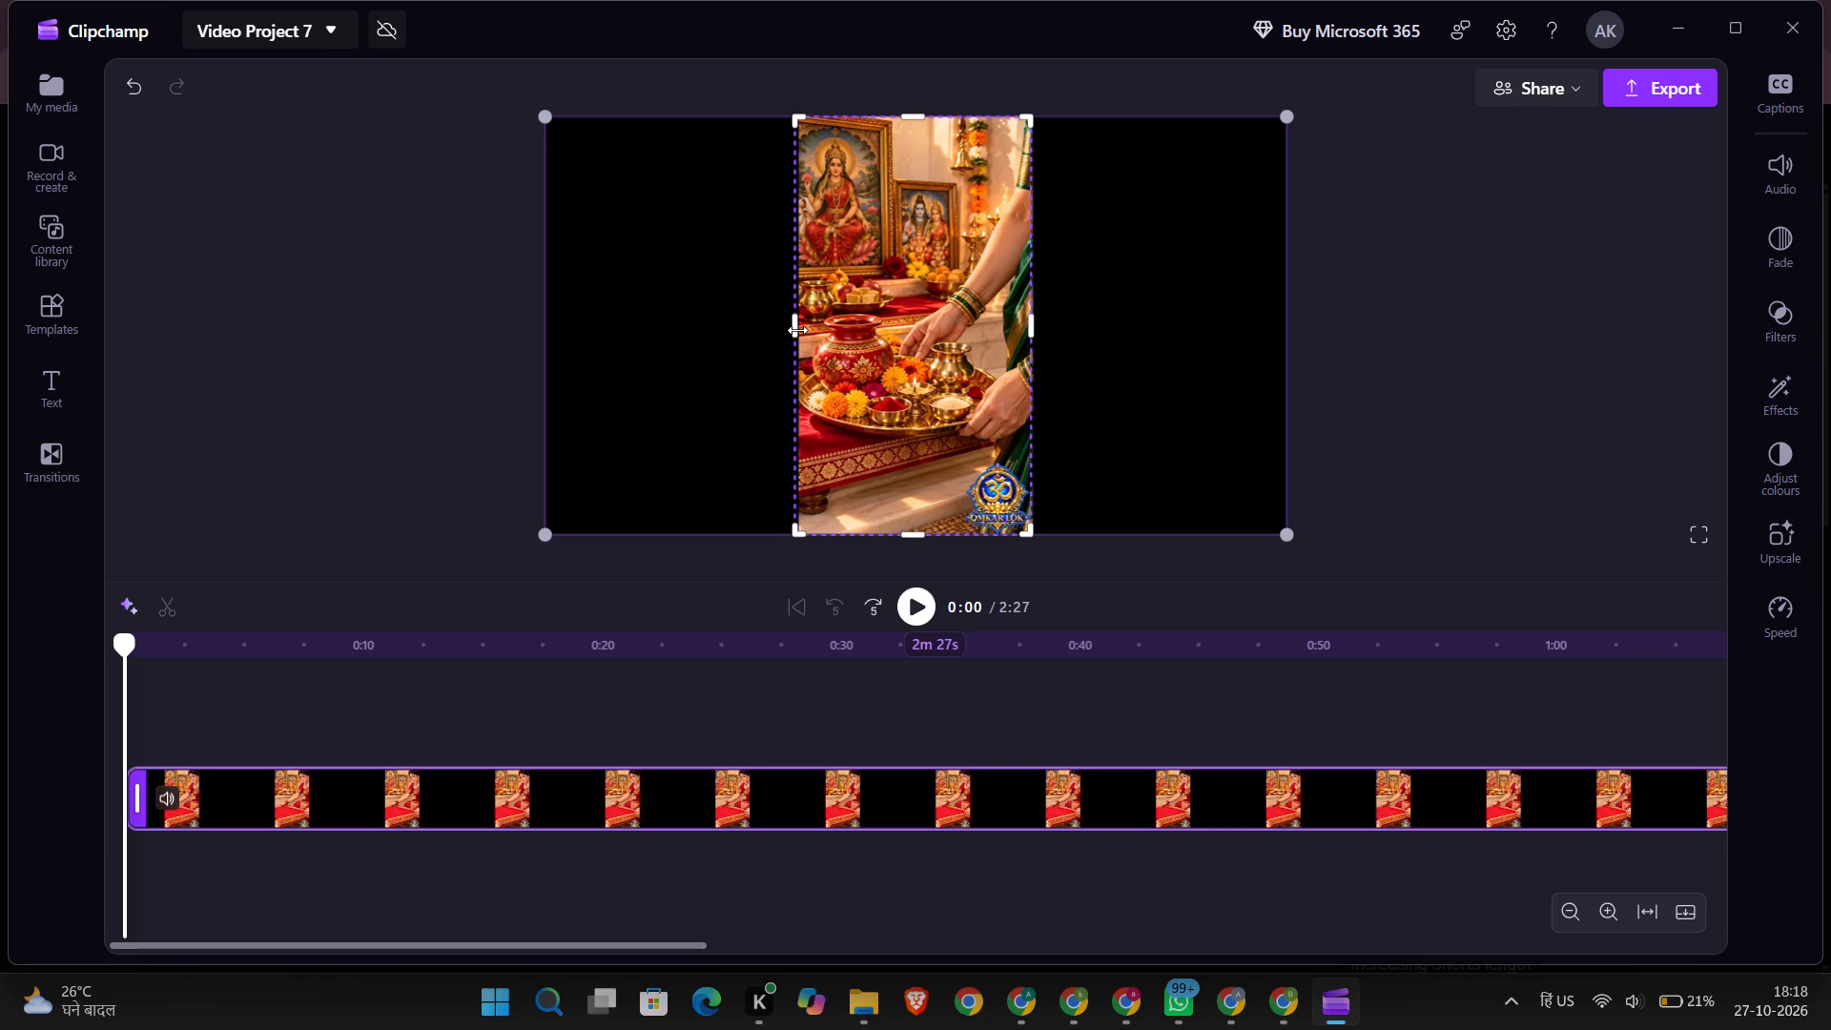
left_click(797, 330)
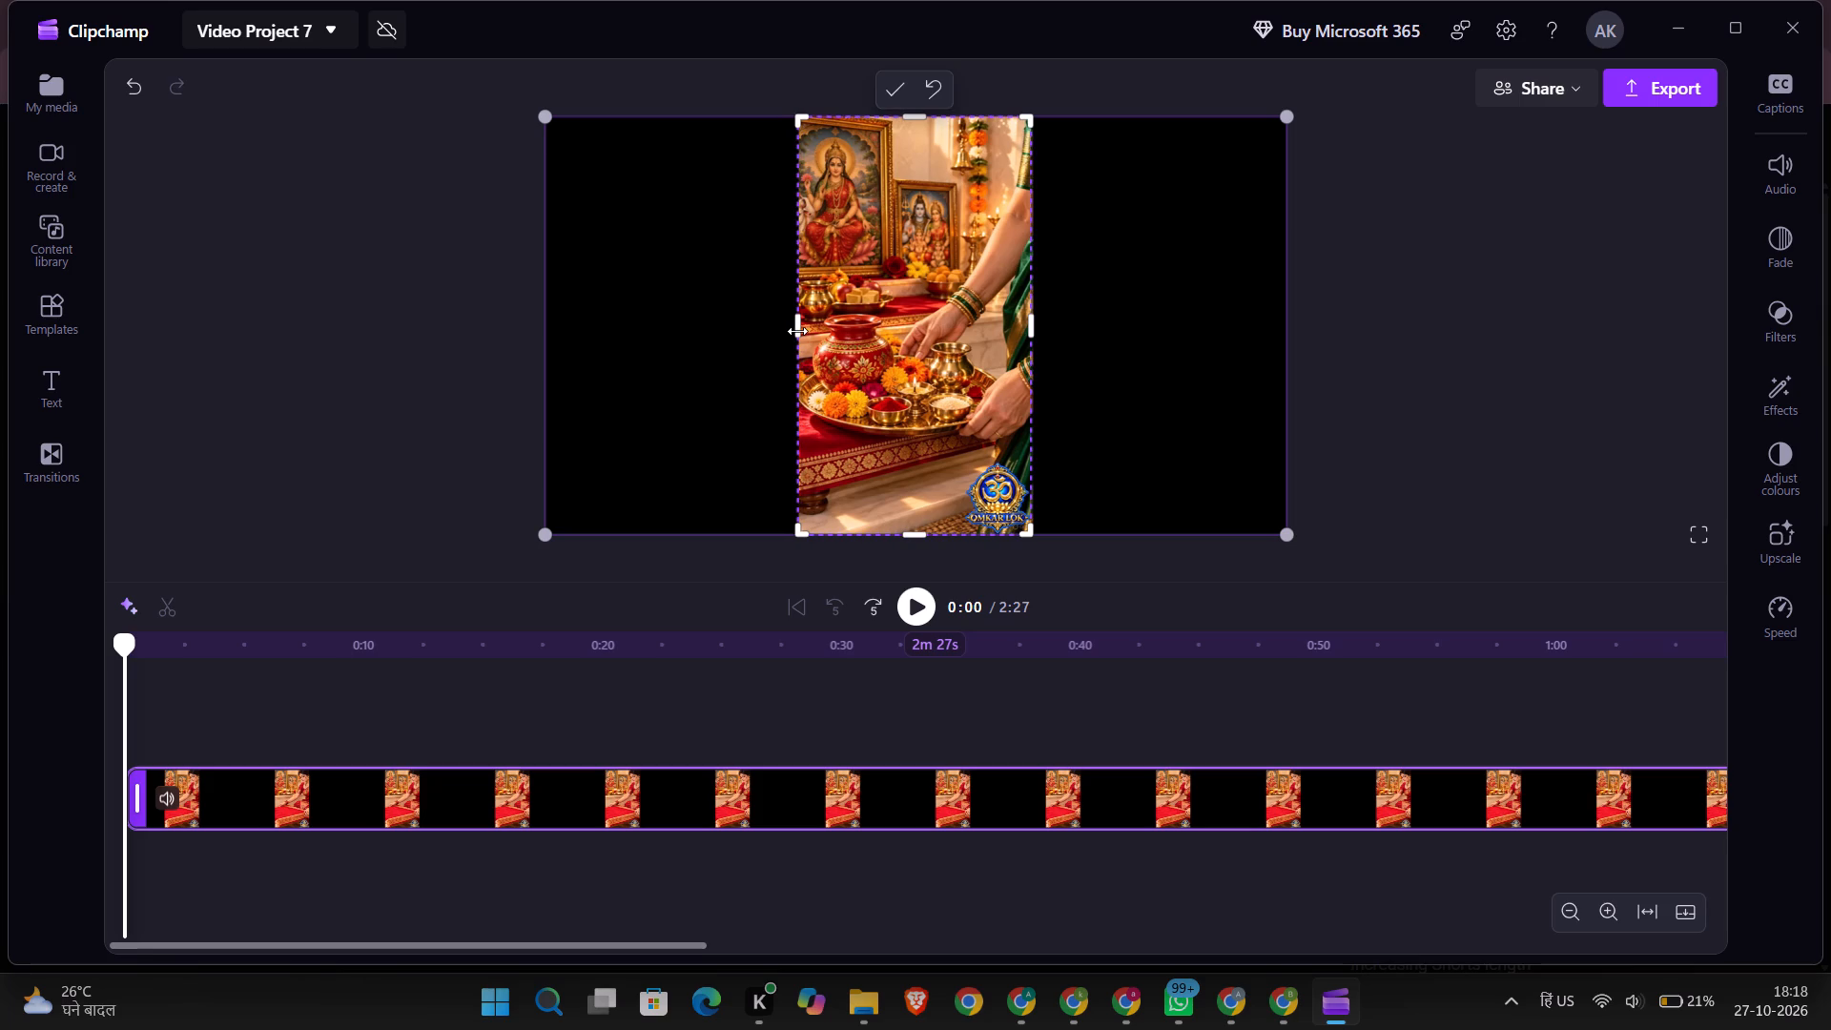
left_click(1456, 206)
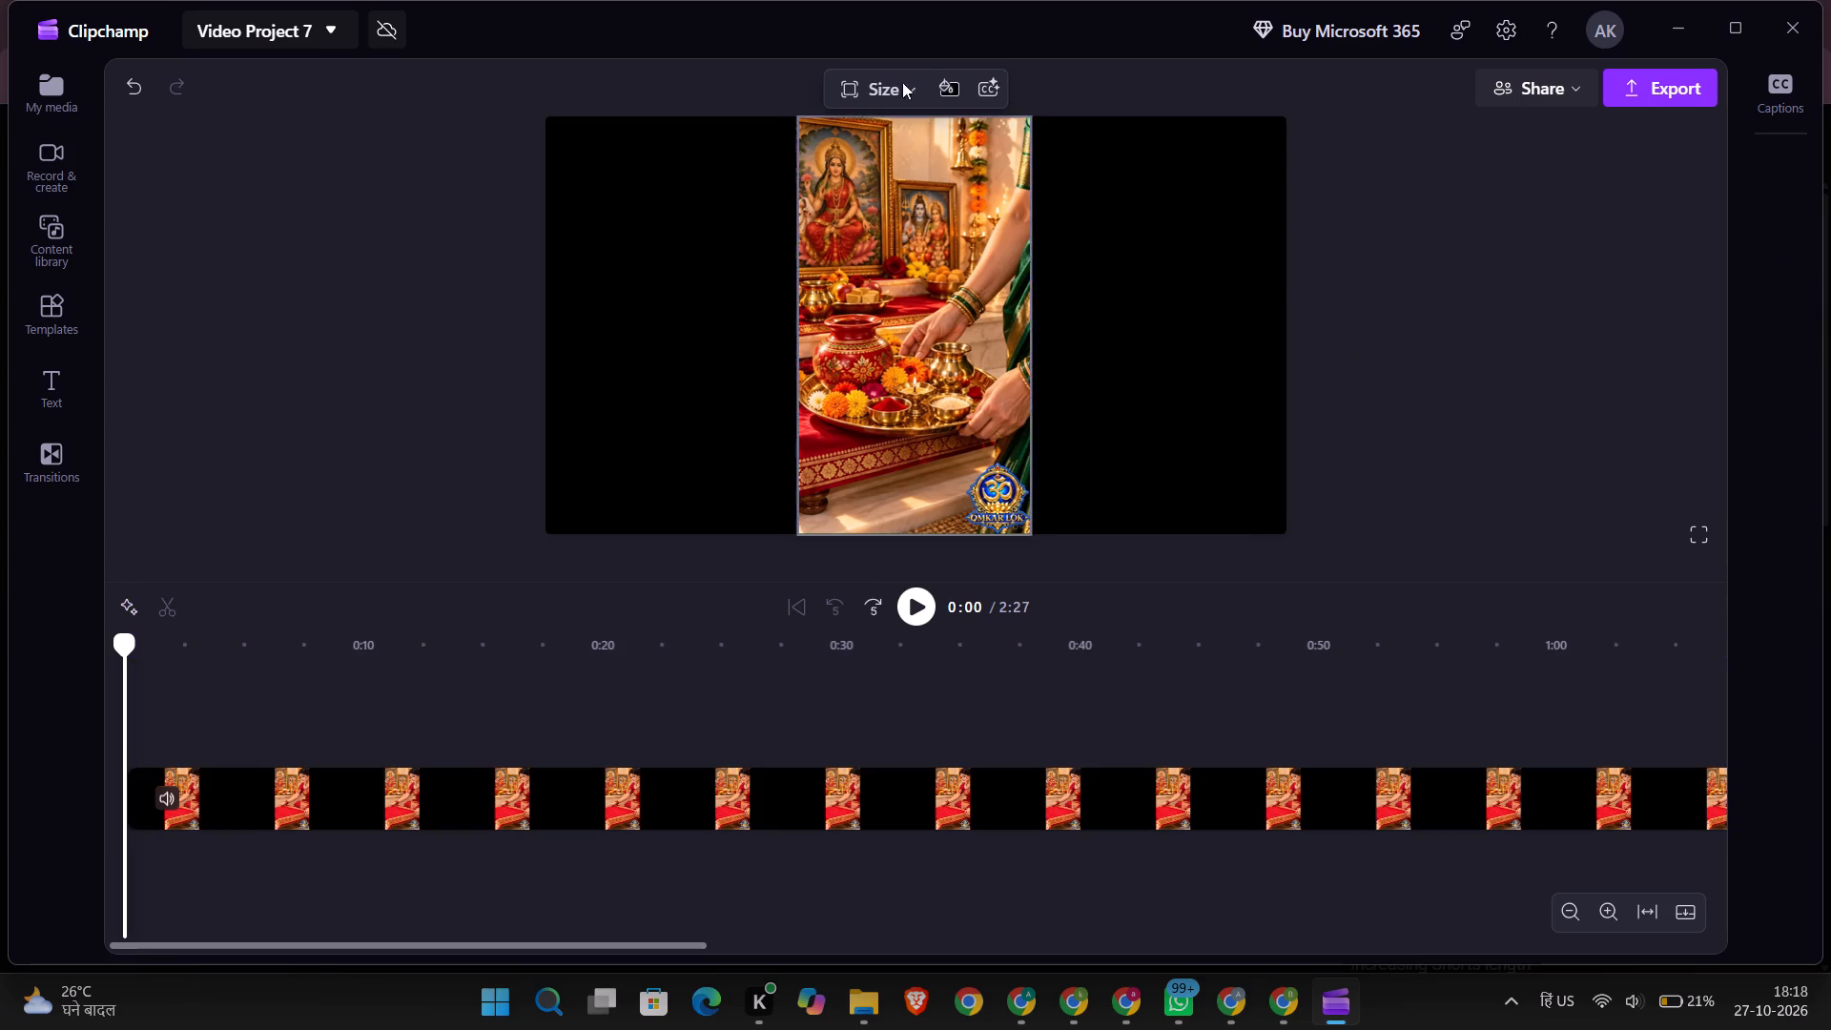
Set the project's canvas size to Vertical 9:16.
left_click(909, 88)
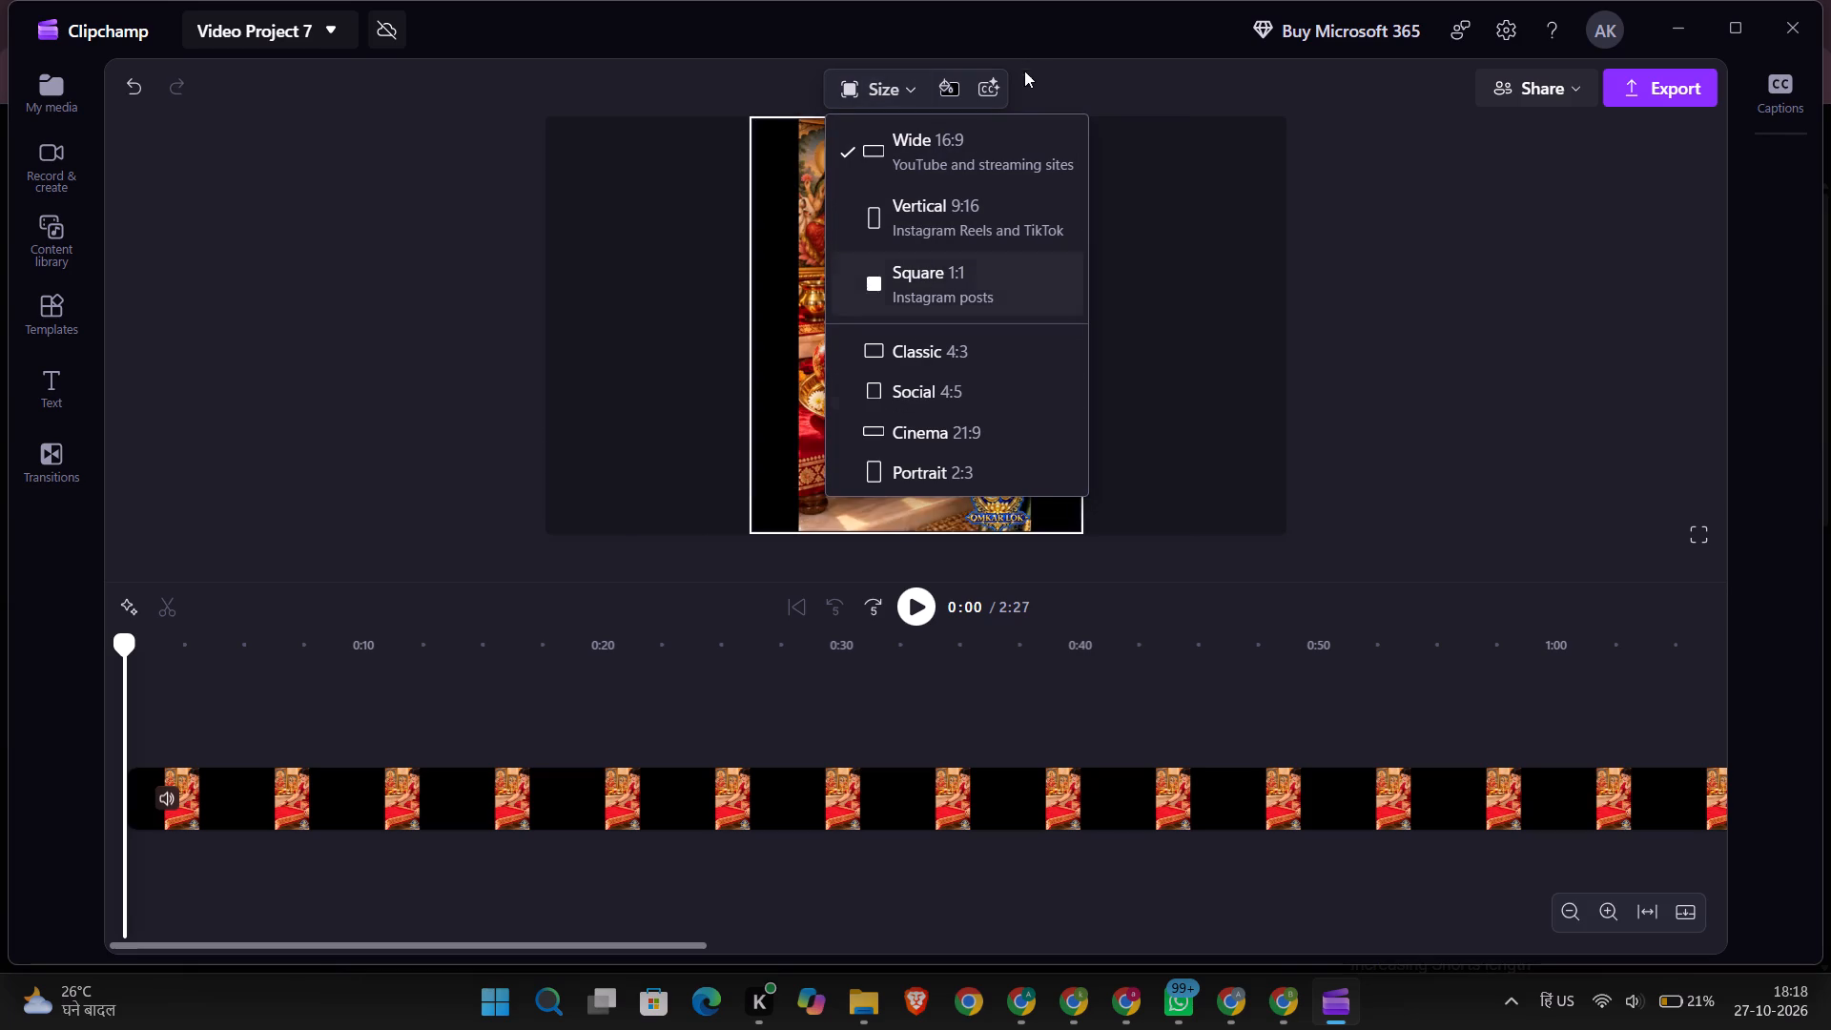
left_click(941, 218)
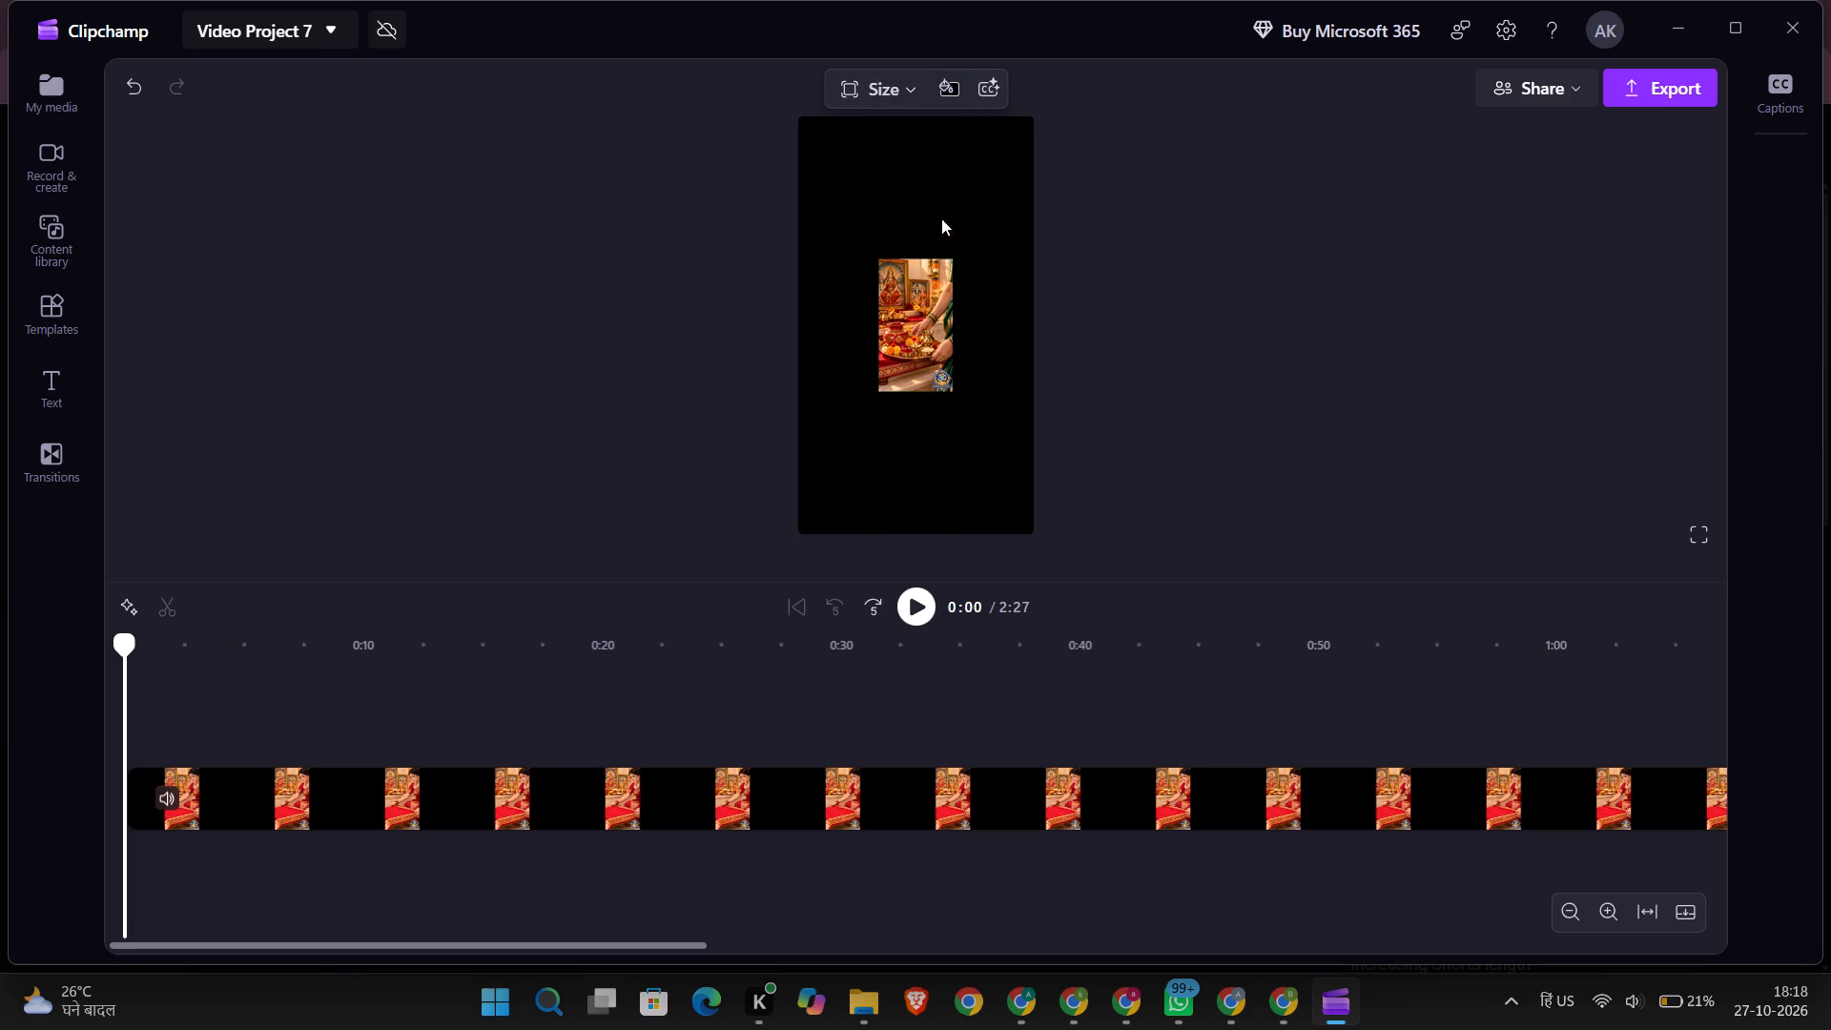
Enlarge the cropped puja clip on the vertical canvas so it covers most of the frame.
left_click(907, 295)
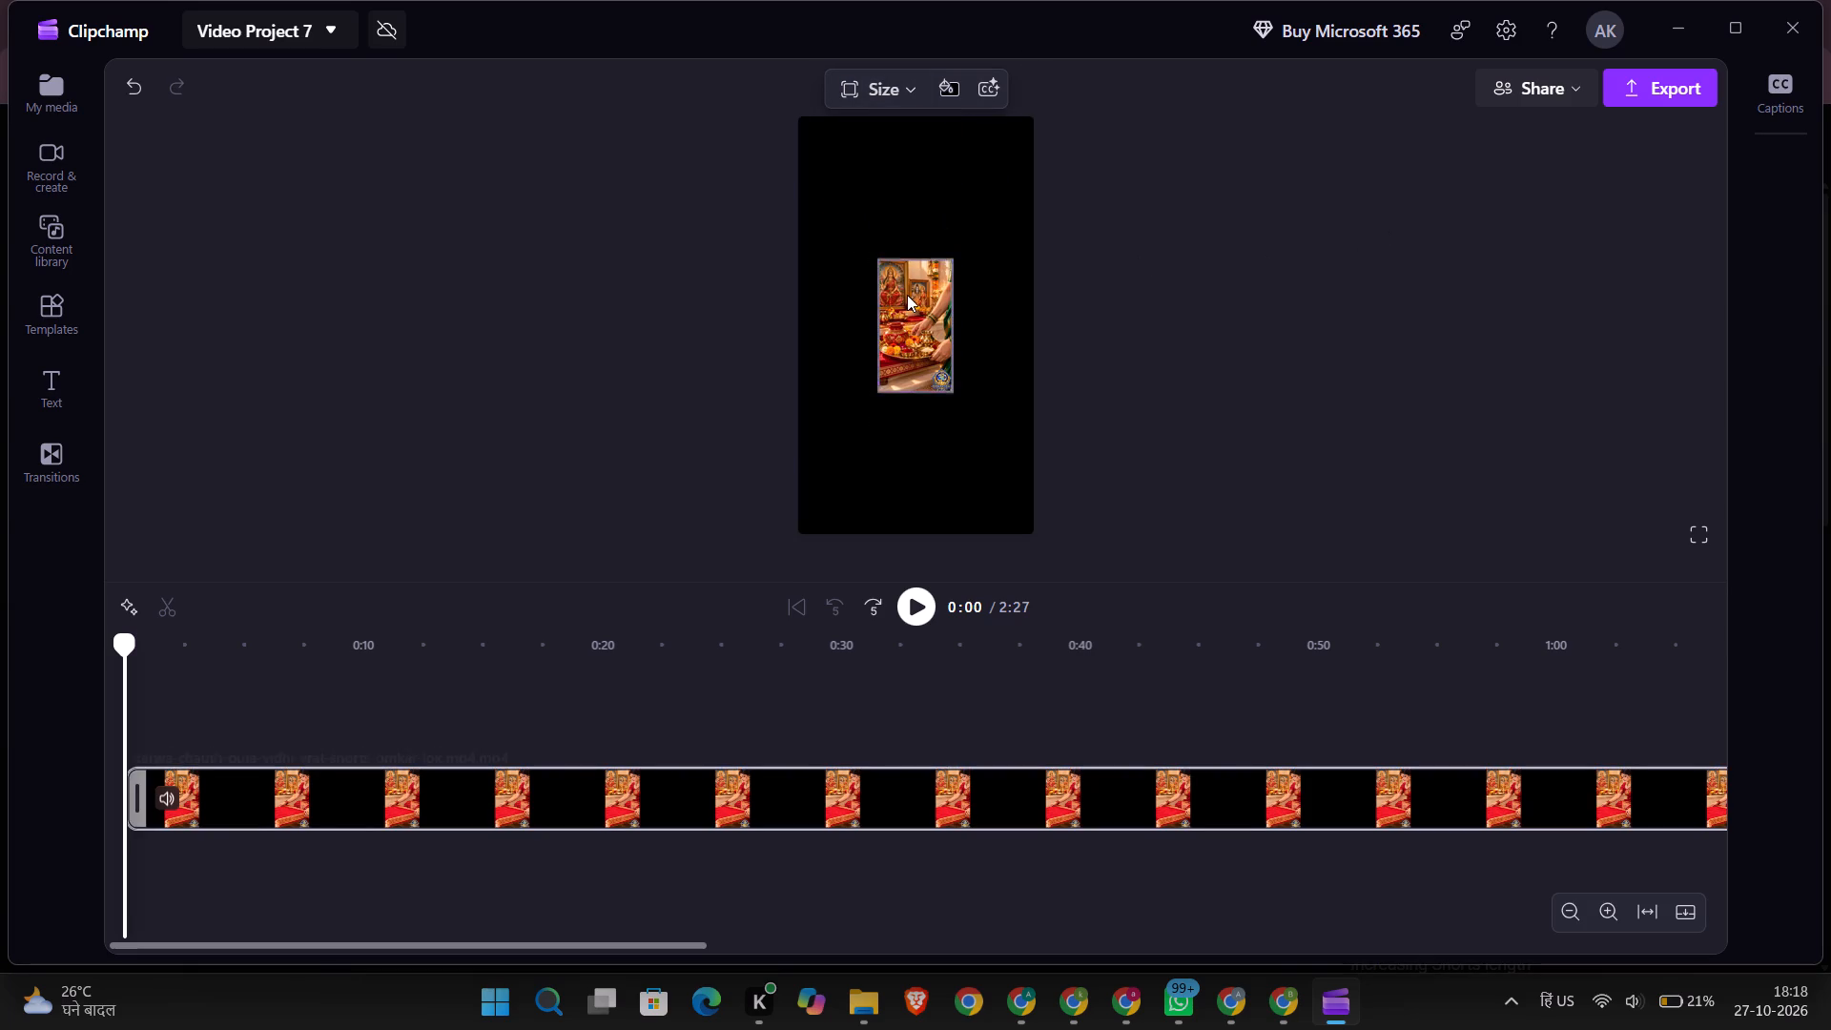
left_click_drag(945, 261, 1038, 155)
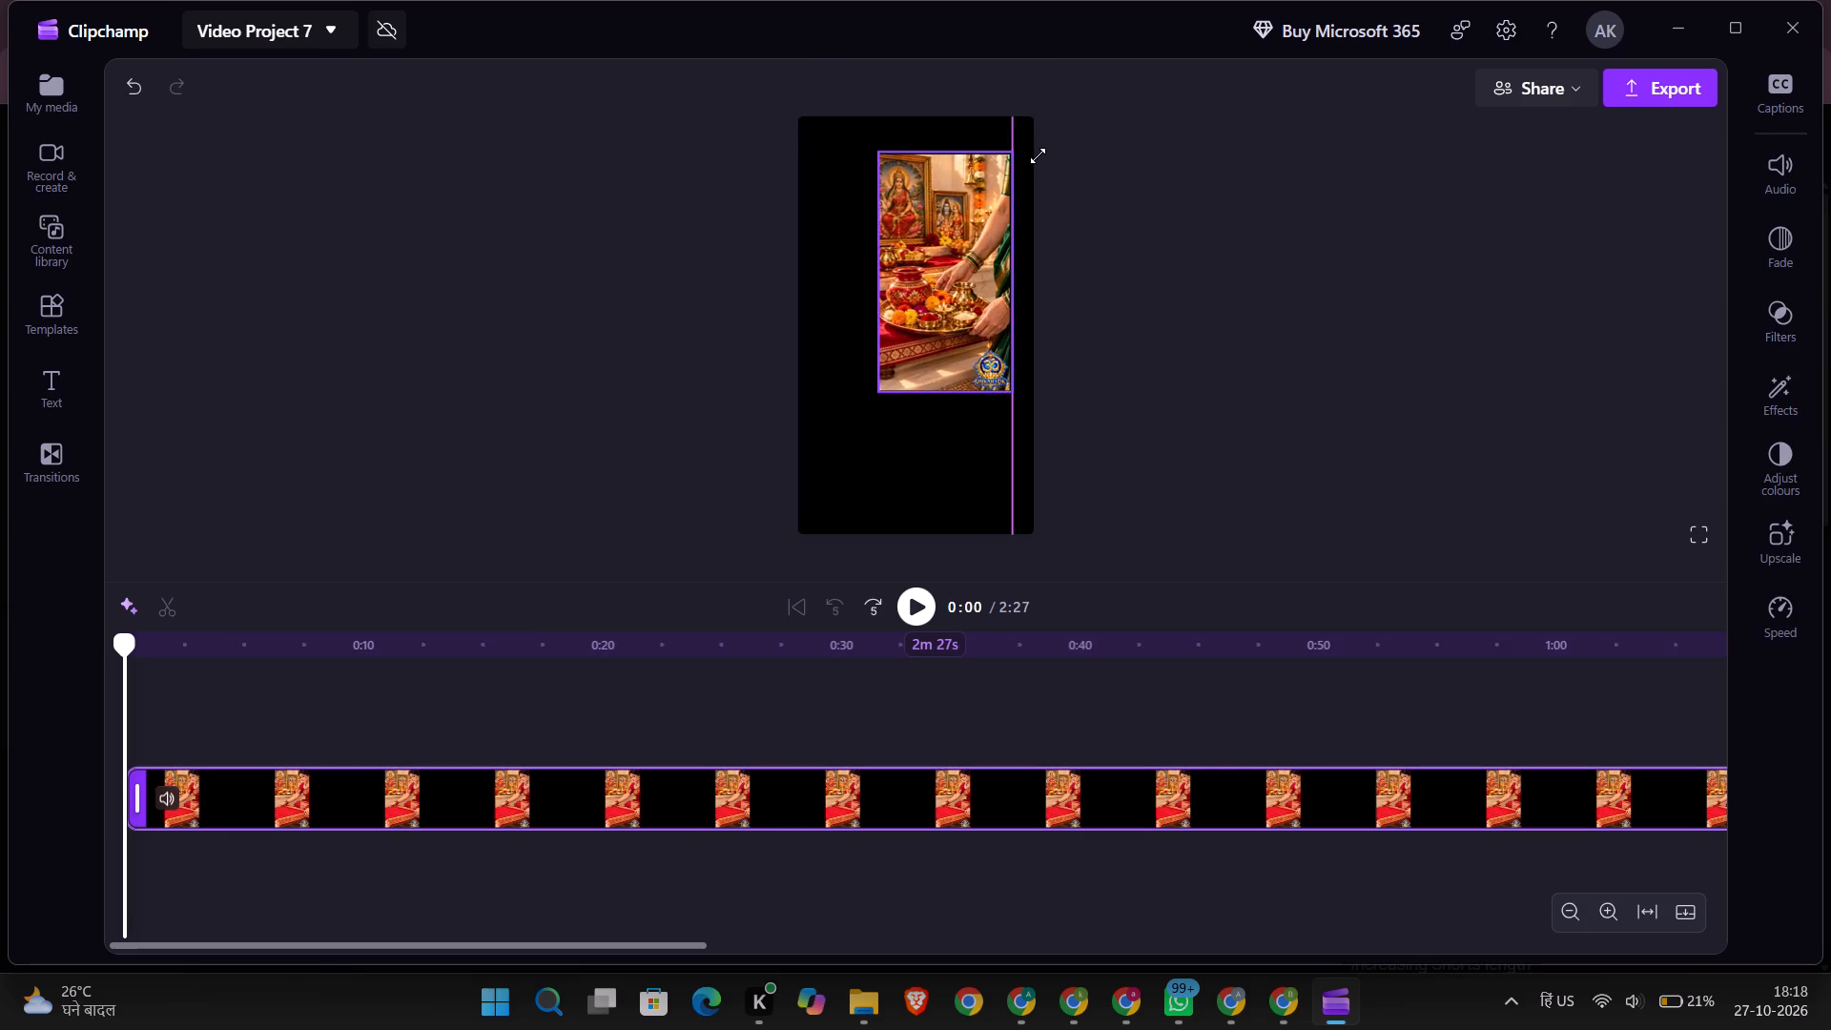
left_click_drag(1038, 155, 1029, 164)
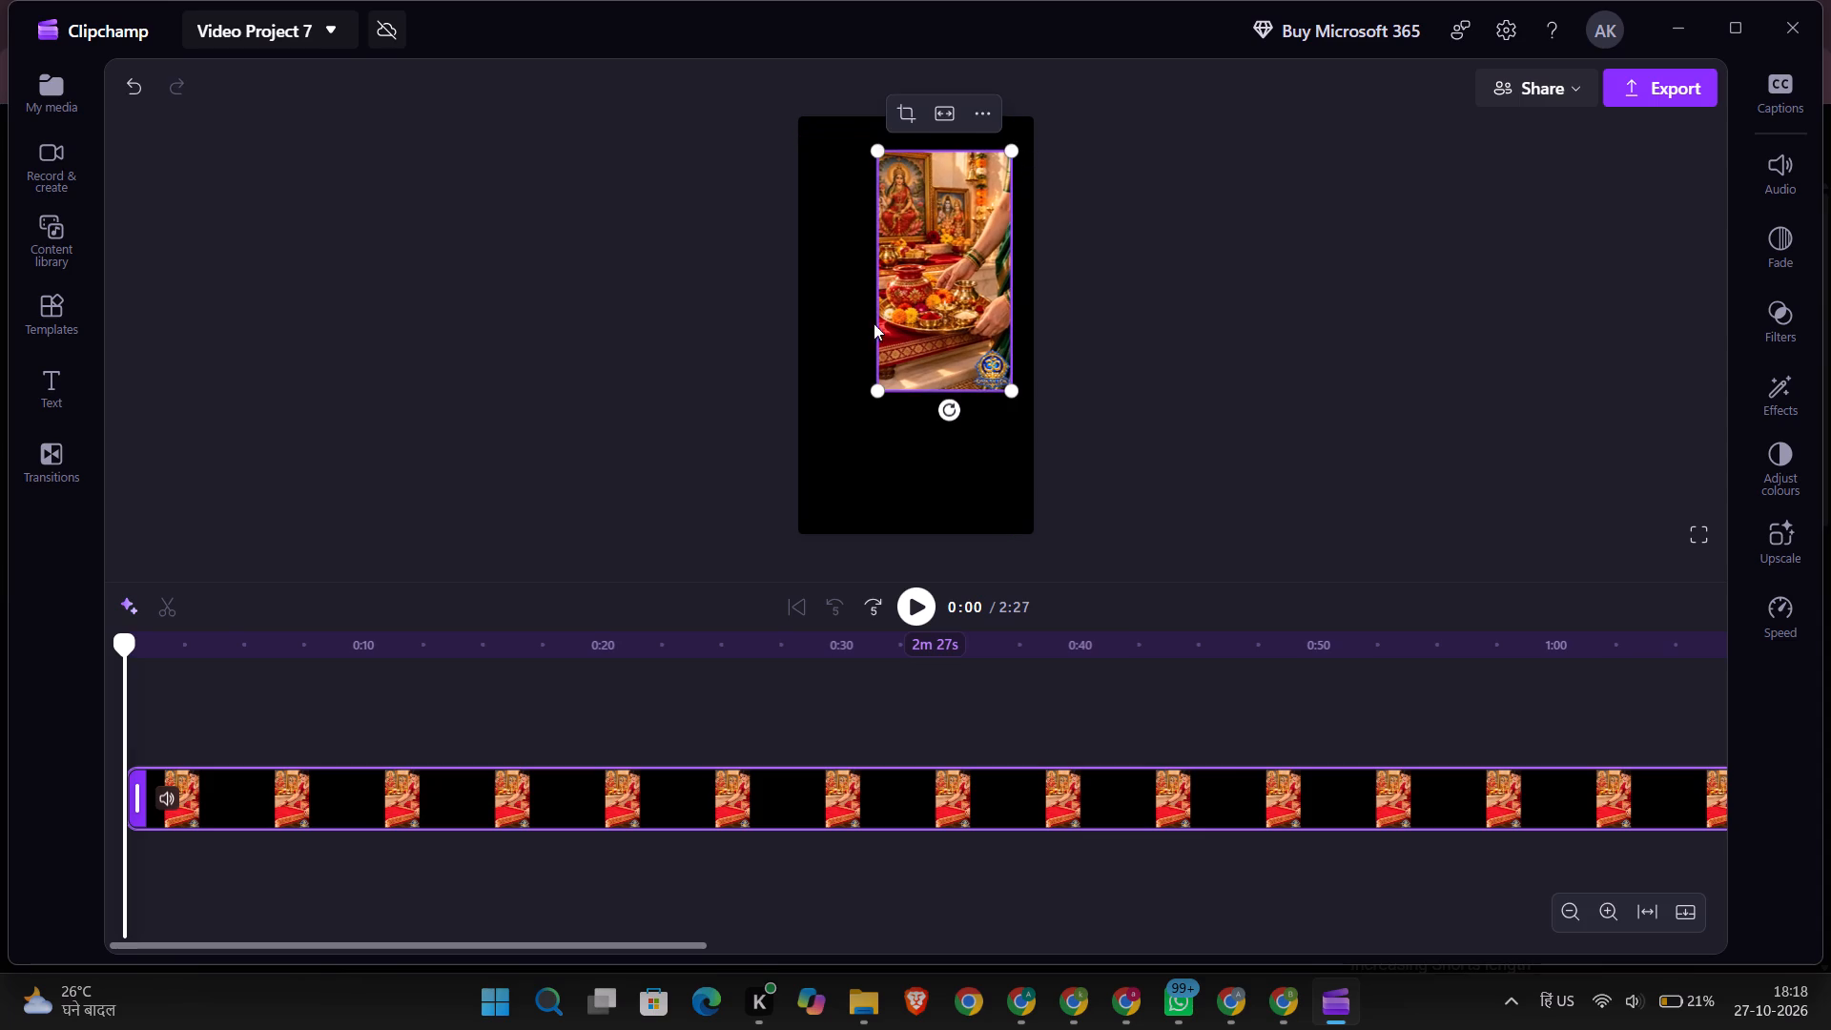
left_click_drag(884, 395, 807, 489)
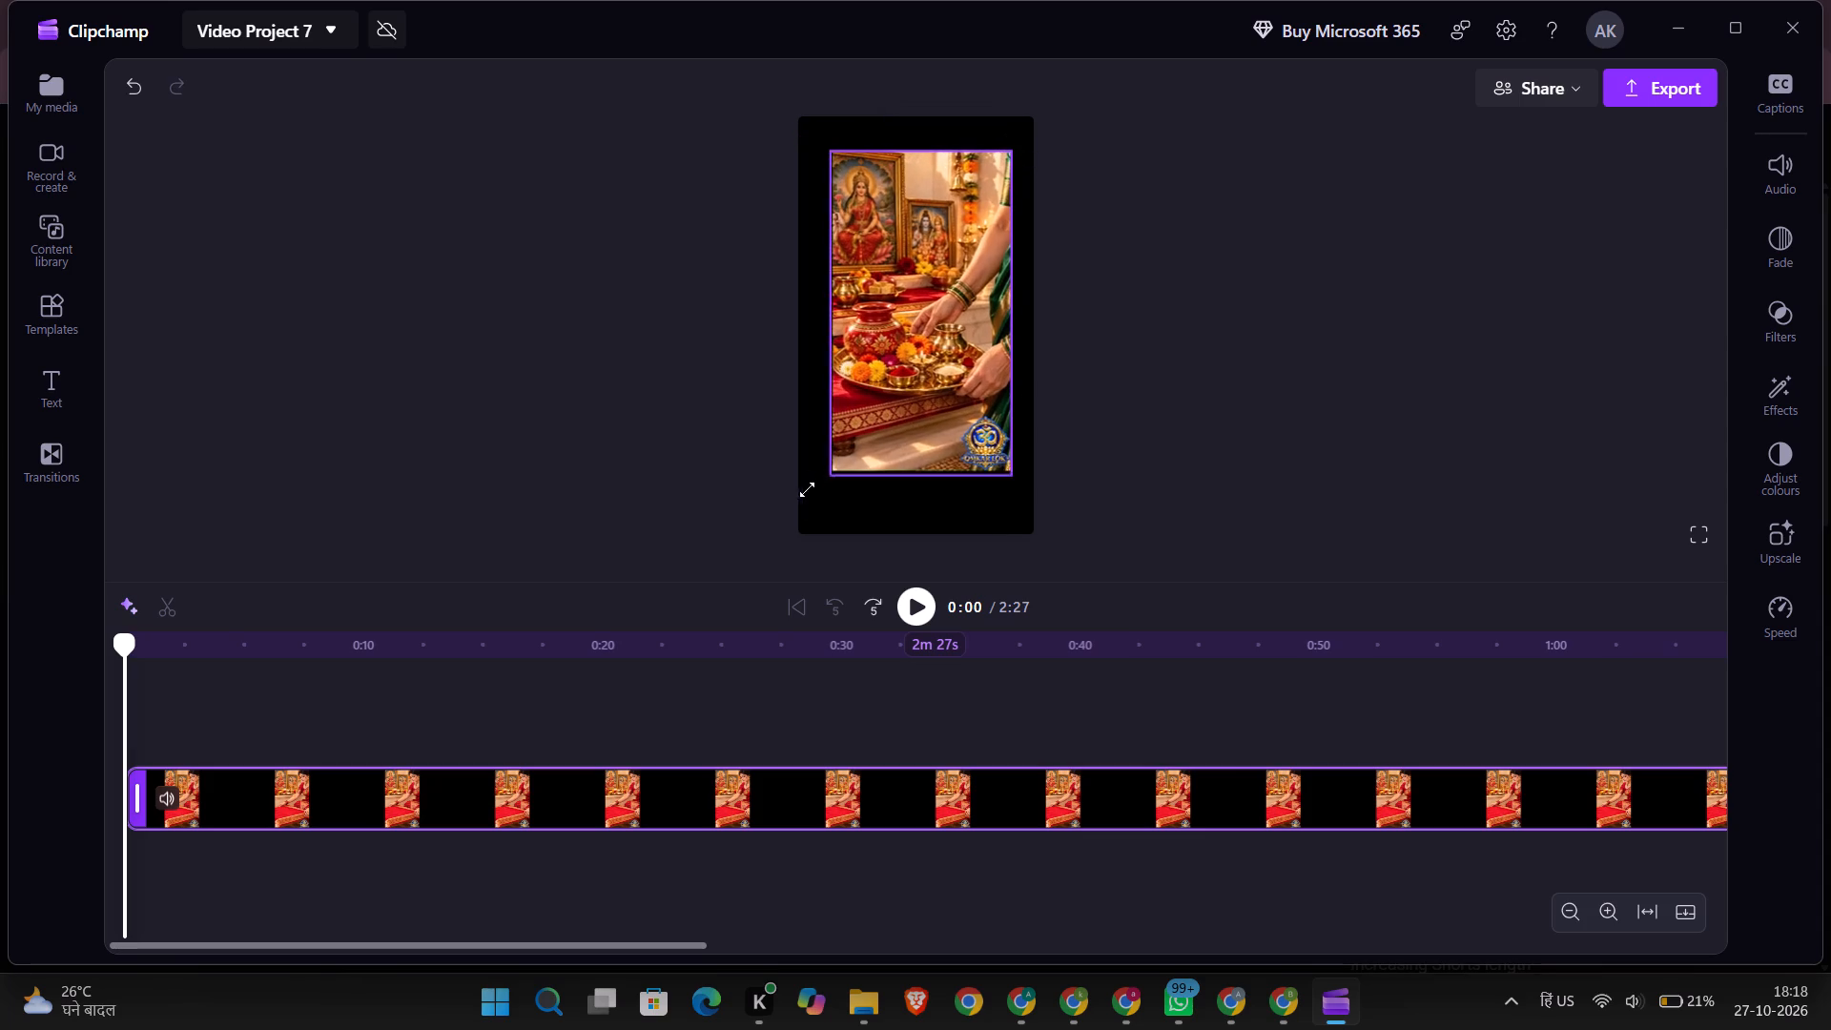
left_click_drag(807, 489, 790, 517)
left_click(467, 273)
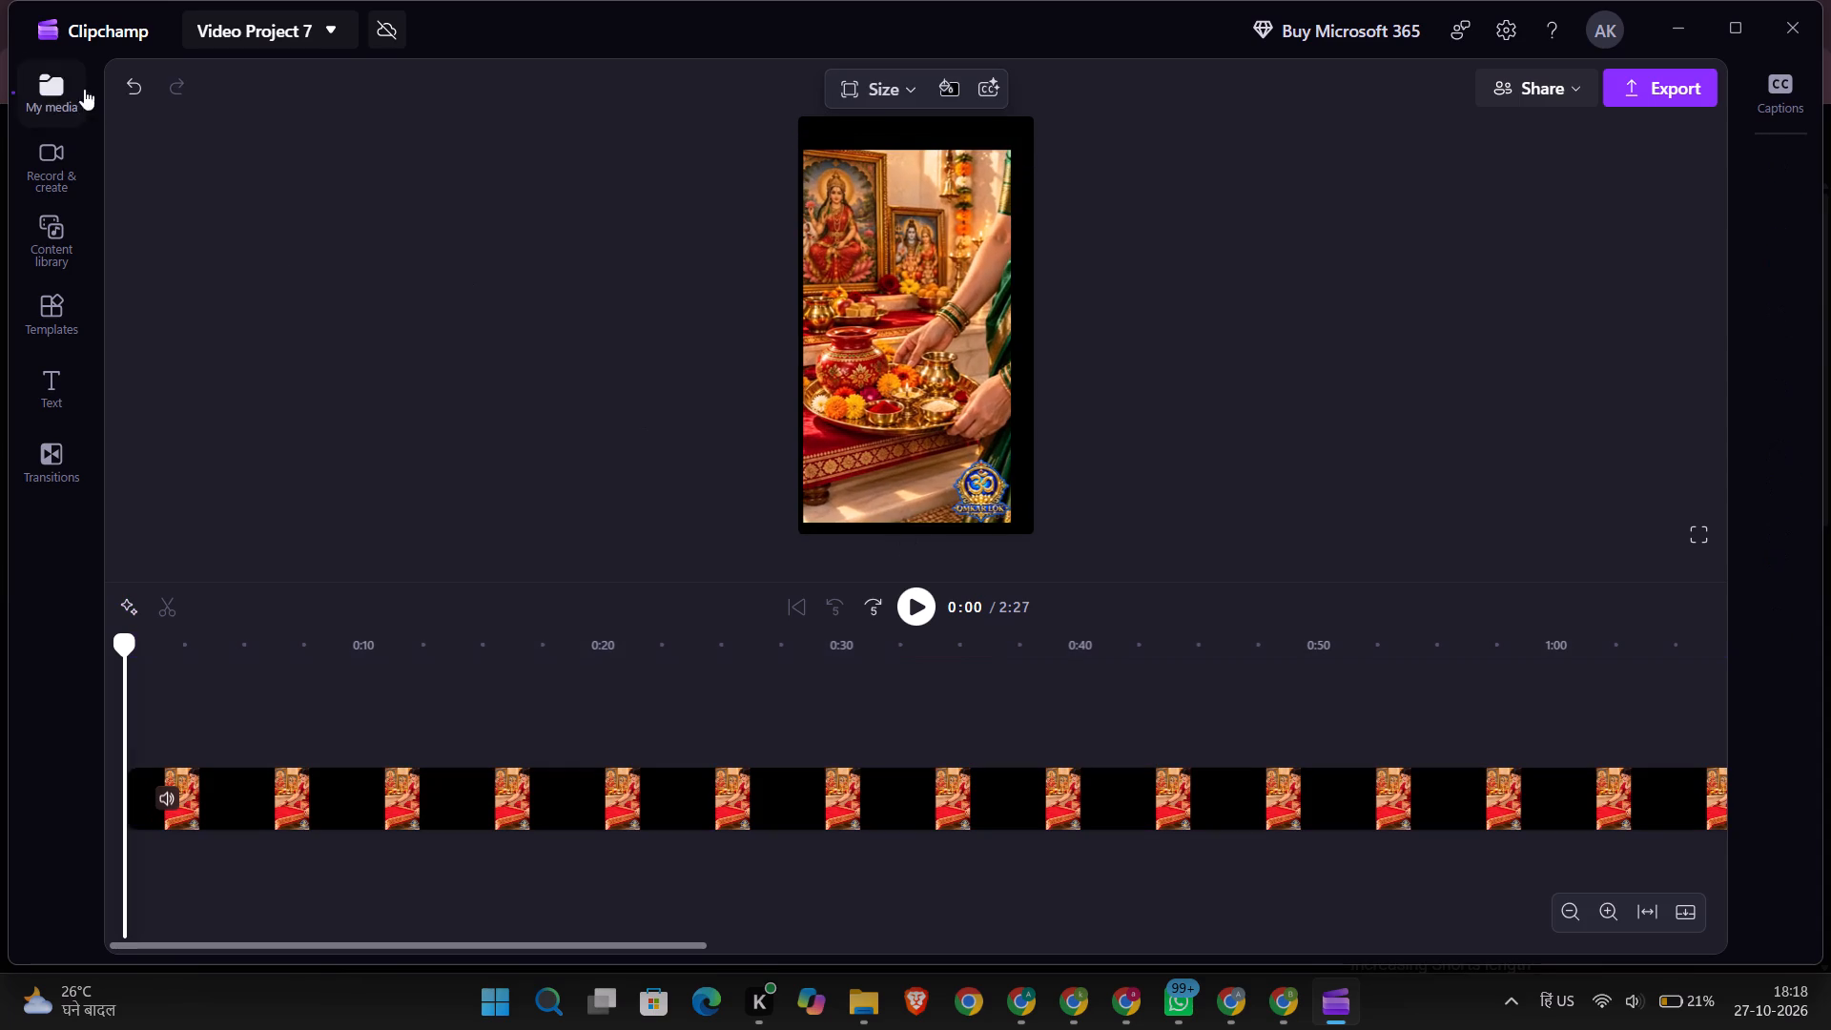
Undo the clip's resizing, the vertical canvas size and the crop, keeping the uncropped clip on the timeline.
triple_click(138, 78)
triple_click(138, 78)
triple_click(138, 78)
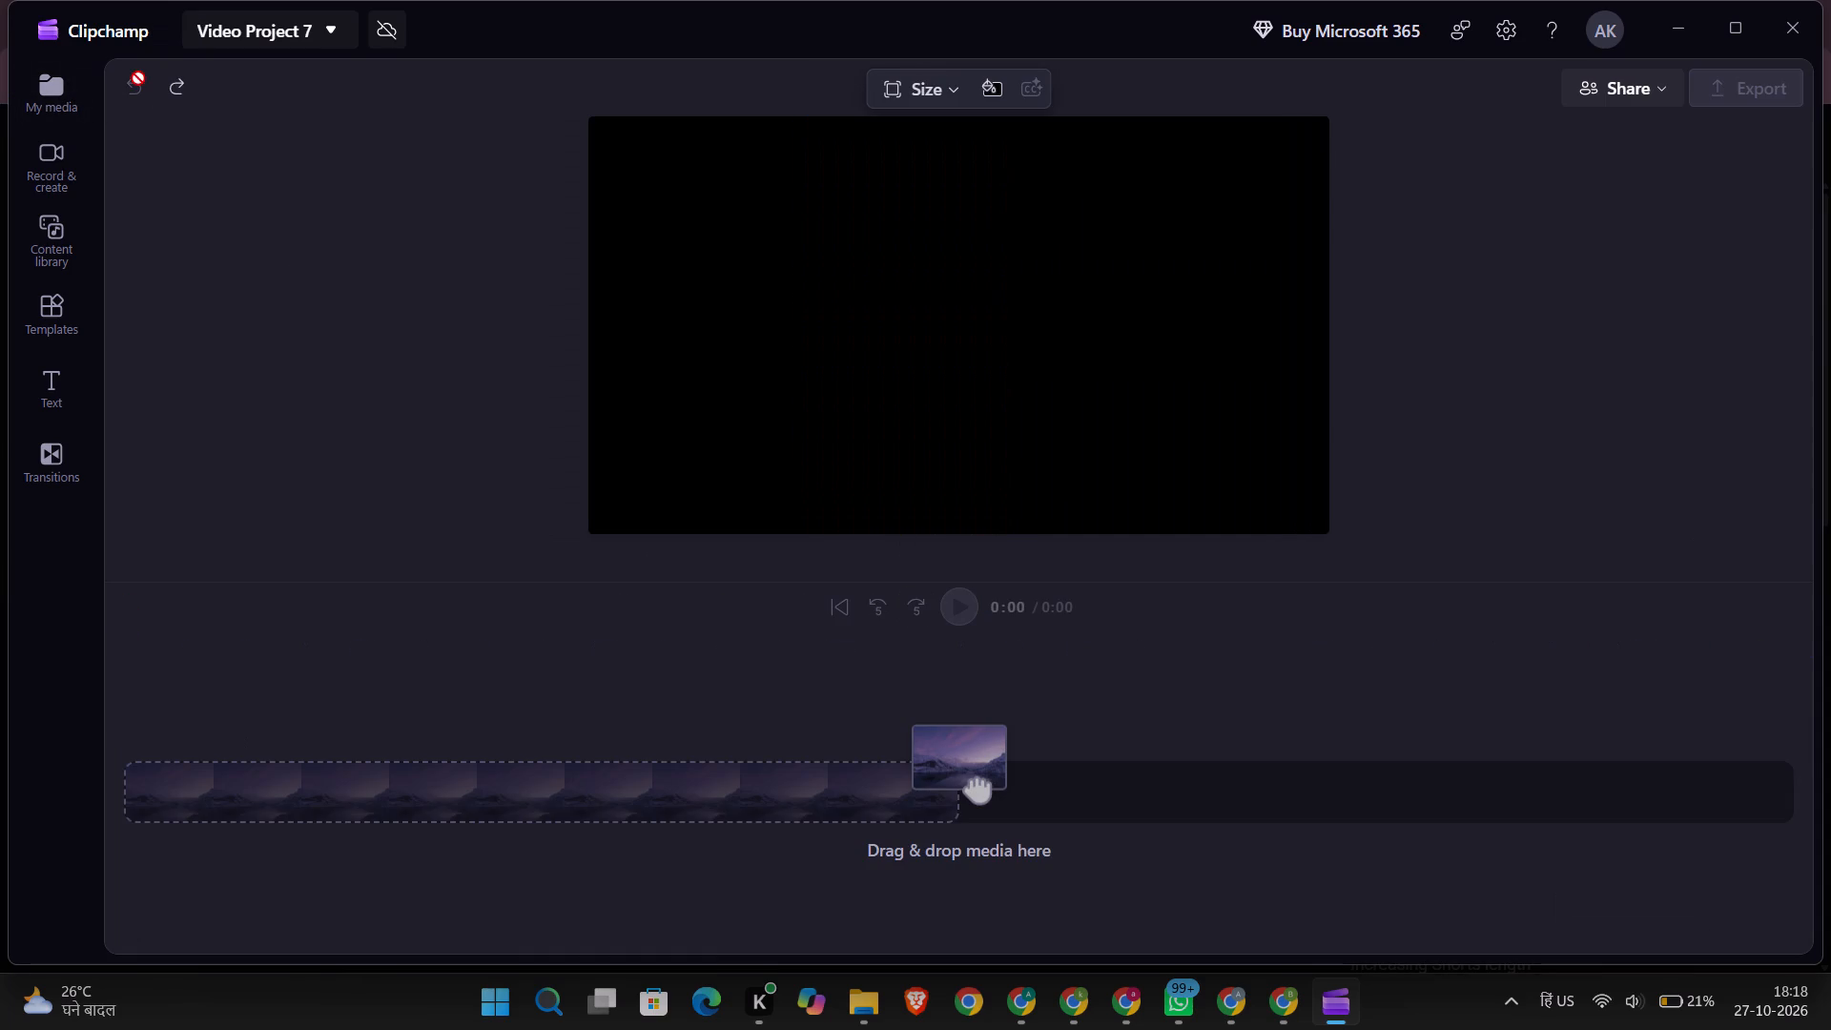
left_click(179, 87)
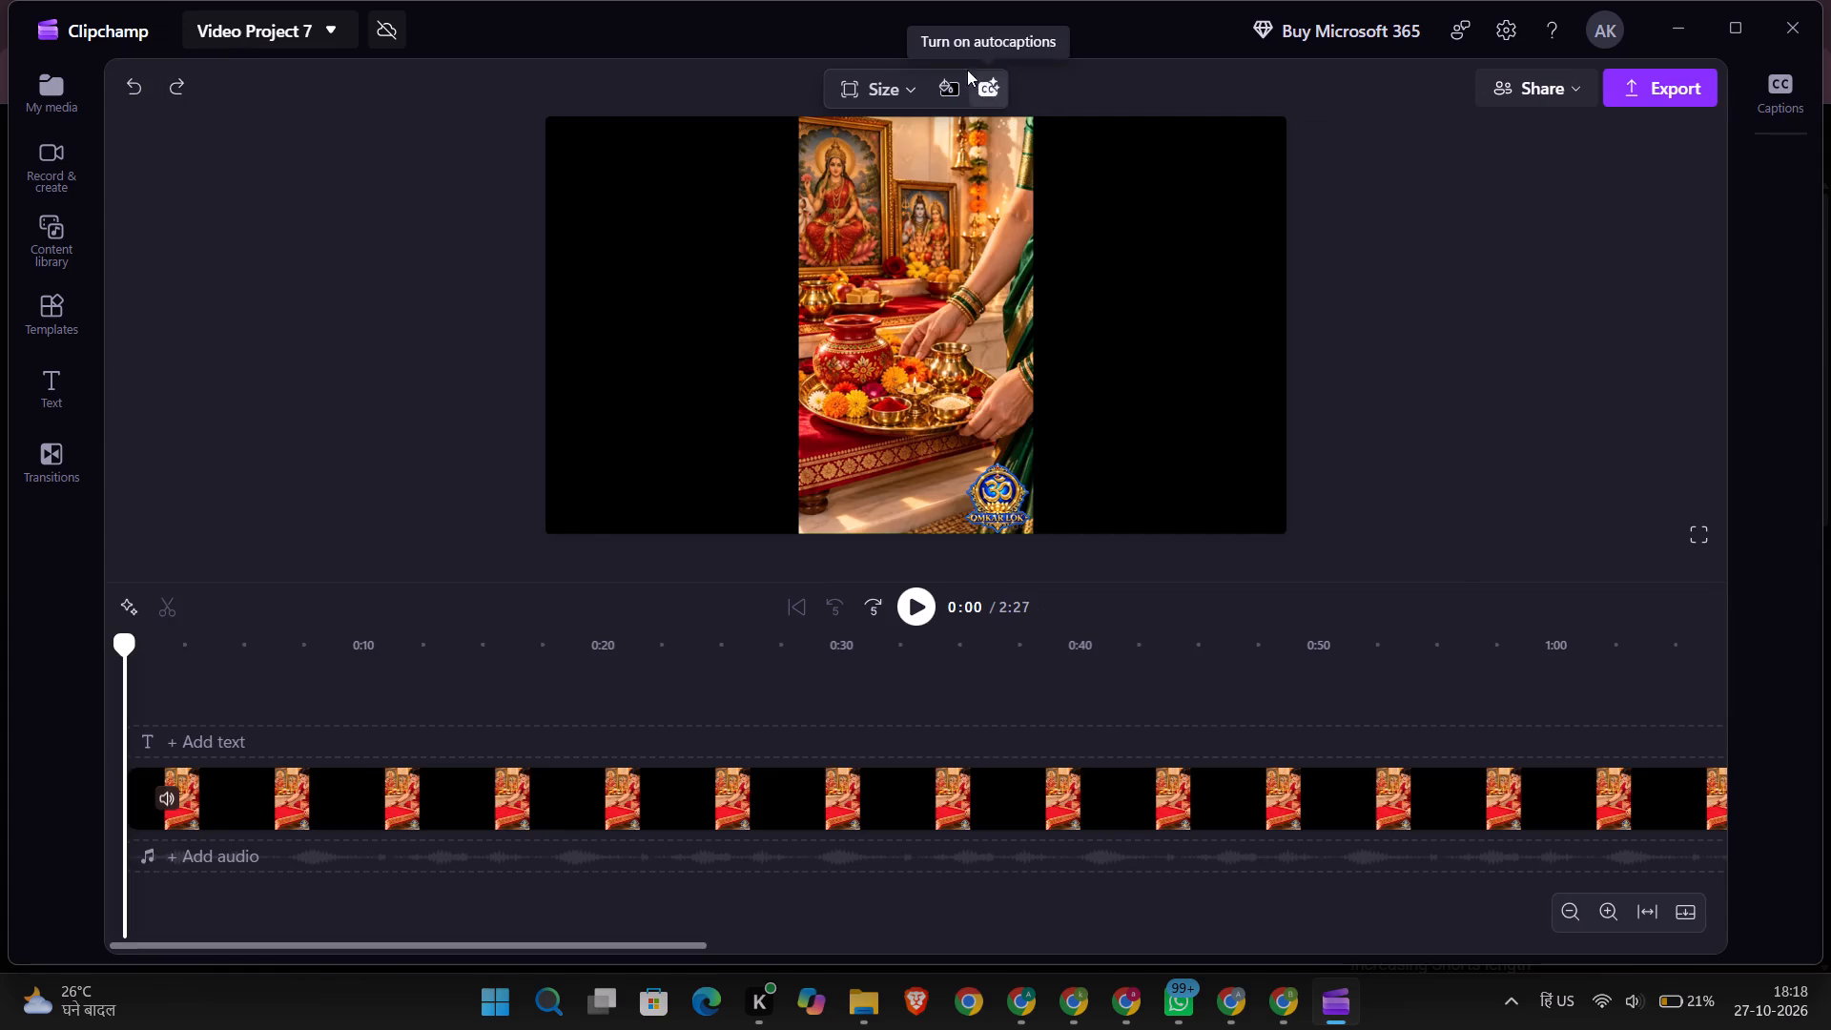
Set the project's canvas size to Vertical 9:16.
left_click(895, 93)
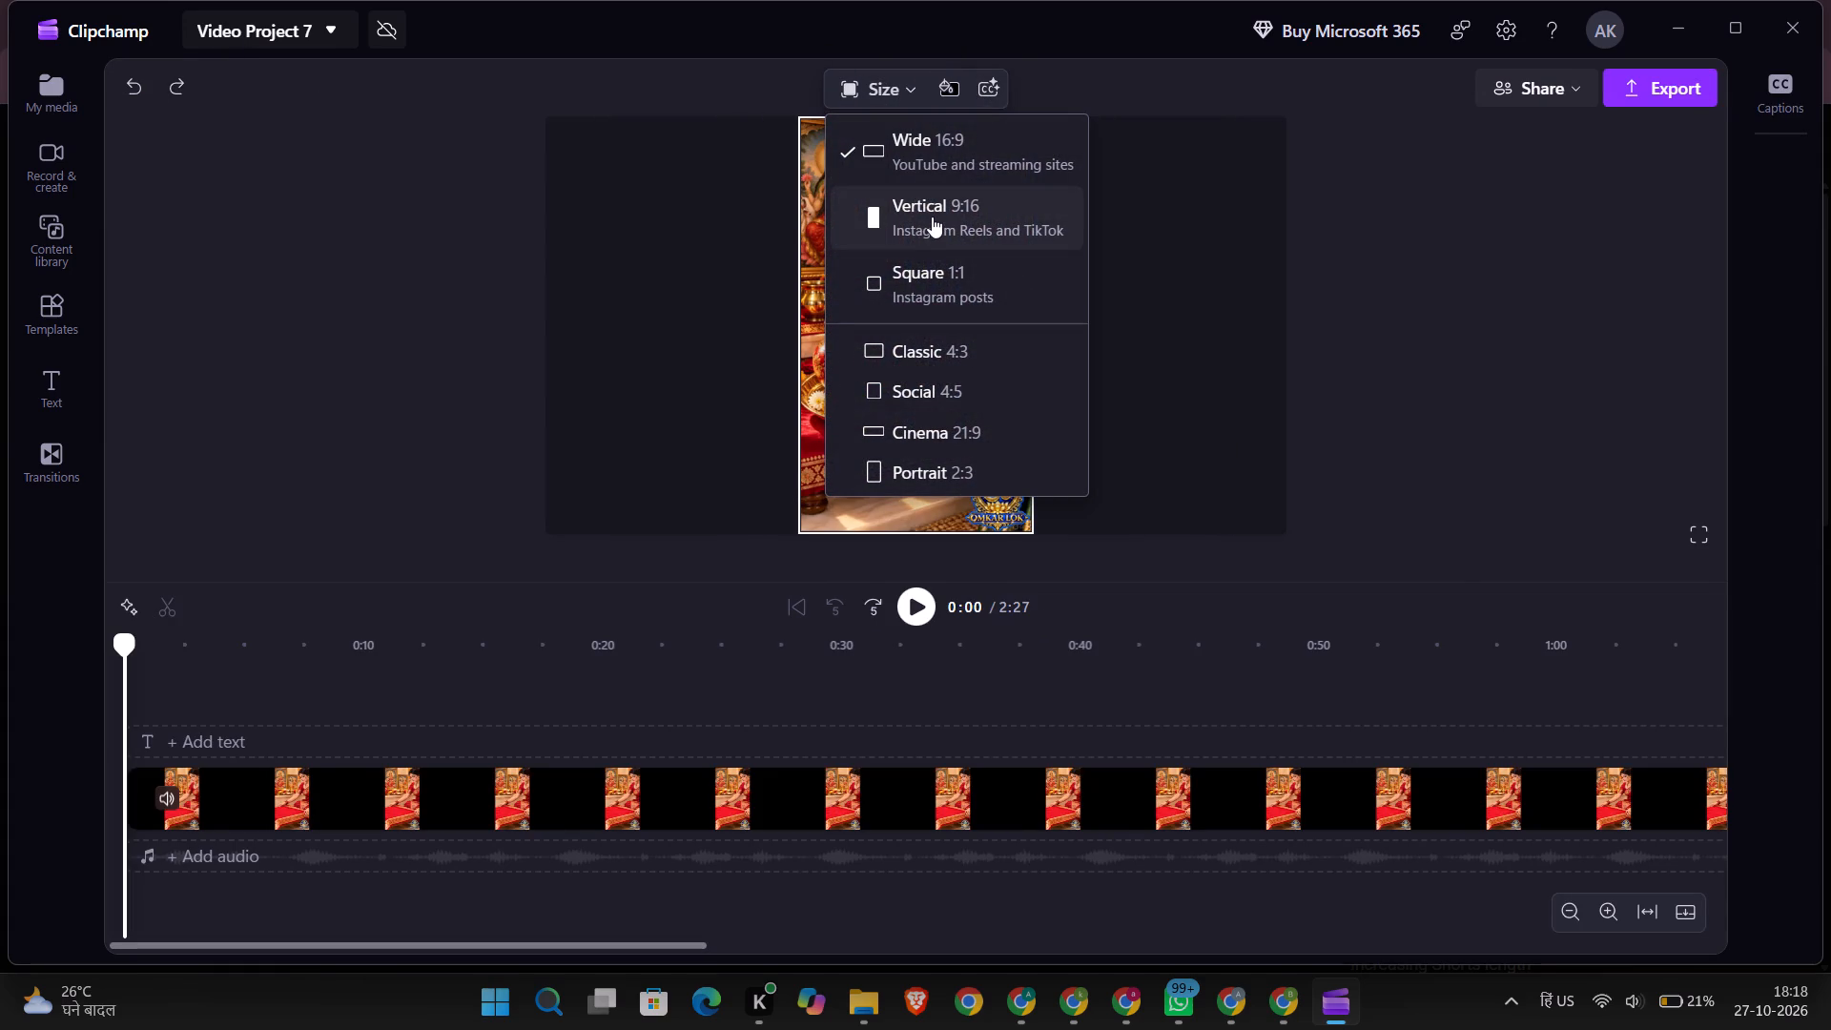
left_click(932, 216)
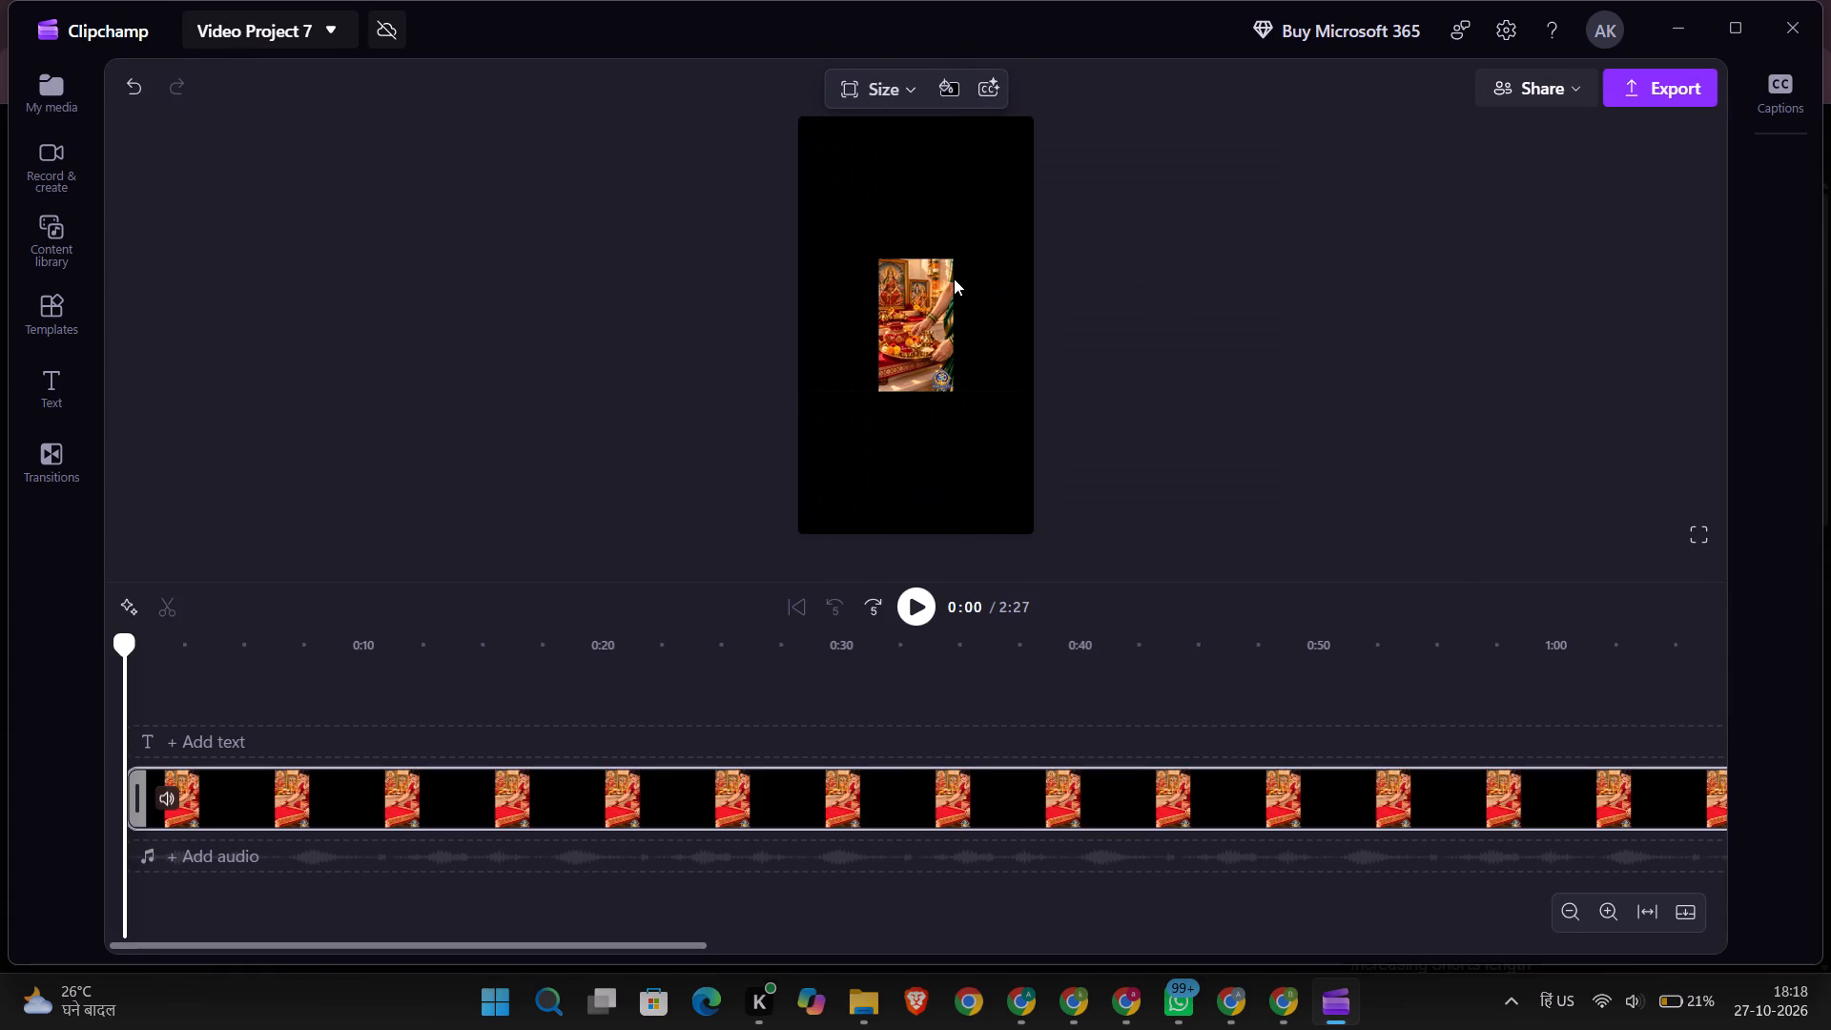
Scale up the uncropped clip until the puja picture nearly fills the vertical canvas, with its black sides outside the frame.
left_click(954, 278)
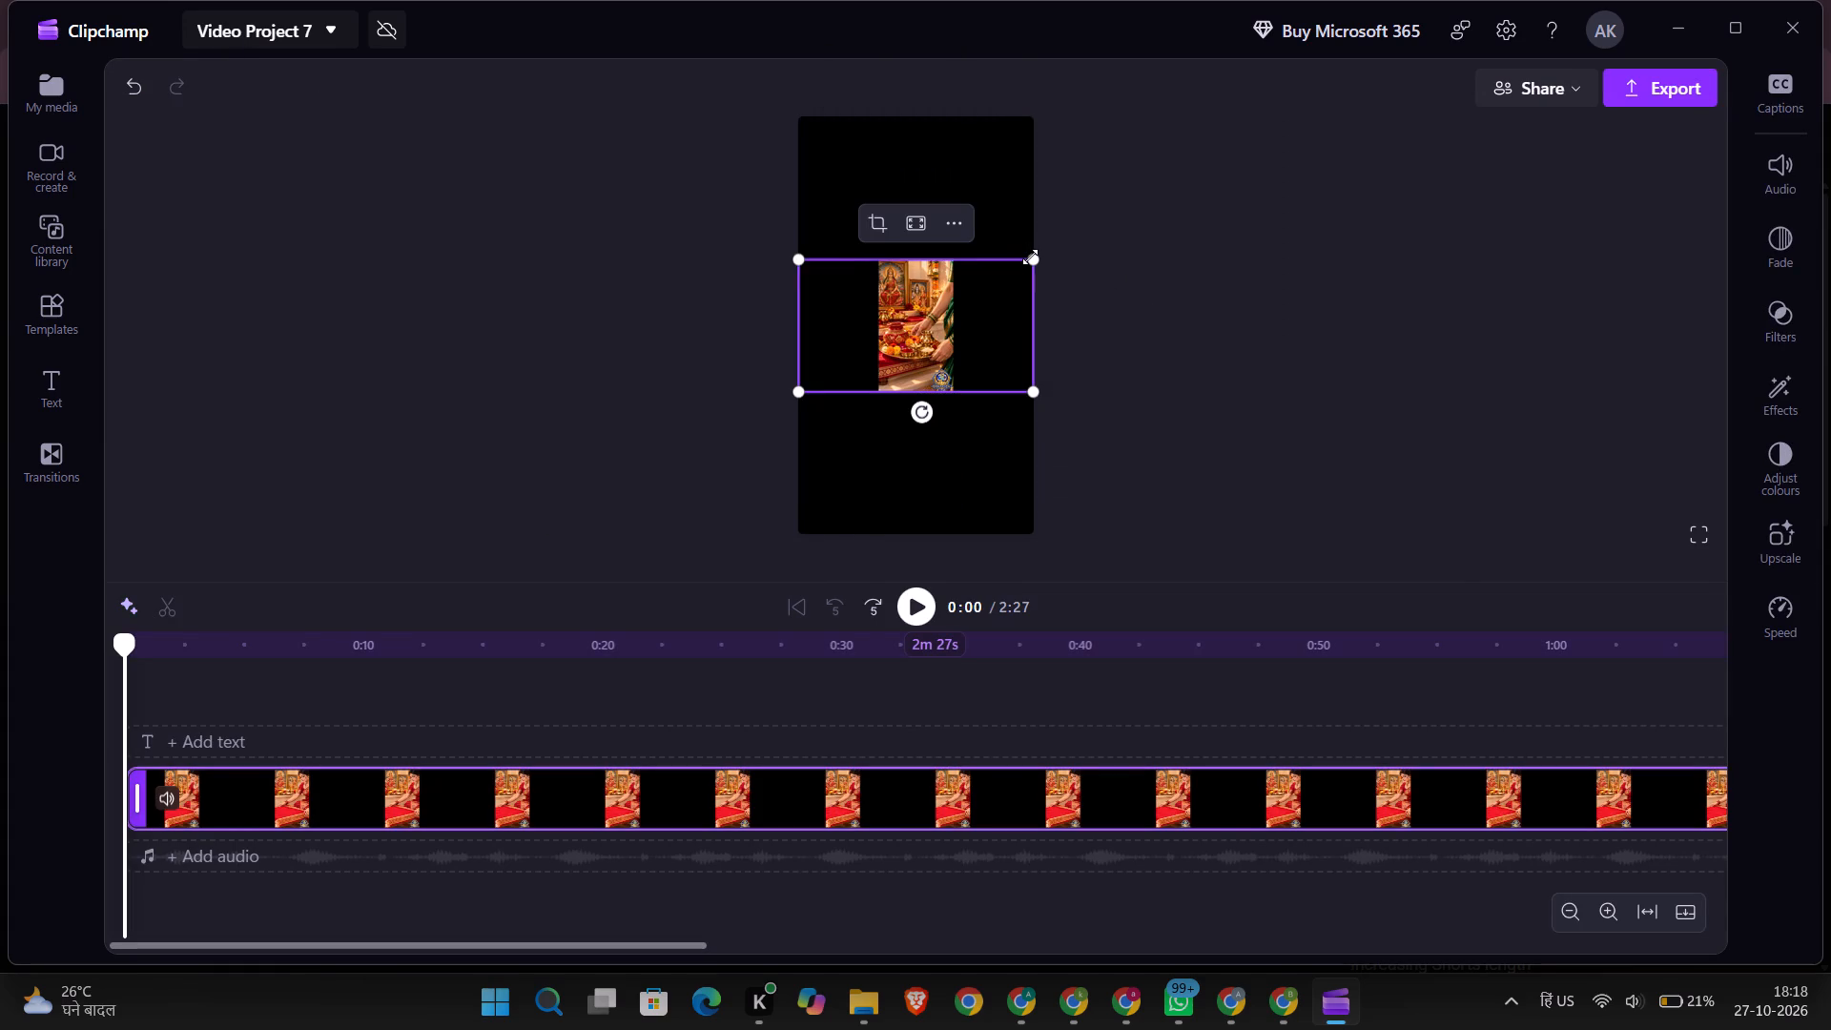
left_click_drag(1030, 257, 1123, 121)
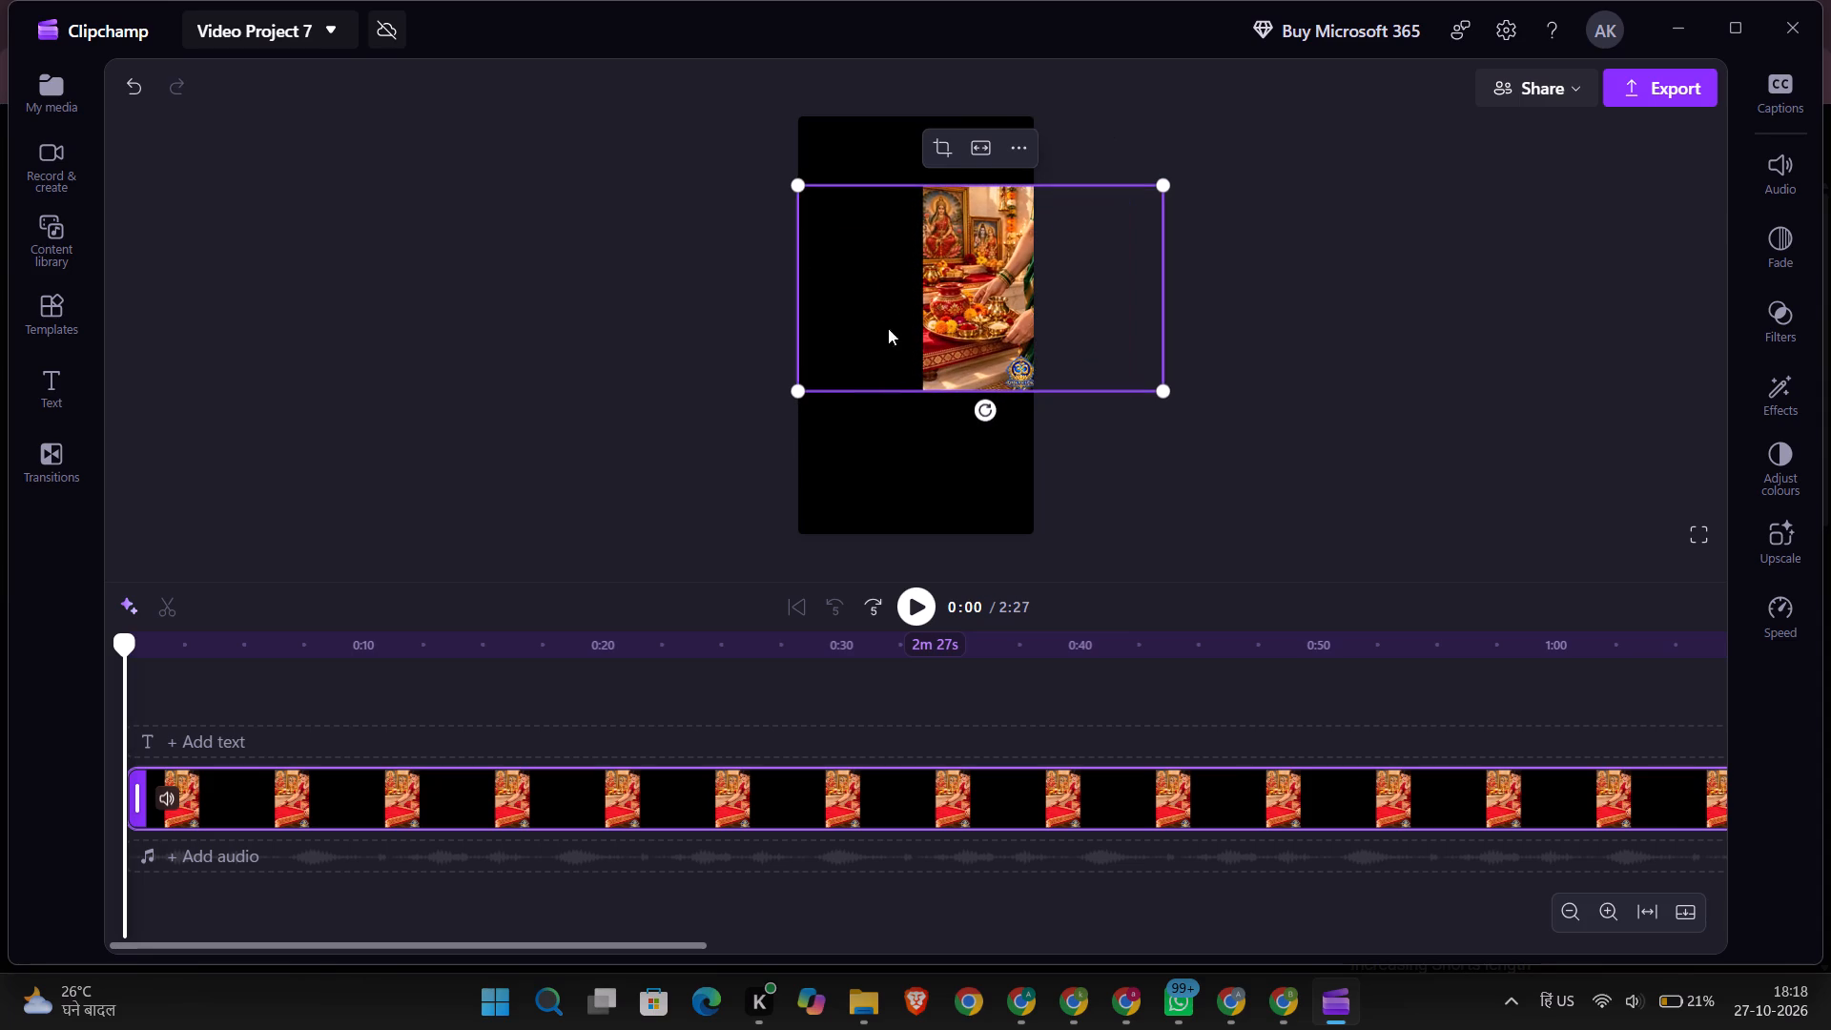
left_click_drag(799, 389, 705, 559)
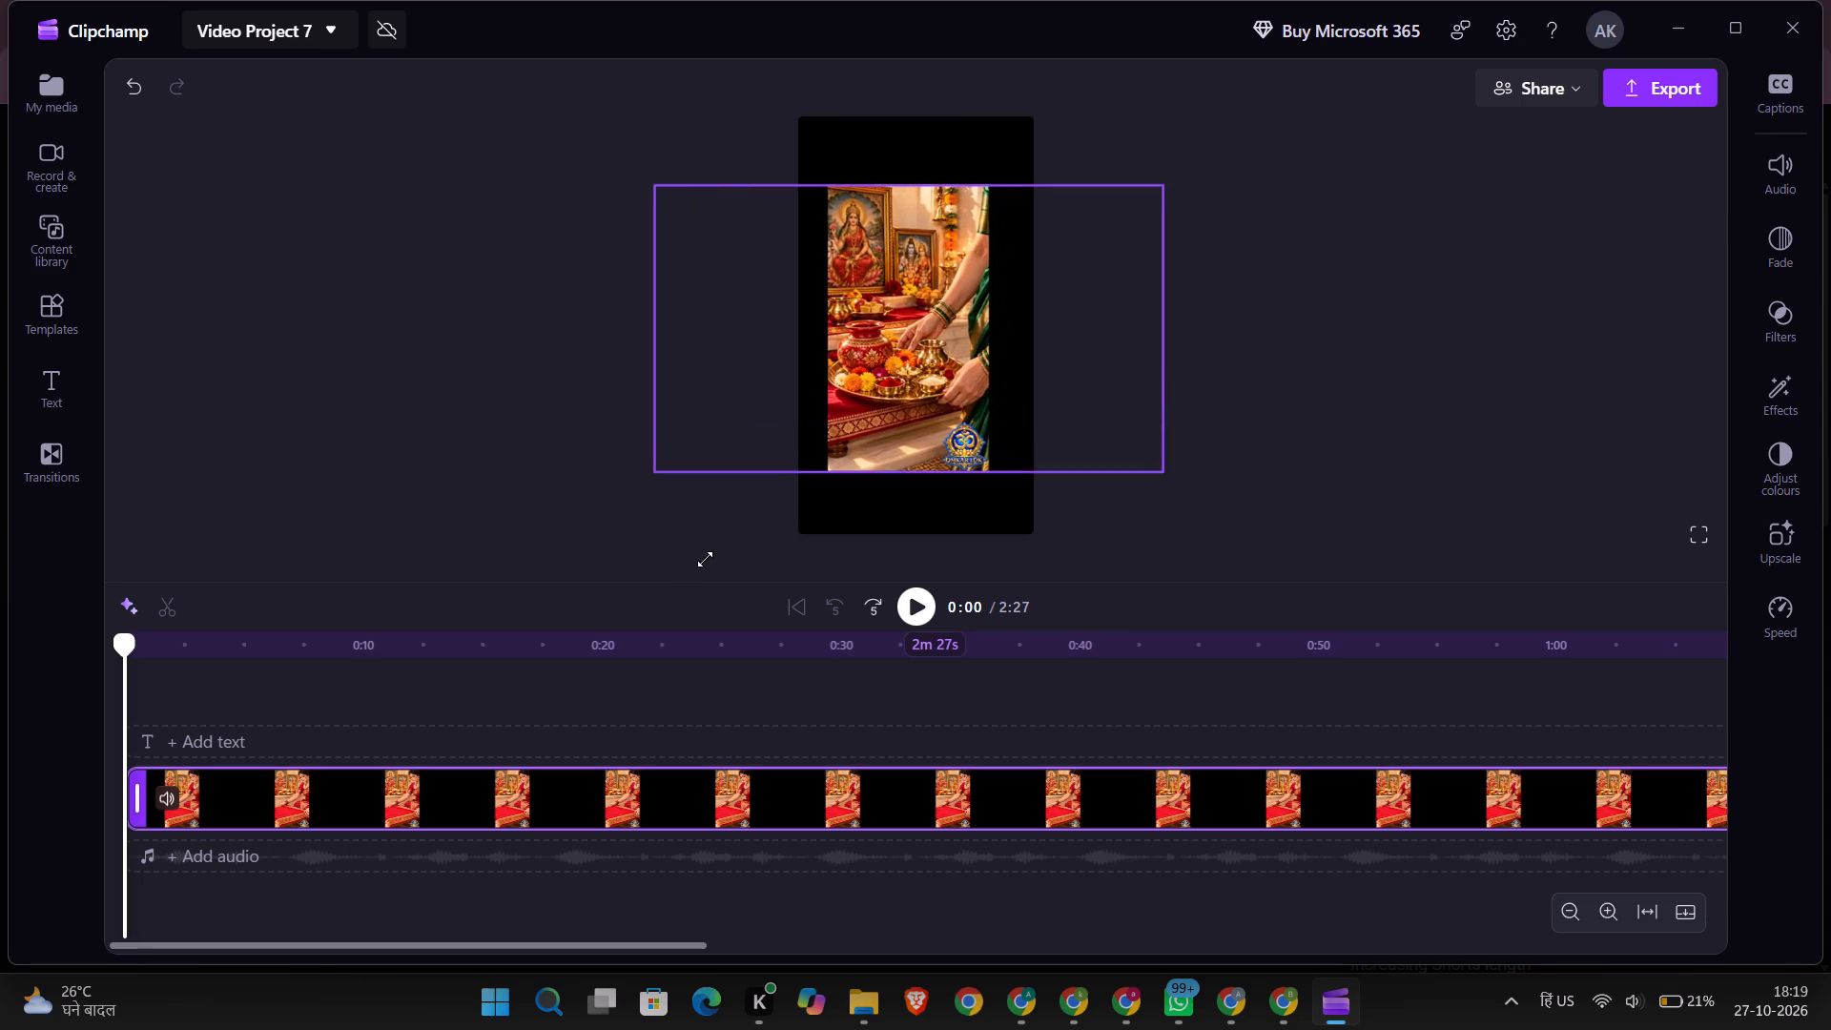
left_click_drag(705, 559, 681, 606)
left_click_drag(1172, 183, 1183, 172)
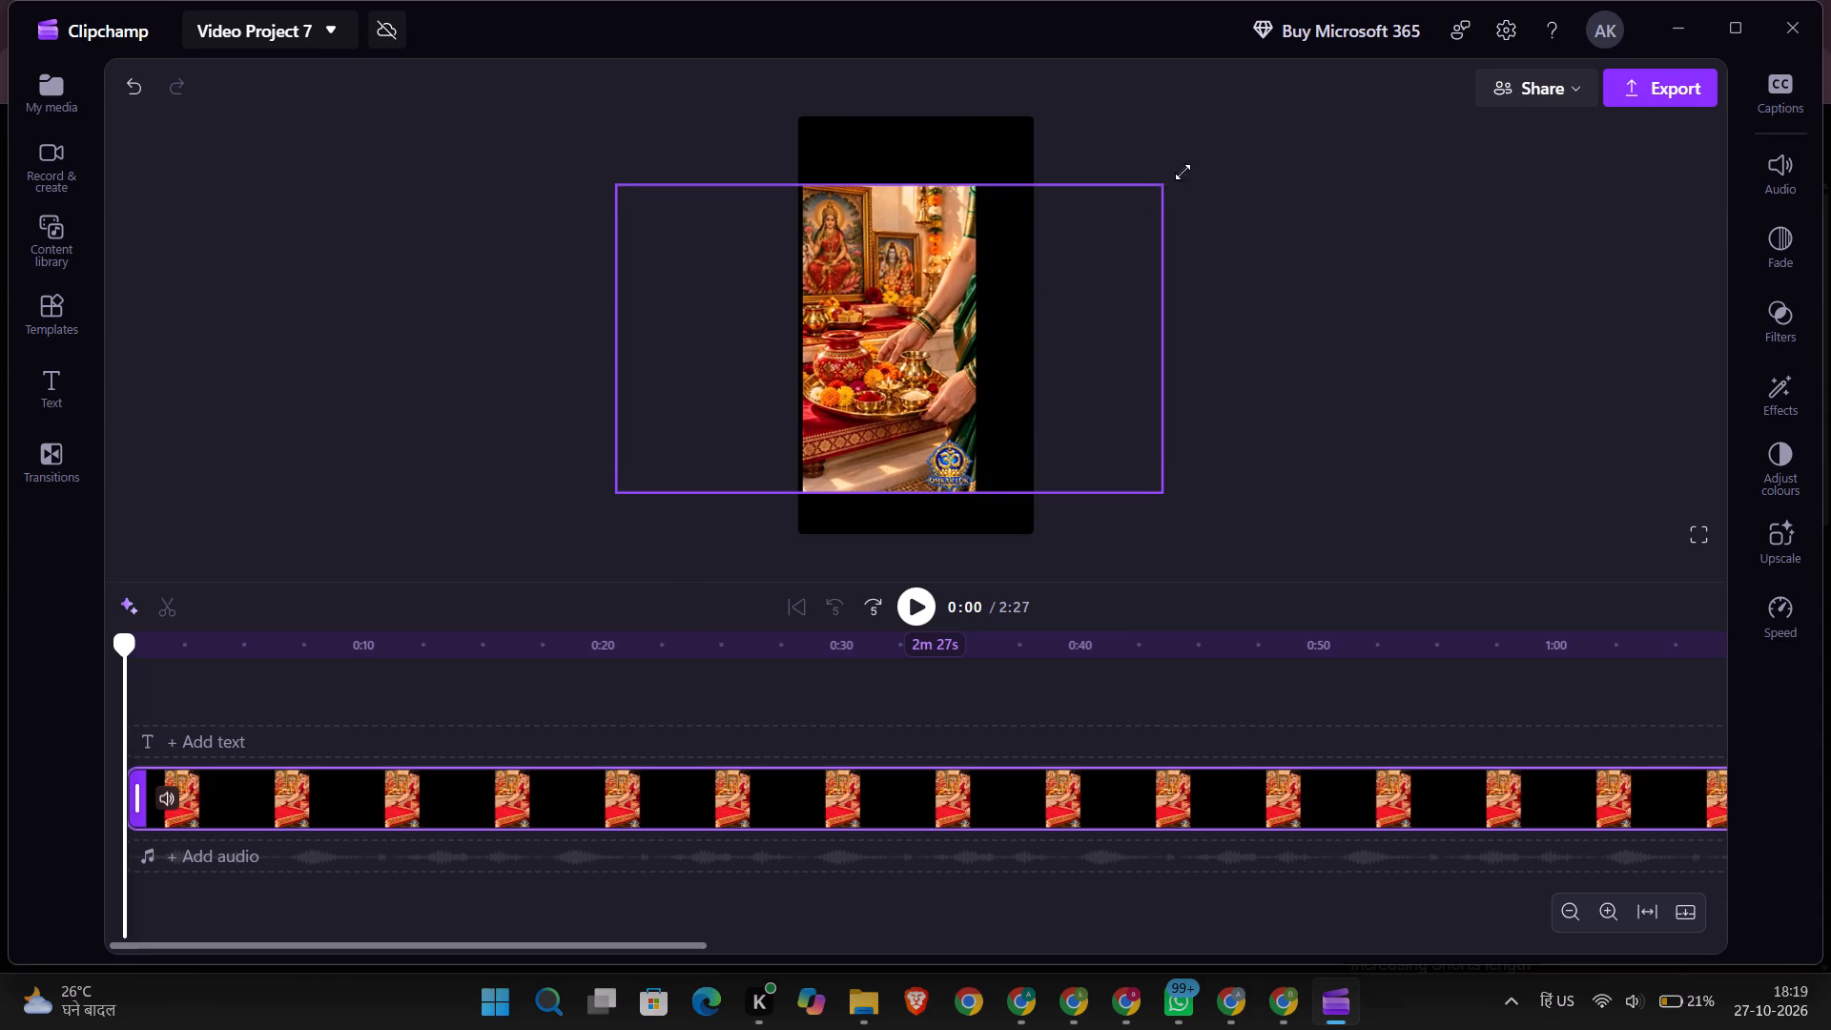
left_click_drag(1183, 172, 1265, 93)
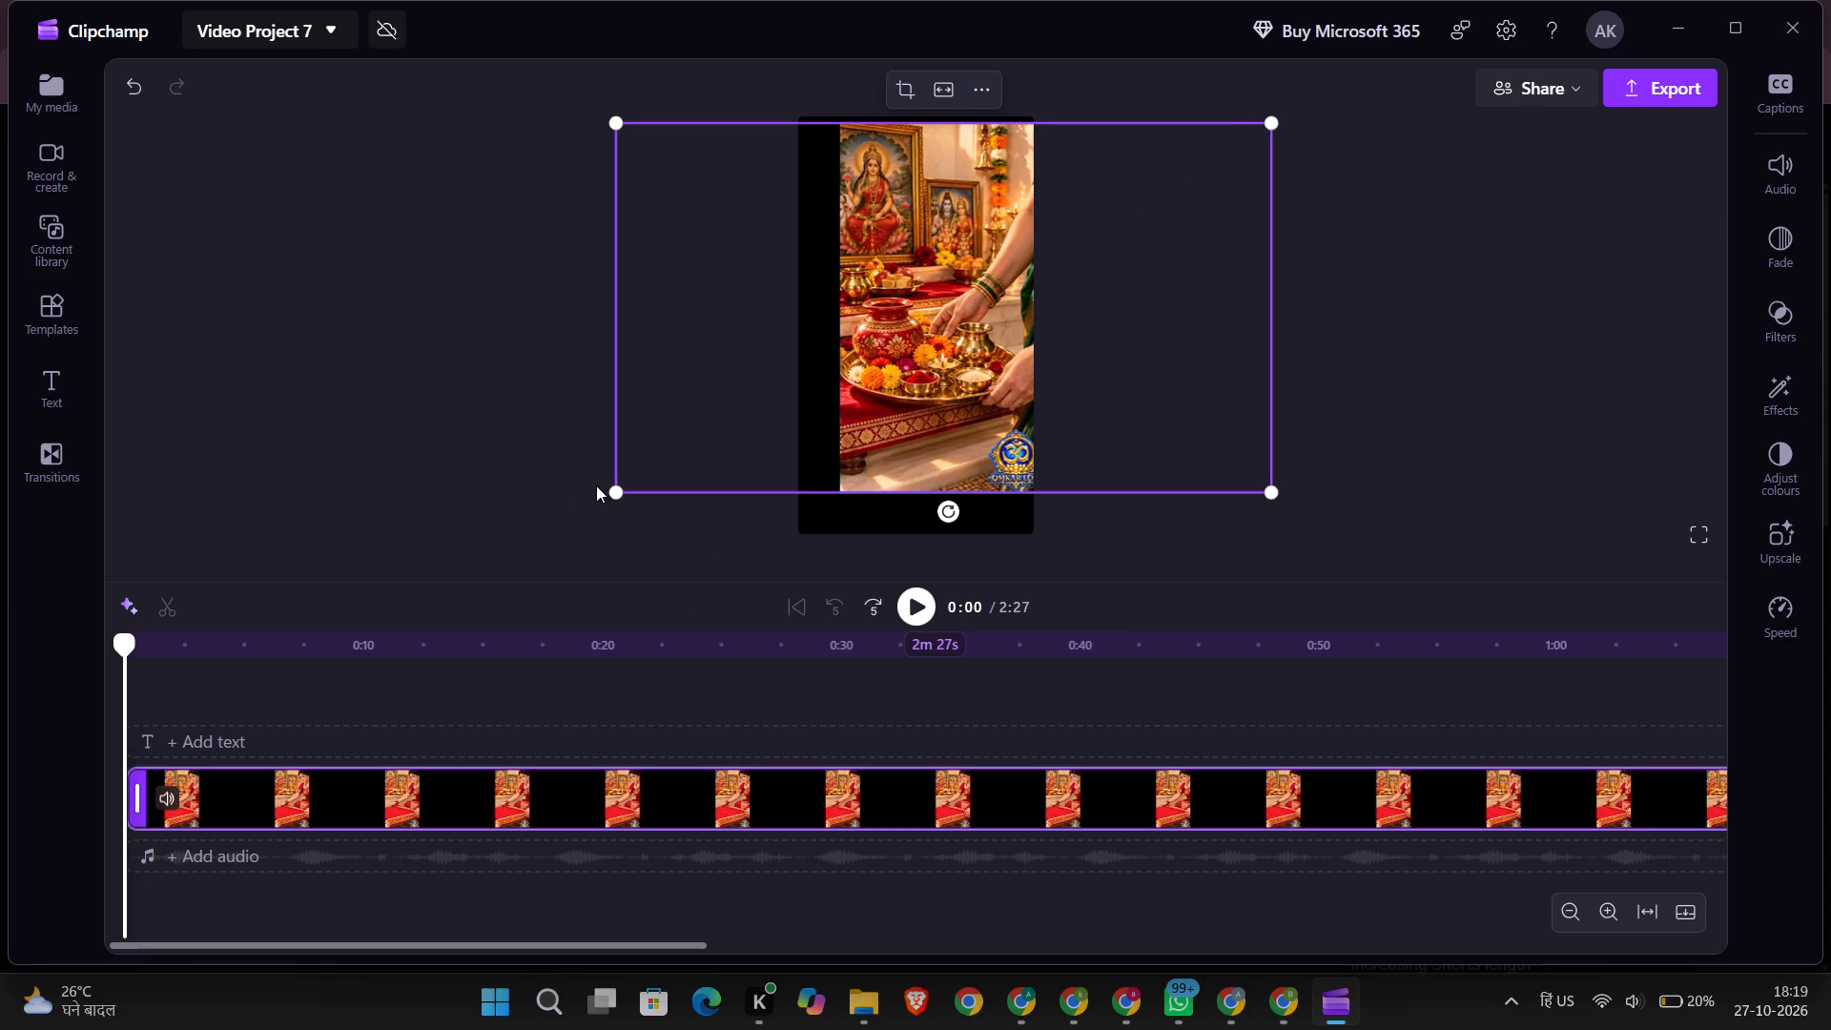
left_click_drag(614, 486, 574, 535)
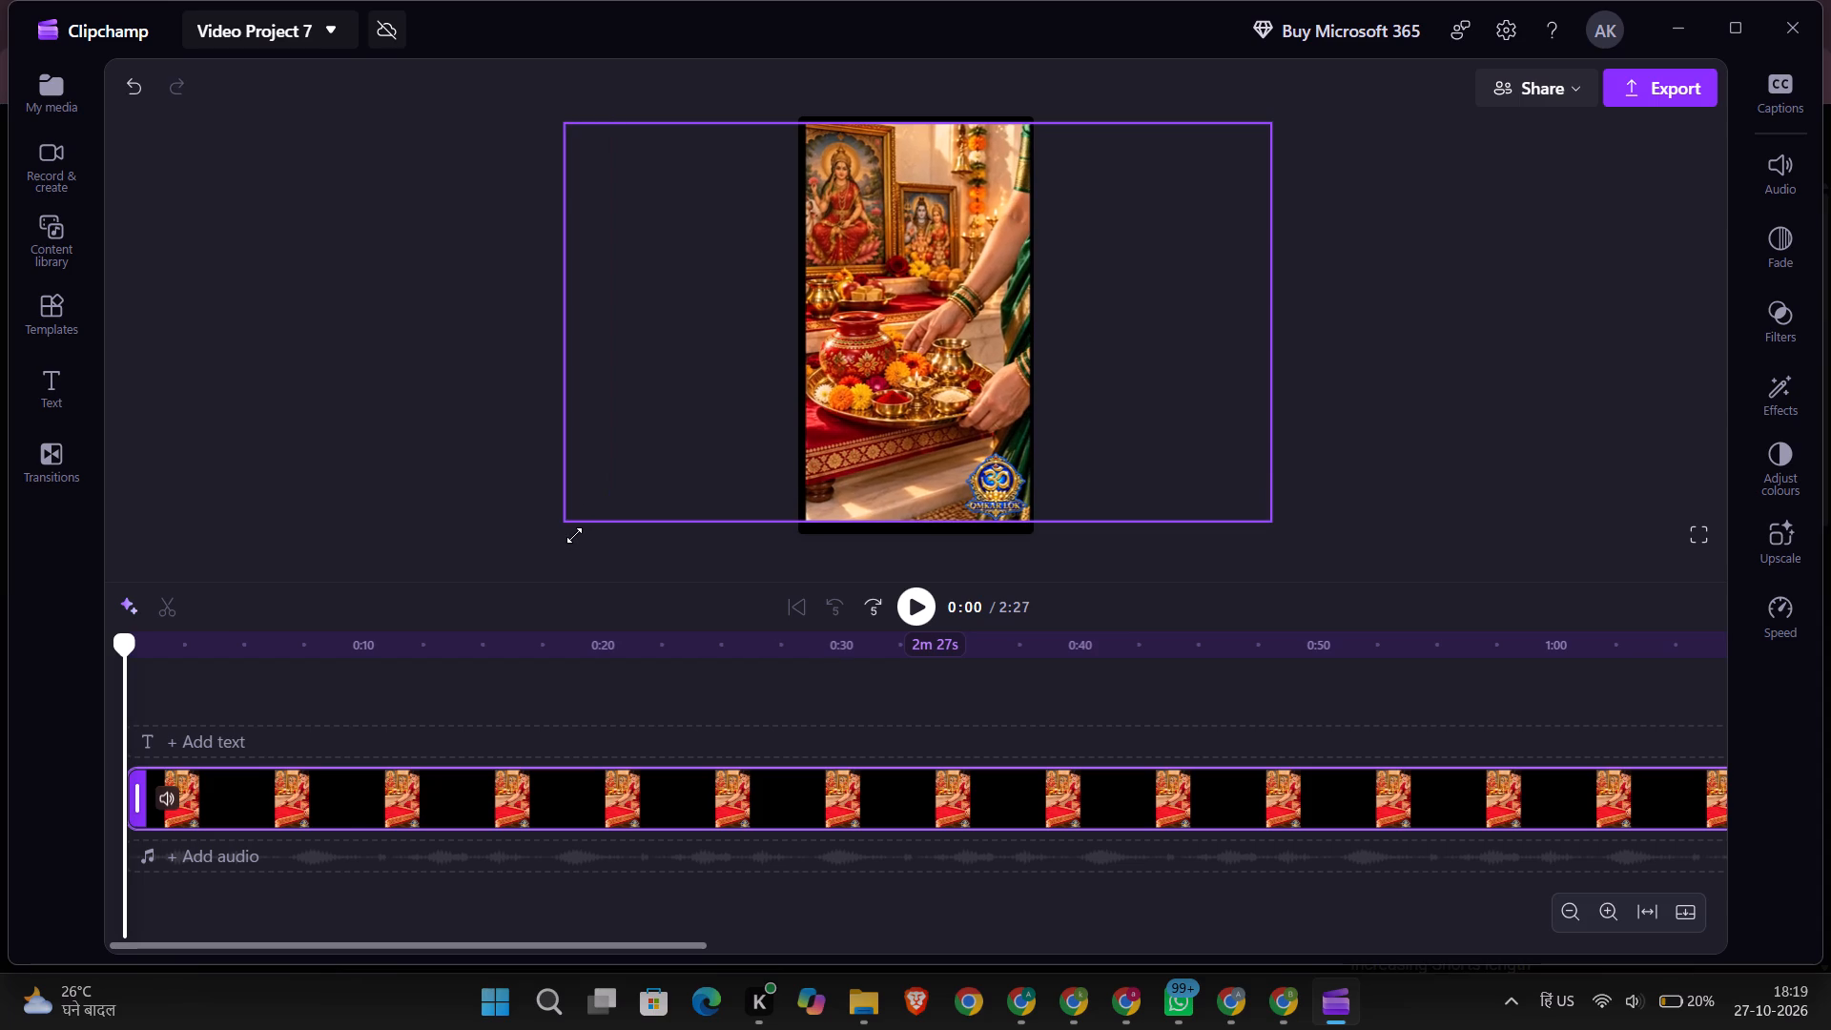
left_click_drag(574, 535, 573, 525)
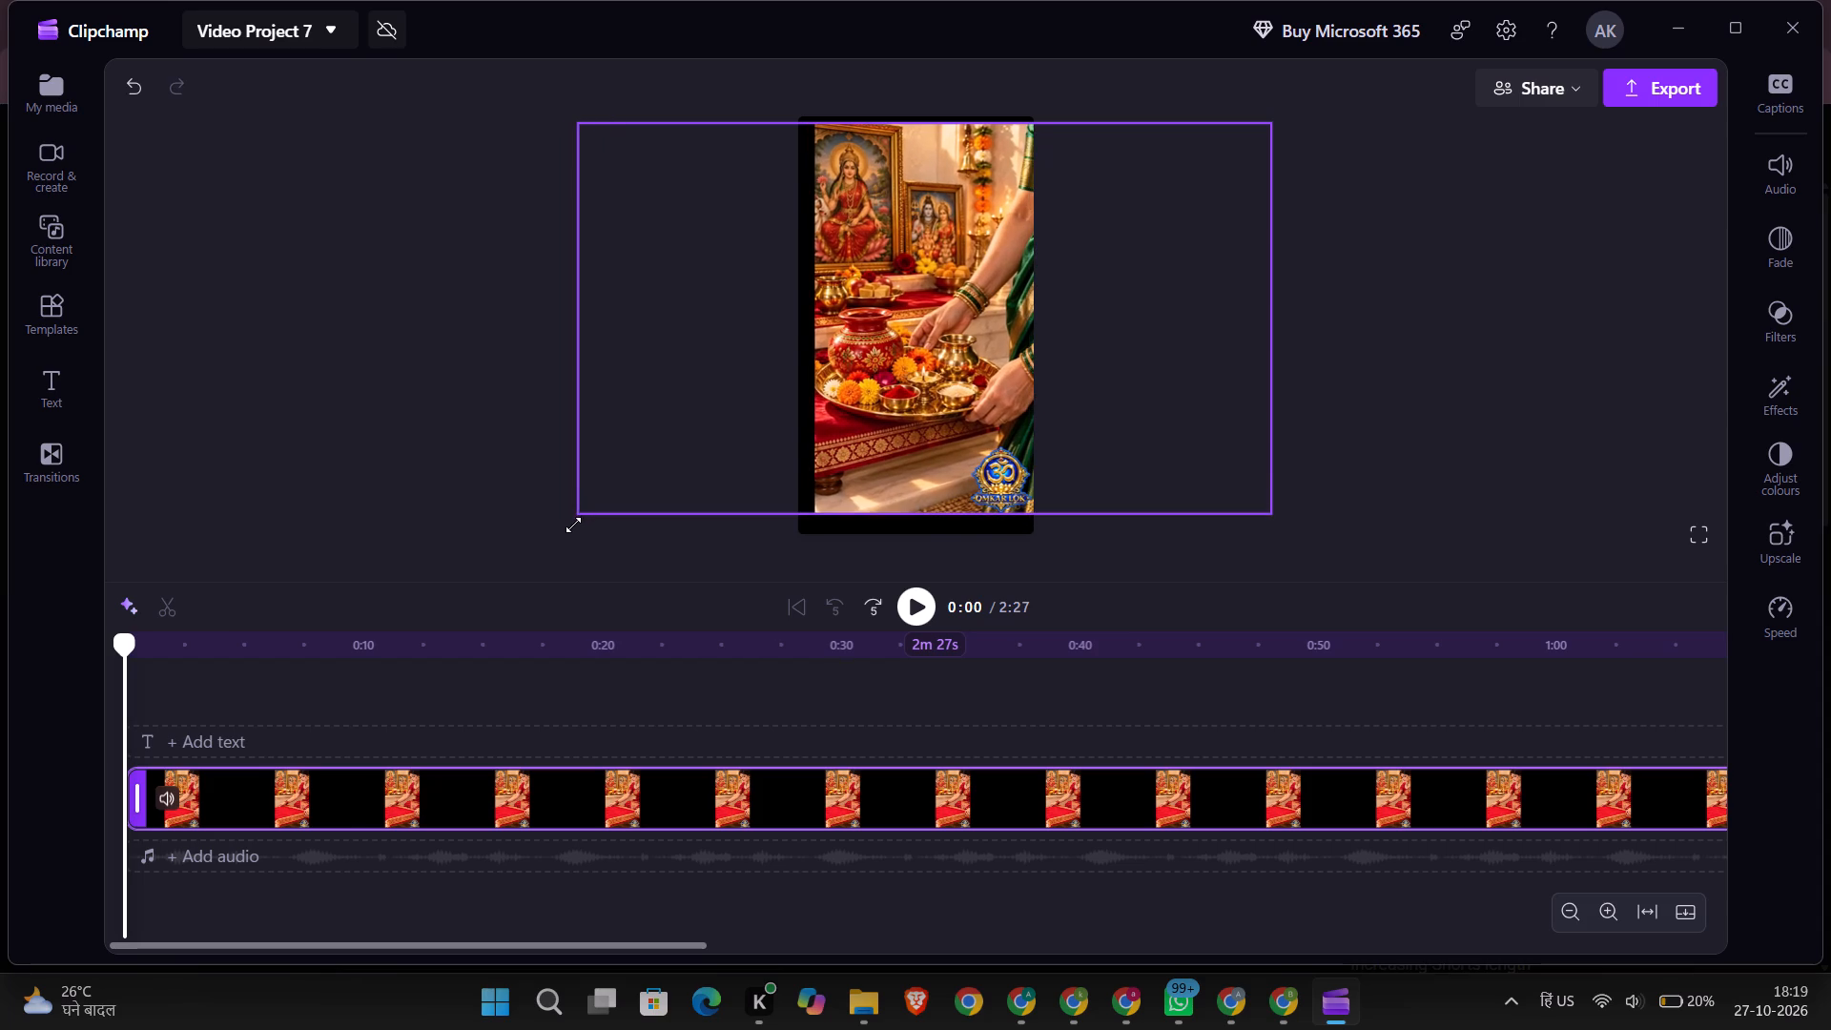
left_click_drag(573, 525, 573, 525)
Fine-tune the clip's position and size so the puja picture is centred and covers the vertical frame to its edges.
left_click(890, 392)
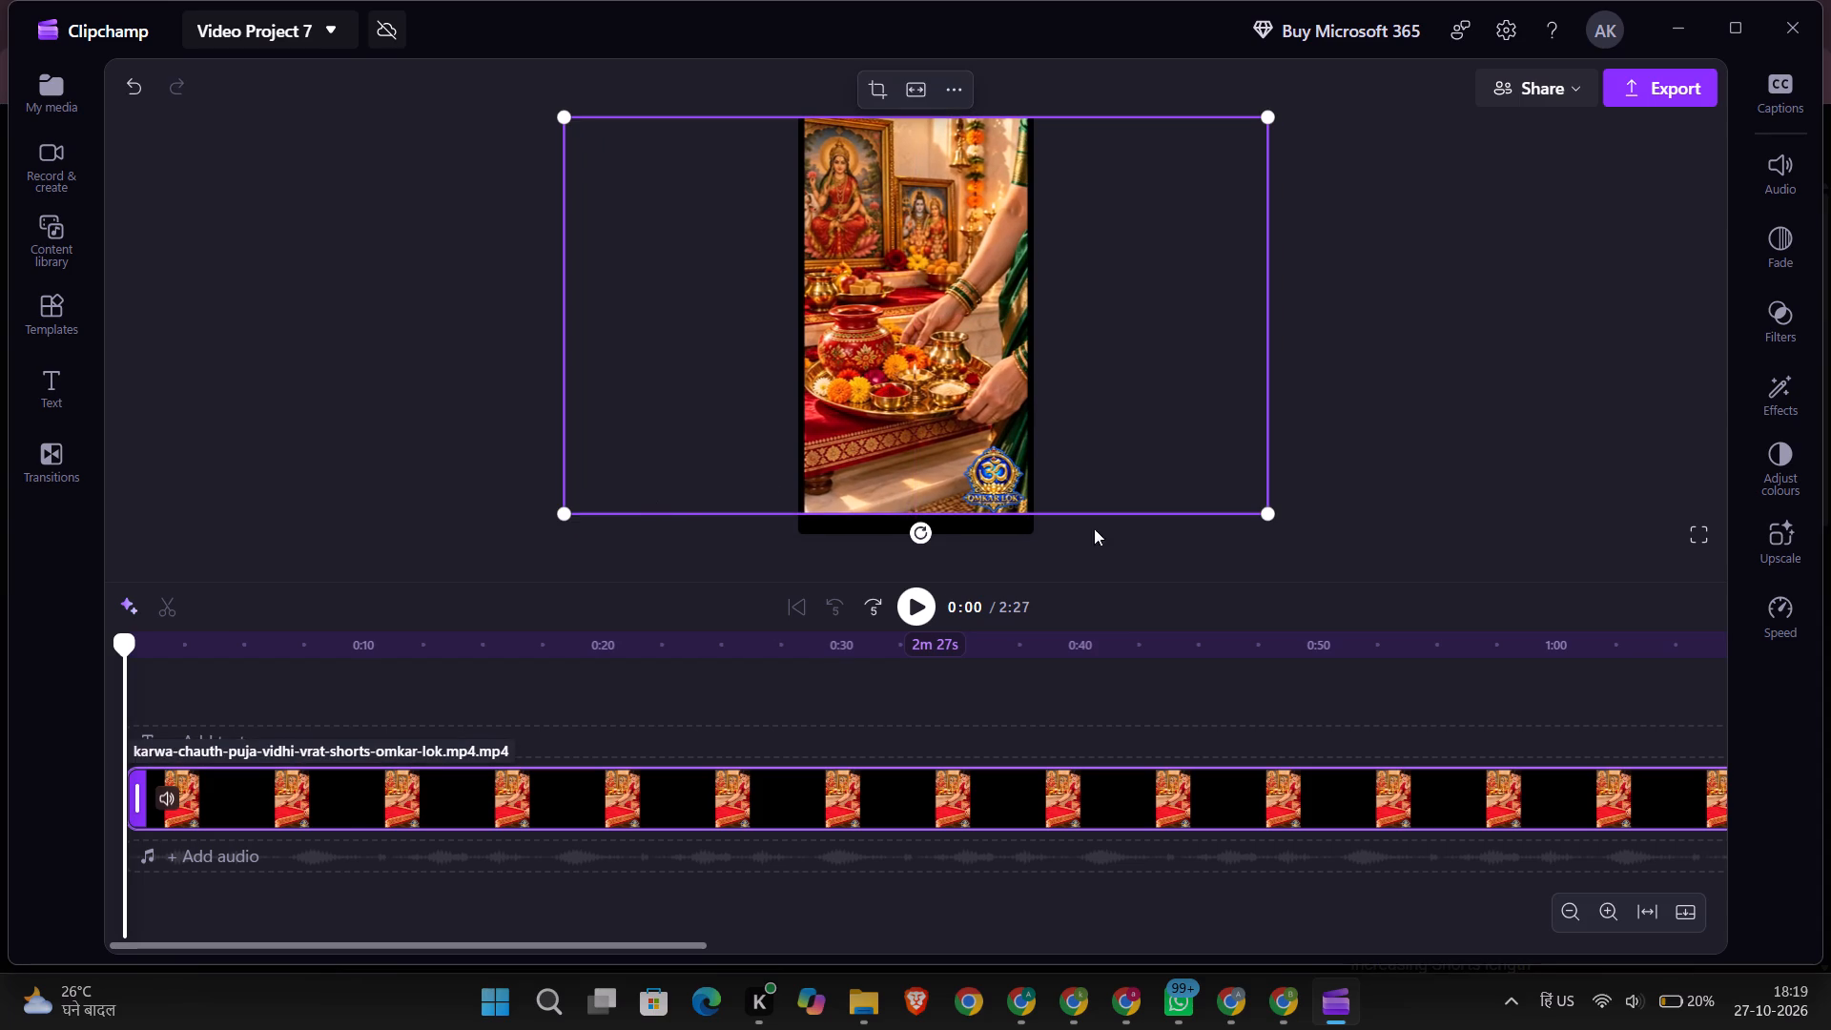
left_click_drag(1268, 513, 1272, 524)
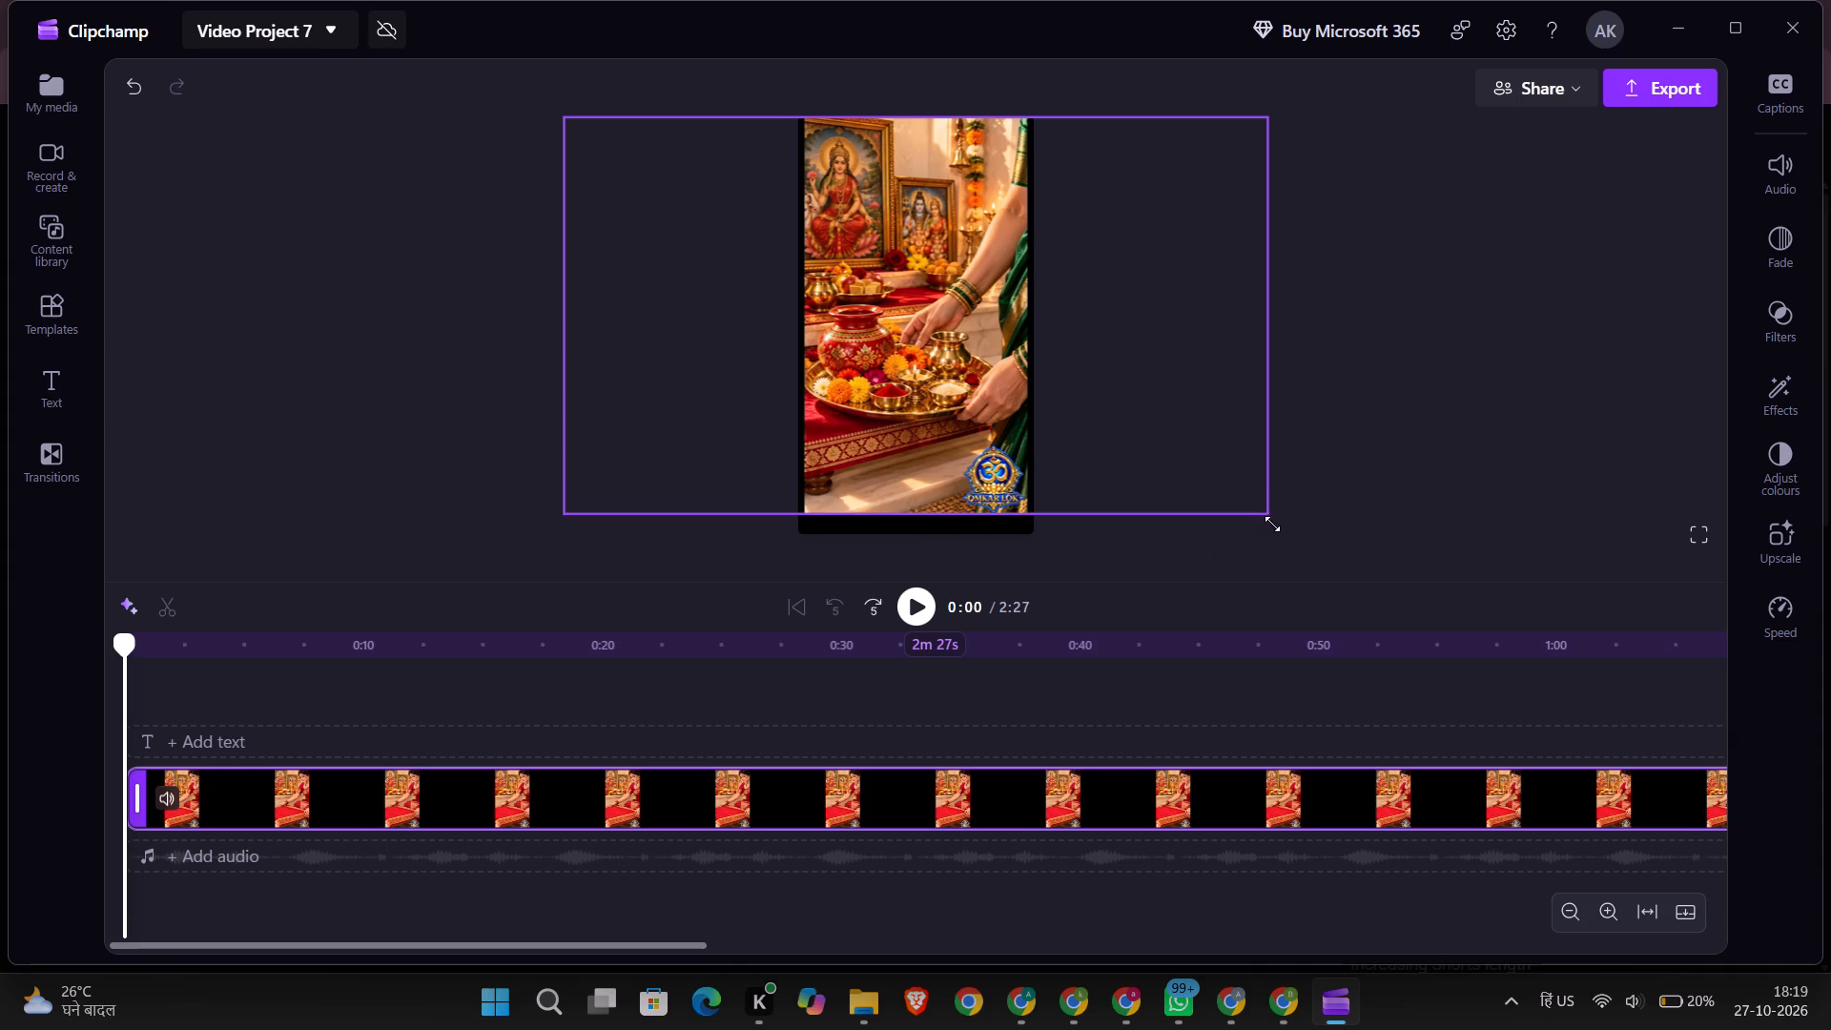
left_click_drag(1272, 524, 1279, 528)
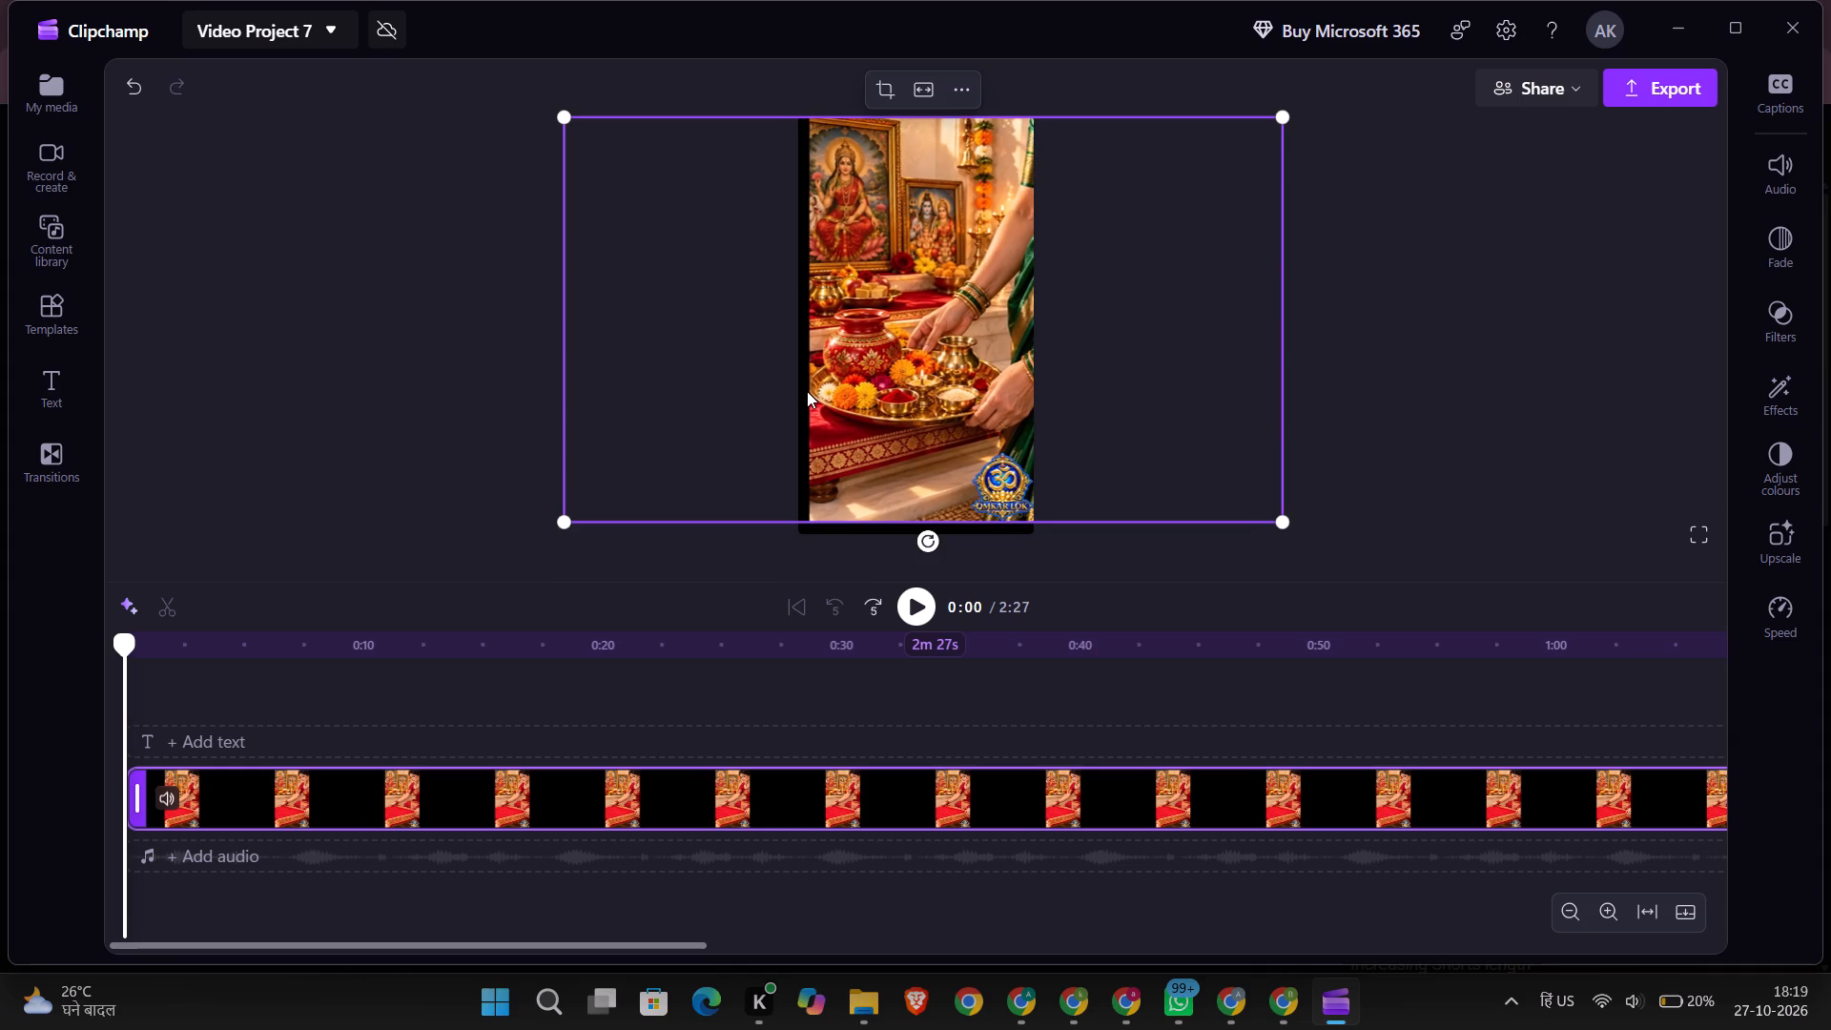
left_click(807, 391)
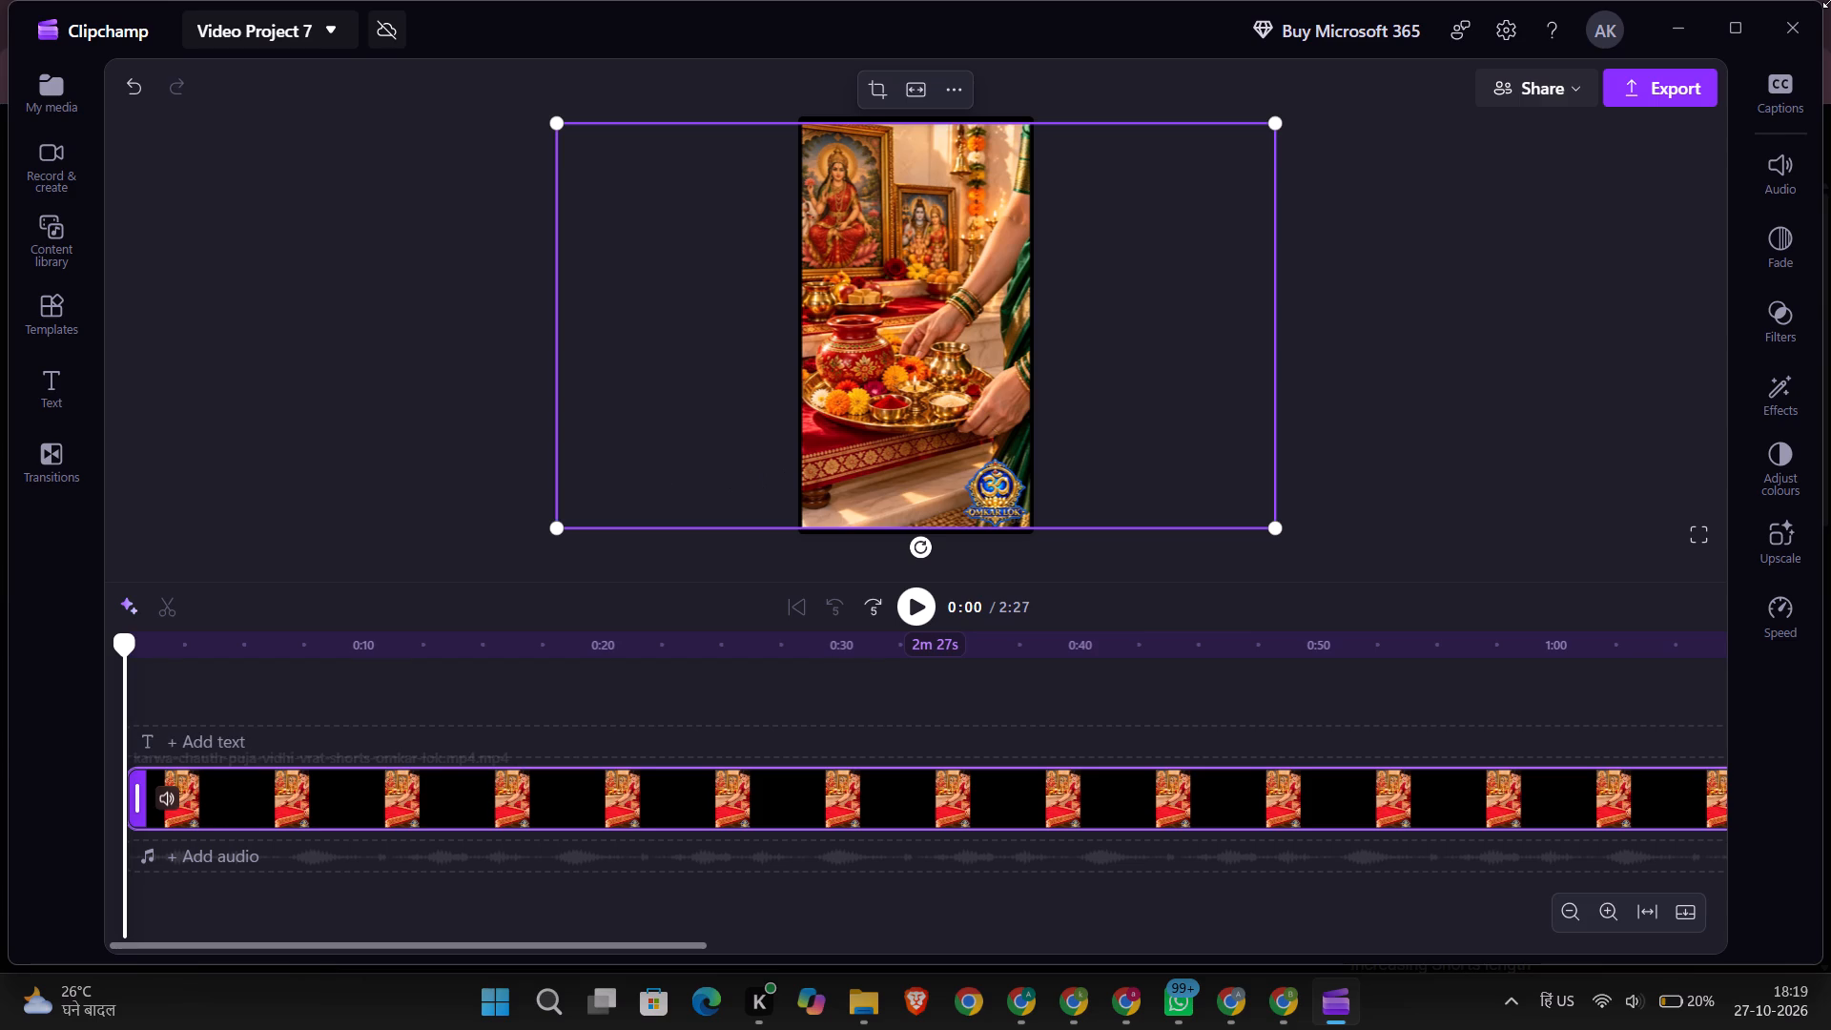
scroll(1826, 987, "down", 2)
left_click(559, 120)
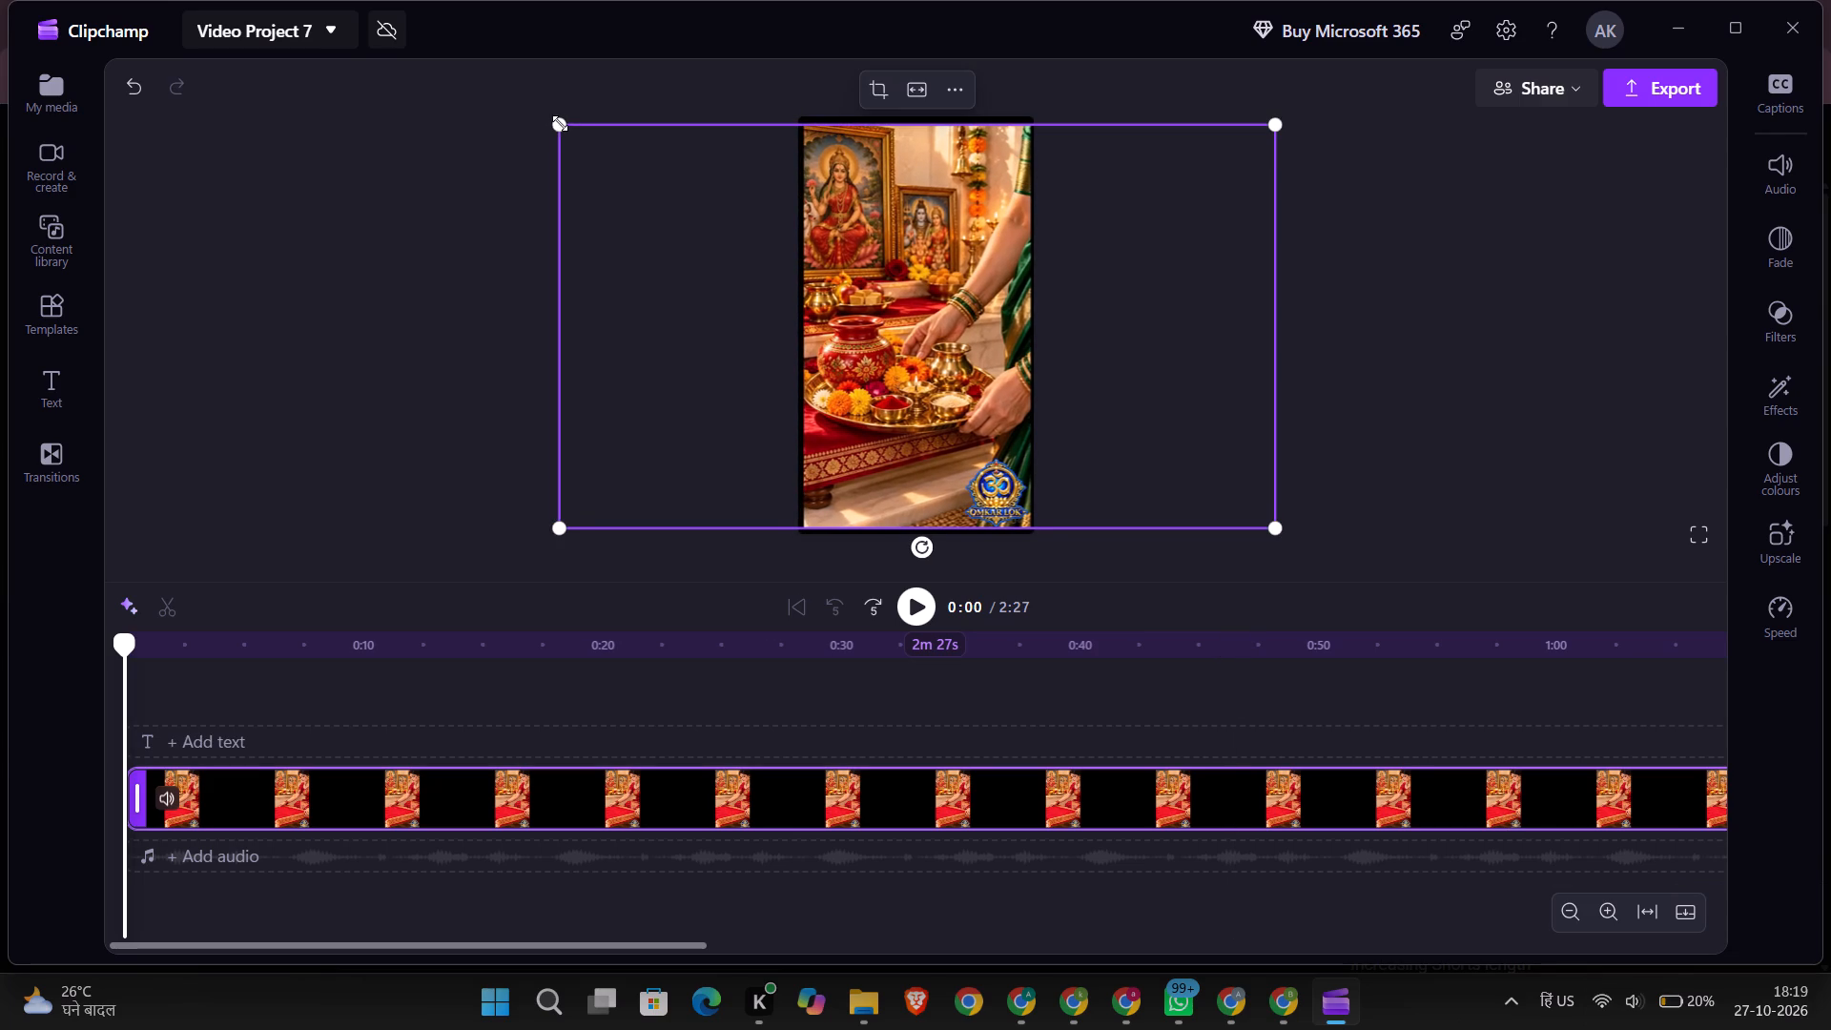
left_click(560, 123)
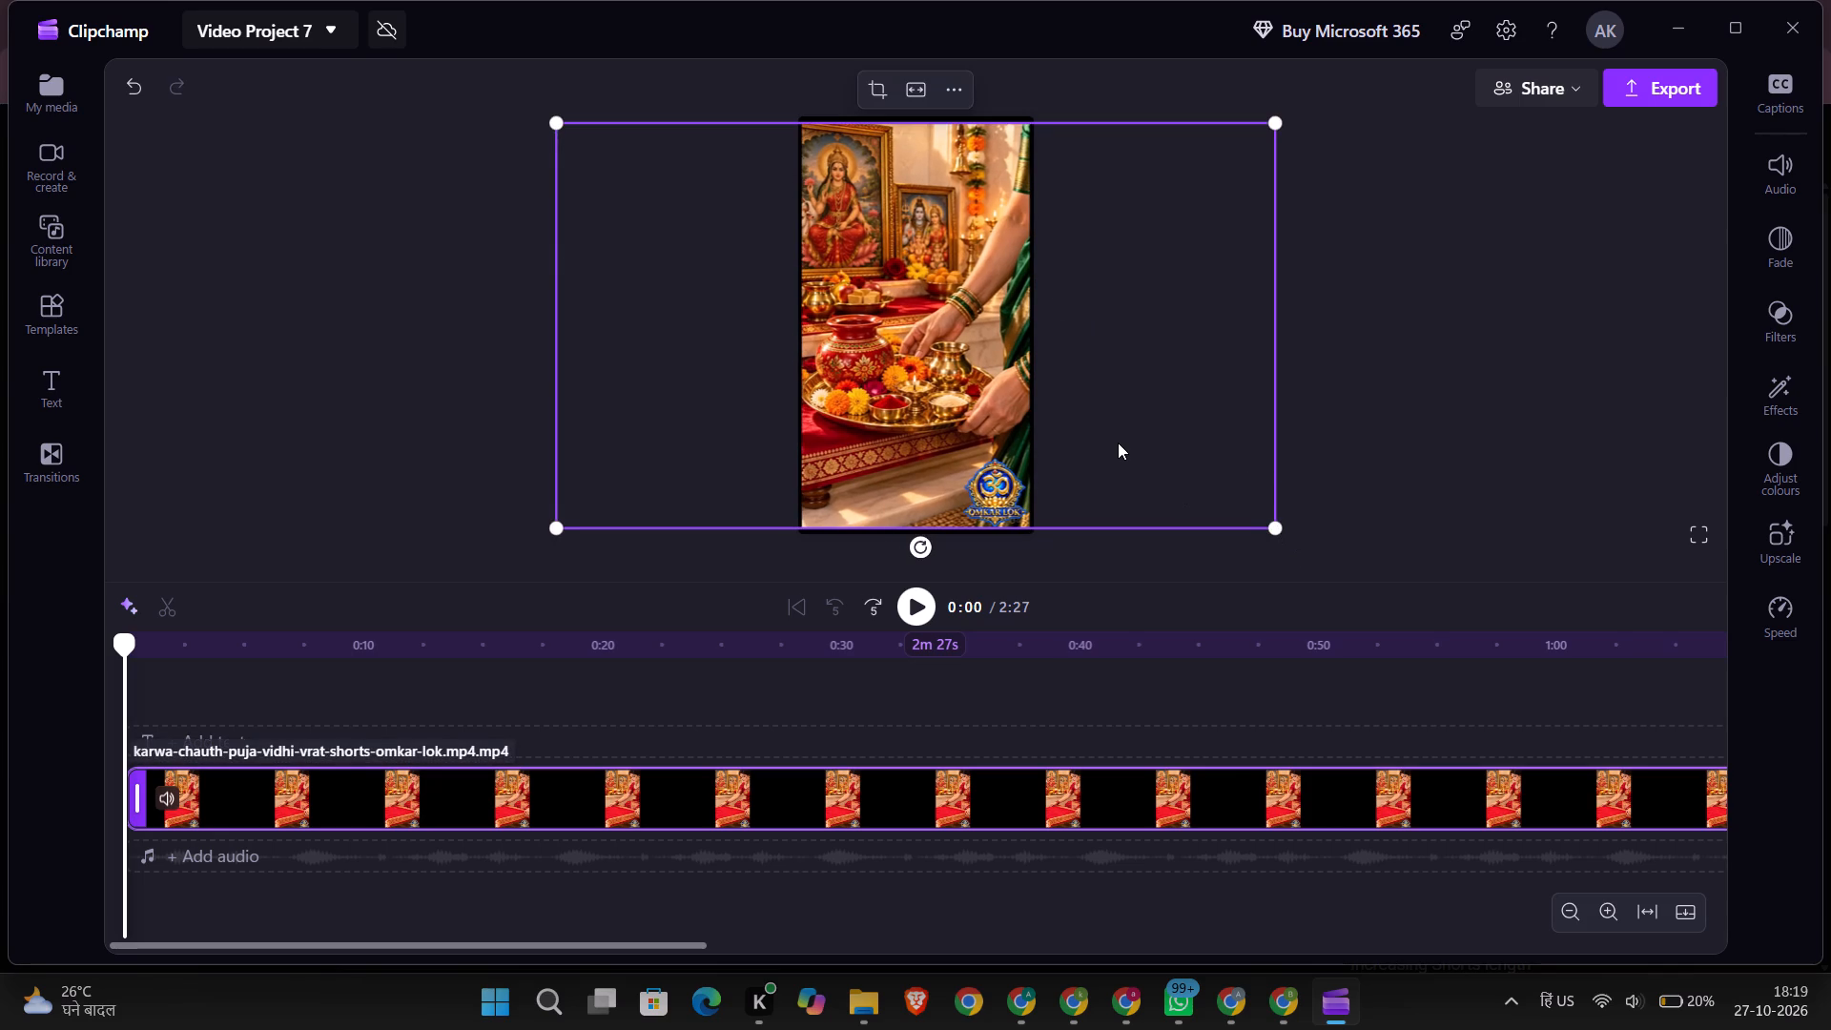
left_click(1265, 527)
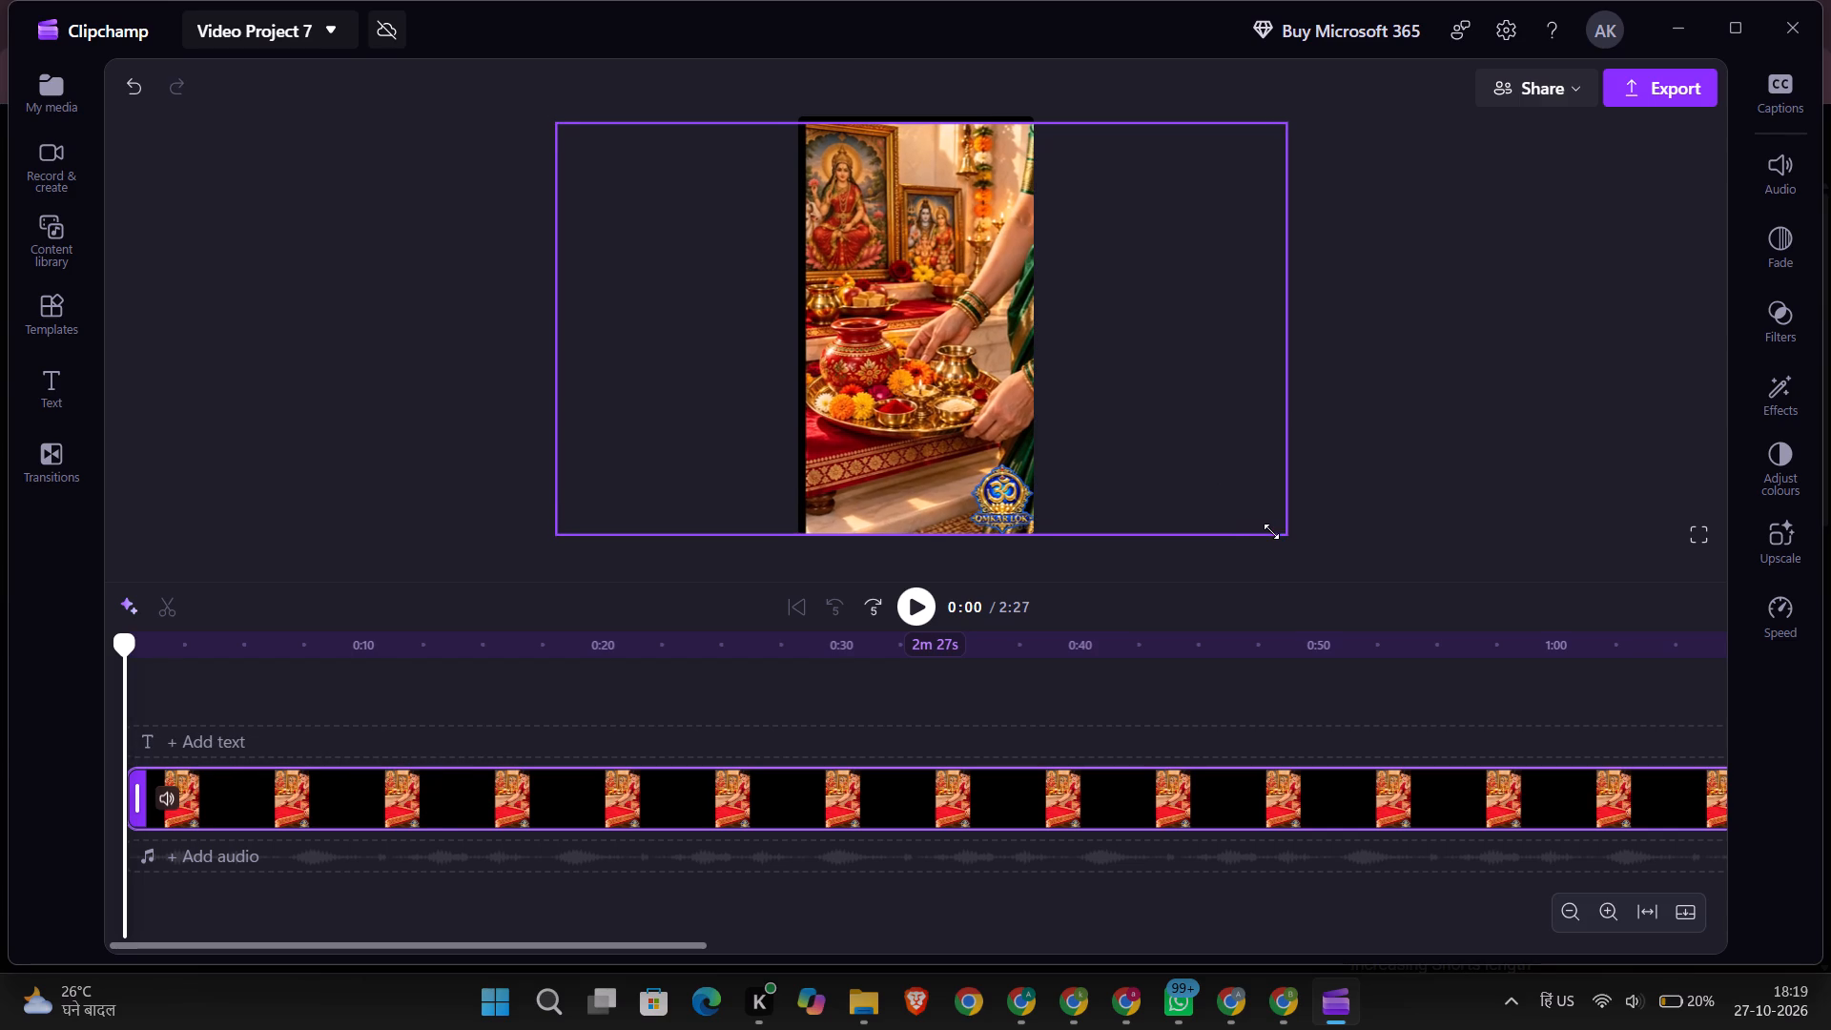
left_click(1052, 414)
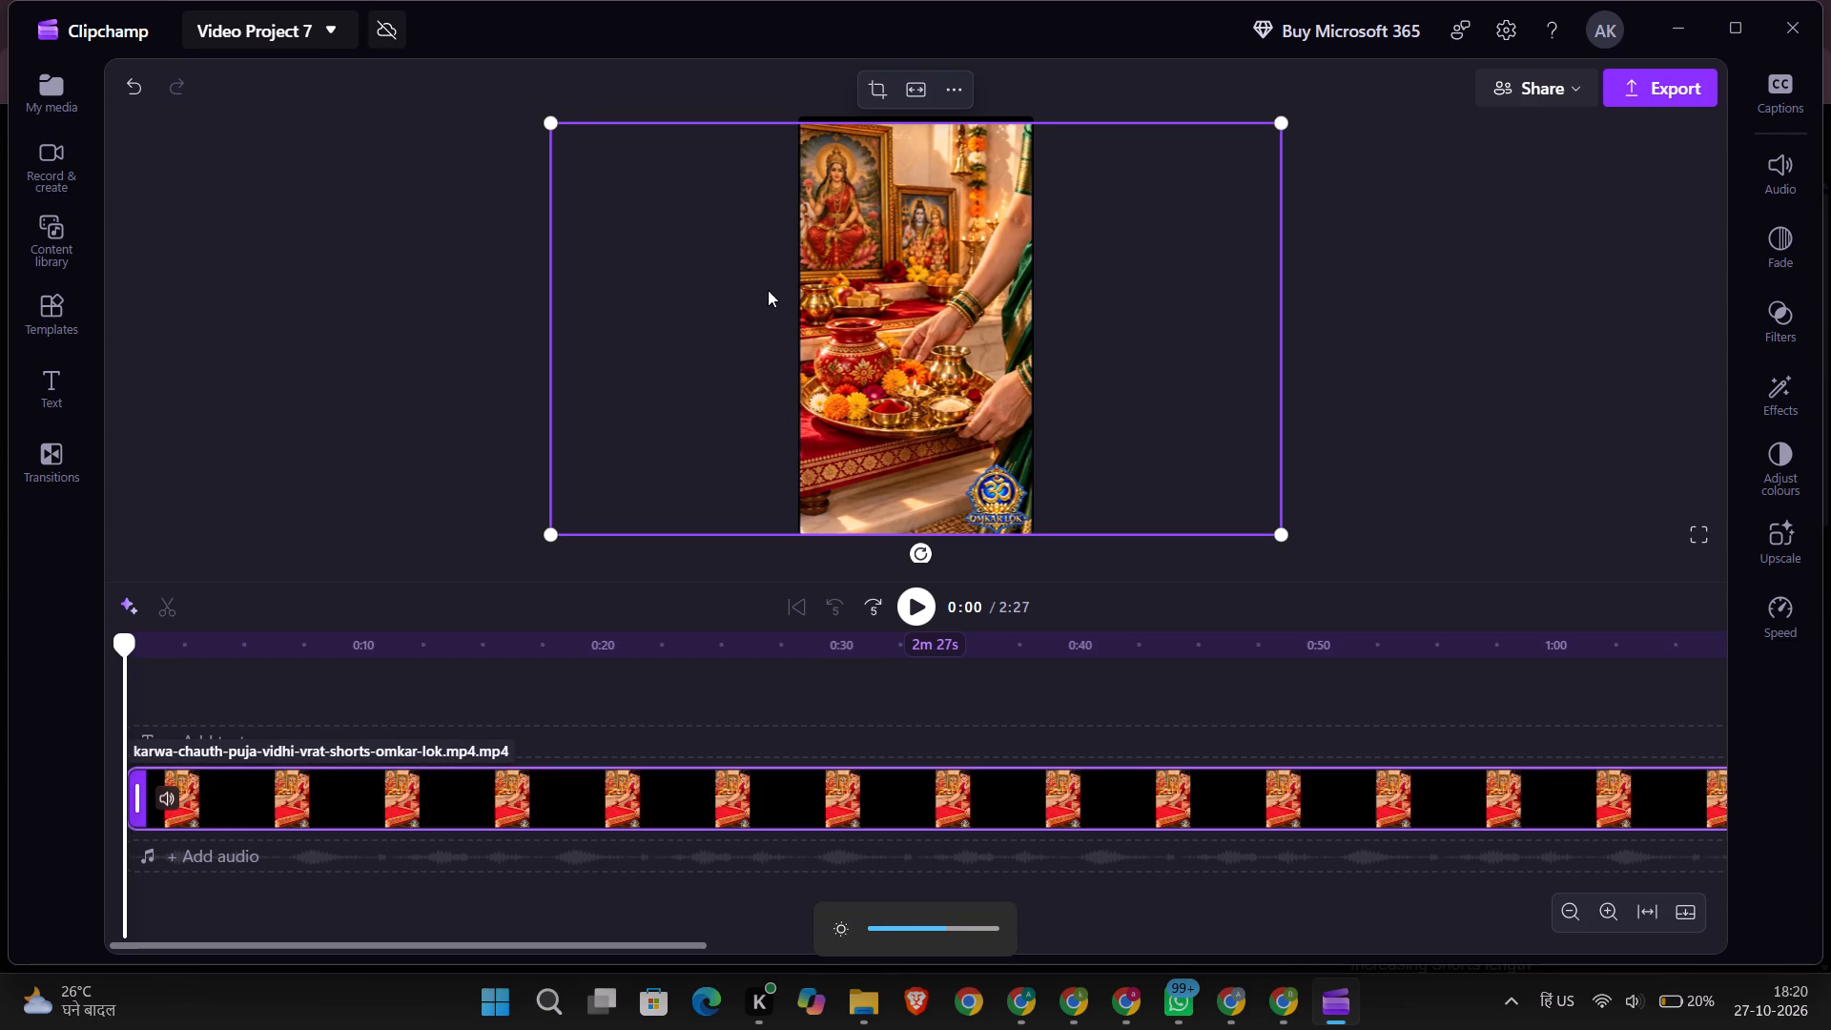
left_click(545, 125)
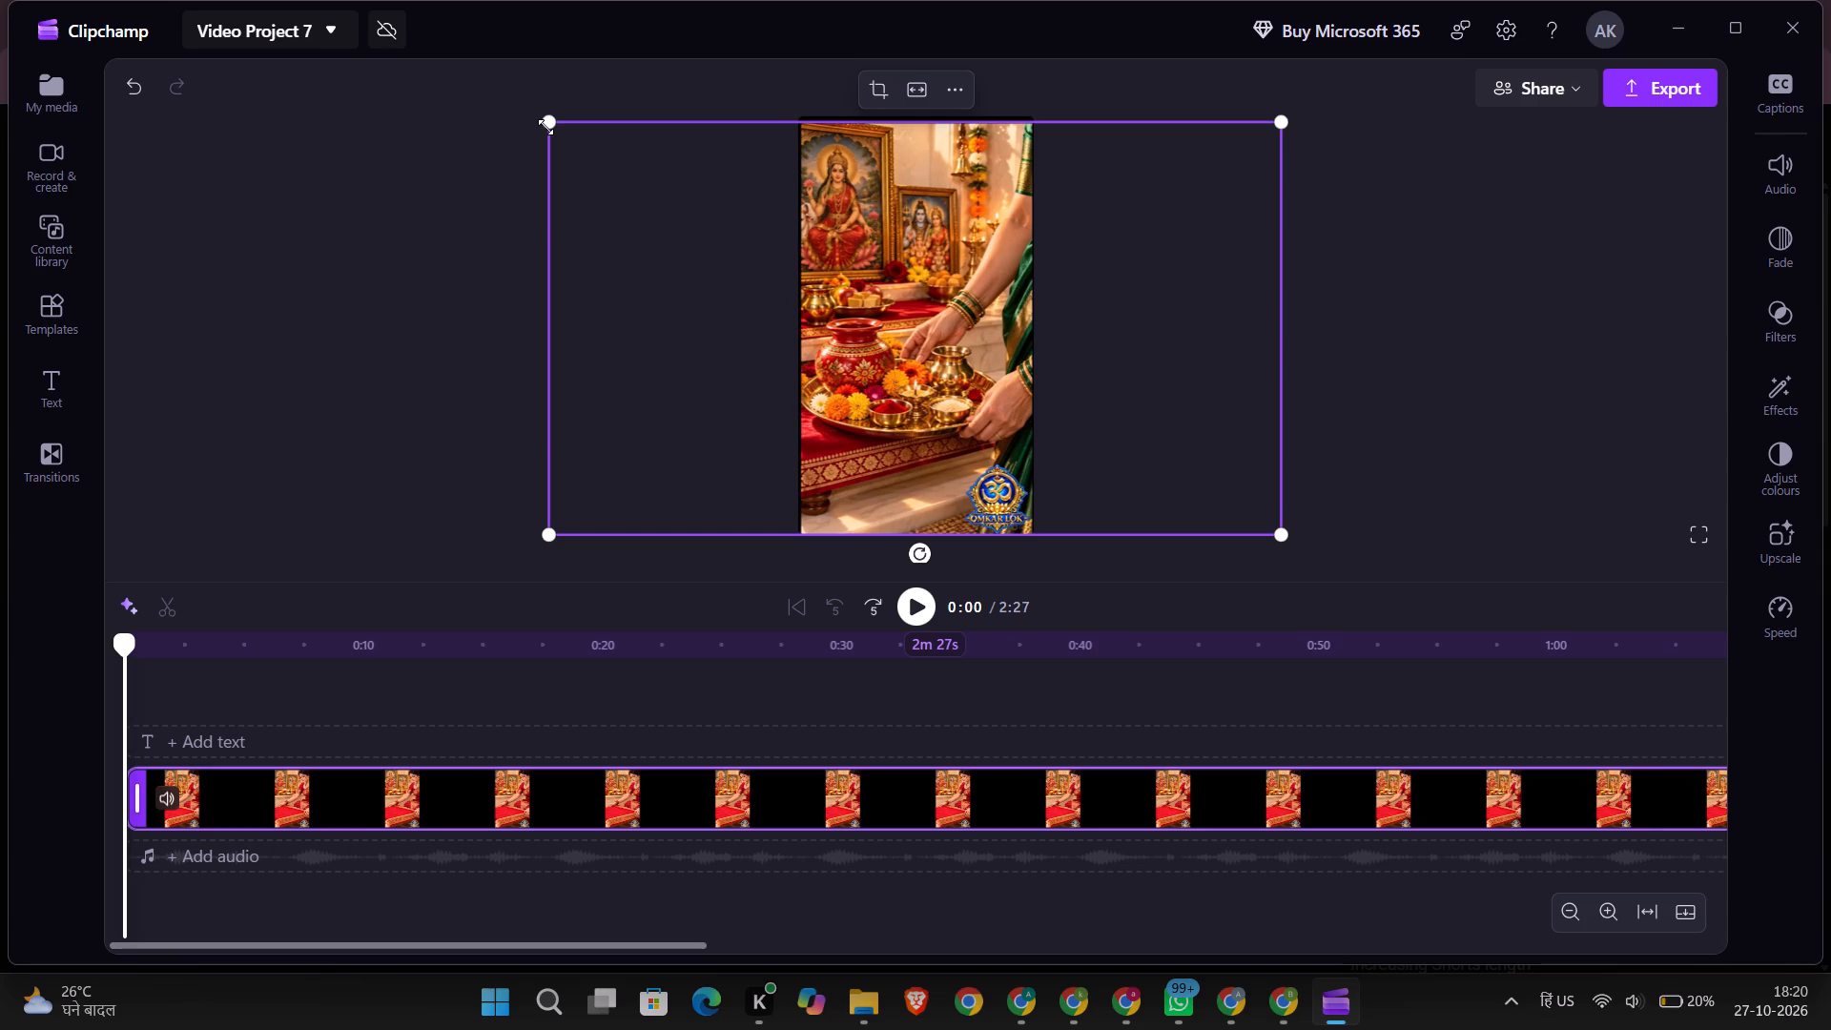
left_click(551, 127)
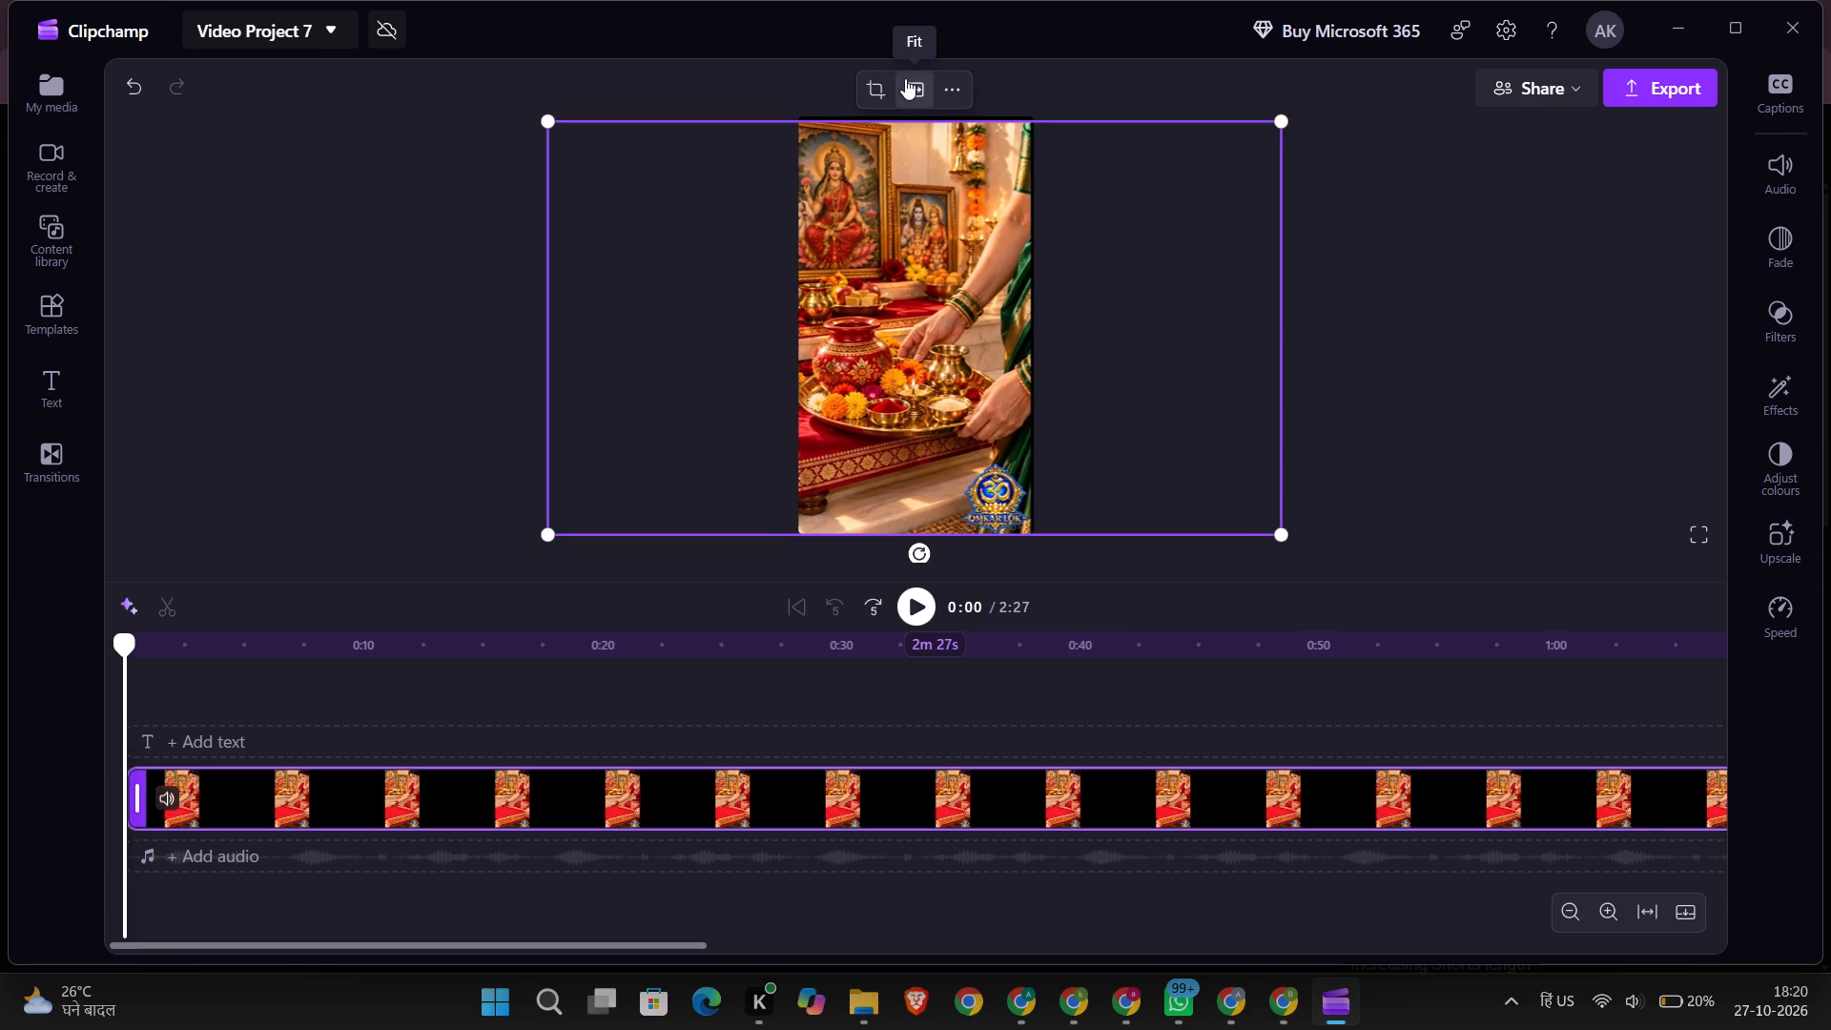
left_click(1550, 427)
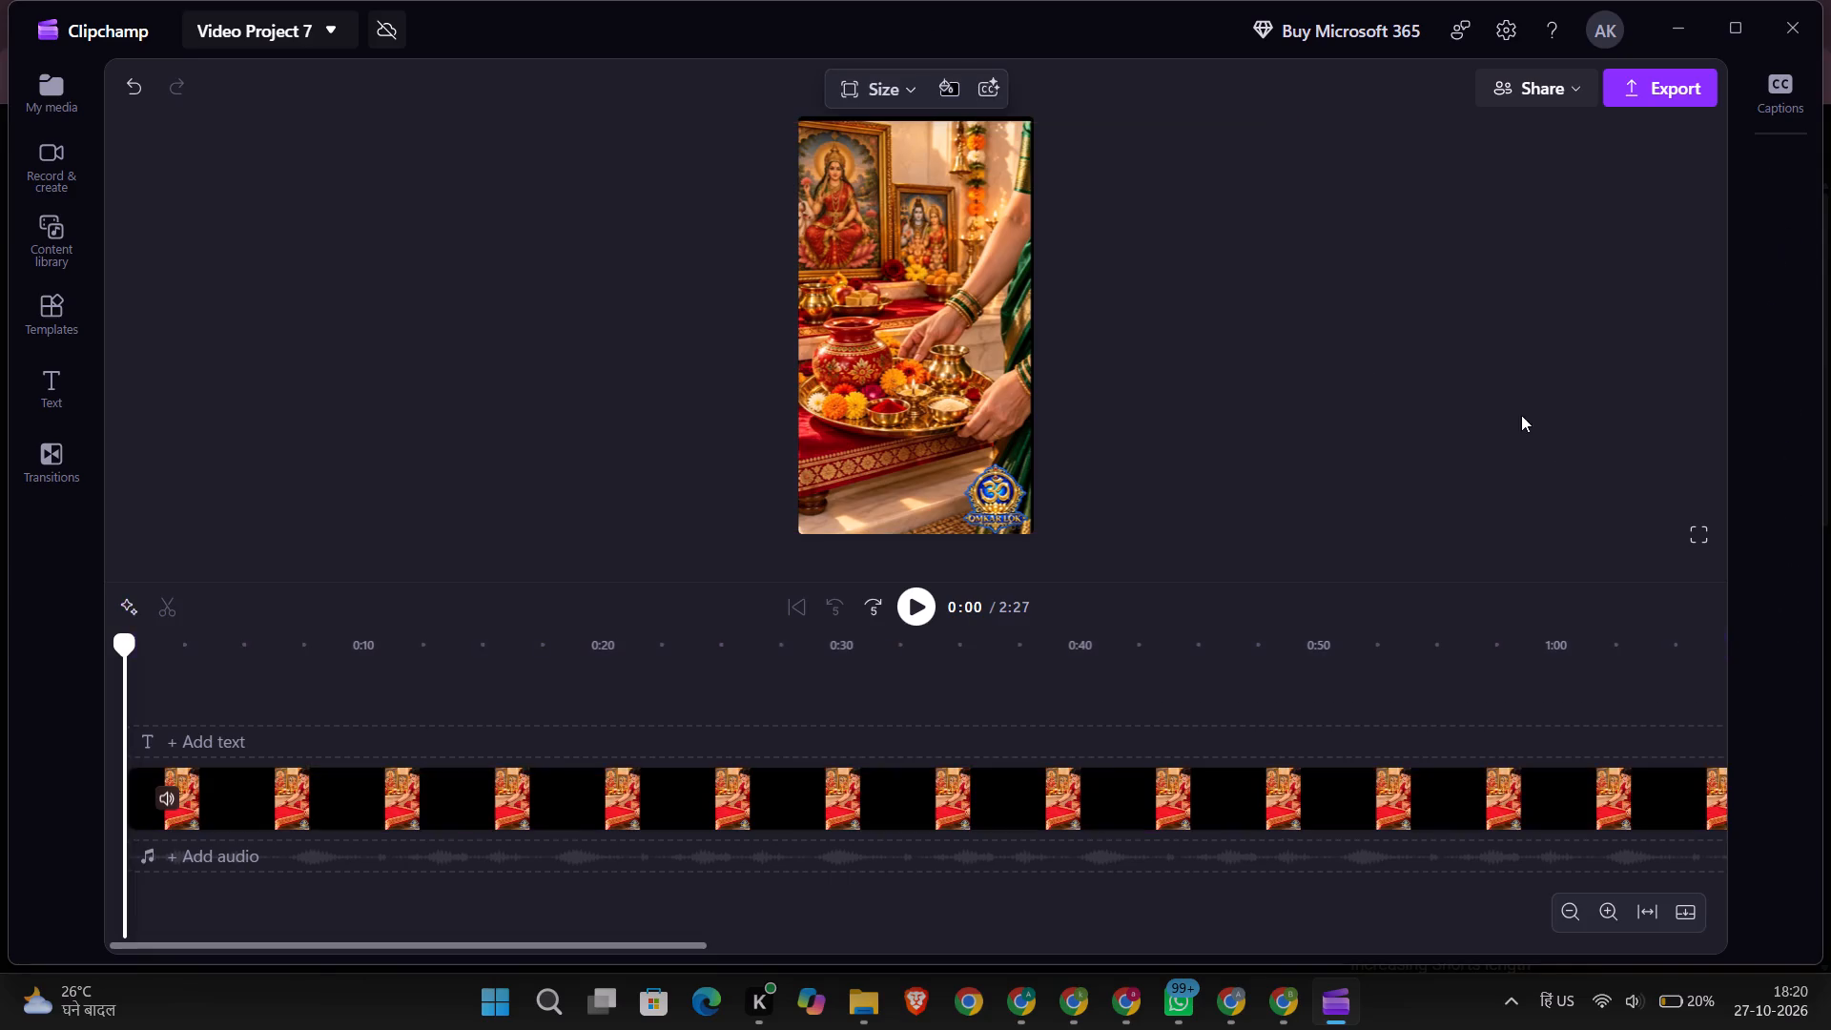
Play the video's opening seconds, to about 0:08, to check the vertical framing.
left_click(925, 614)
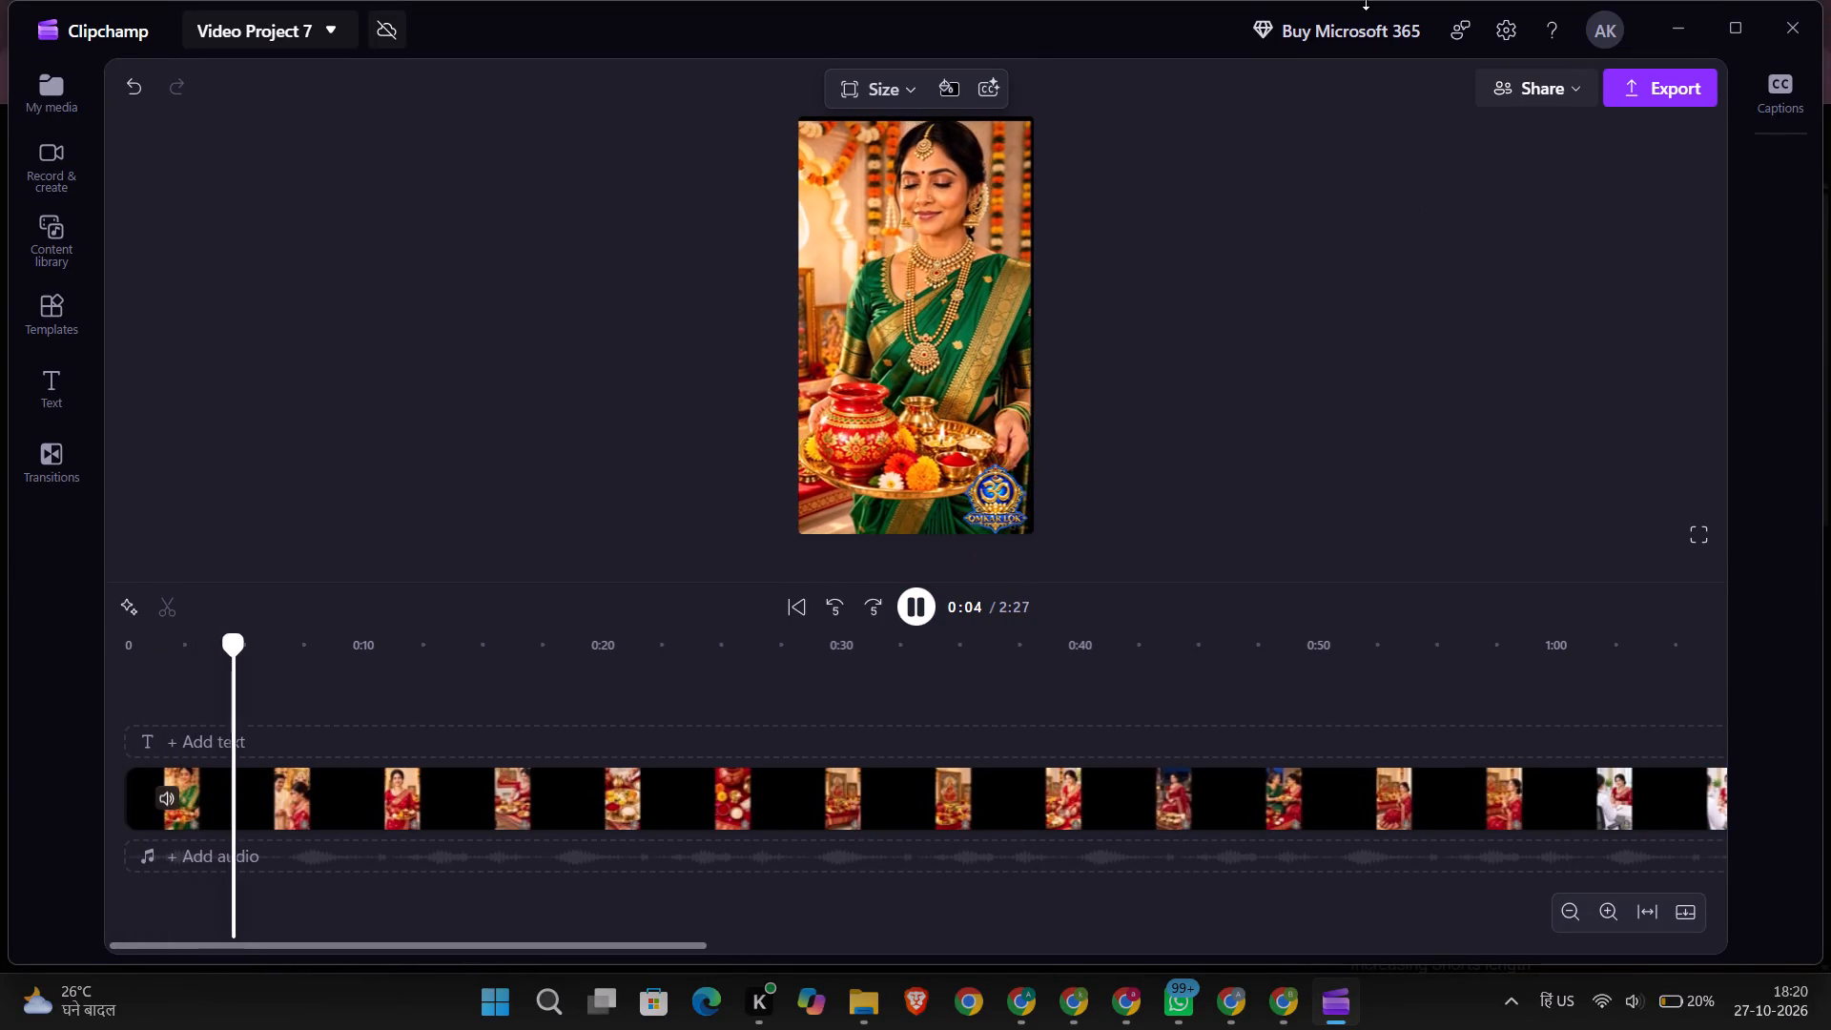
left_click(947, 216)
left_click(915, 608)
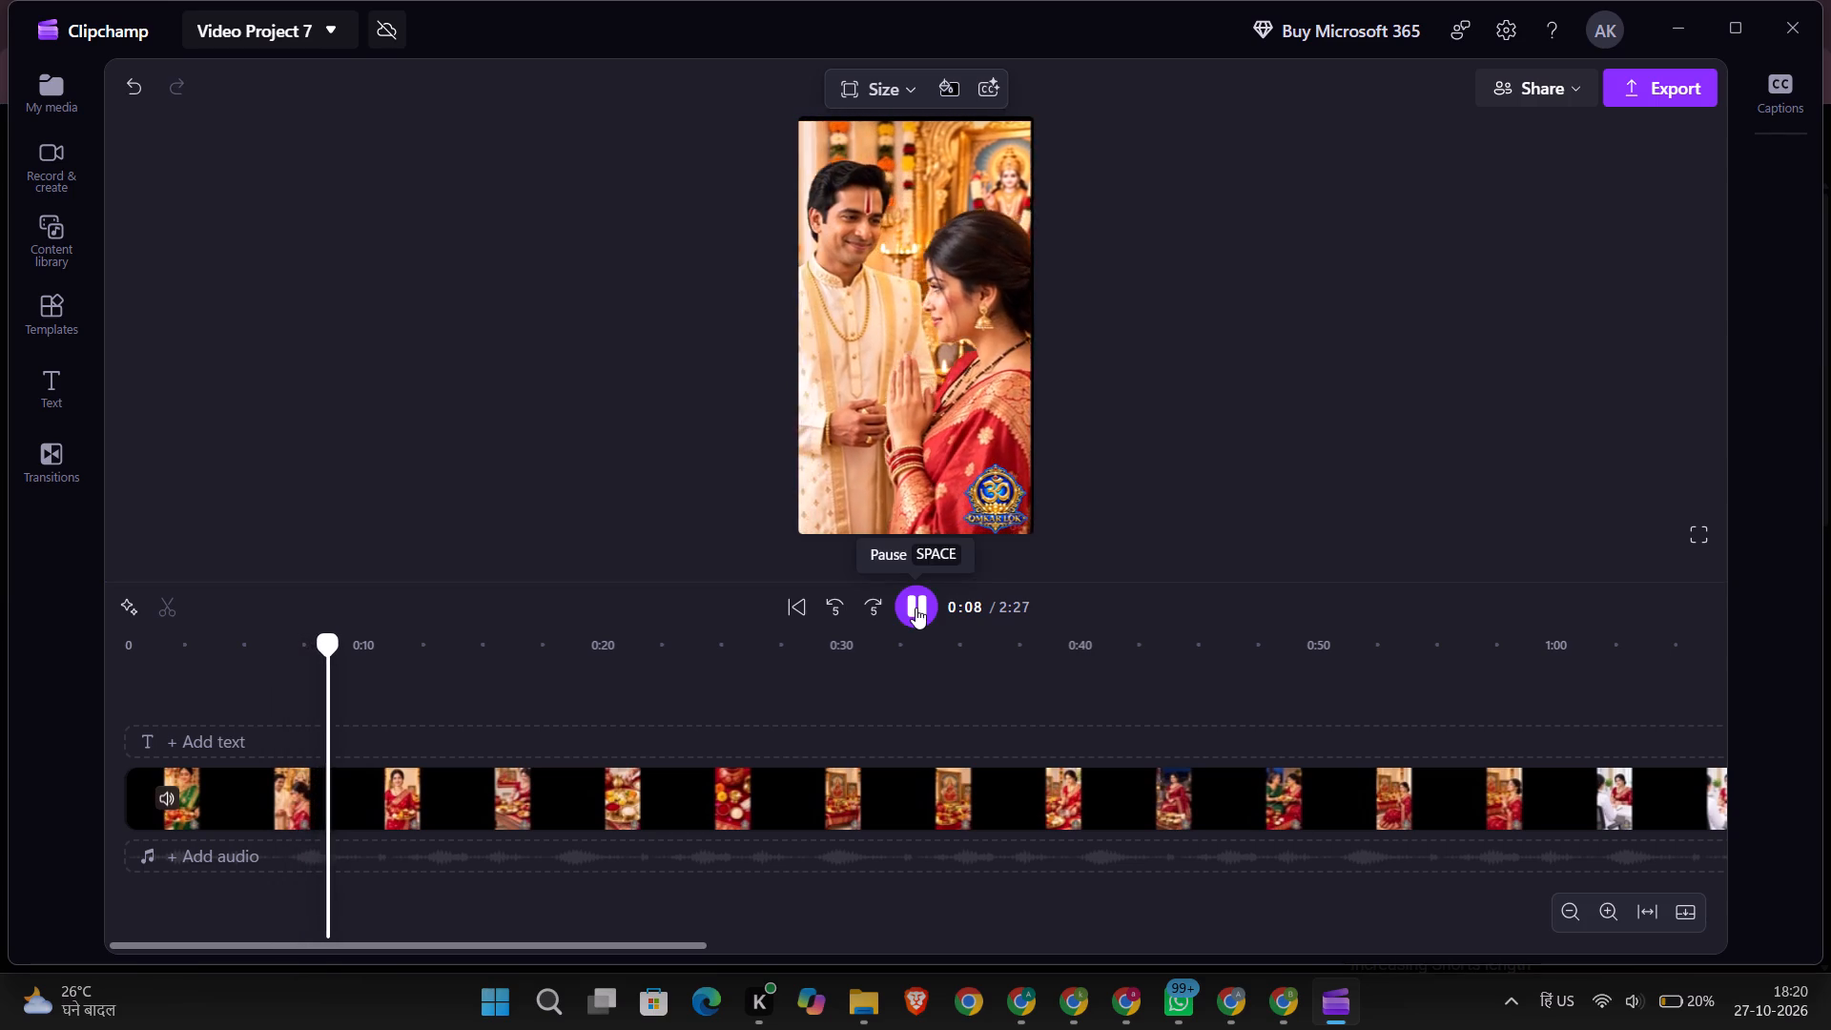
Nudge the clip slightly sideways to even out its edges within the vertical frame.
left_click(917, 327)
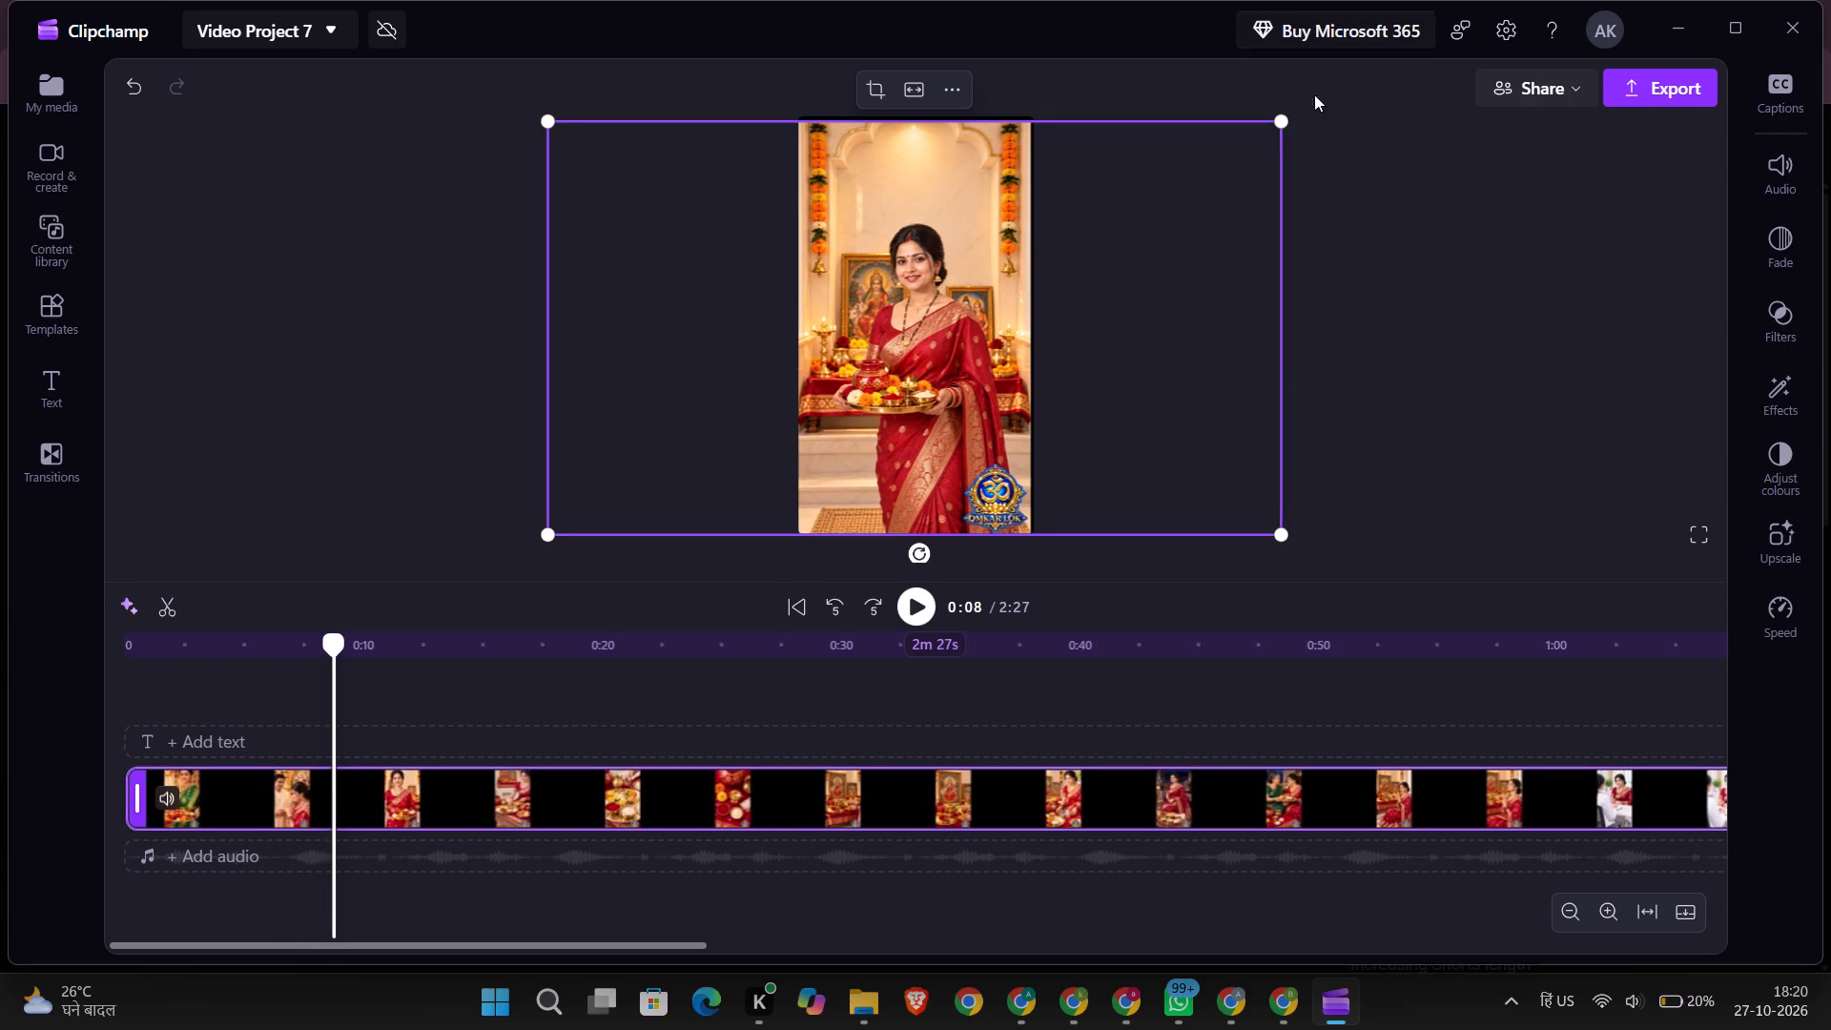
left_click(1245, 167)
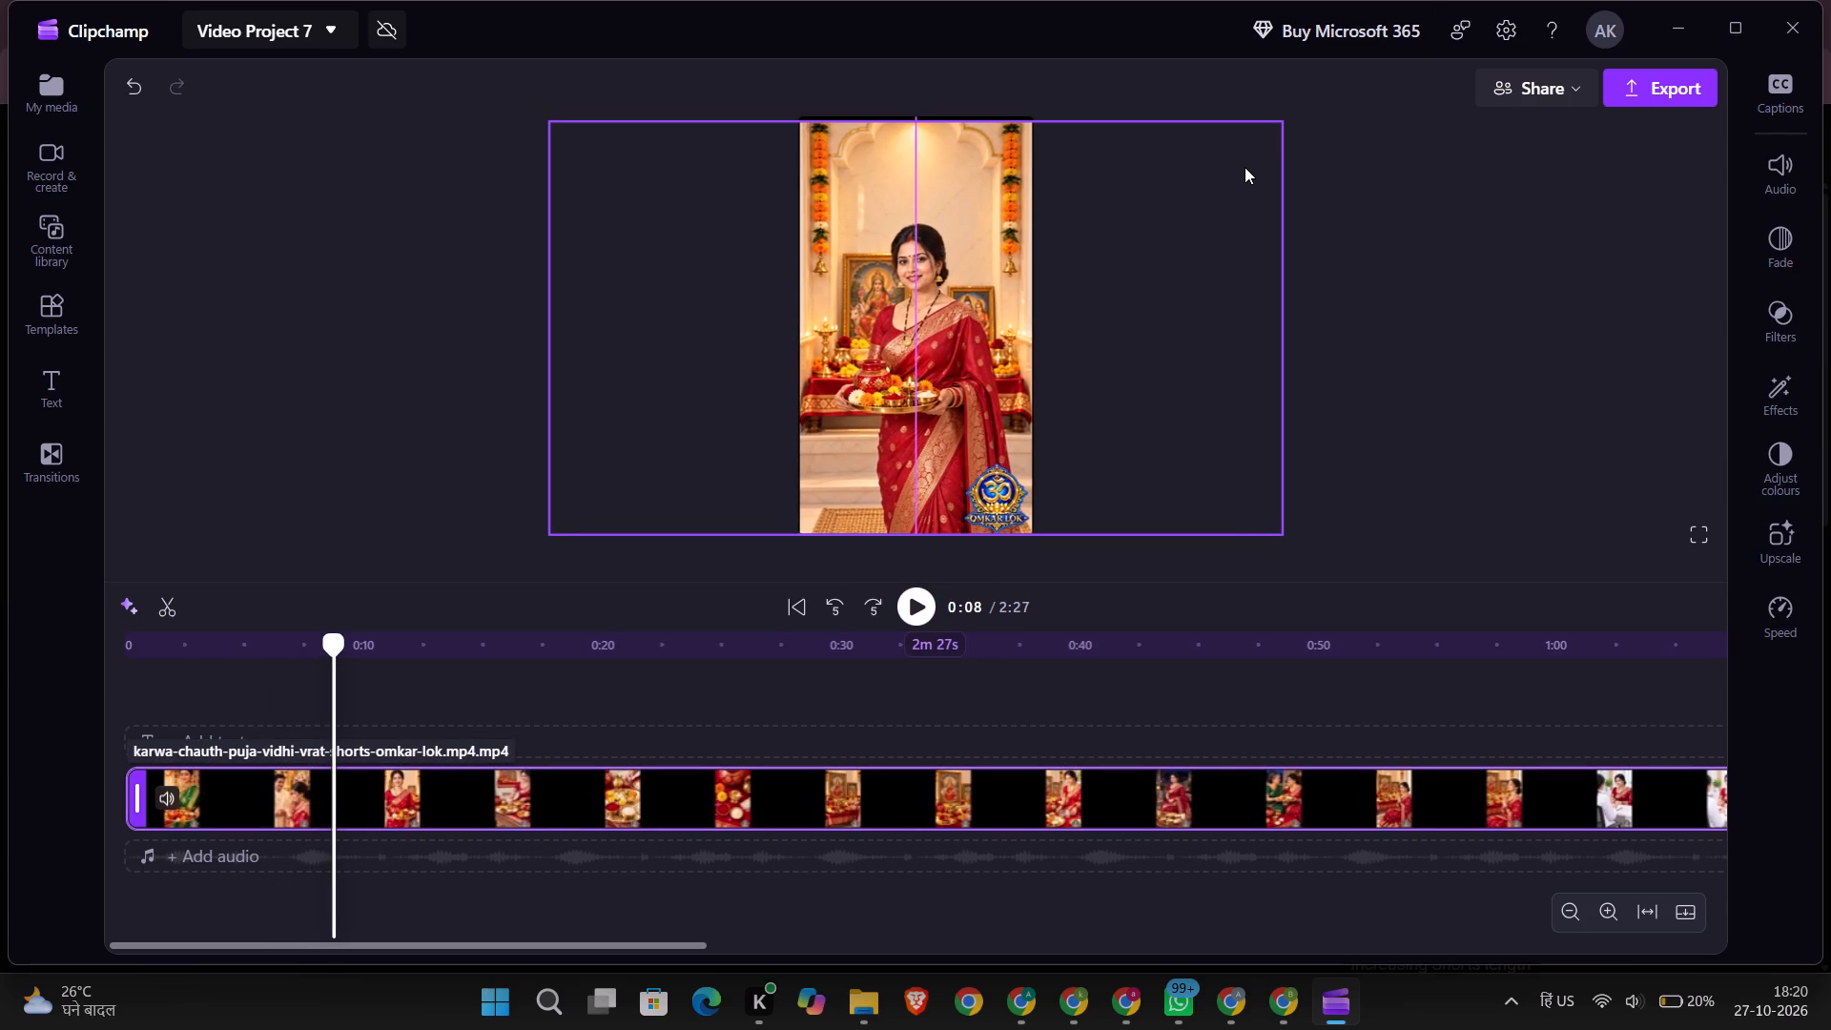
Play the video on to about 0:13 to check the clip's edges in the vertical frame.
left_click(915, 593)
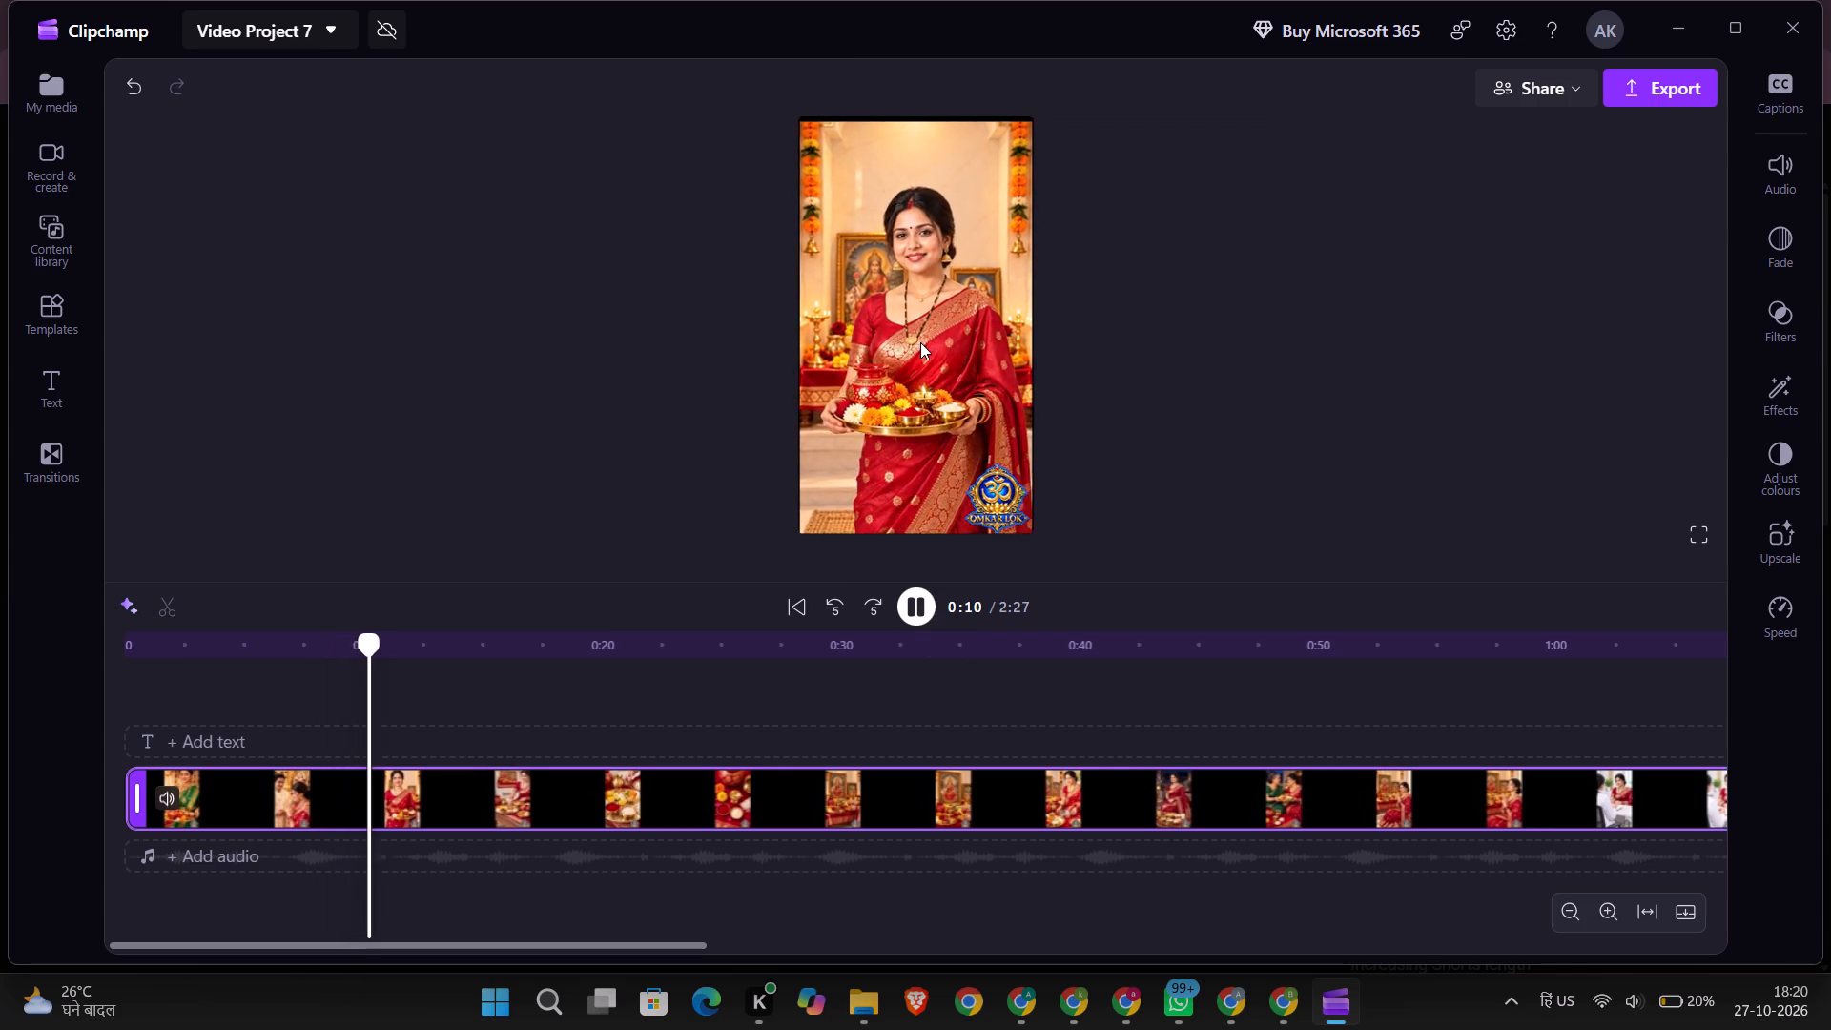
left_click(881, 266)
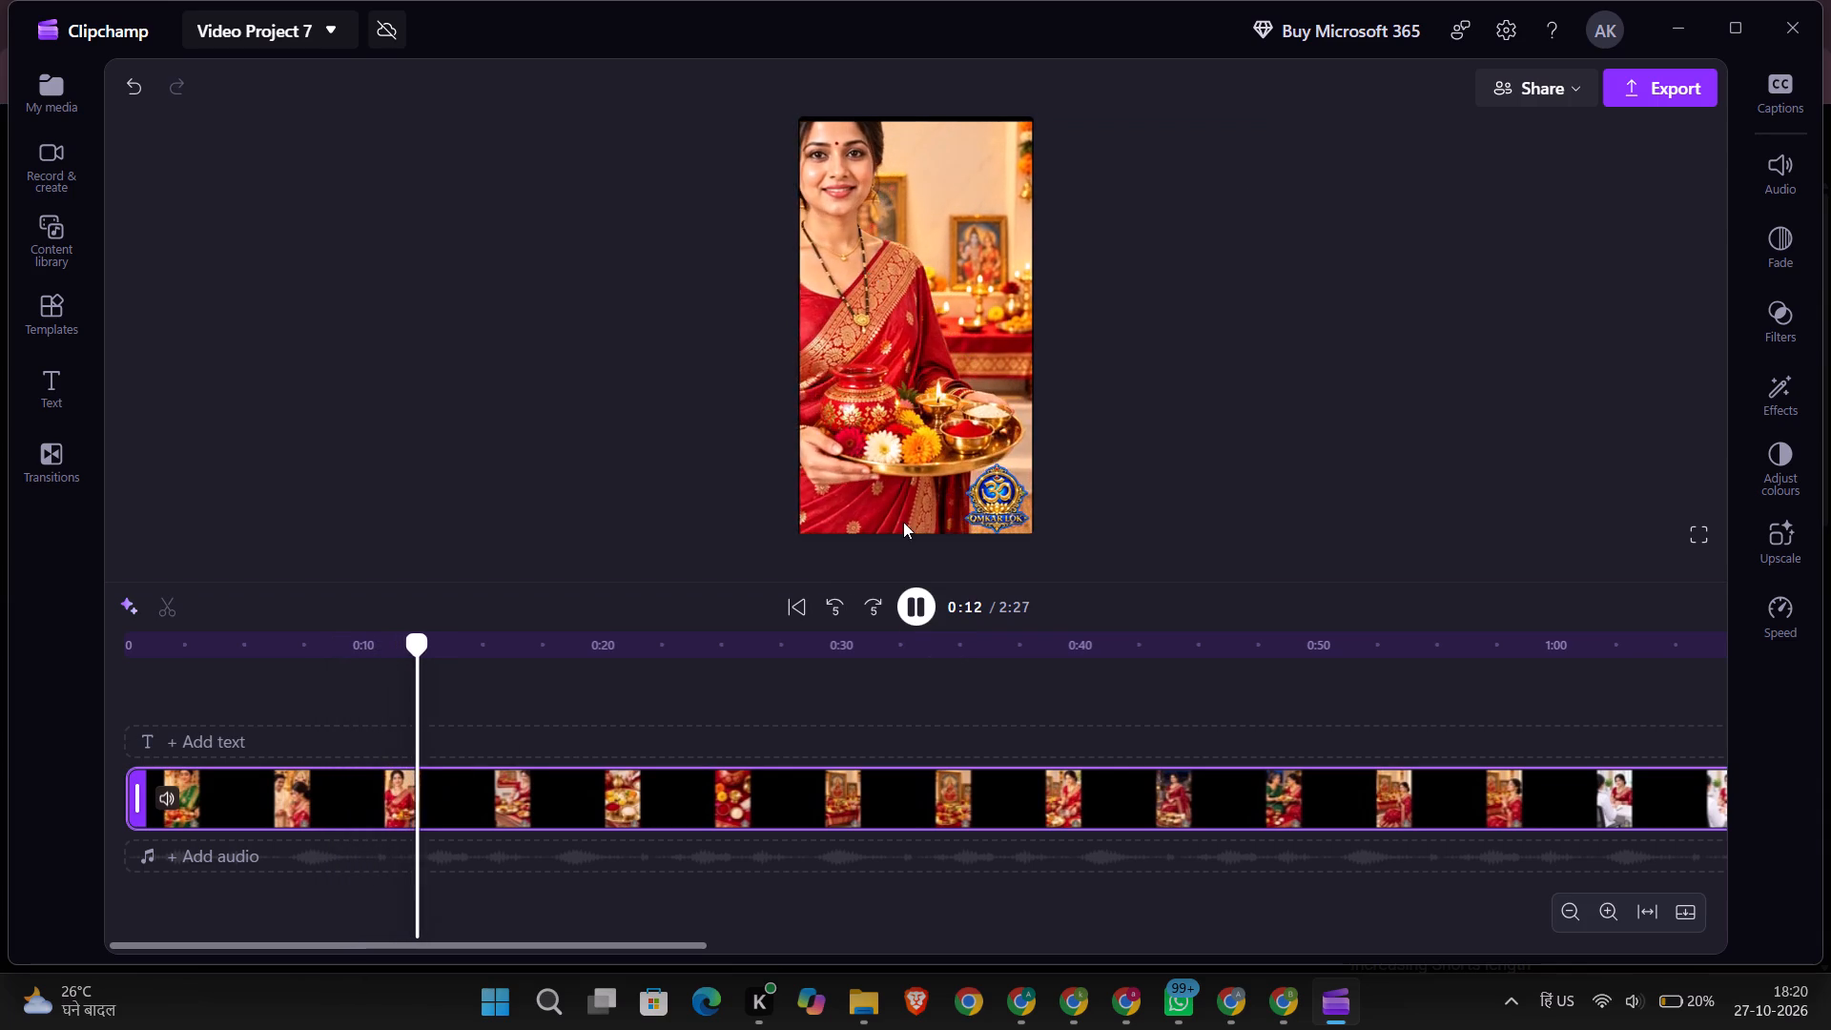
left_click(905, 594)
left_click(919, 398)
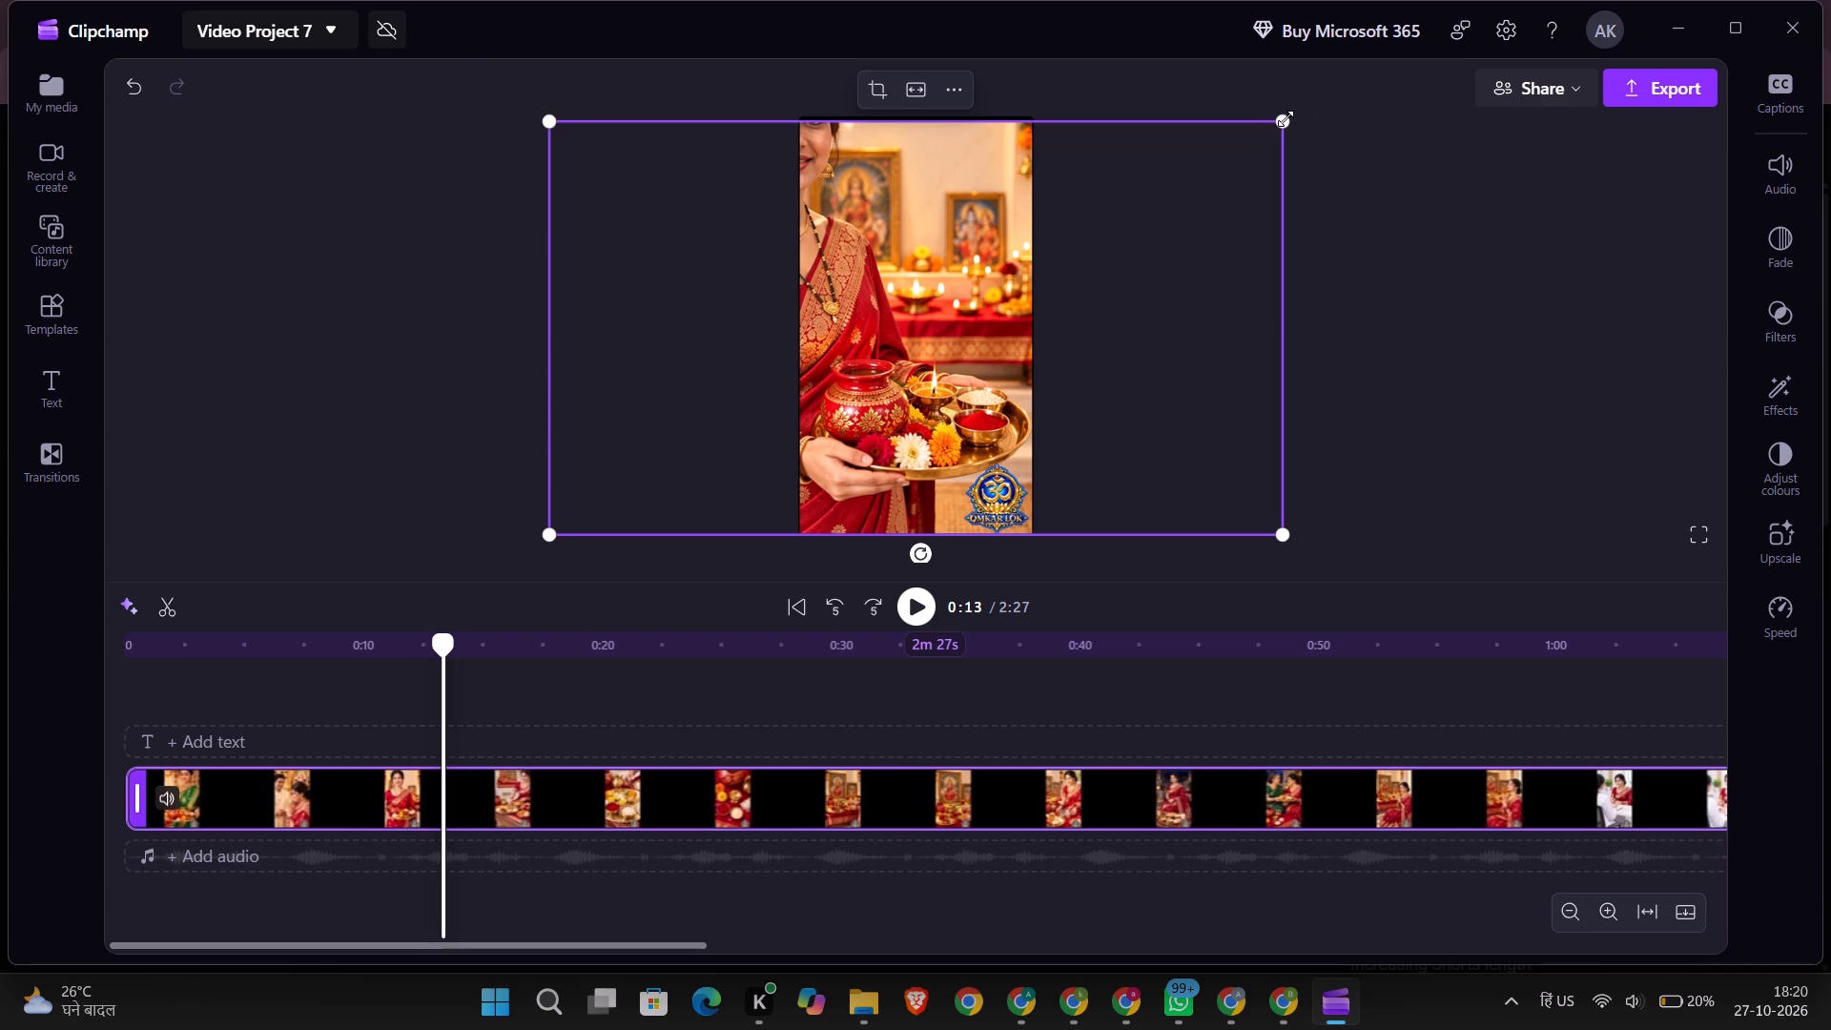
Enlarge the clip slightly and shift it sideways so the puja picture fills the vertical frame edge to edge.
left_click(544, 117)
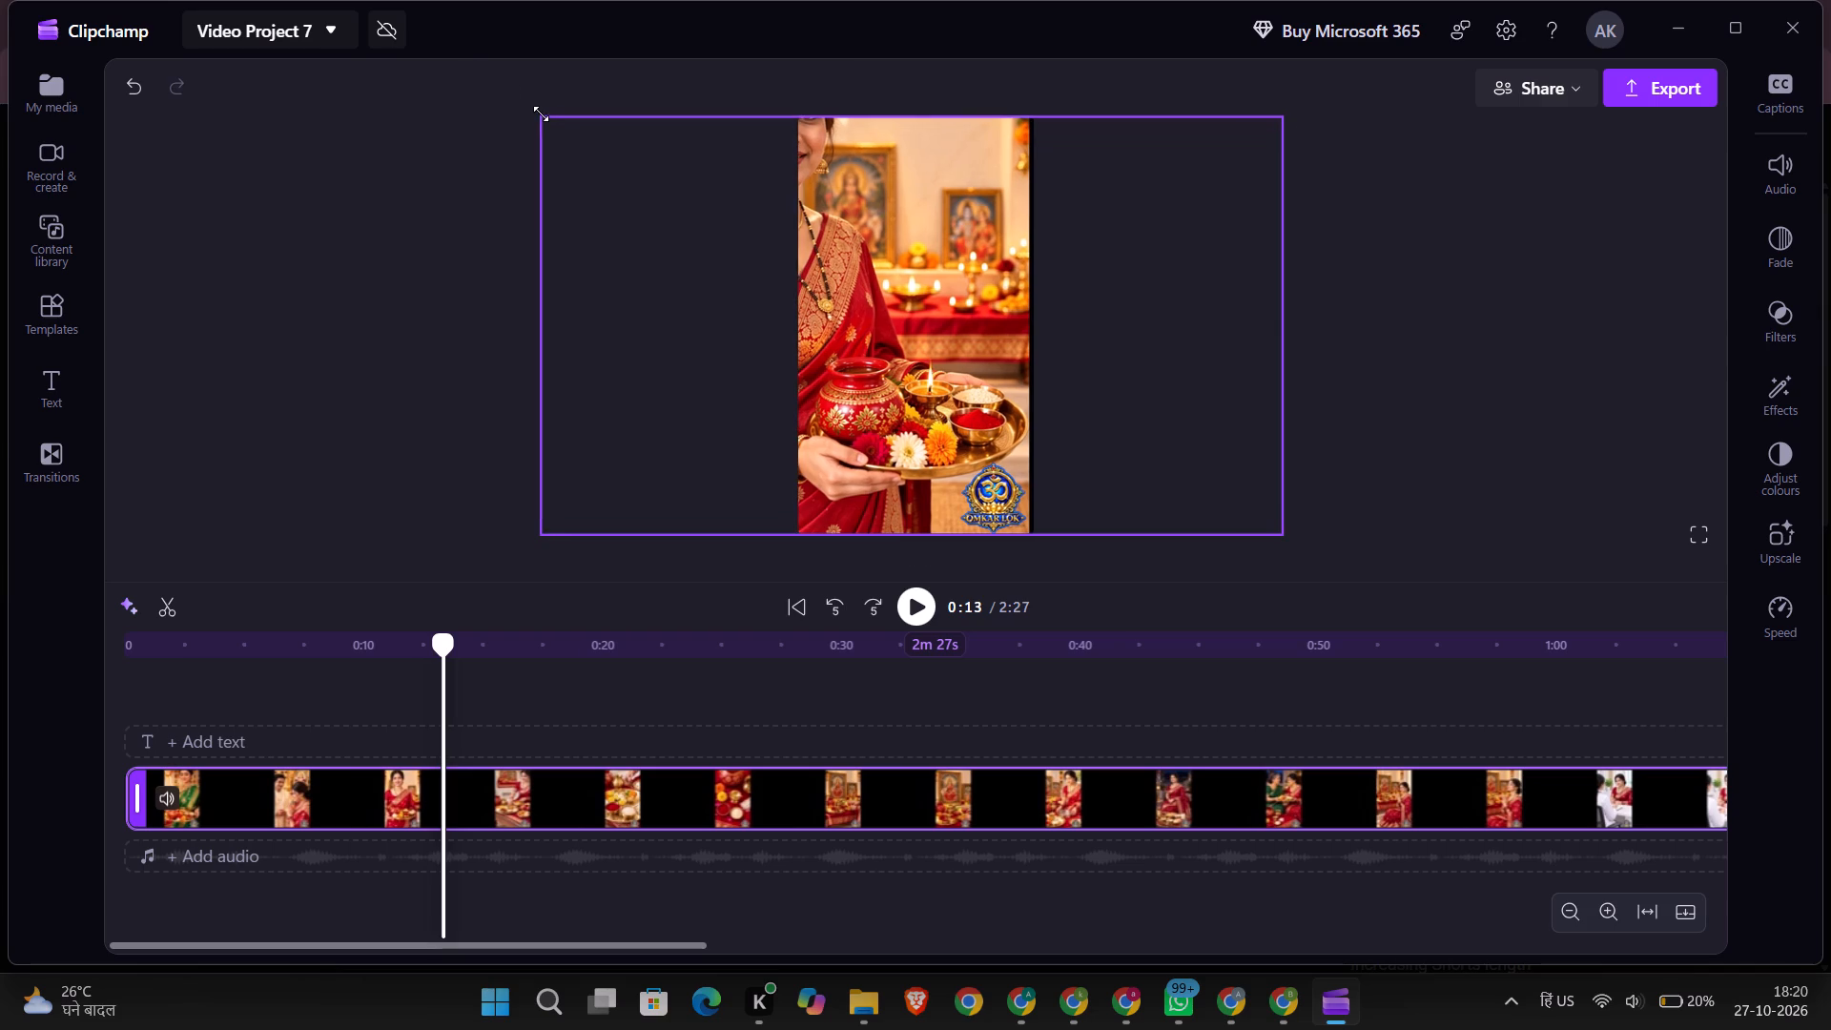
left_click(1075, 363)
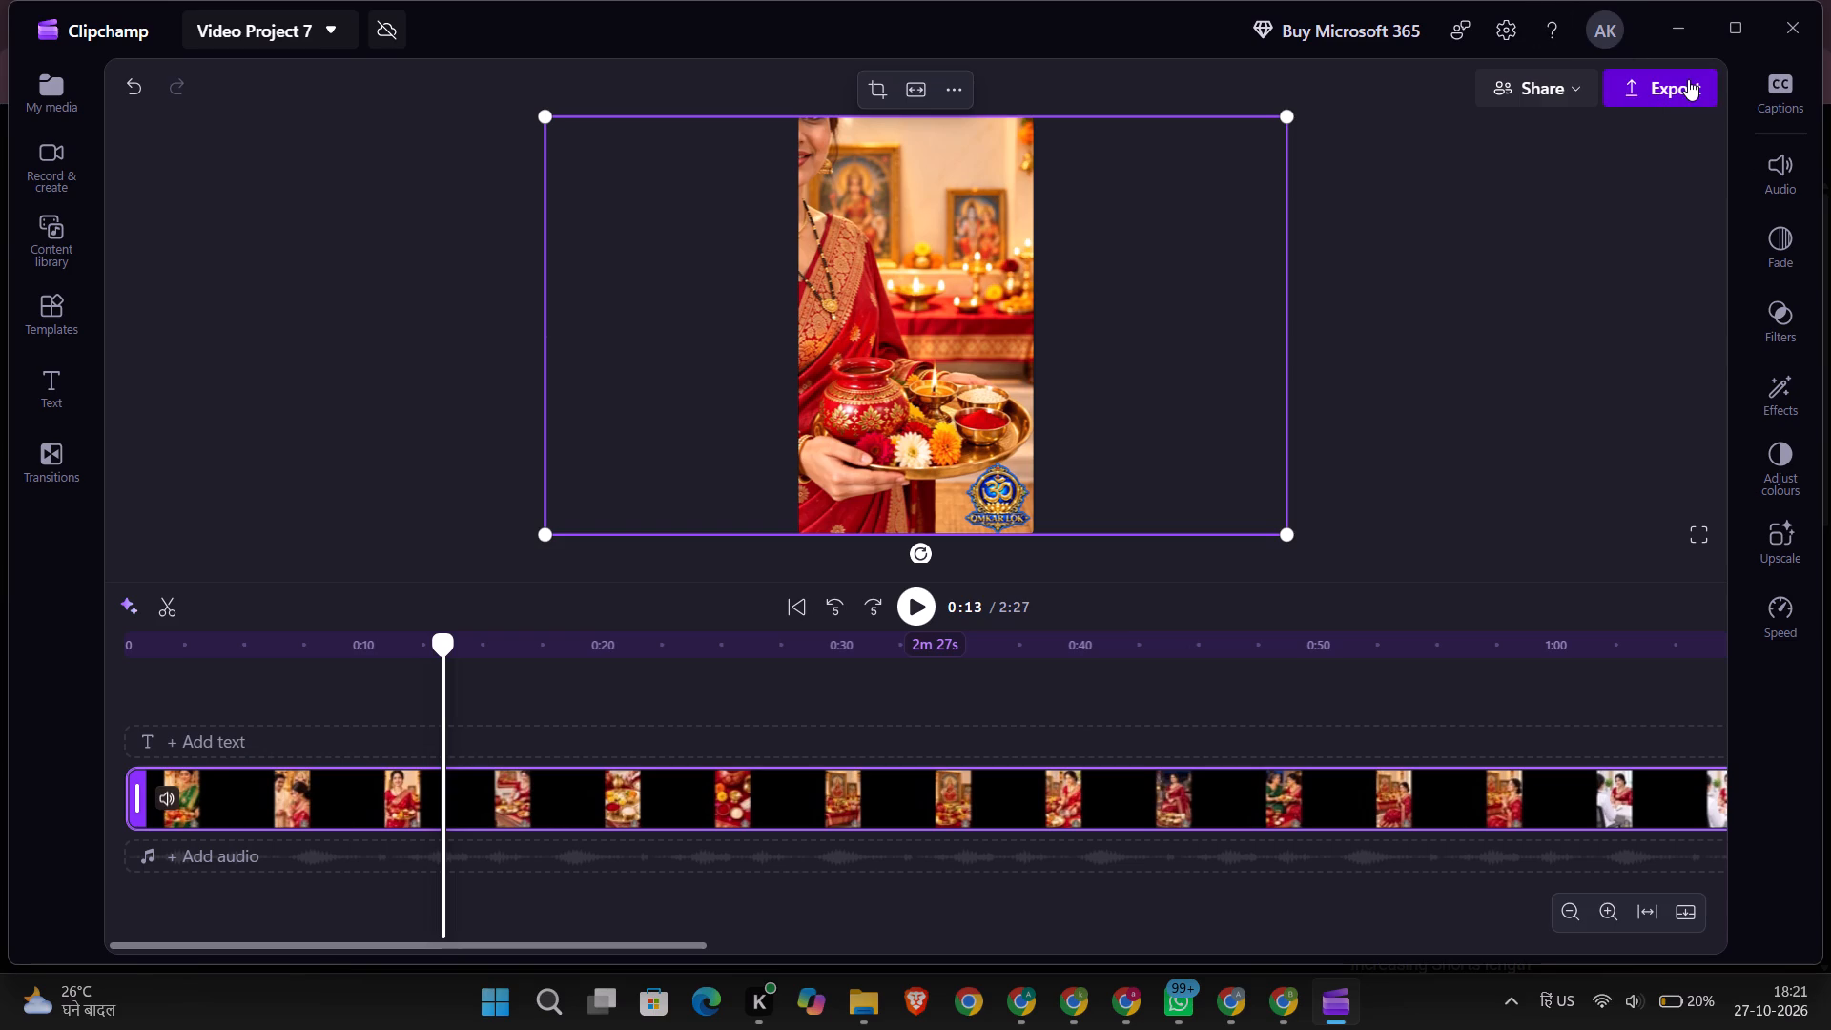
Export the vertical video at 1080p as Video Project 7.mp4, dismissing any pop-ups that appear during the export.
left_click(1688, 79)
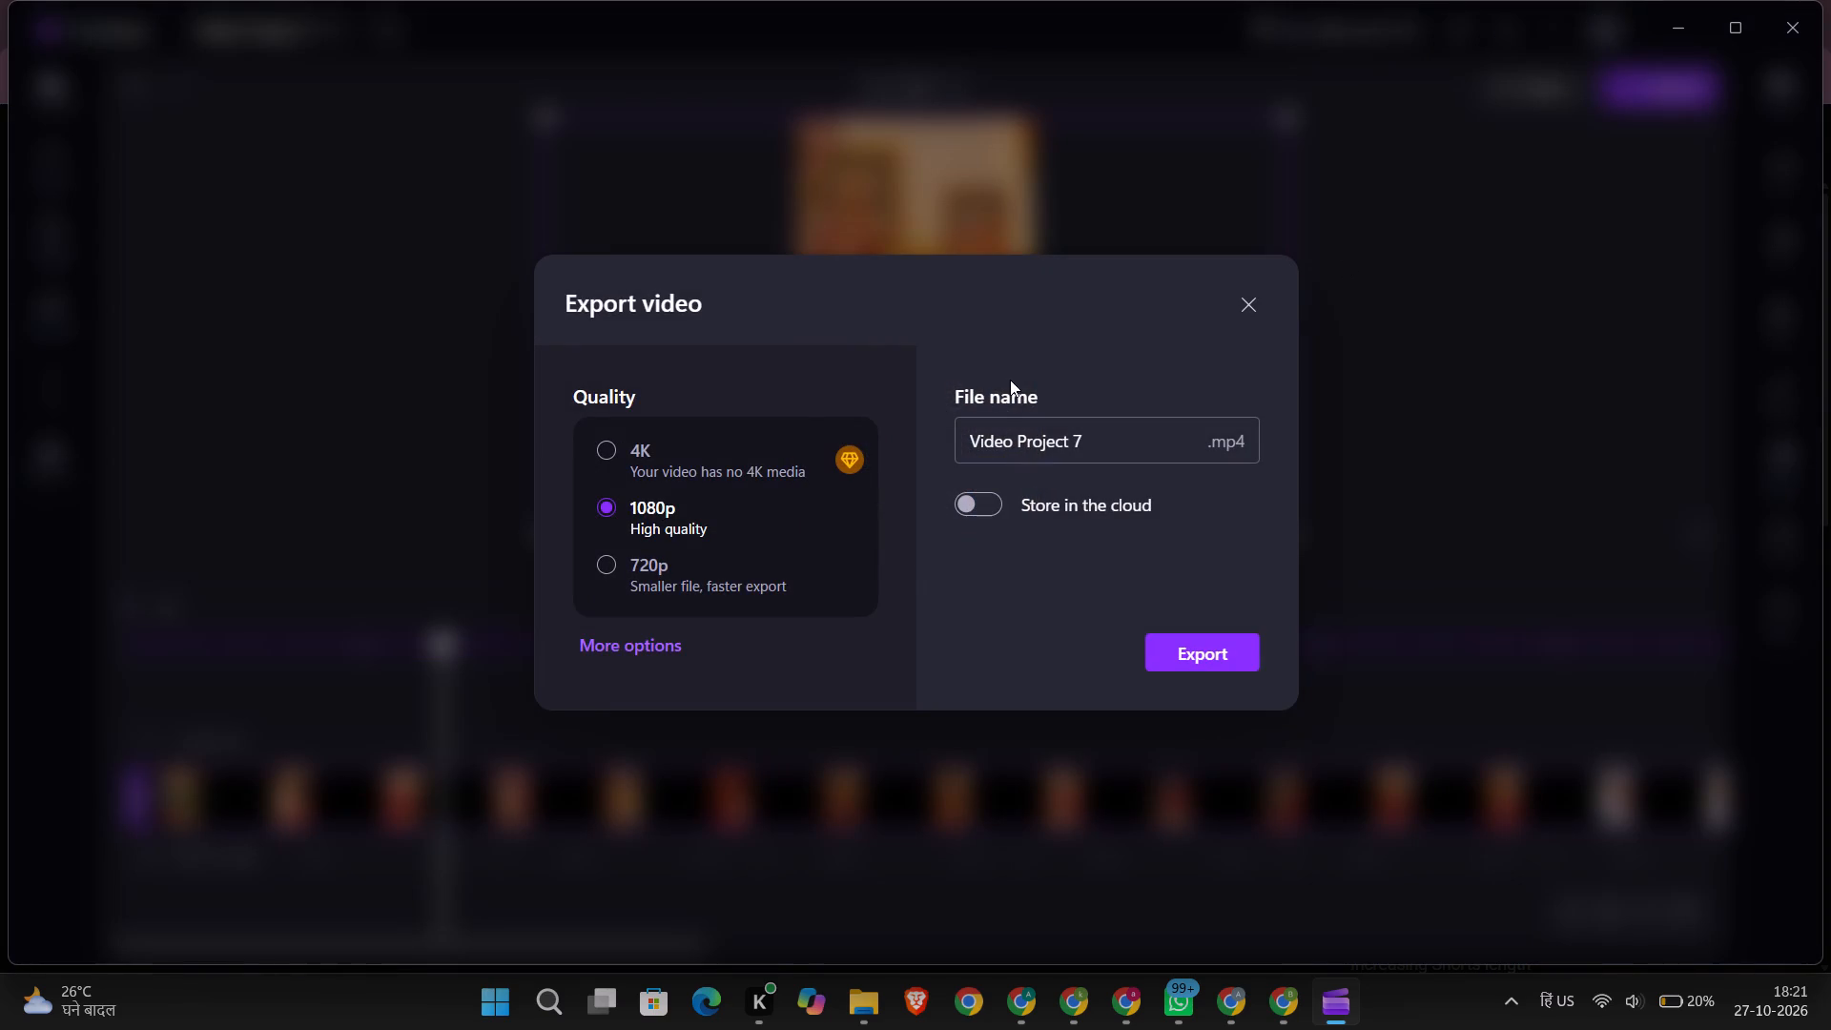
left_click(1187, 645)
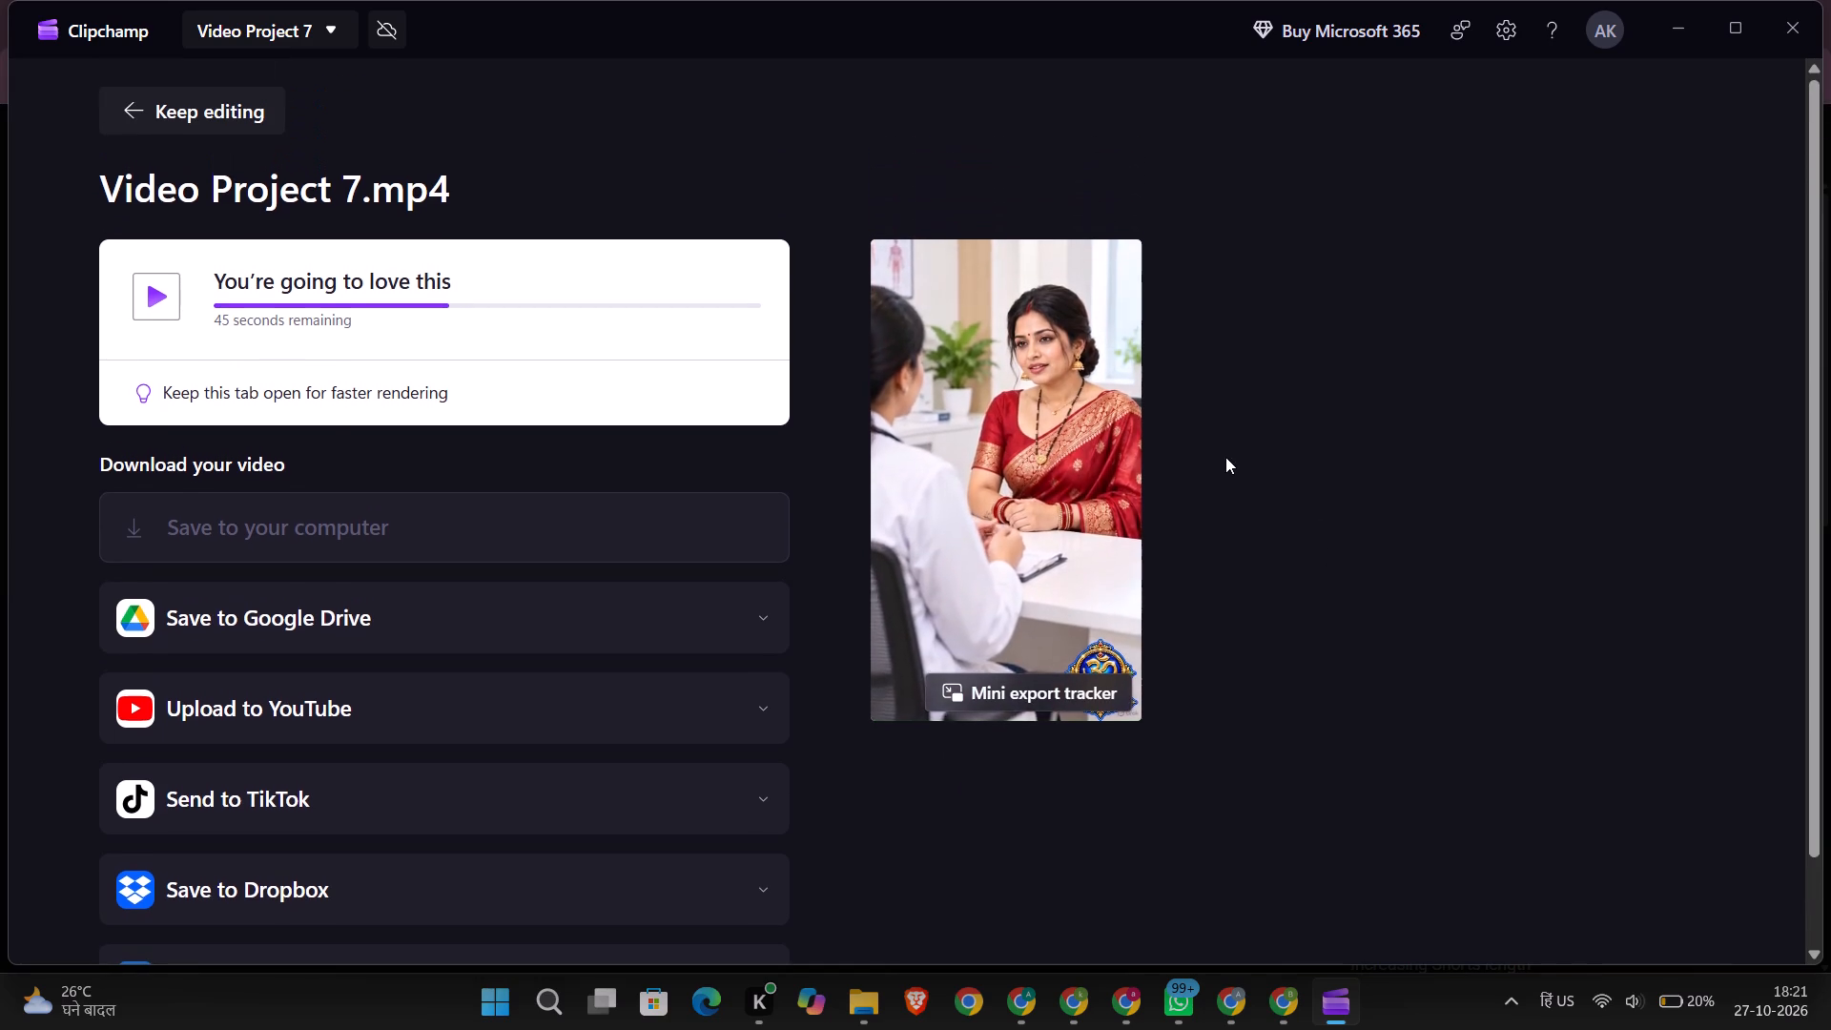
left_click(1249, 526)
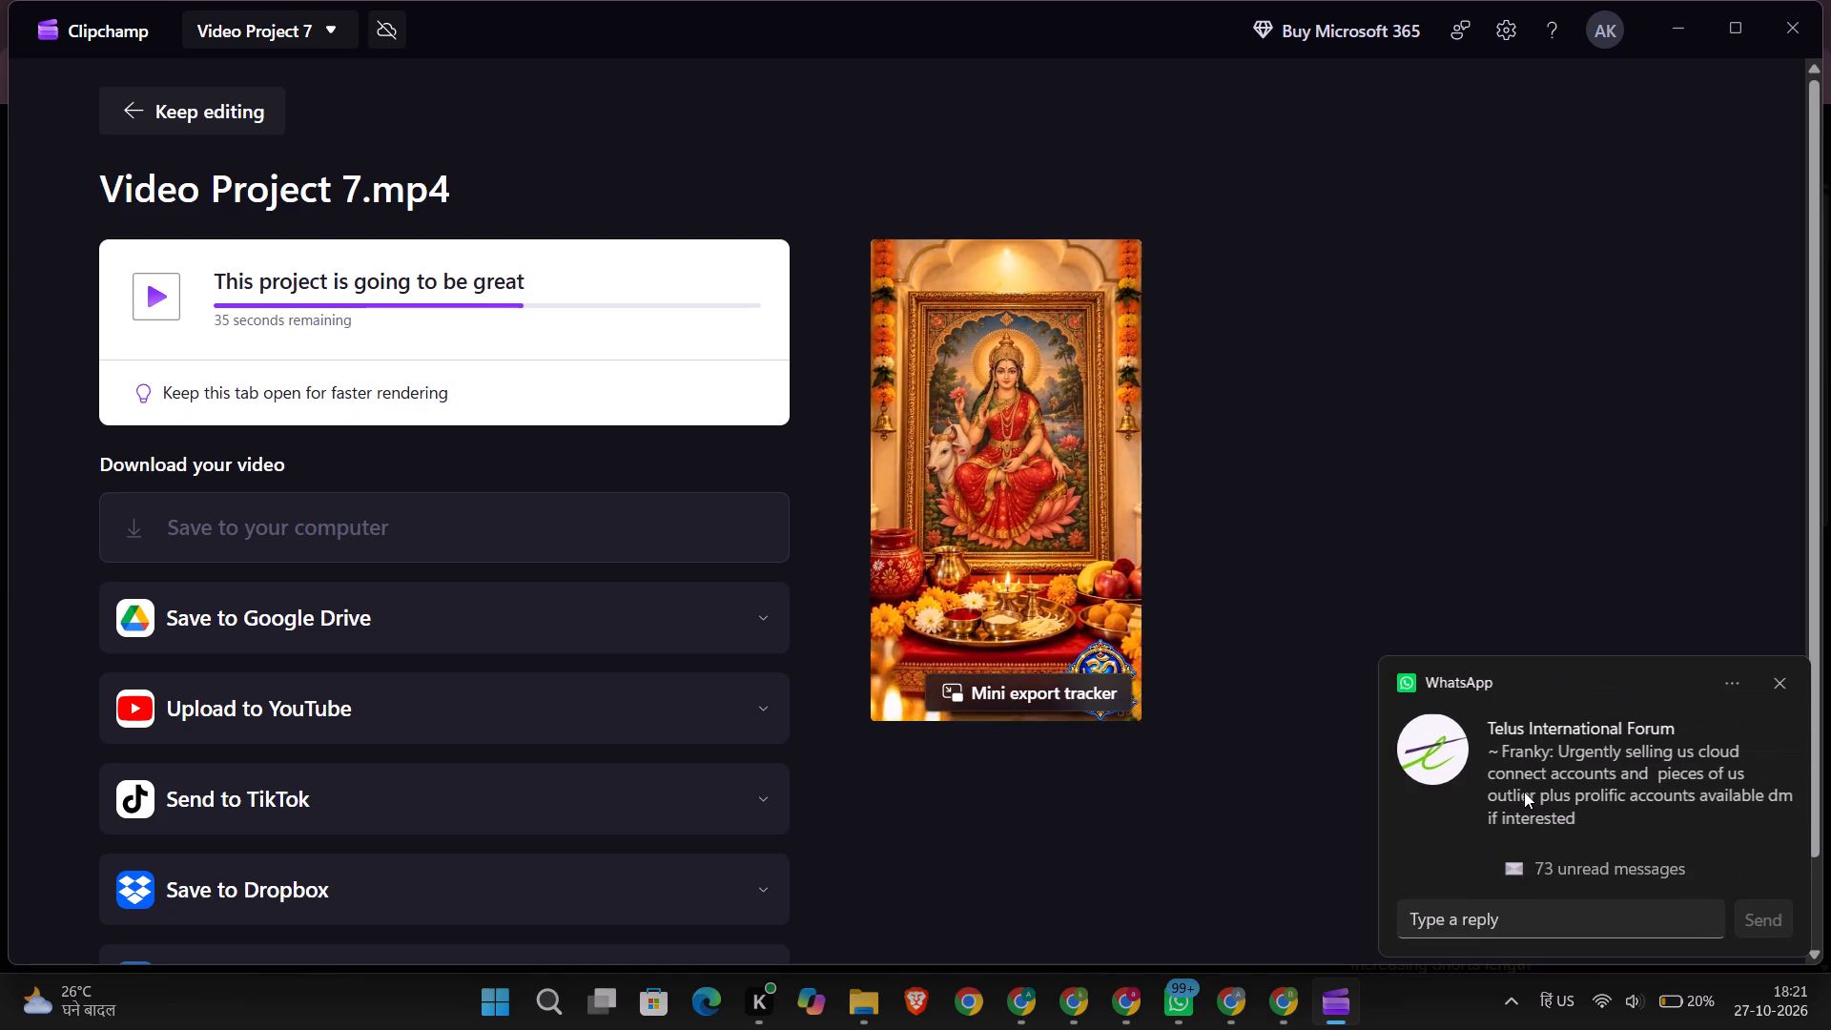
left_click(1782, 689)
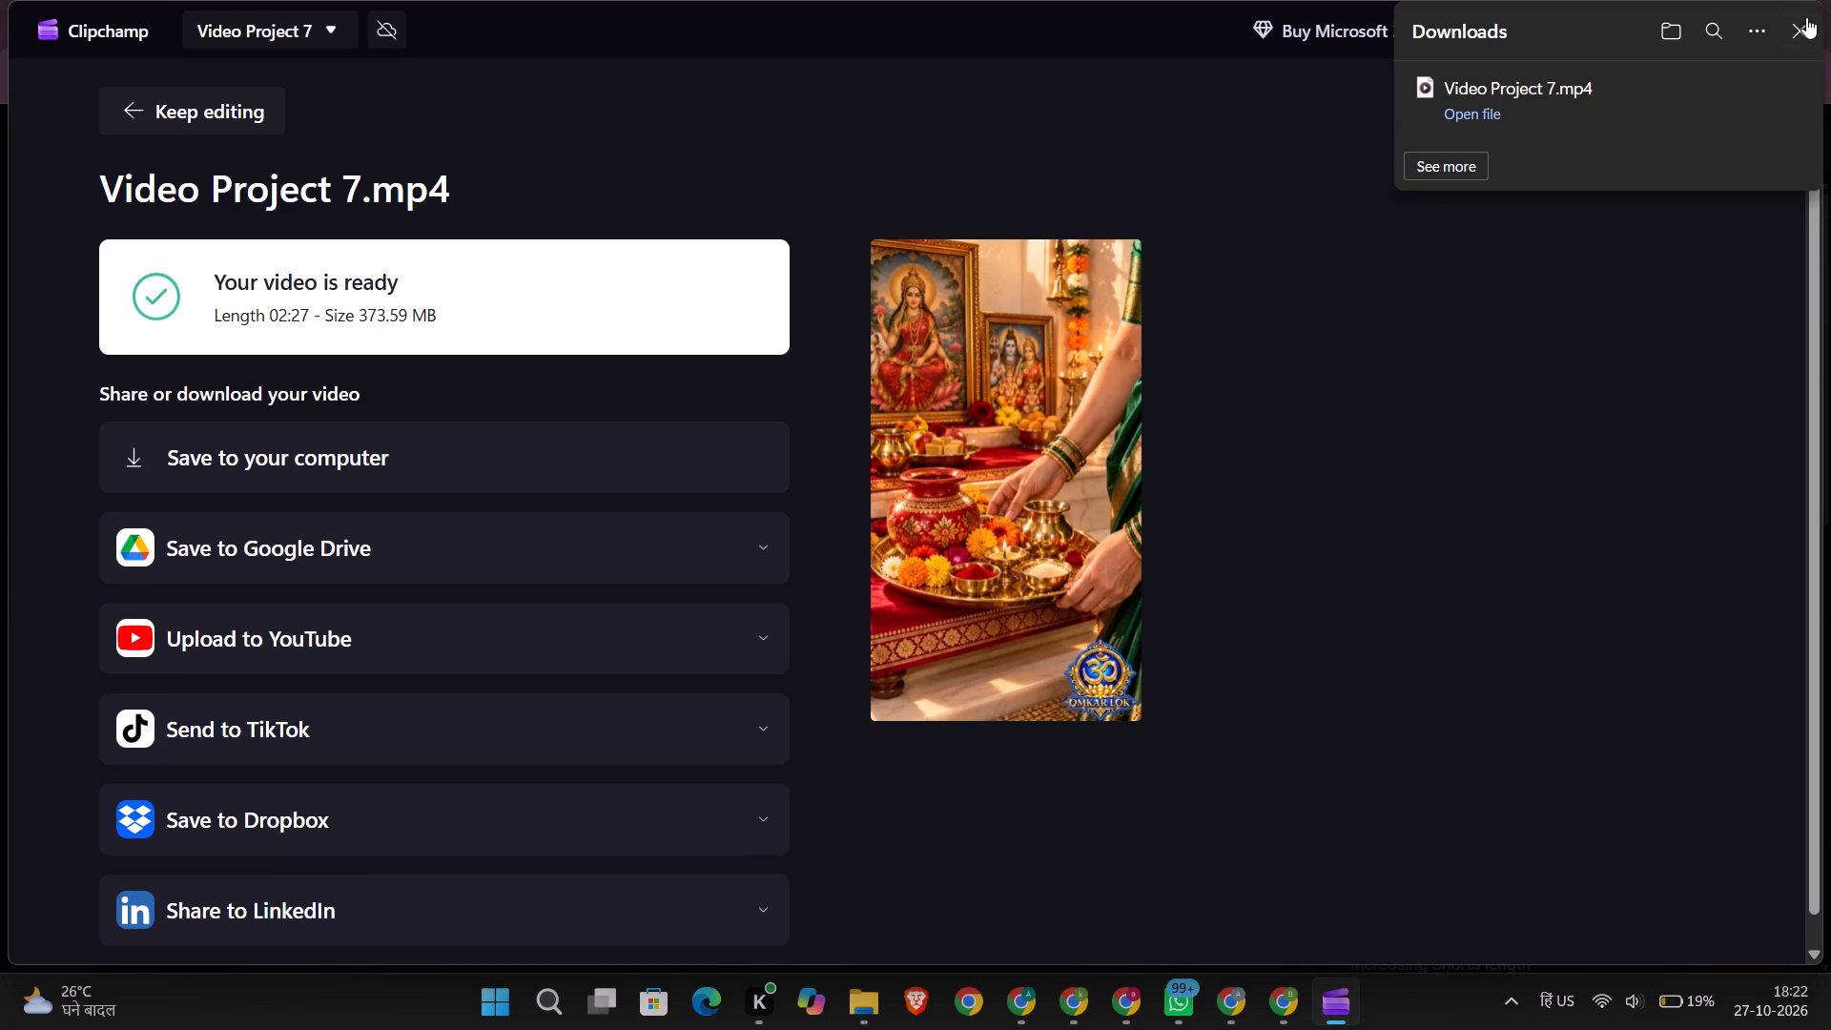
left_click(1805, 13)
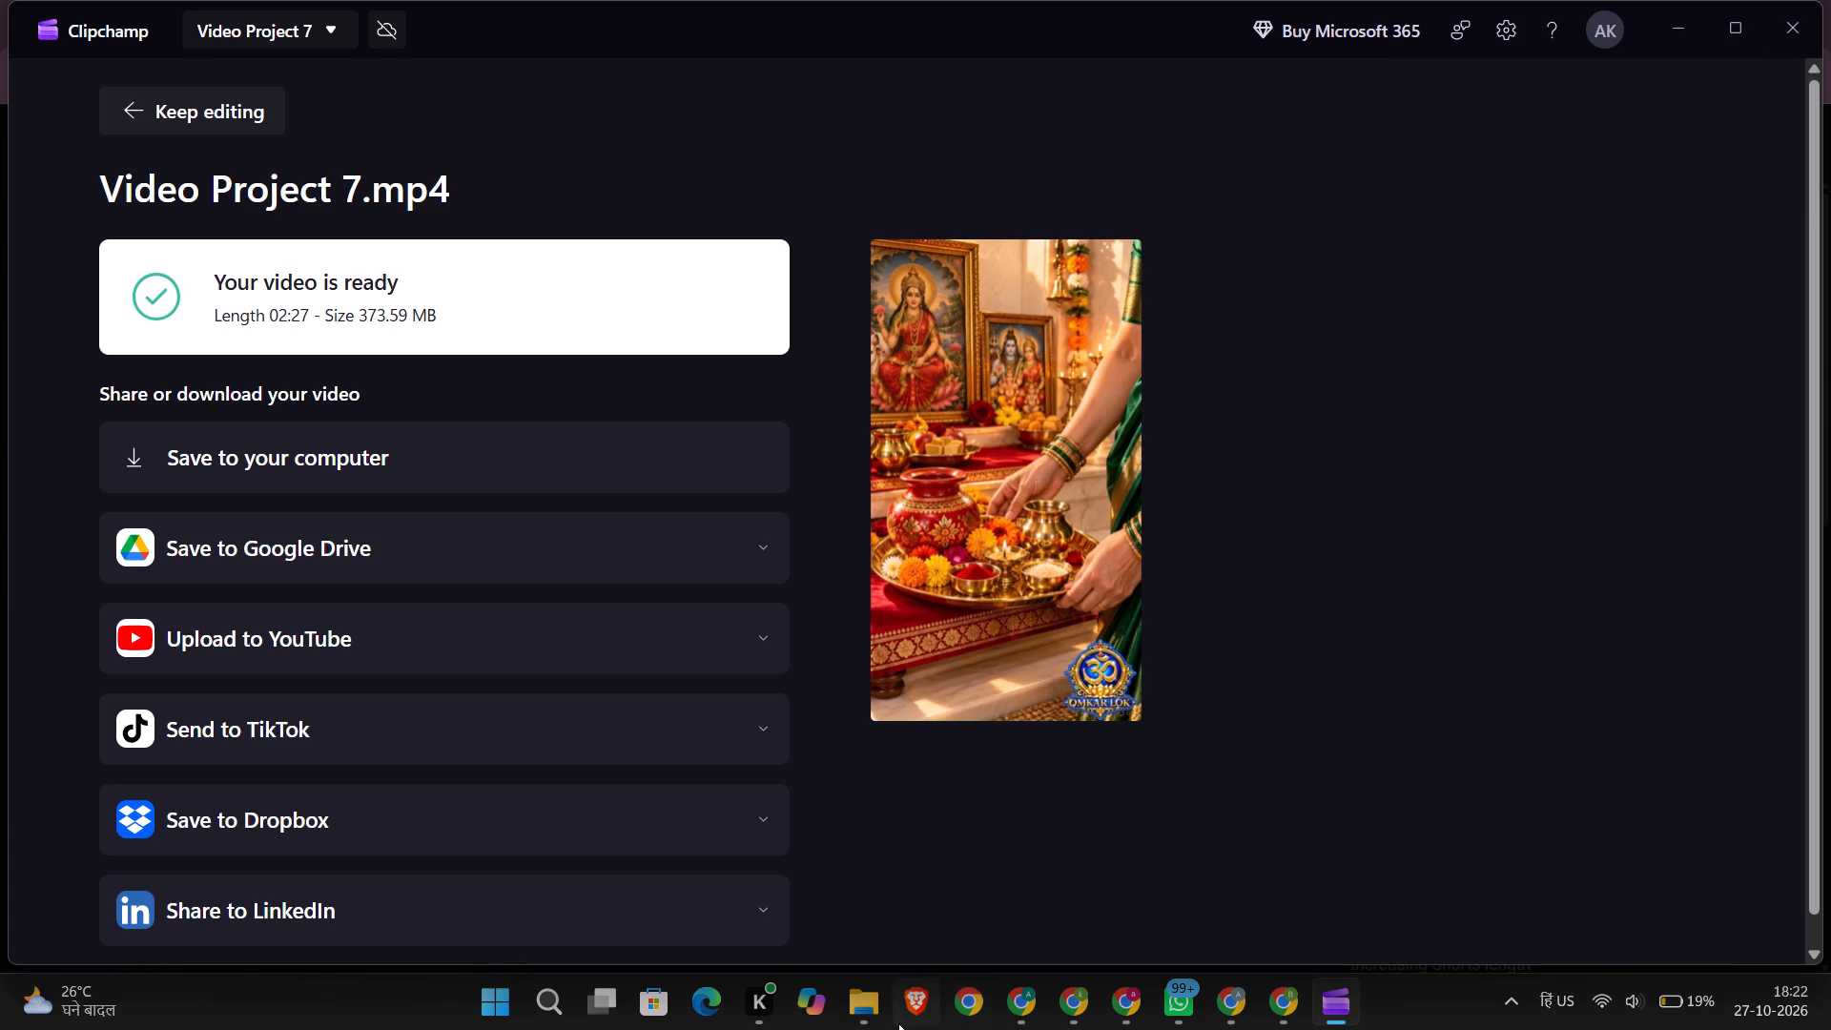
Close Clipchamp and go to the Downloads folder in File Explorer.
left_click(872, 993)
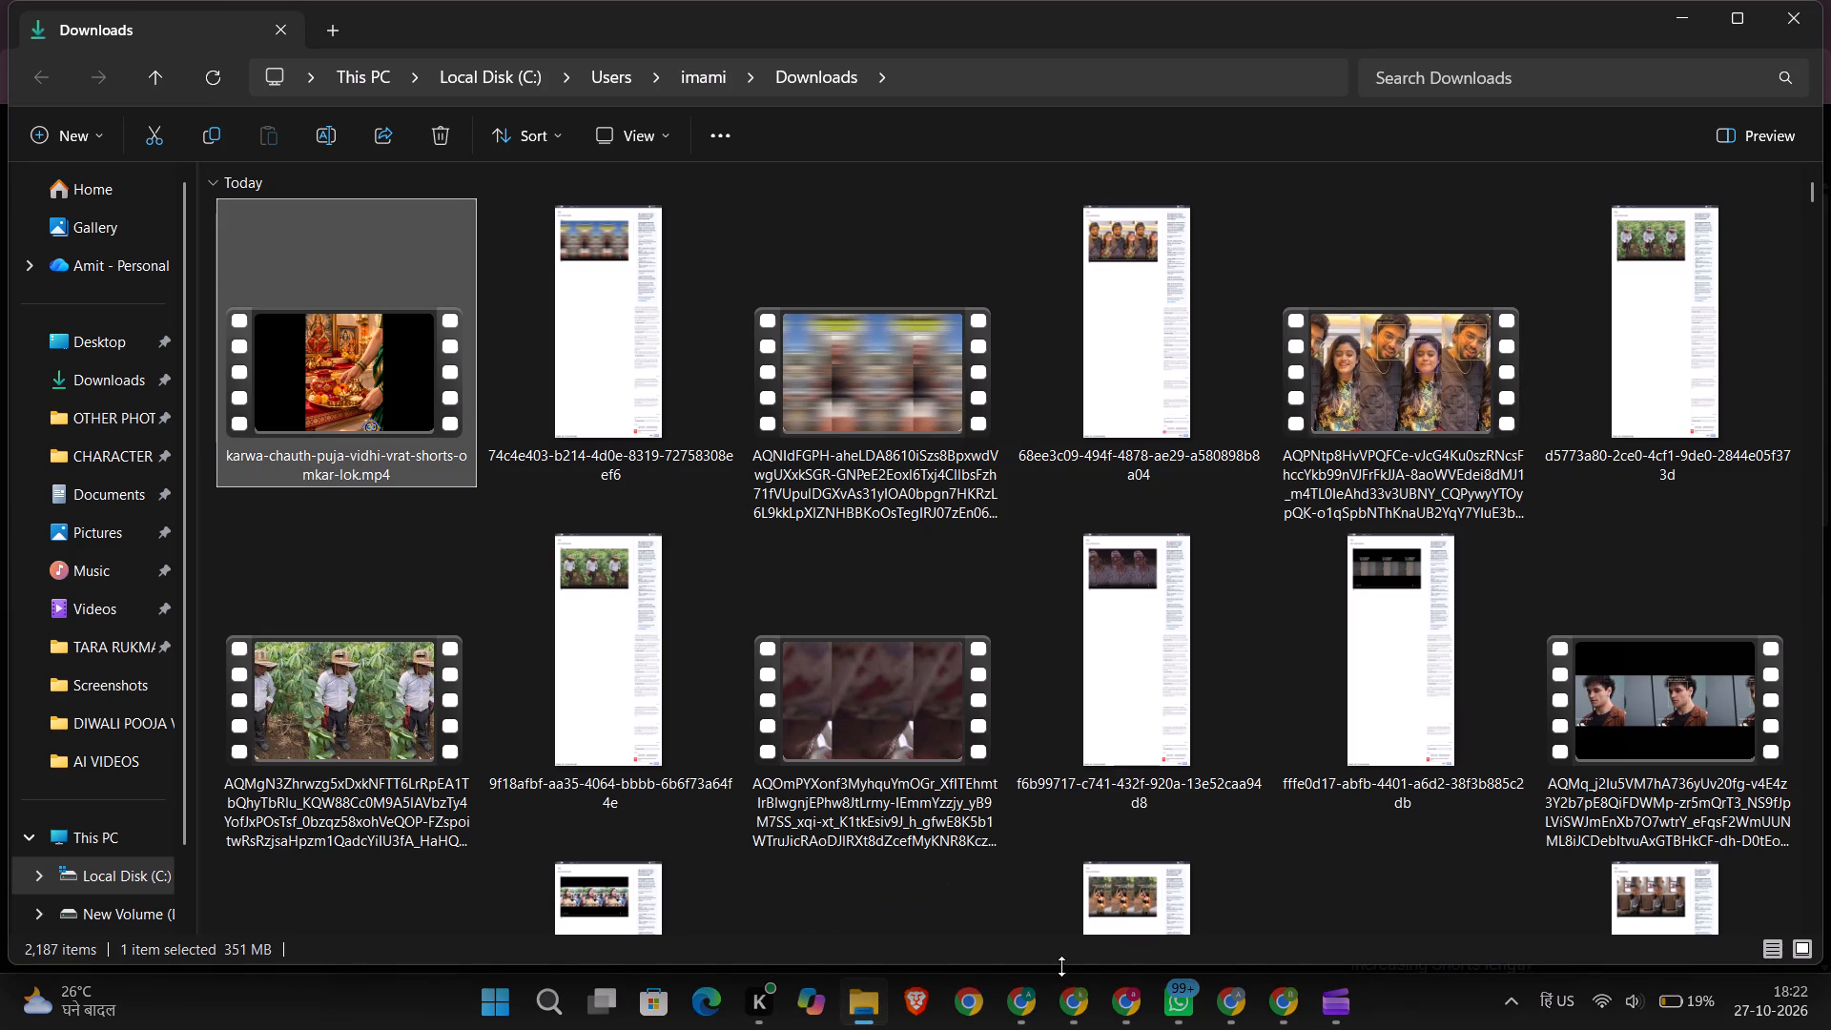
left_click(1347, 1027)
left_click(1778, 39)
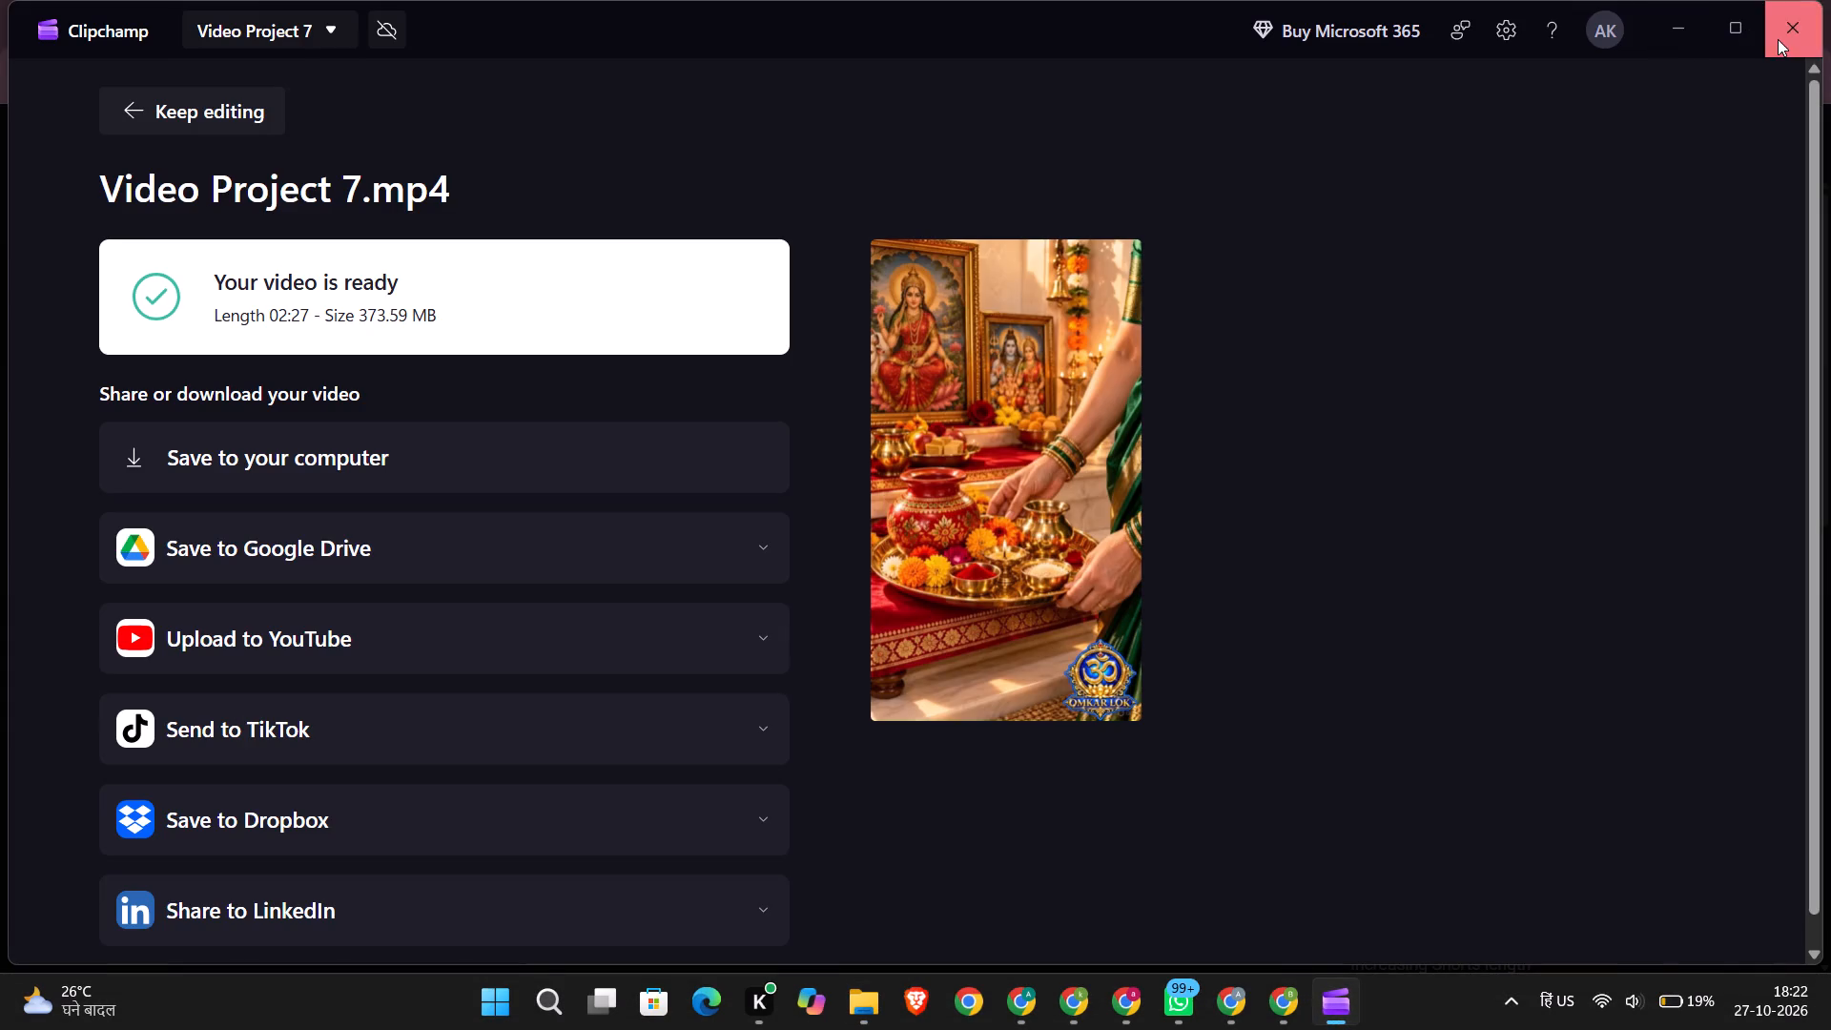
left_click(94, 374)
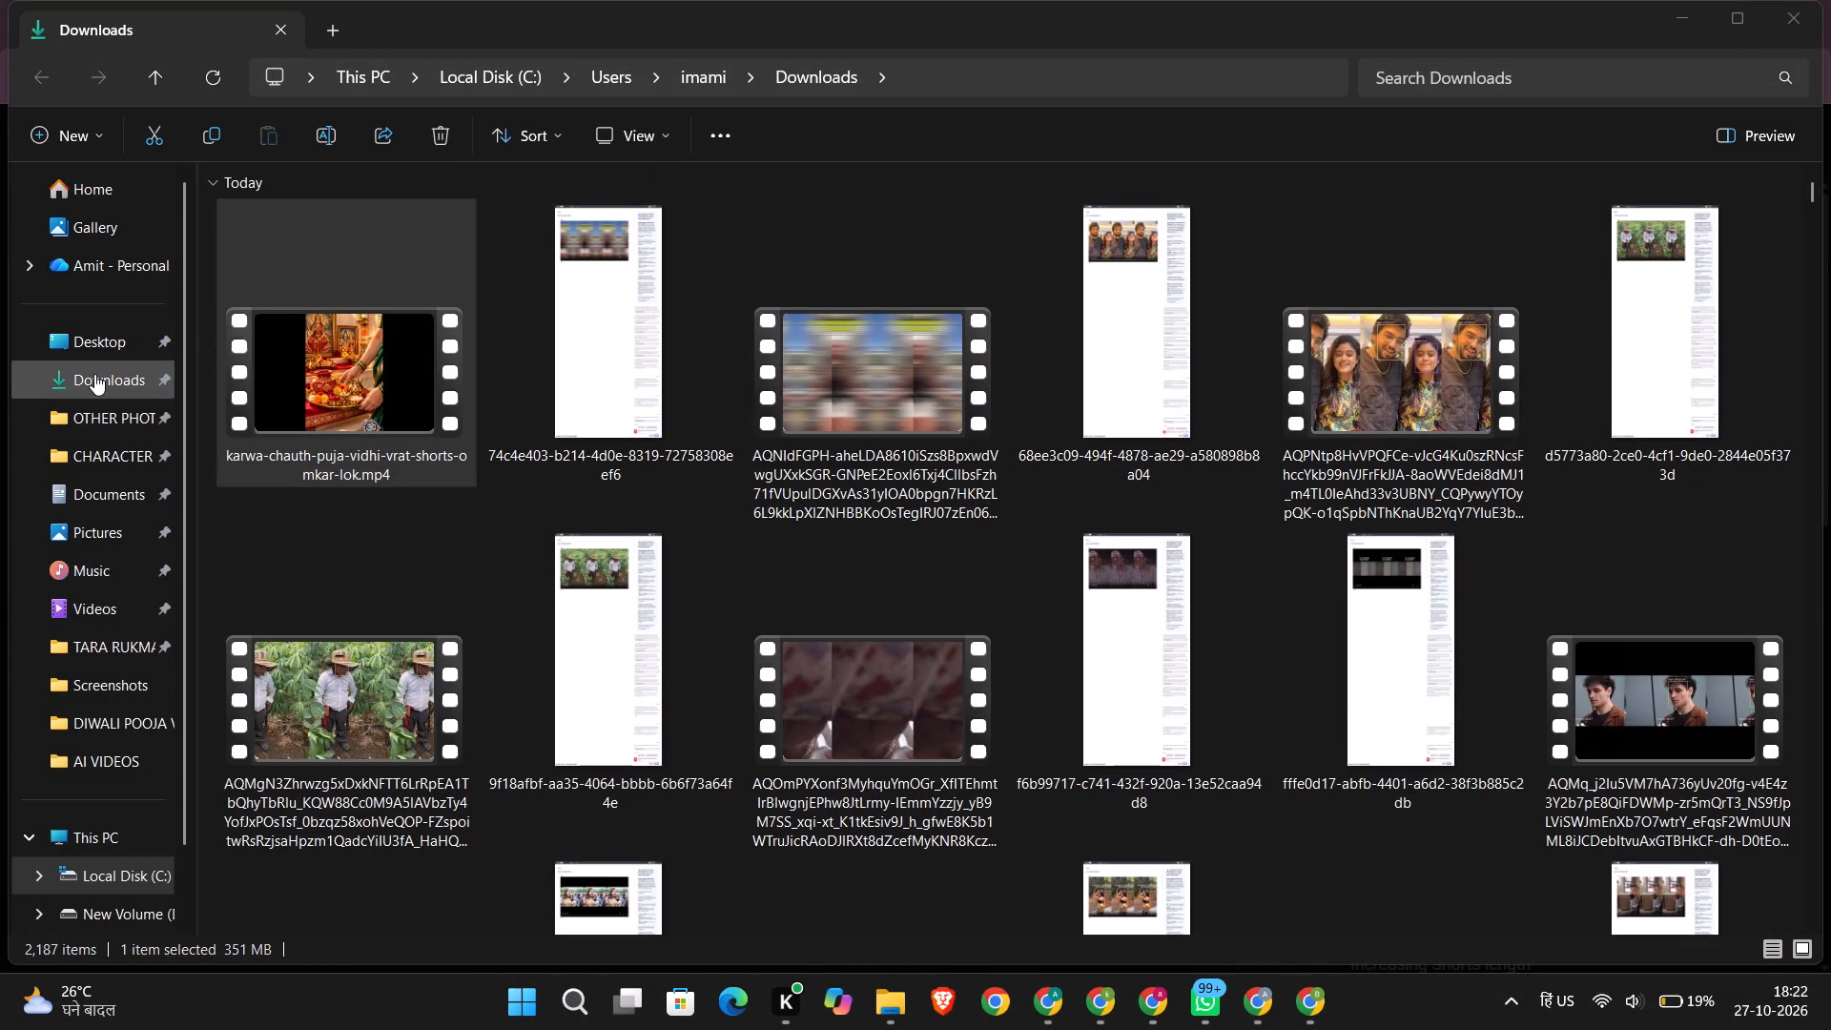
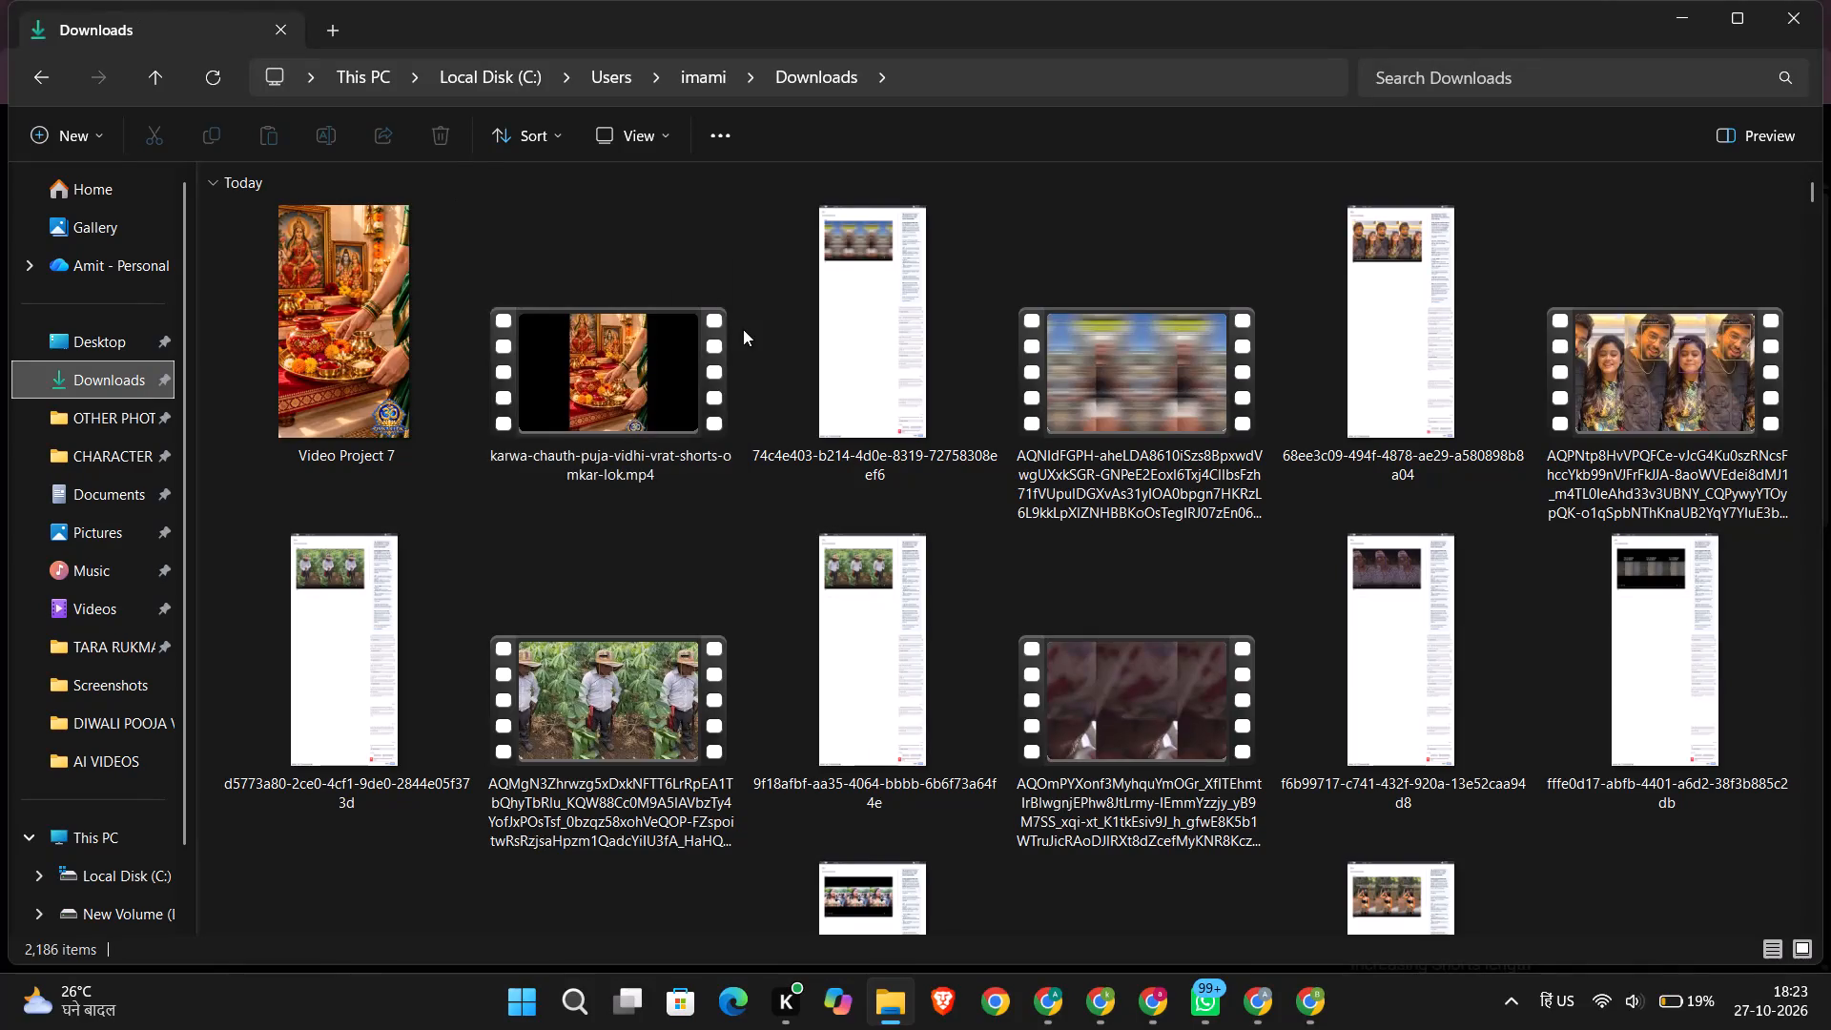
double_click(667, 365)
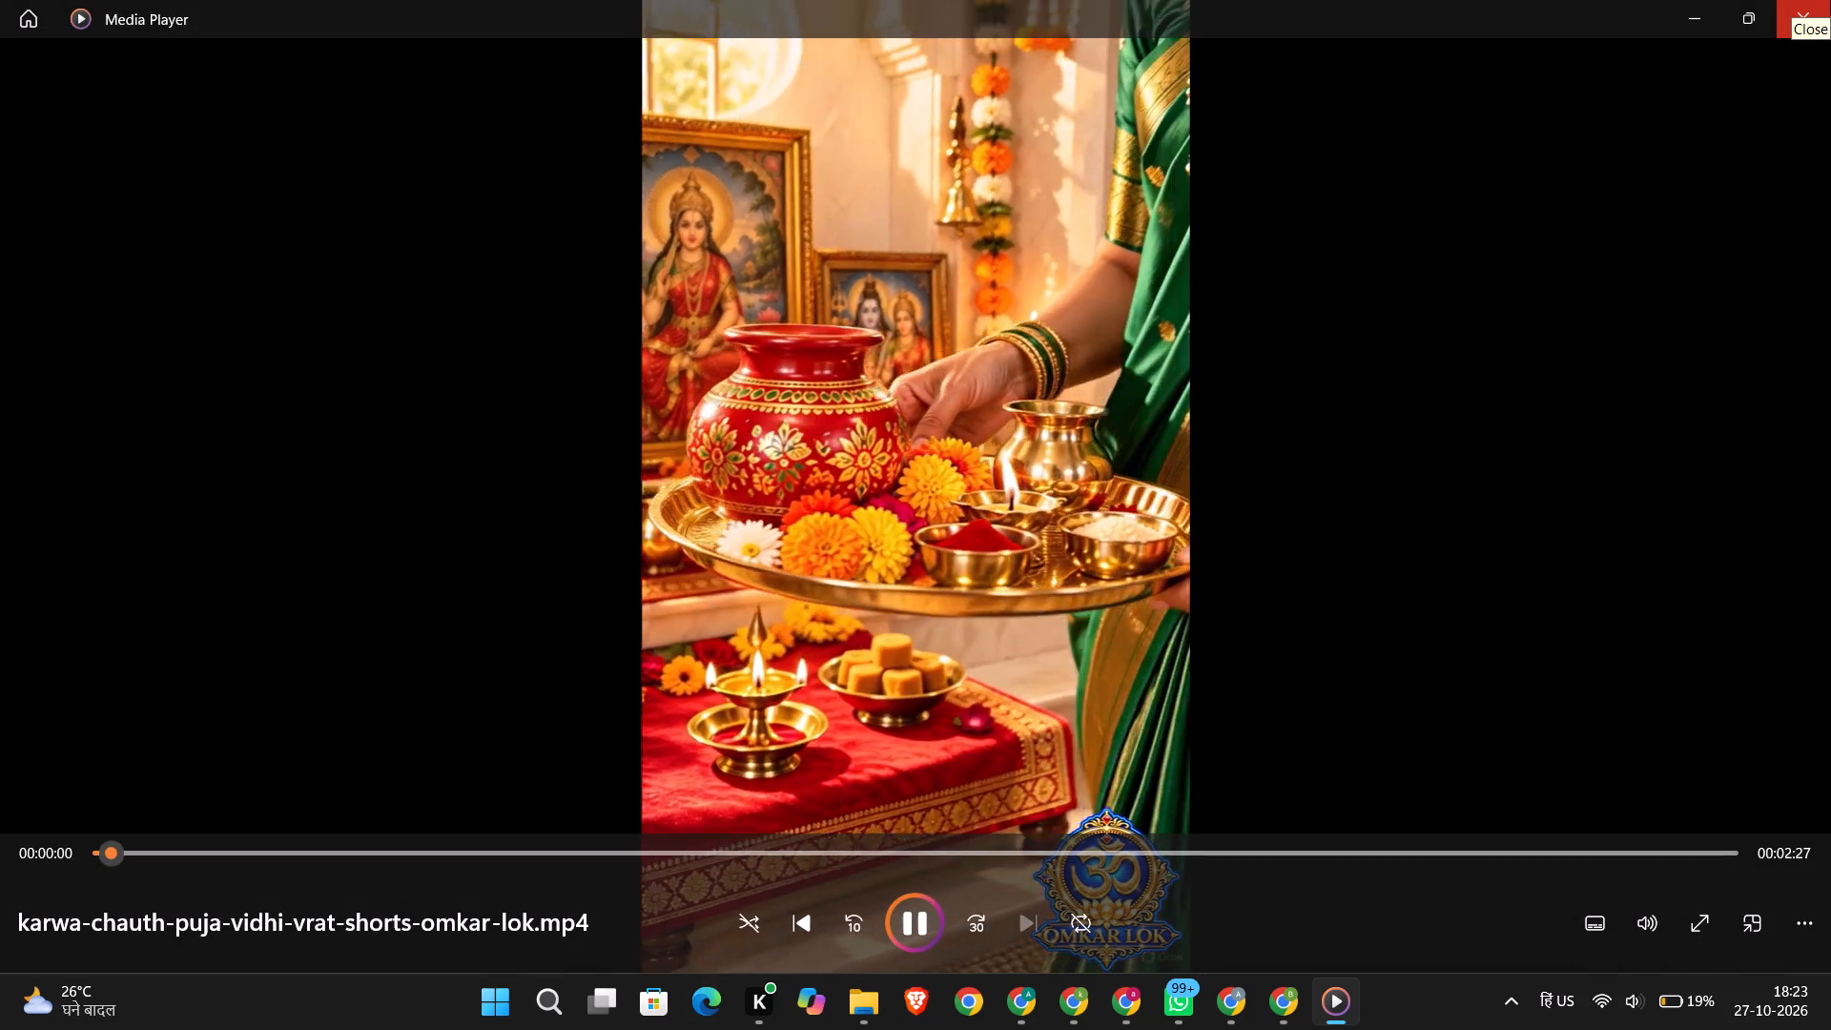
left_click(1830, 0)
double_click(287, 341)
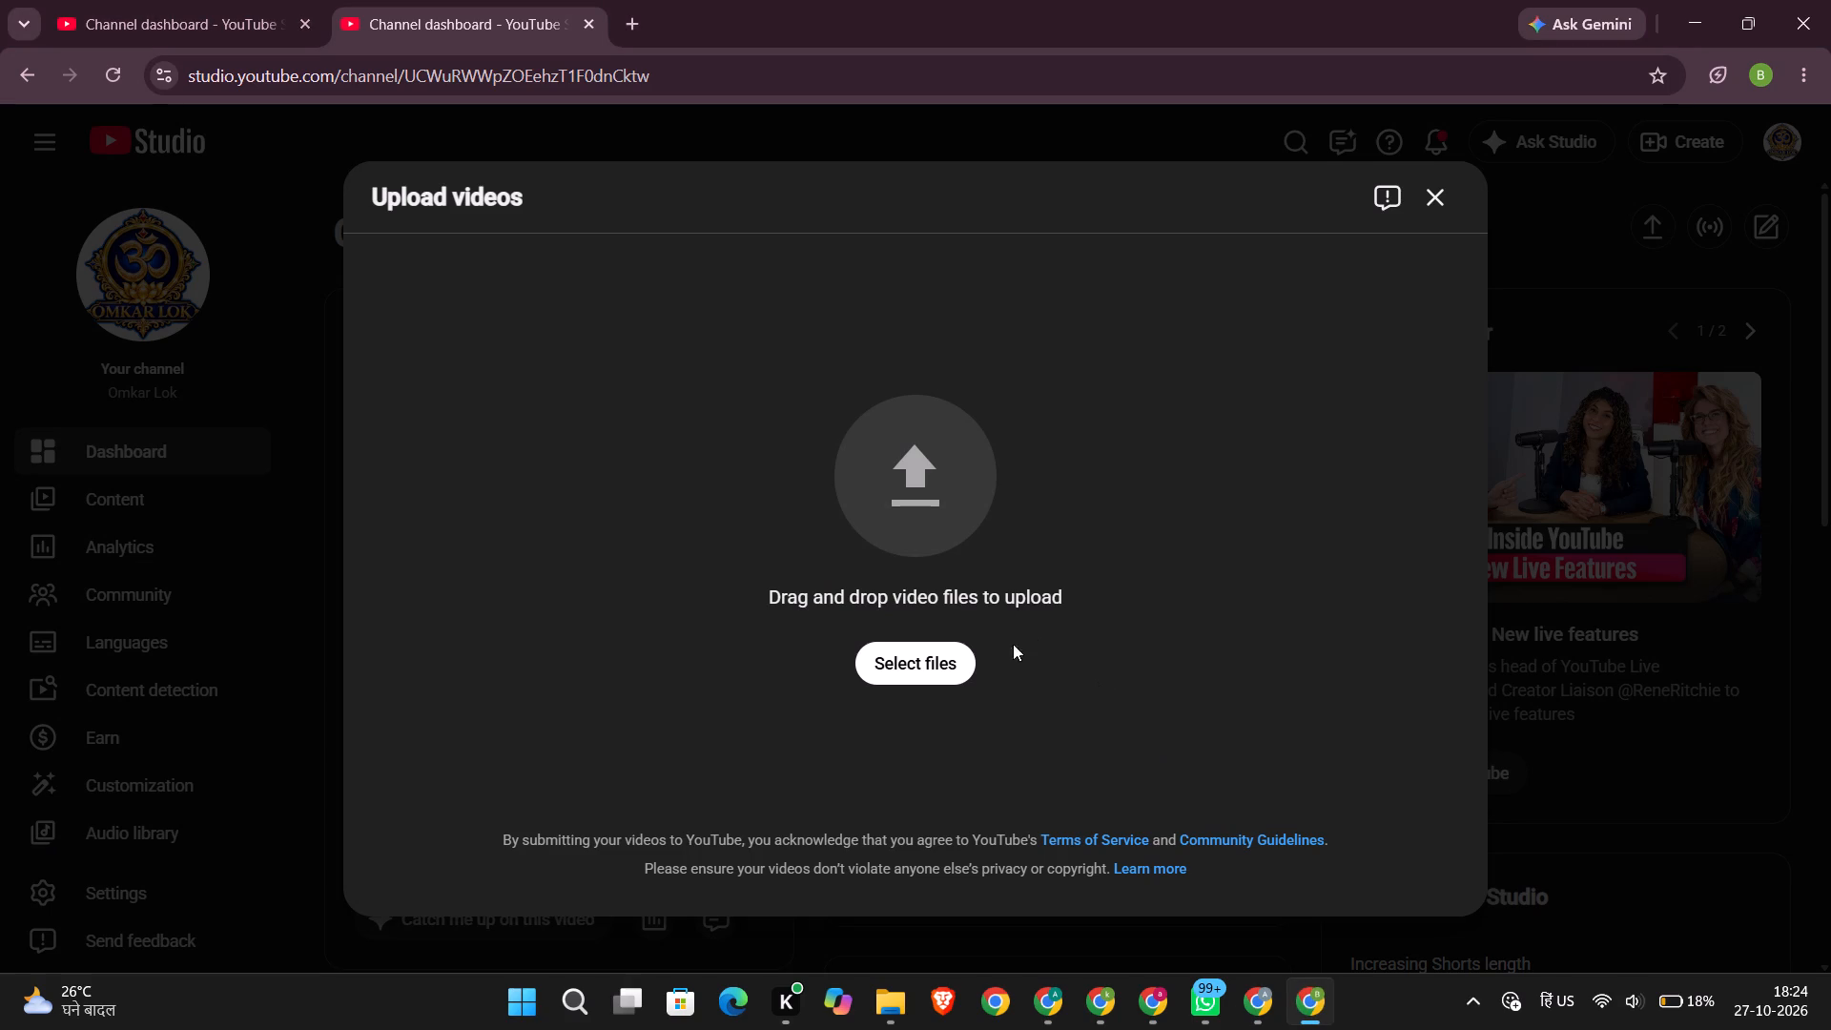
left_click(901, 1007)
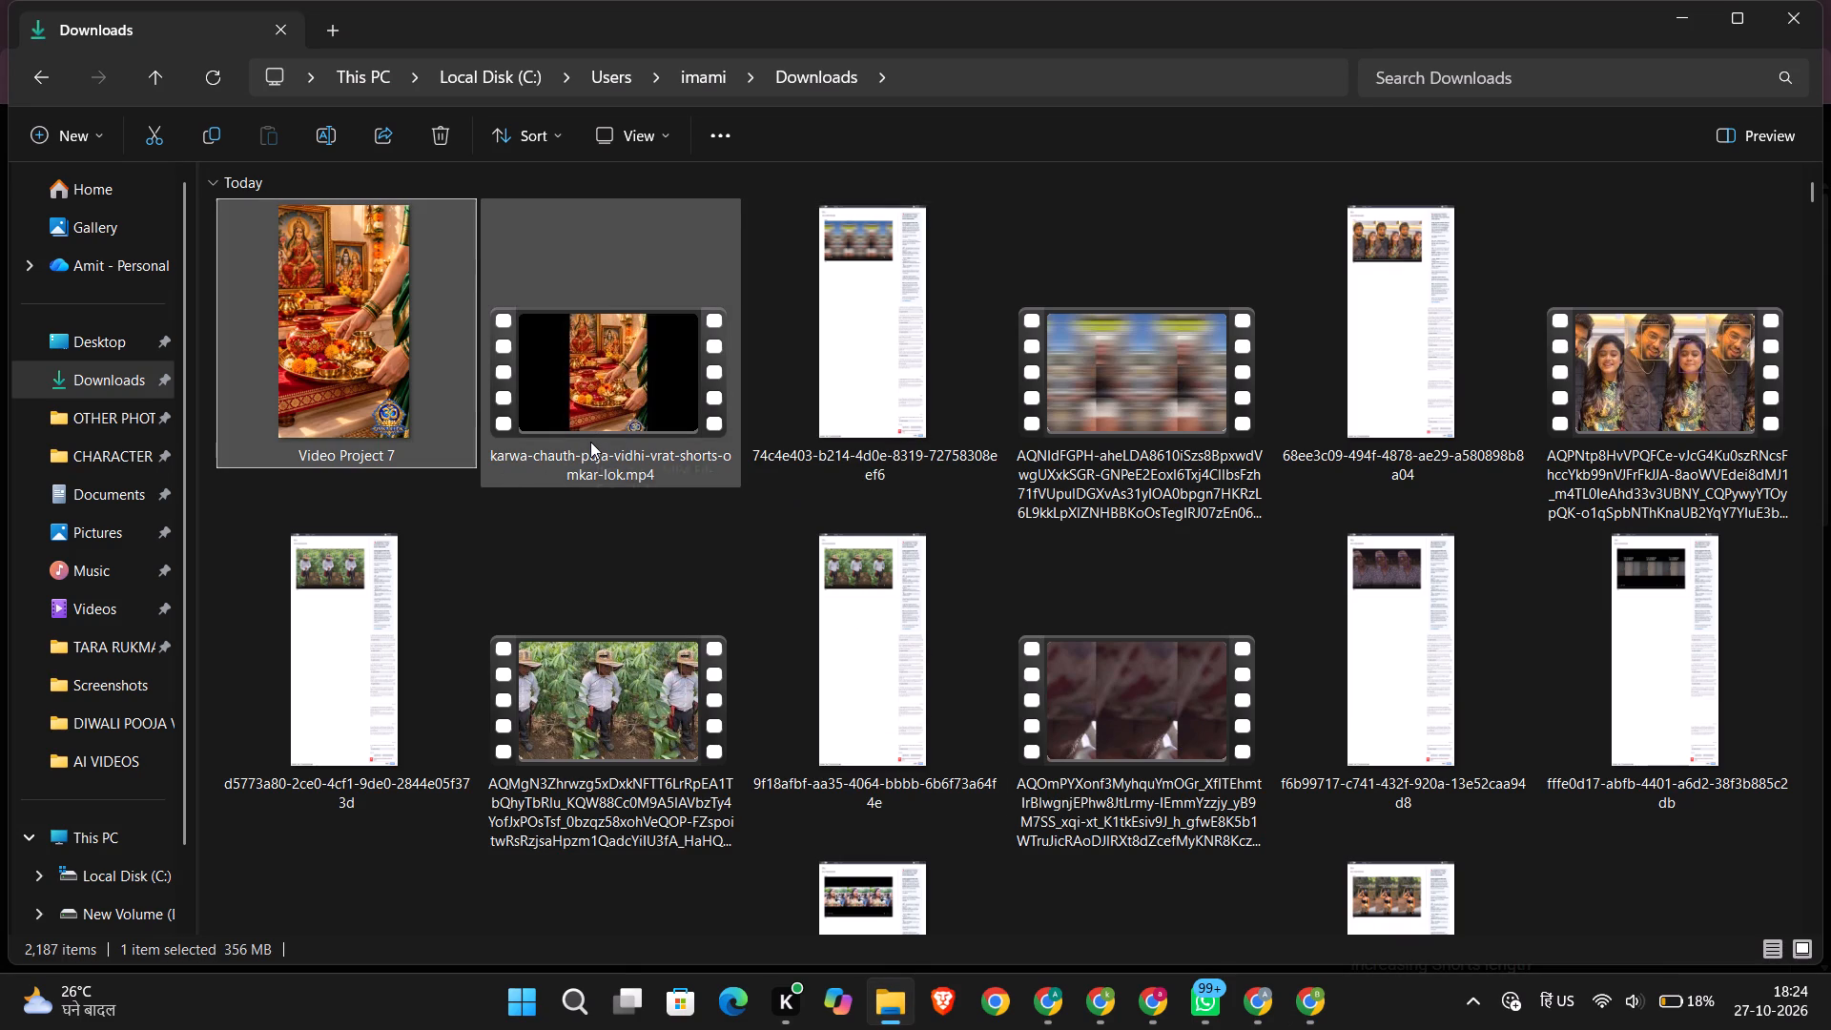
left_click(590, 442)
left_click(578, 462)
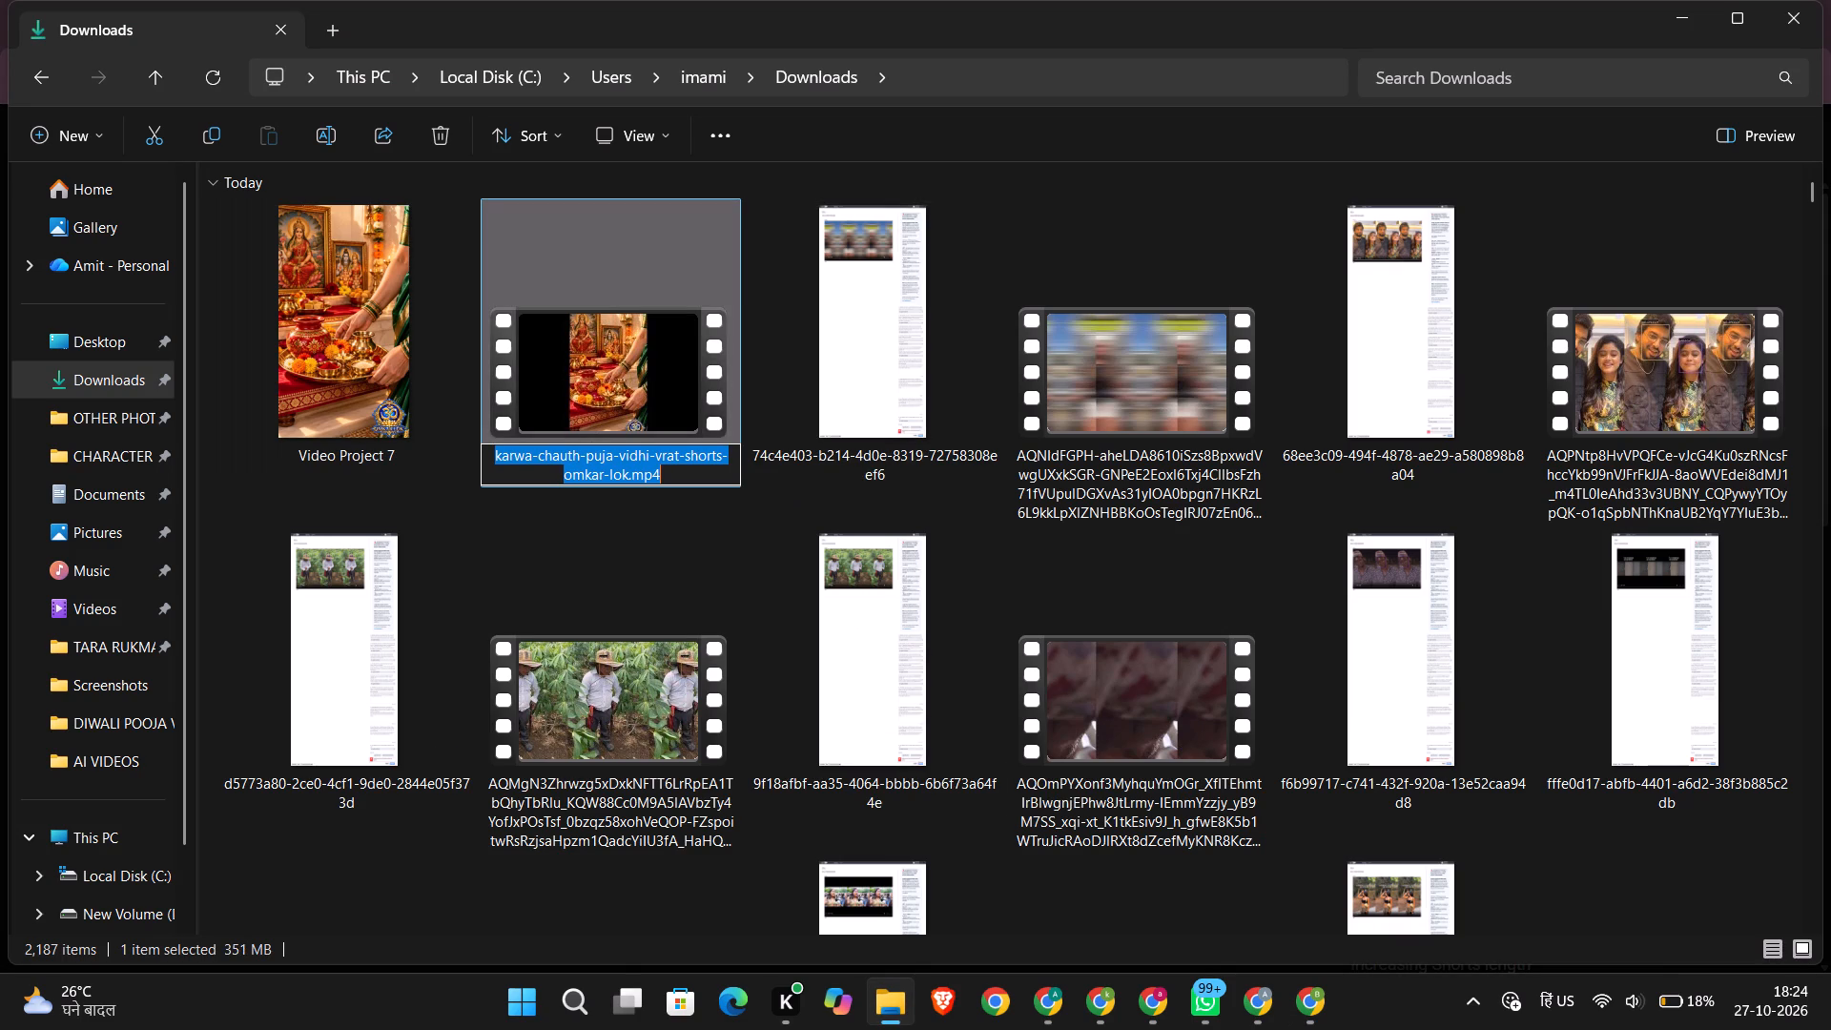
key("ctrl+c")
left_click(648, 284)
key("Delete")
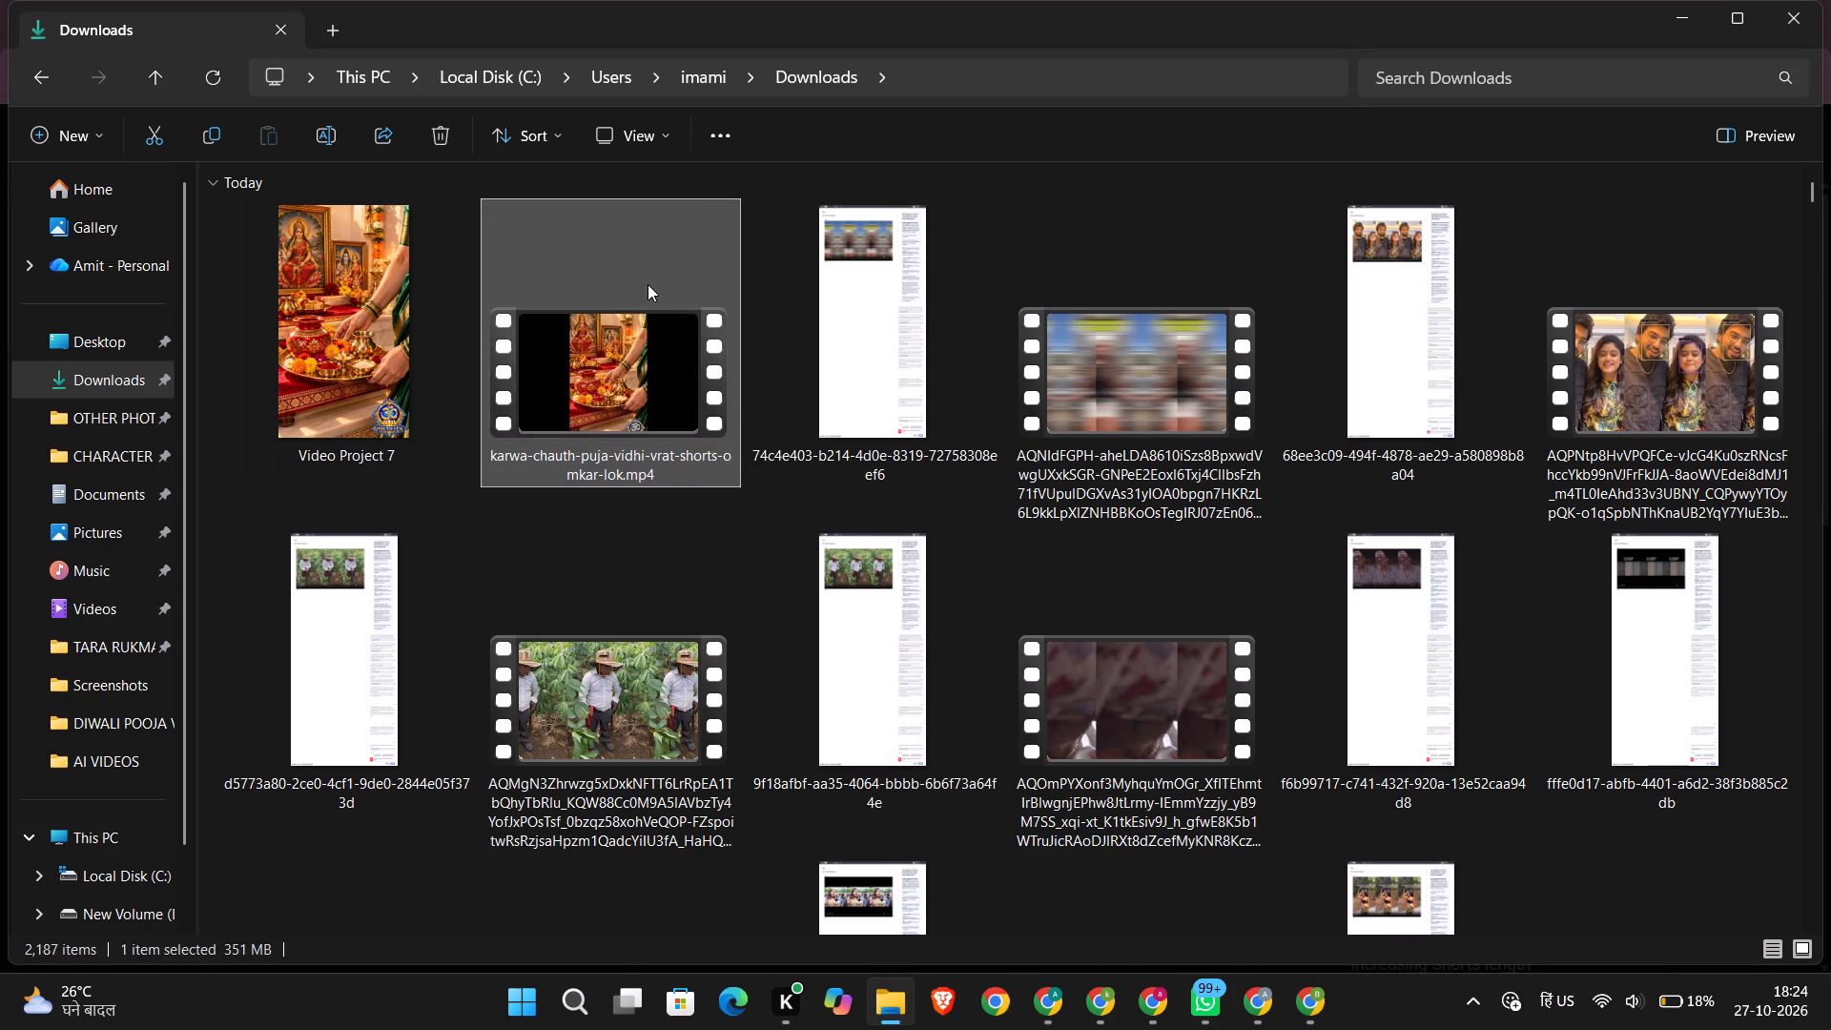
Rename Video Project 7 as karwa-chauth-puja-vidhi-vrat-shorts-omkar-lok.mp4 and close File Explorer.
left_click(324, 447)
left_click(324, 447)
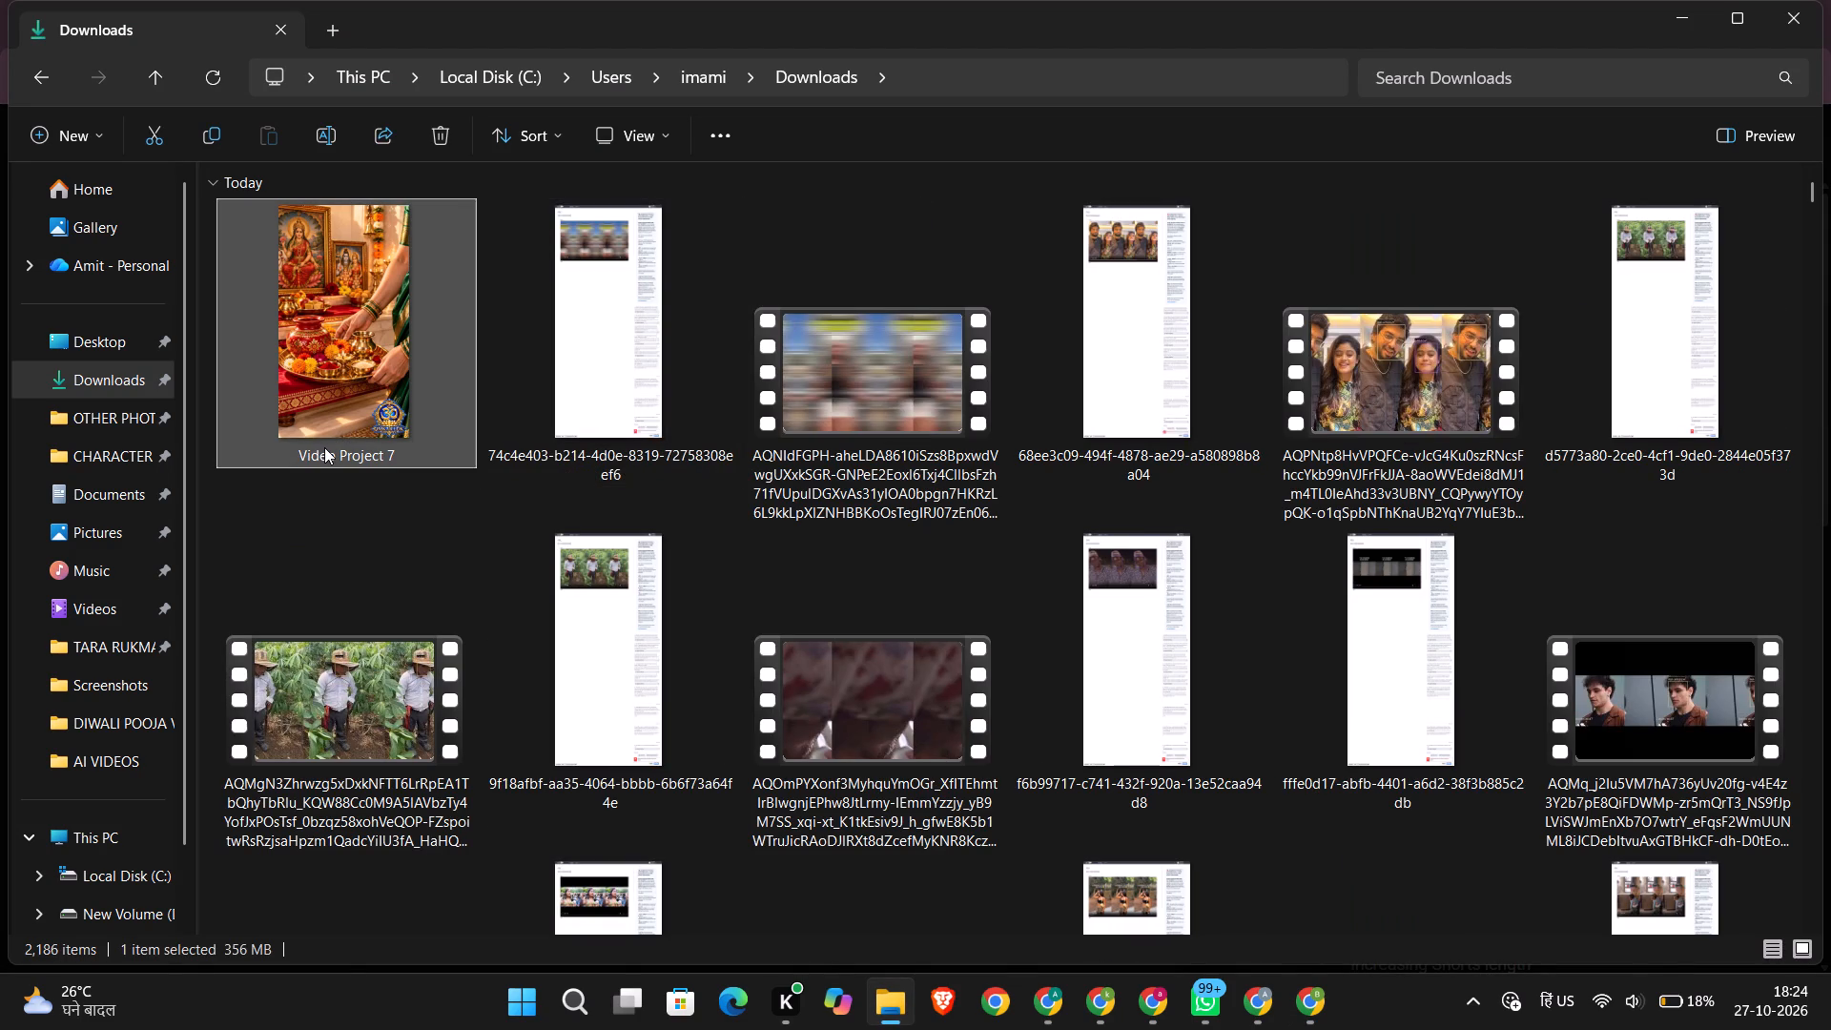
key("ctrl+v")
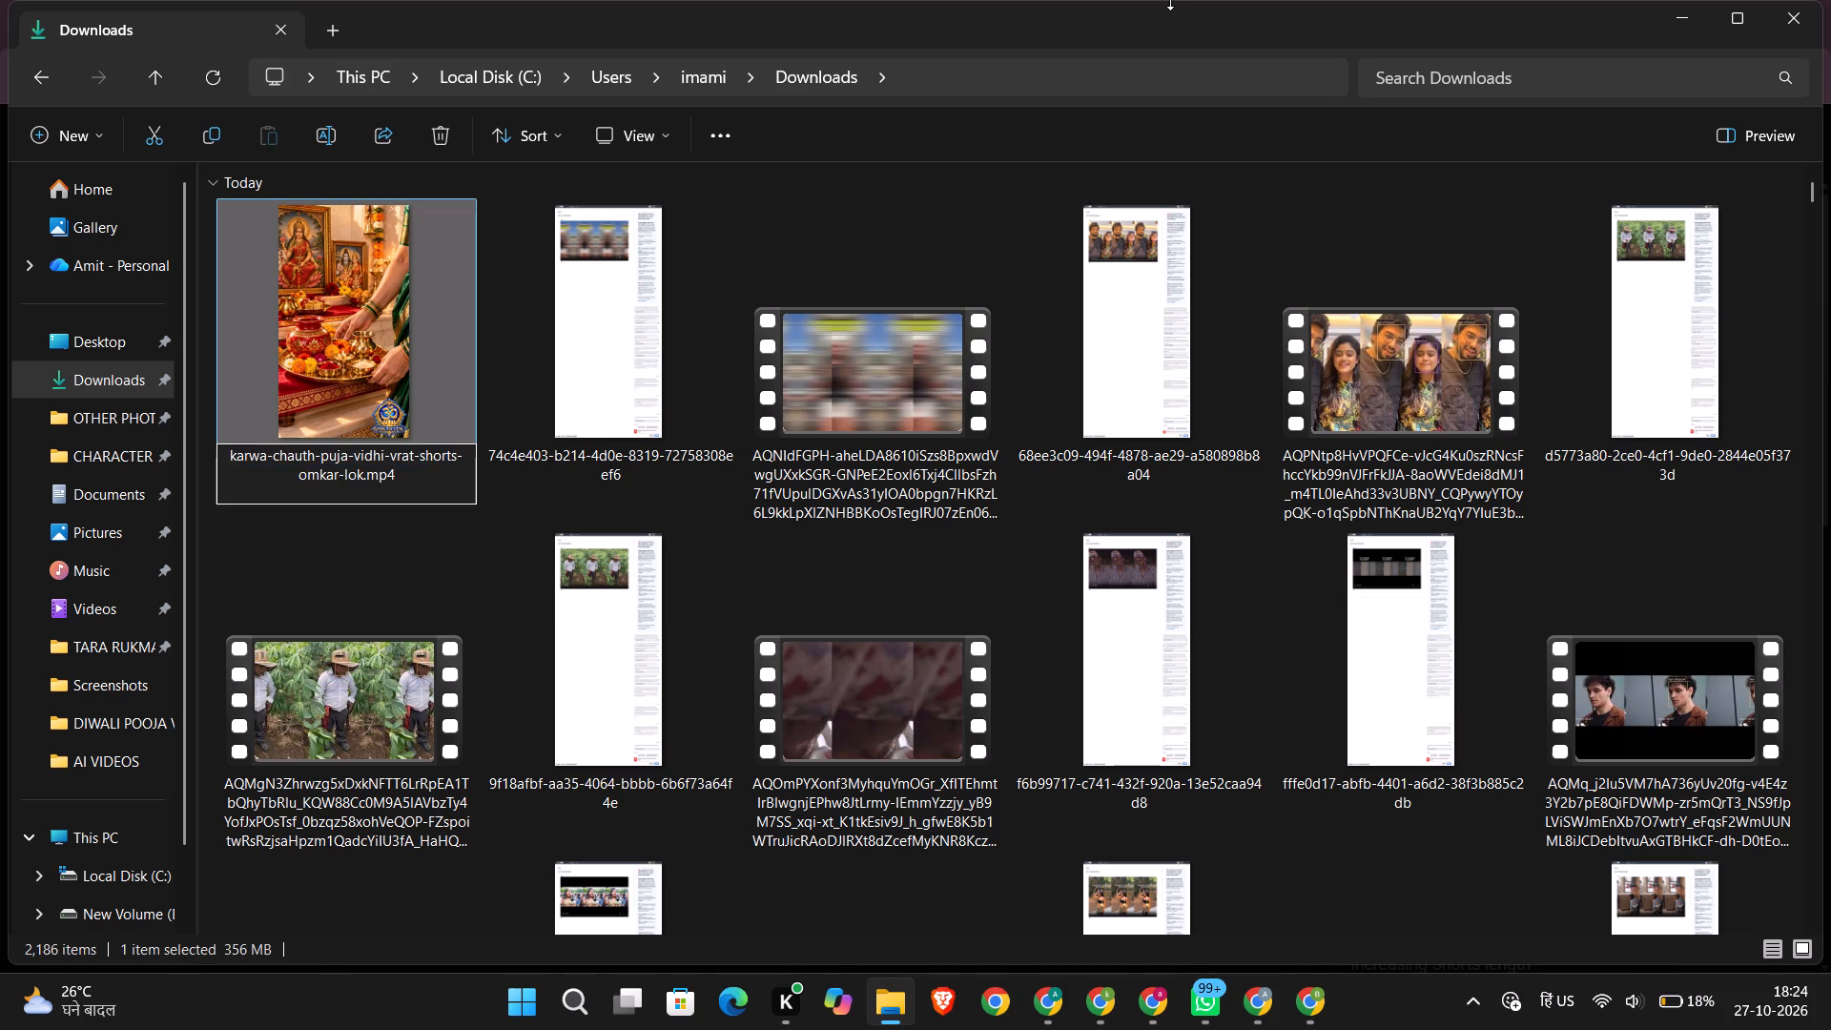
left_click(1170, 0)
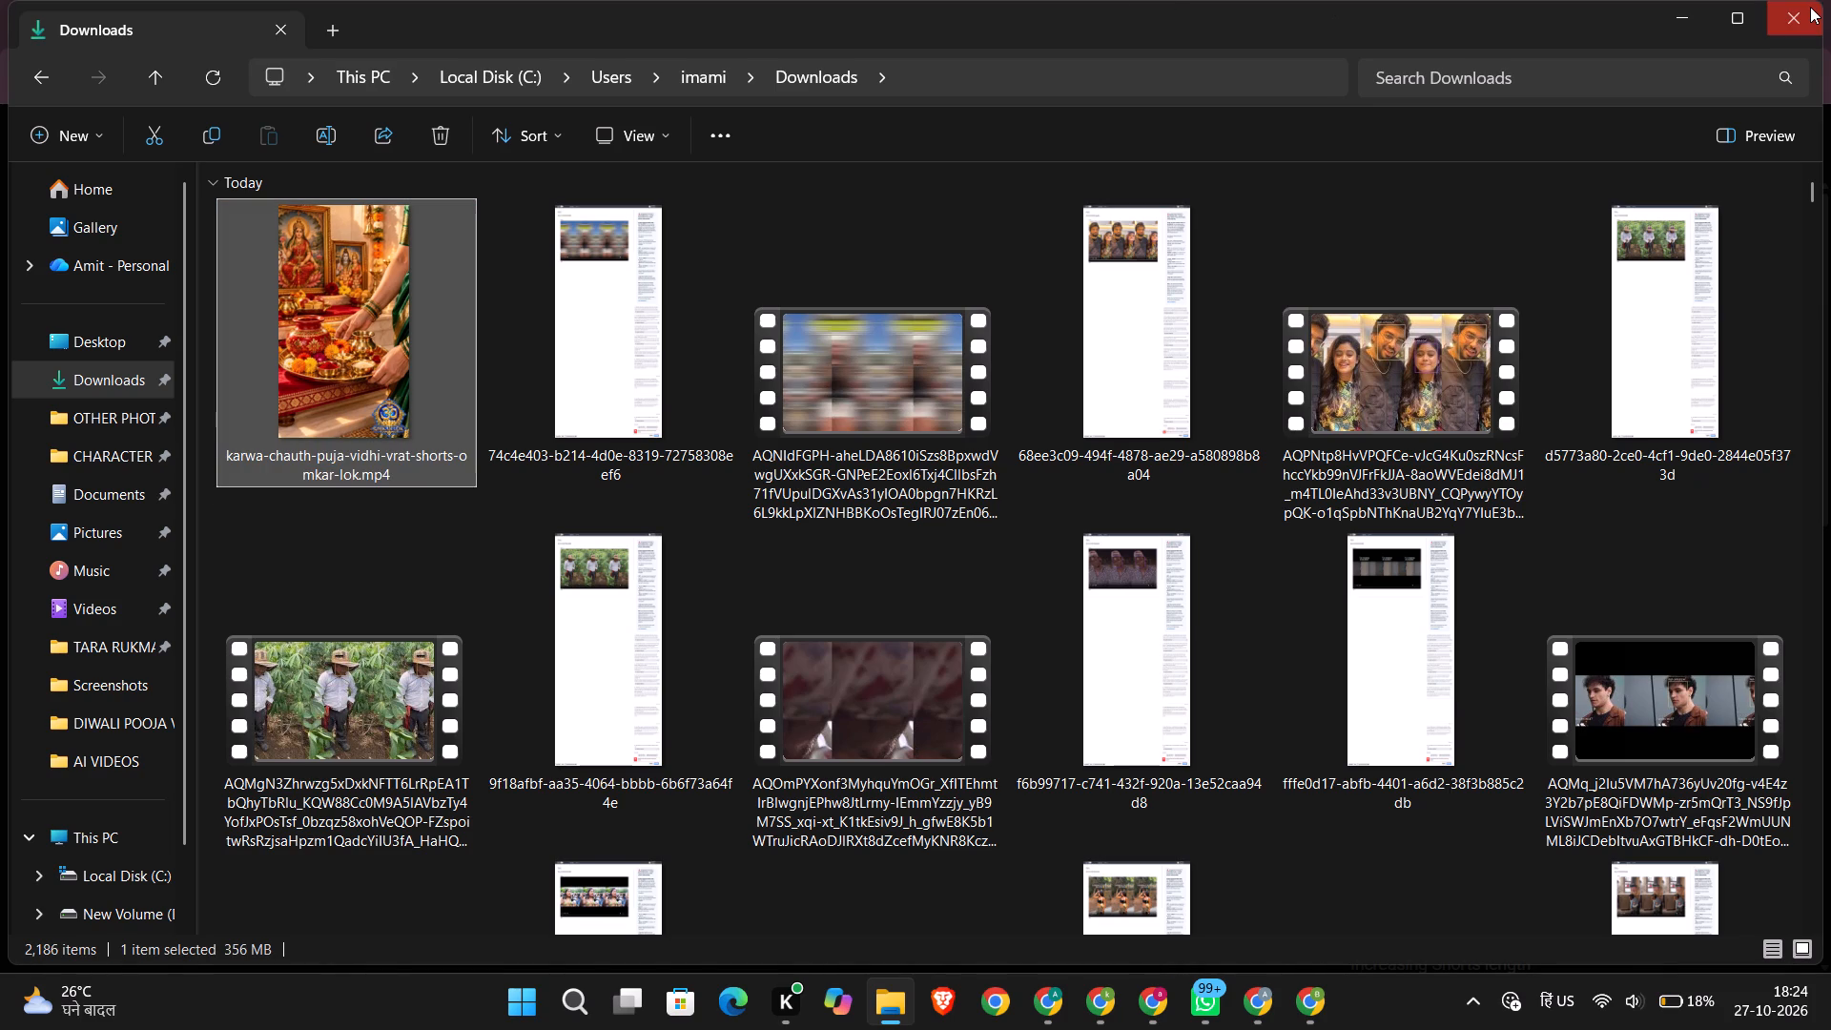
left_click(1810, 7)
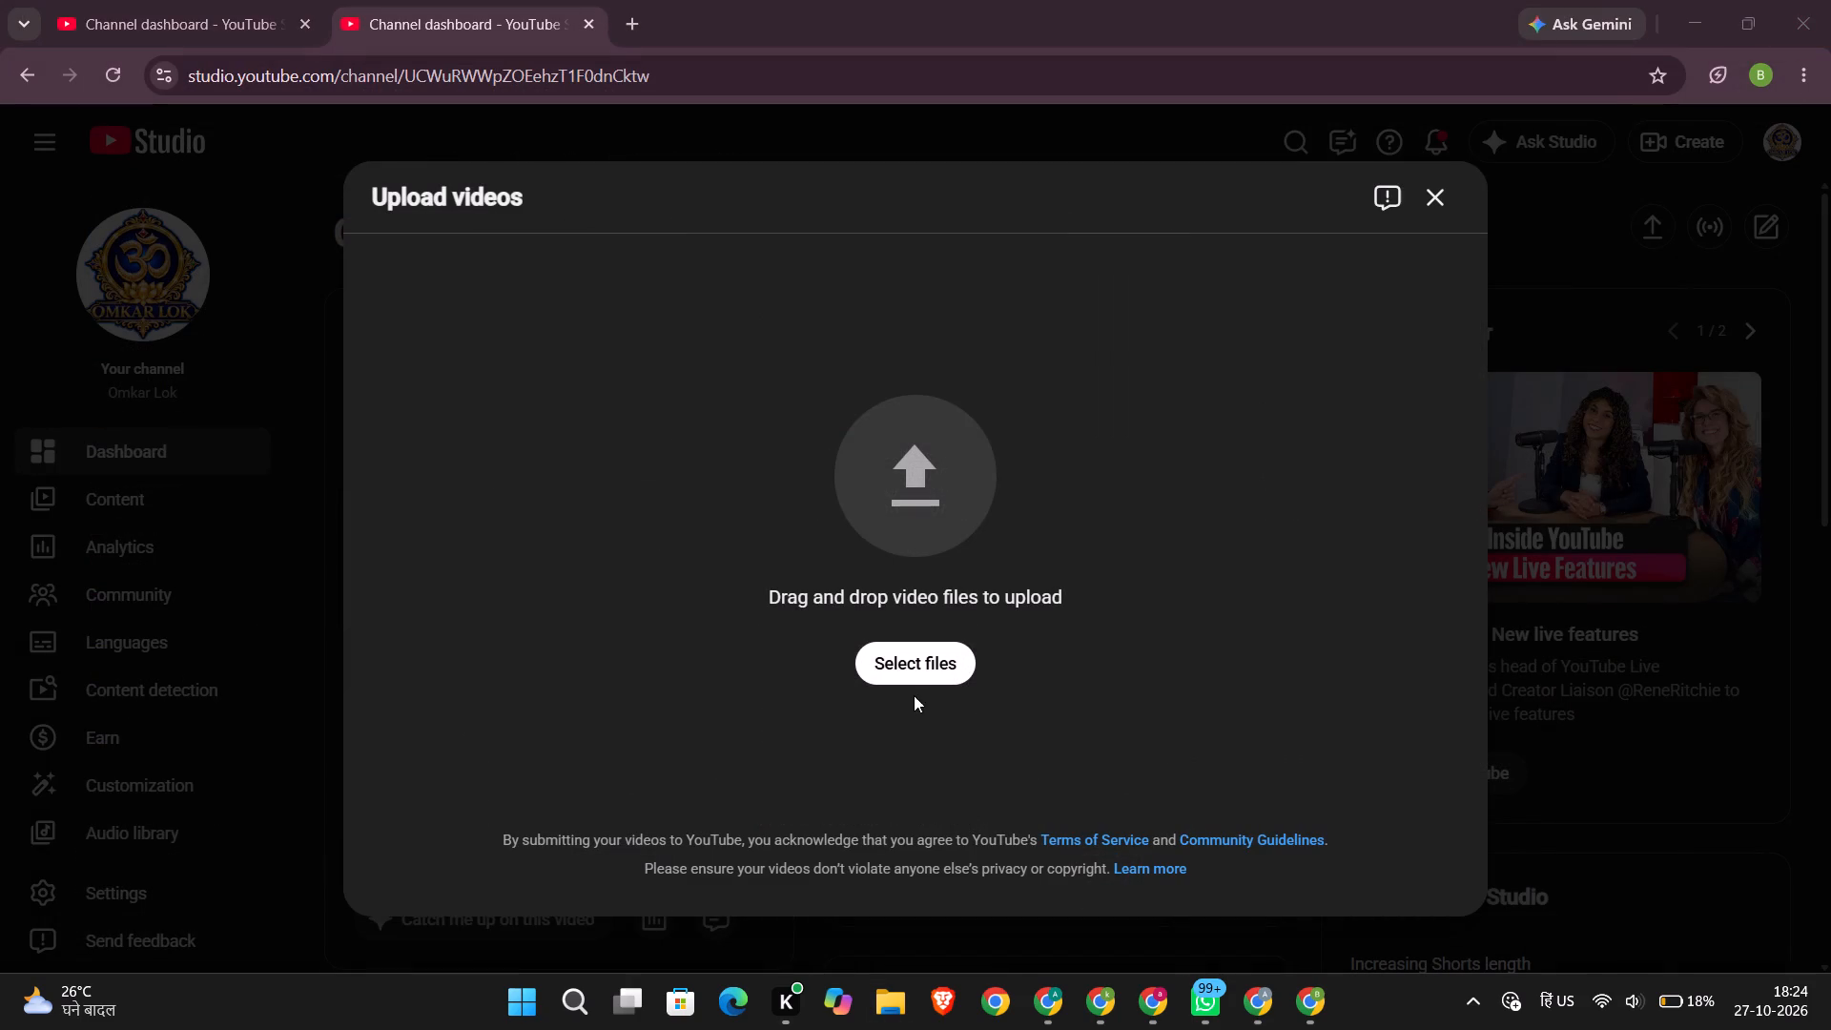
Upload karwa-chauth-puja-vidhi-vrat-shorts-omkar-lok.mp4 from Downloads to the Omkar Lok channel in YouTube Studio.
left_click(914, 673)
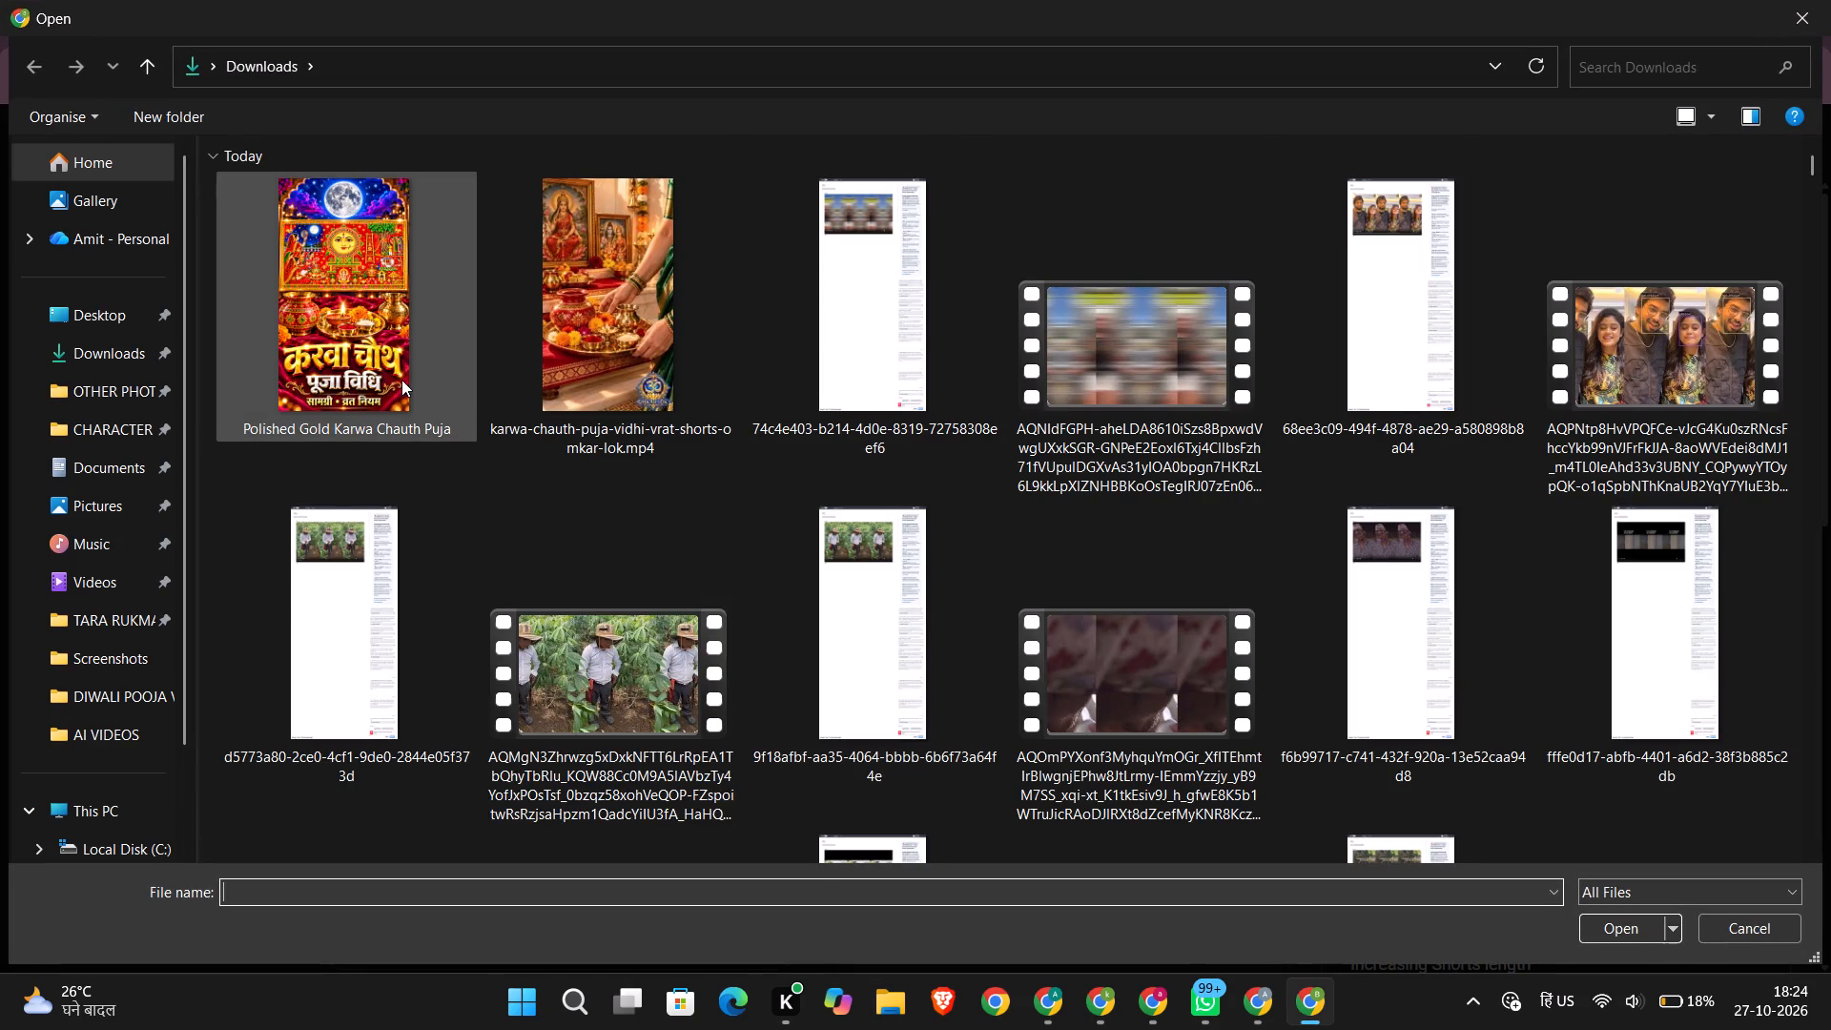
left_click(611, 388)
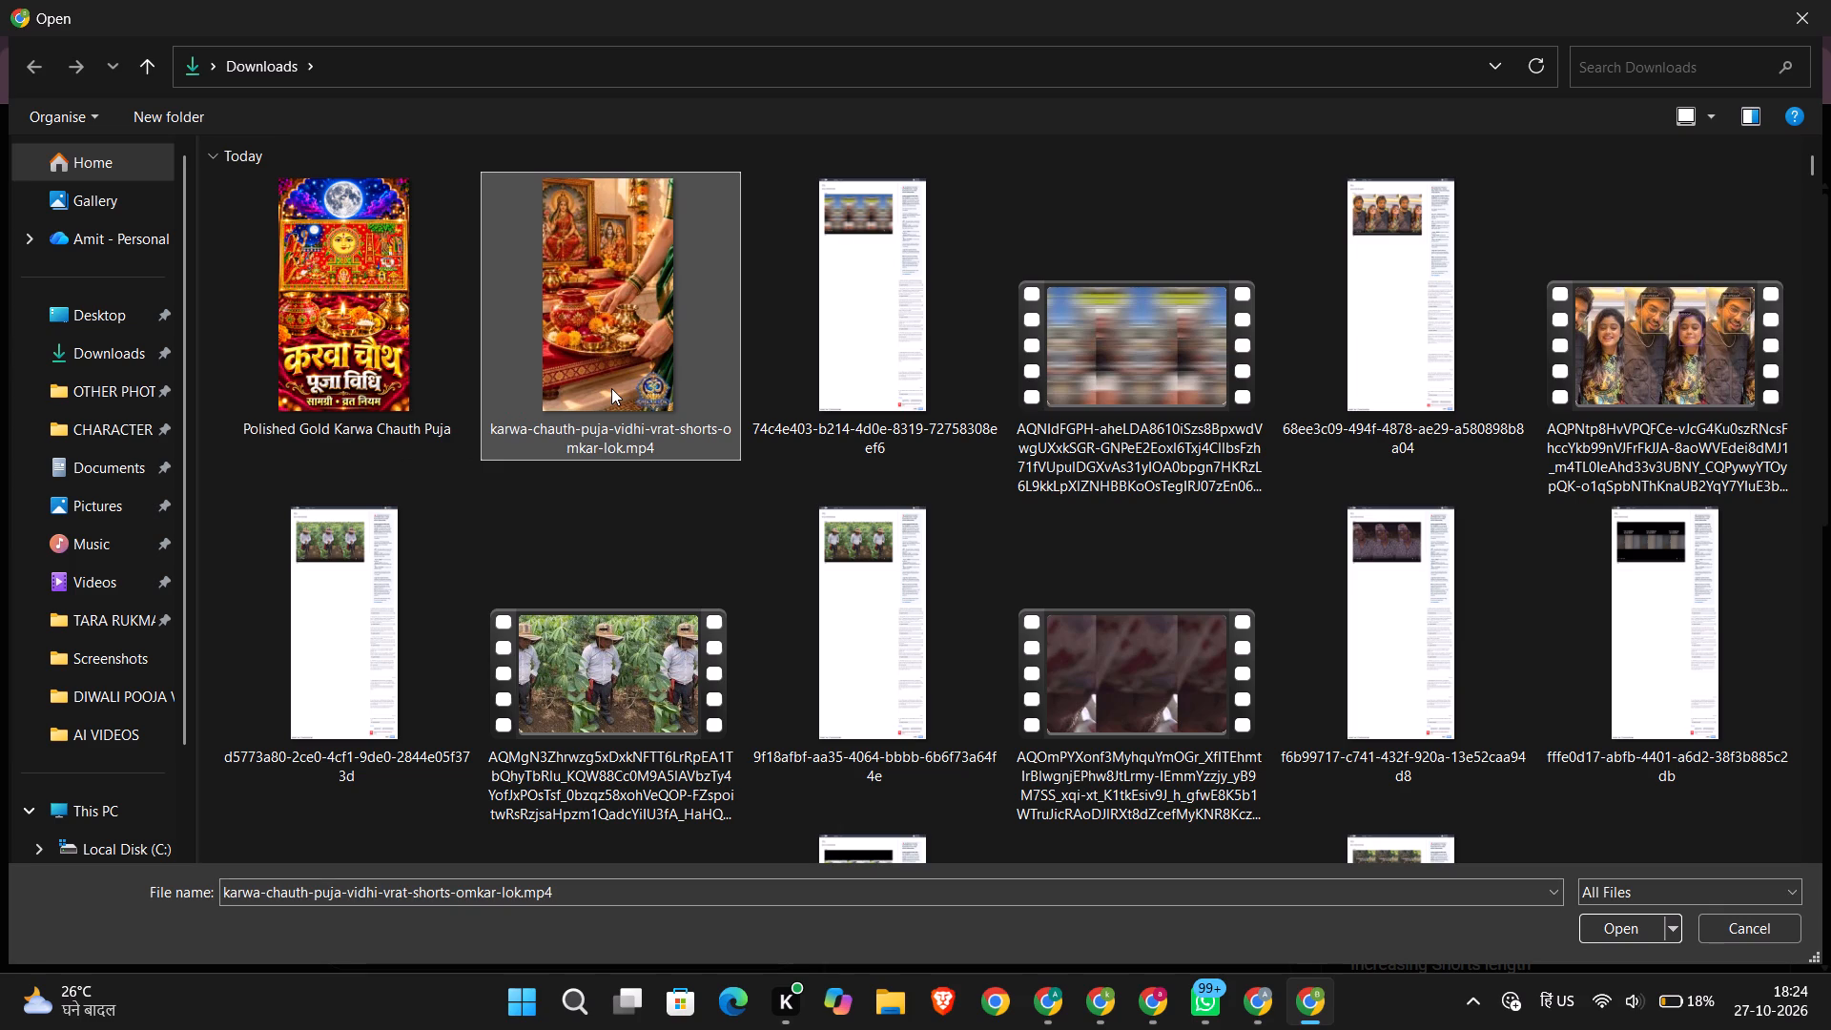
double_click(635, 375)
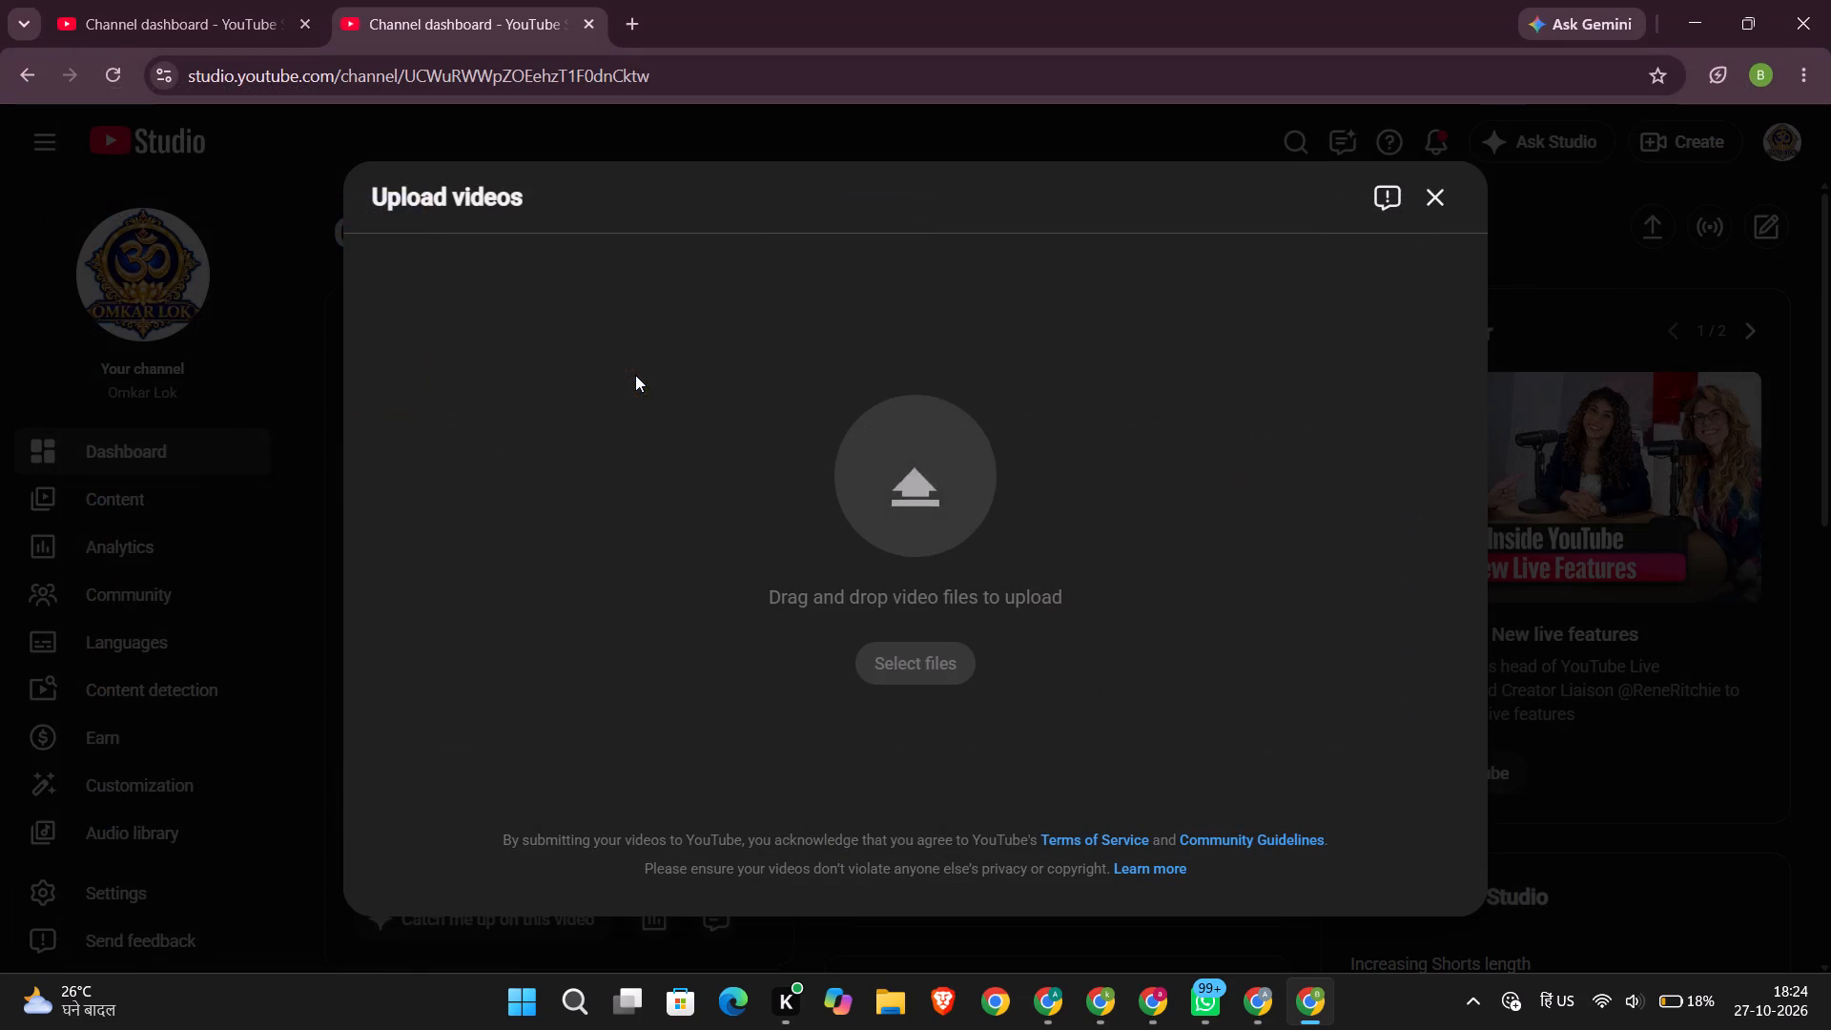
Copy the title beginning "करवा चौथ पूजा विधि 2026" from the earlier upload and replace the new upload's default title with it.
left_click(257, 0)
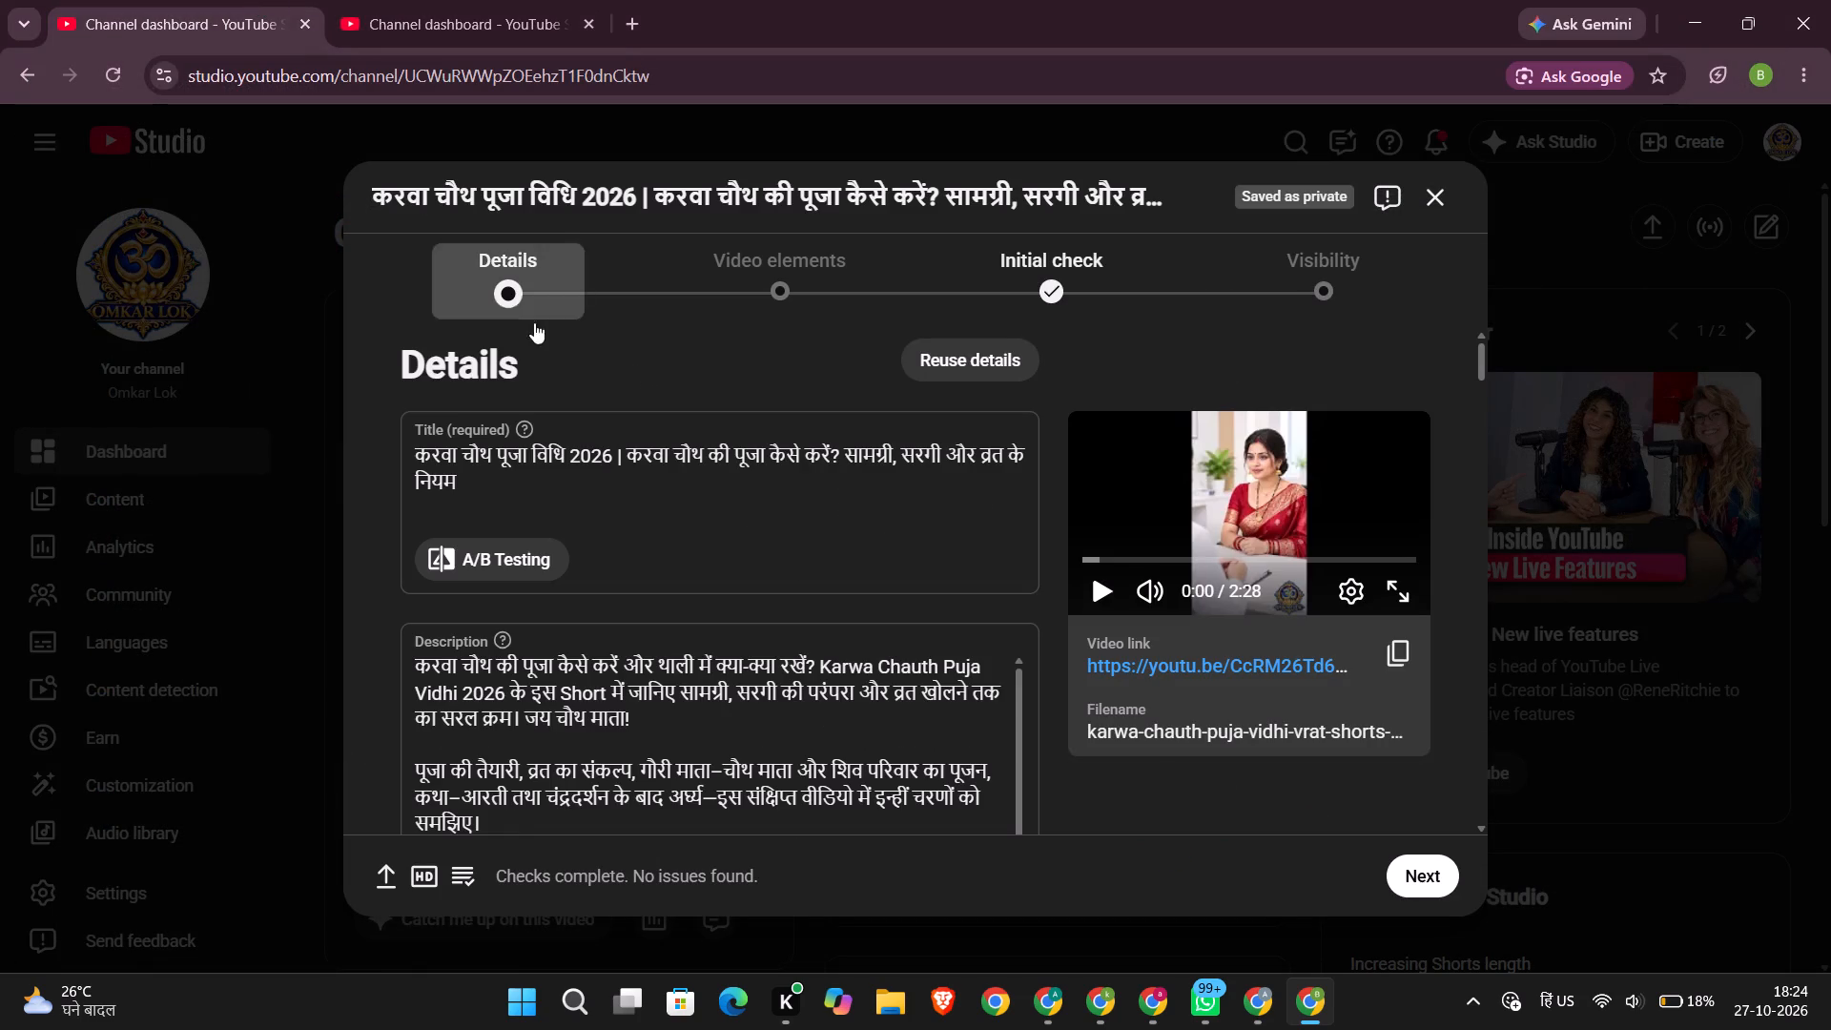
triple_click(706, 463)
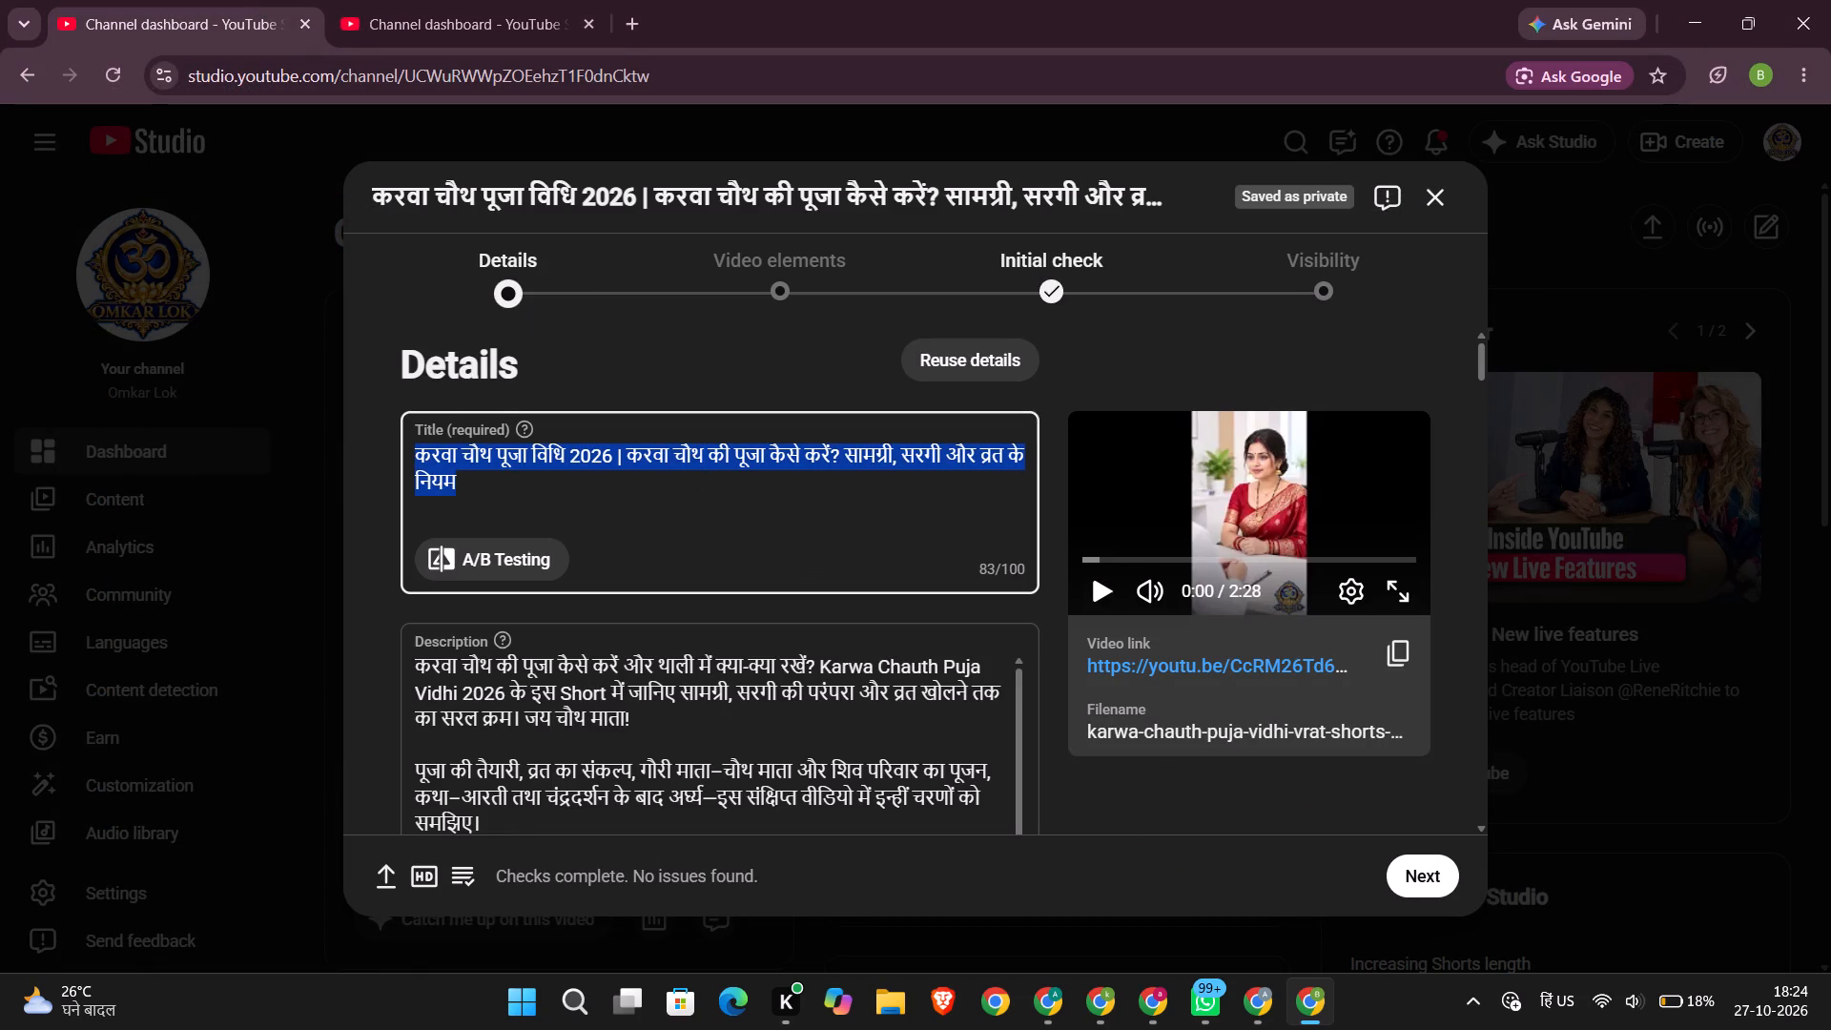
key("ctrl+c")
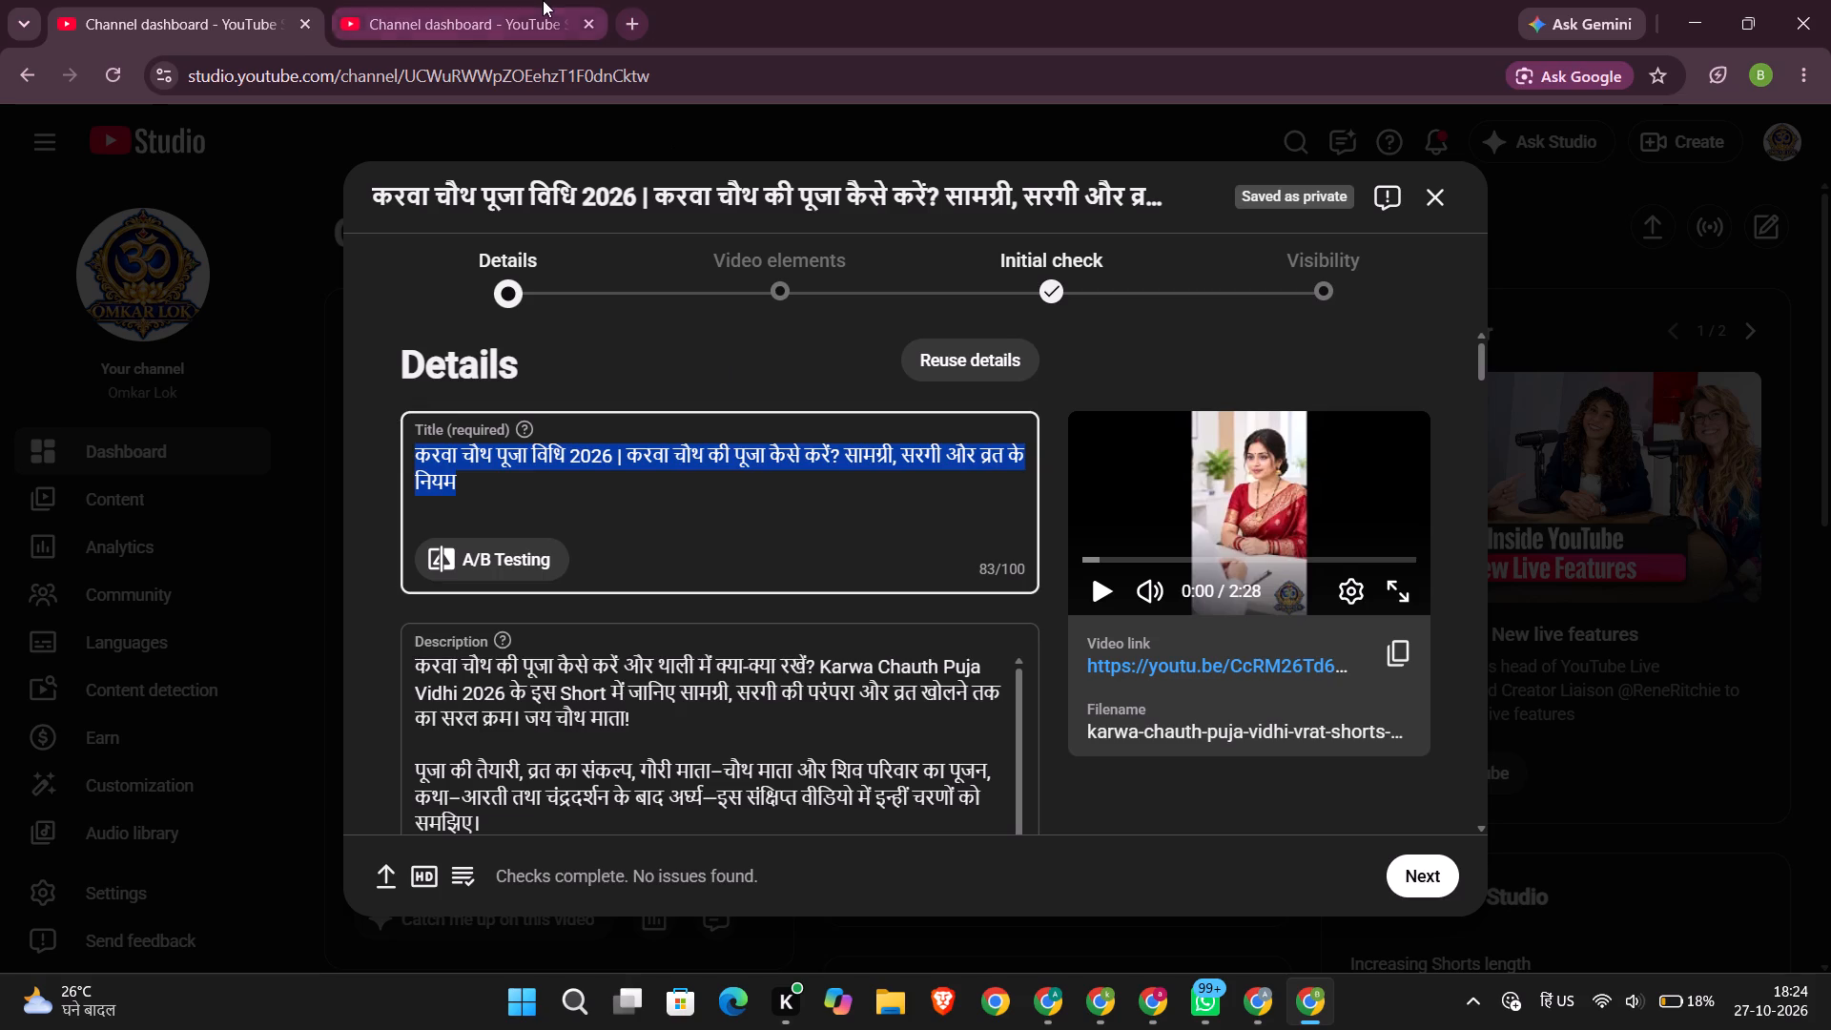
left_click(543, 0)
left_click(729, 465)
key("ctrl+a")
key("ctrl+v")
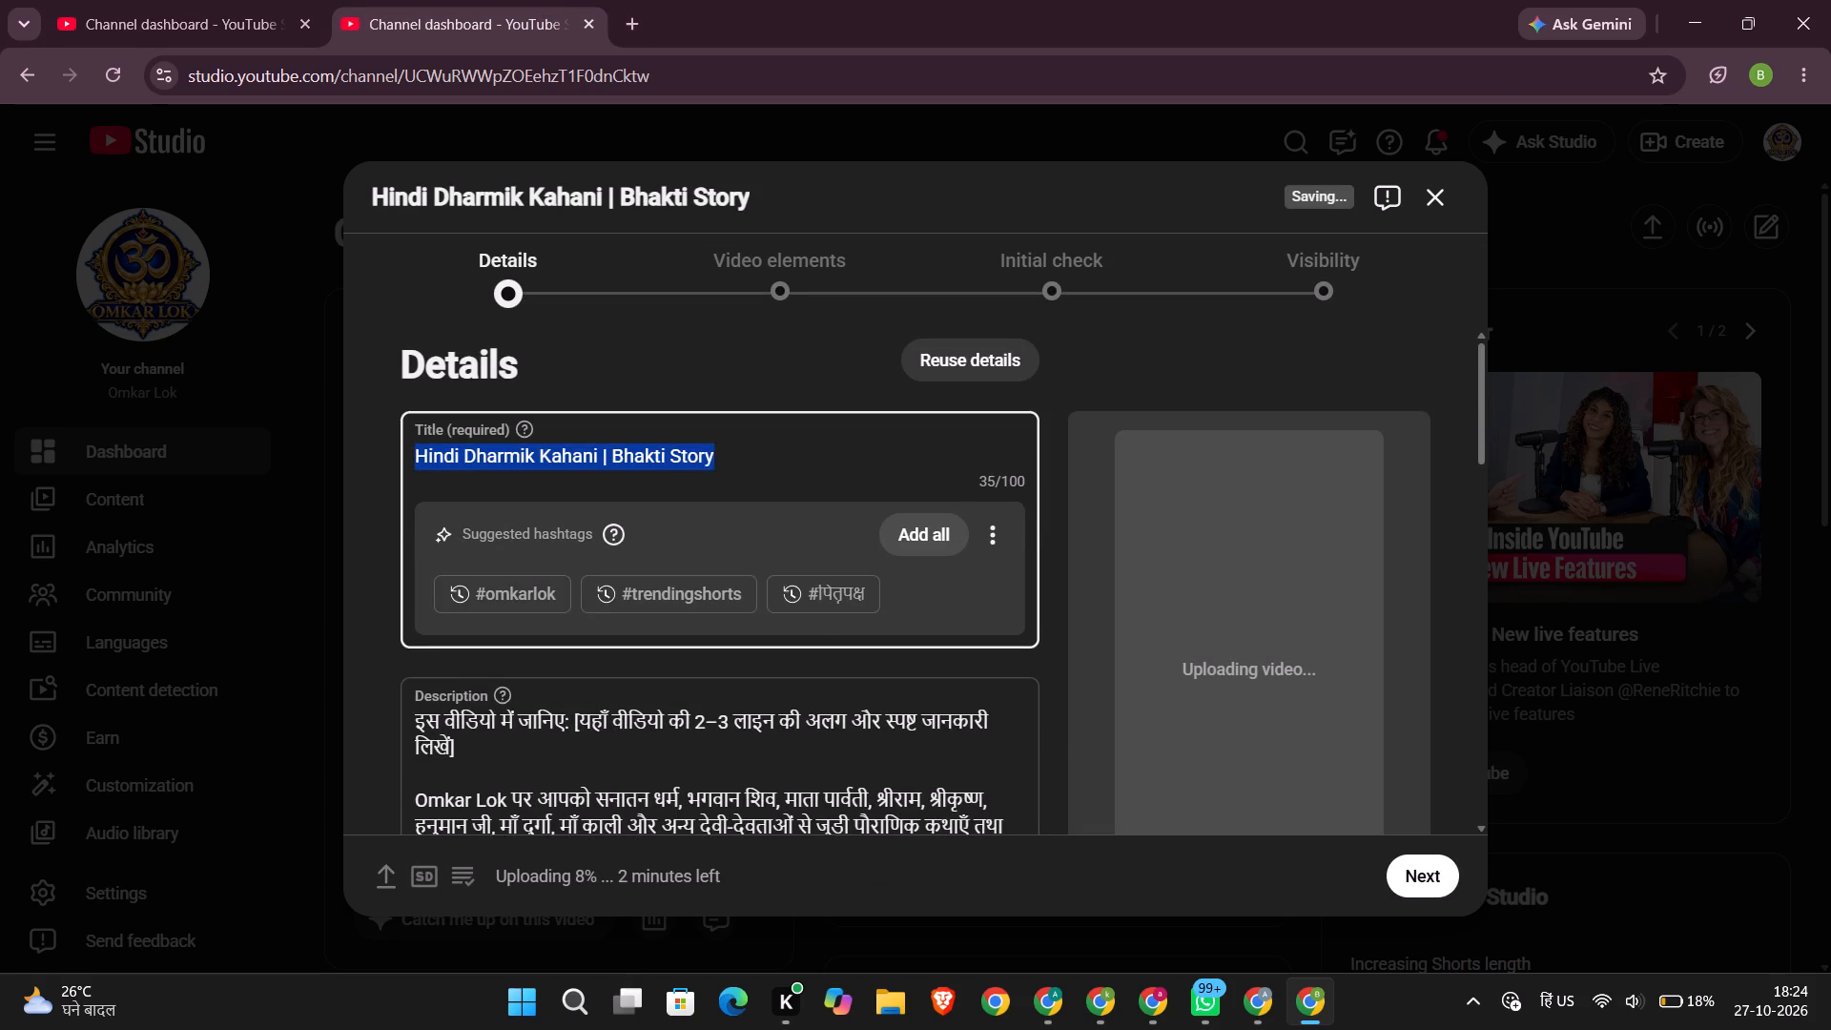
Copy the full description from the earlier upload and replace the new upload's template description with it.
left_click(236, 0)
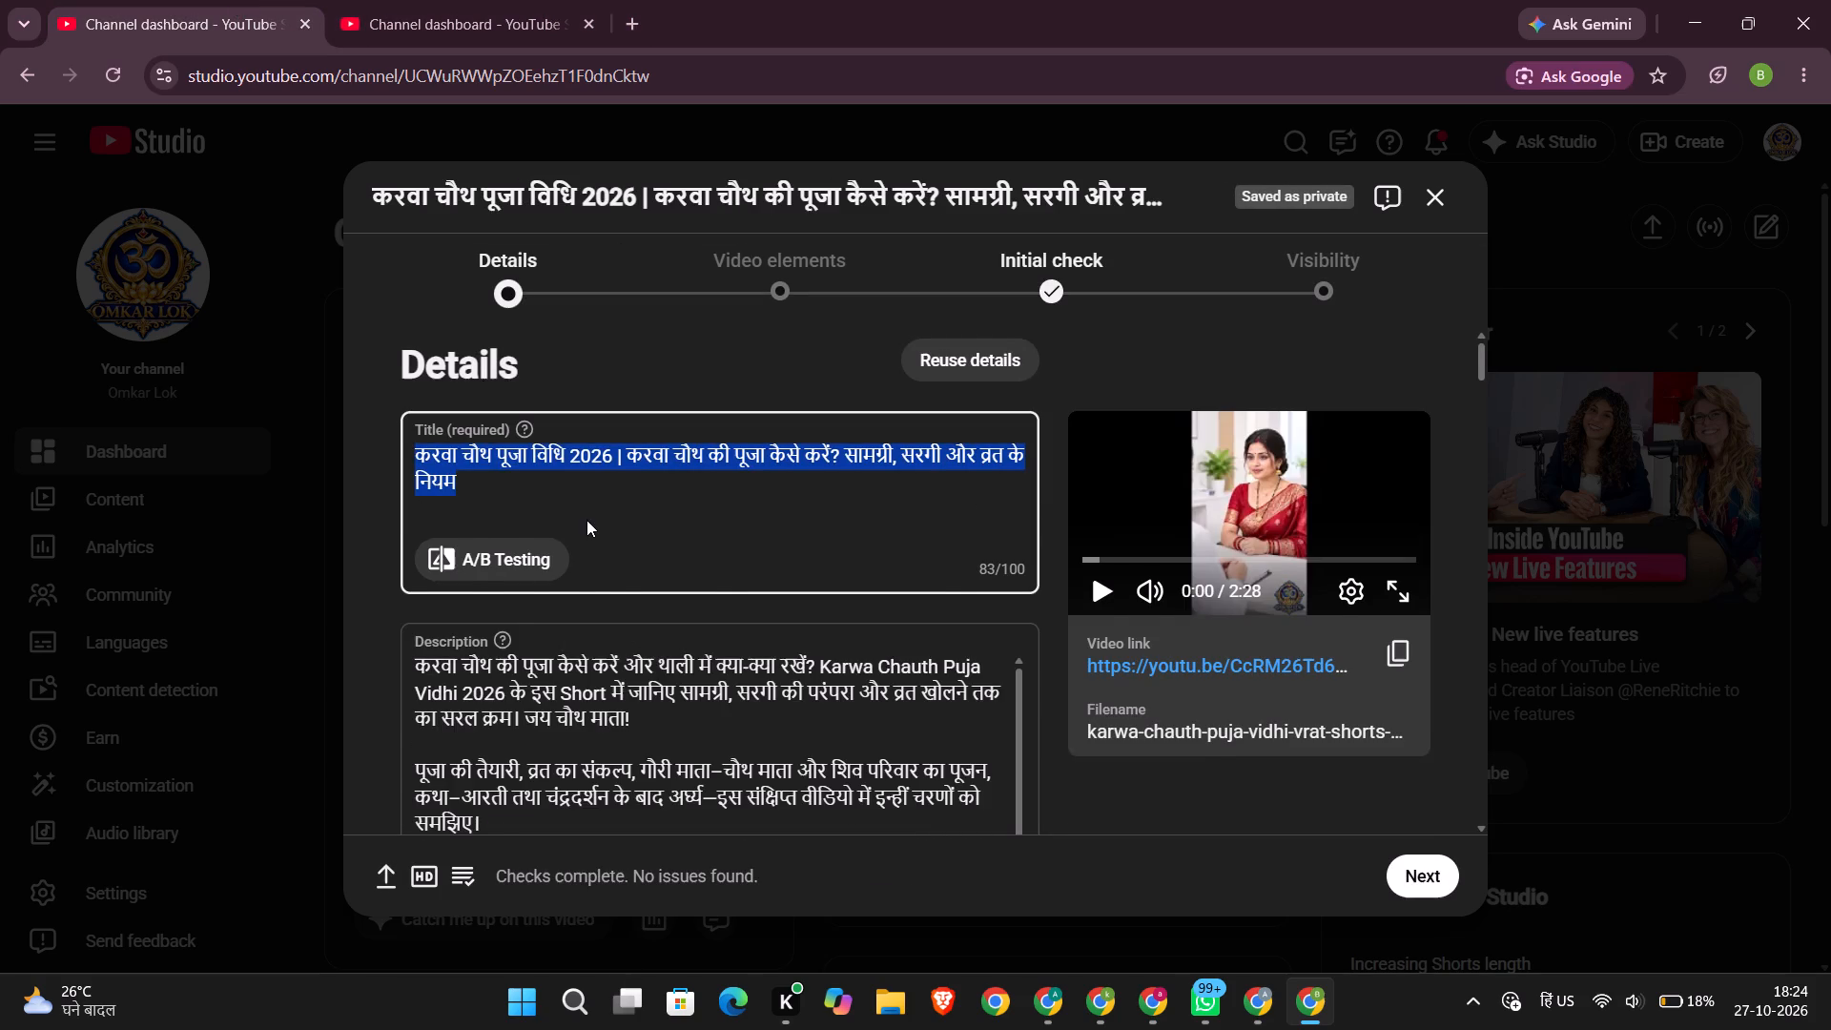
scroll(586, 520, "down", 1)
left_click(496, 614)
key("ctrl+a")
key("ctrl+c")
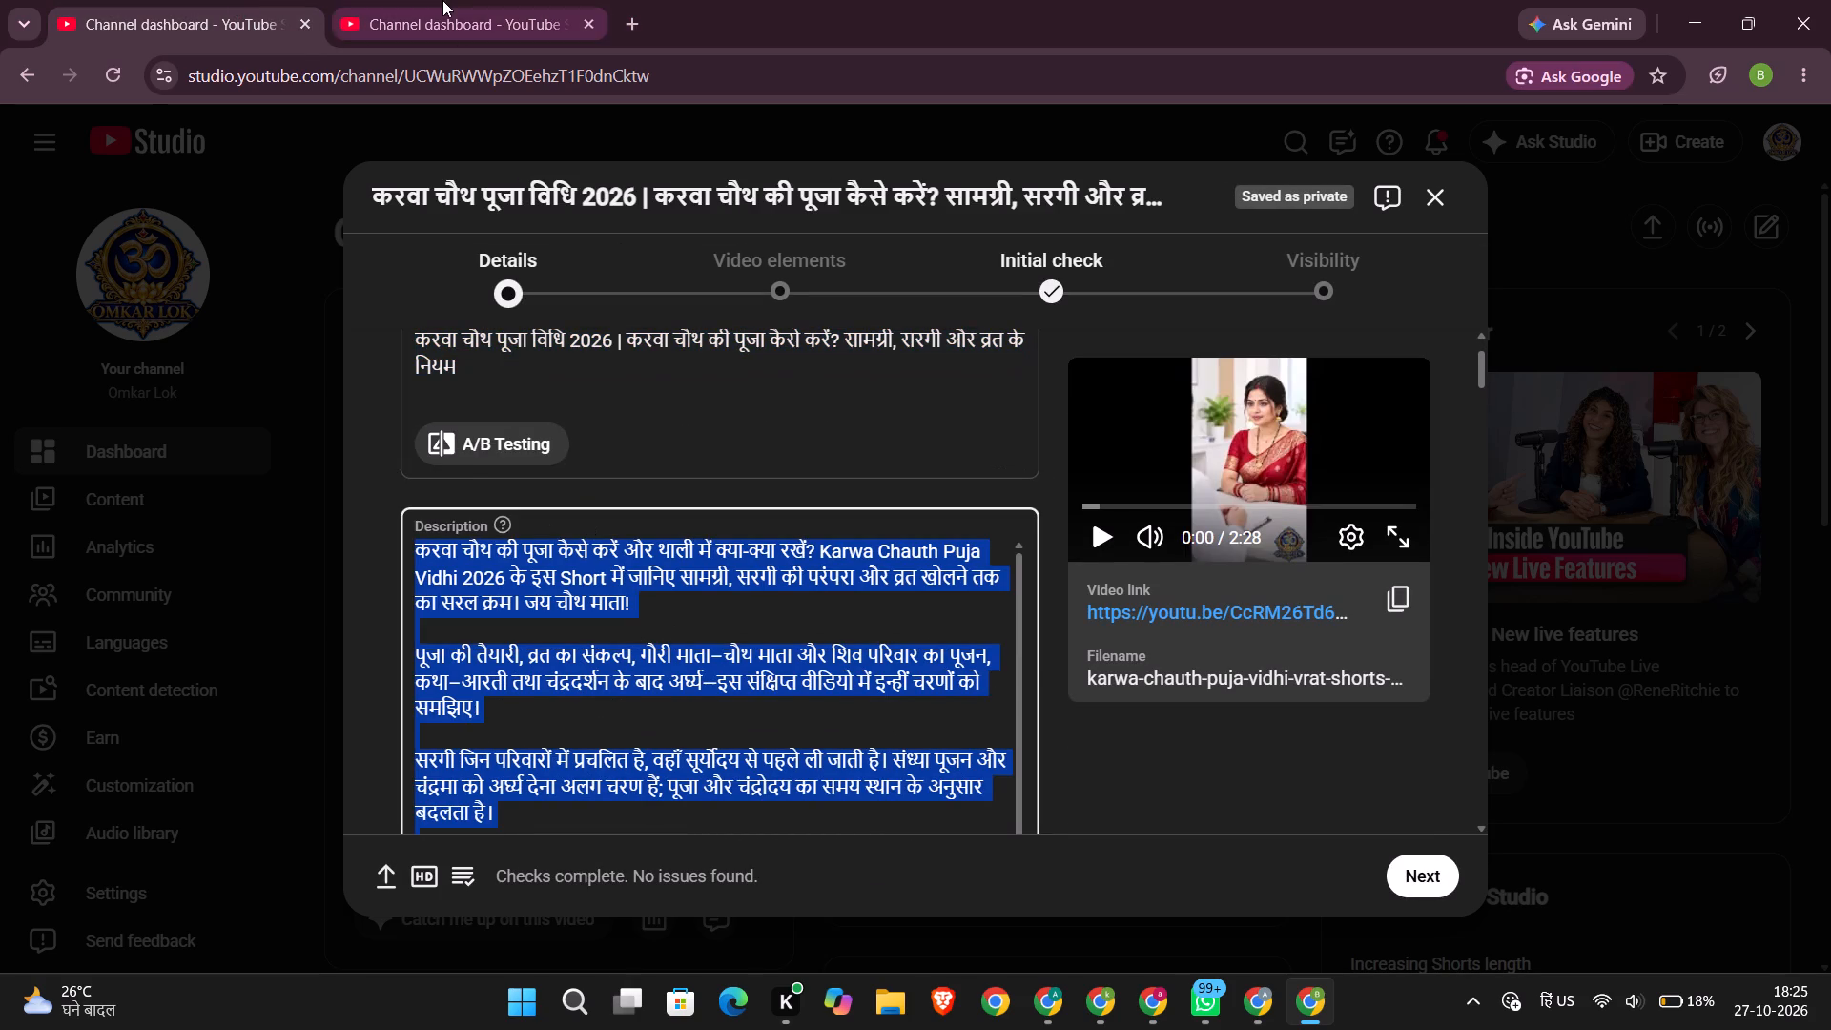
left_click(442, 0)
scroll(707, 654, "down", 1)
left_click(663, 670, "ctrl")
key("ctrl+a")
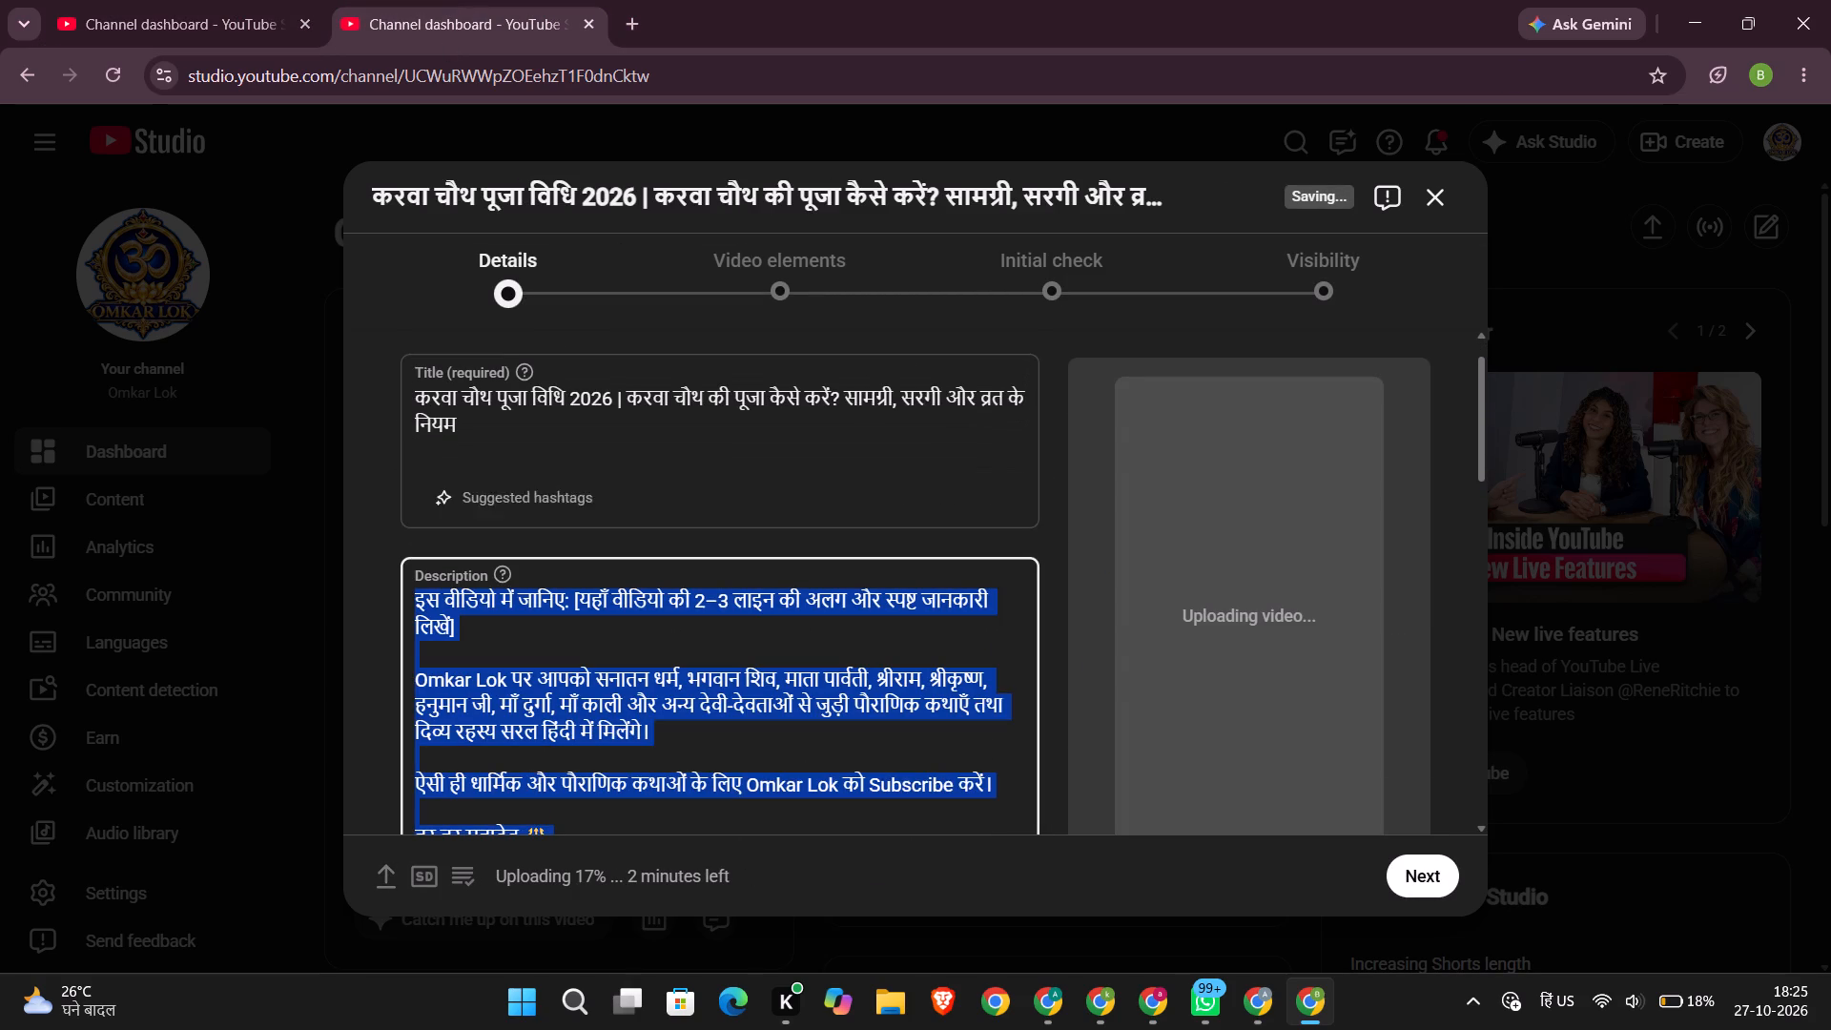
key("ctrl+v")
Expand the new upload's additional details and answer Yes to the AI use question.
scroll(933, 526, "down", 13)
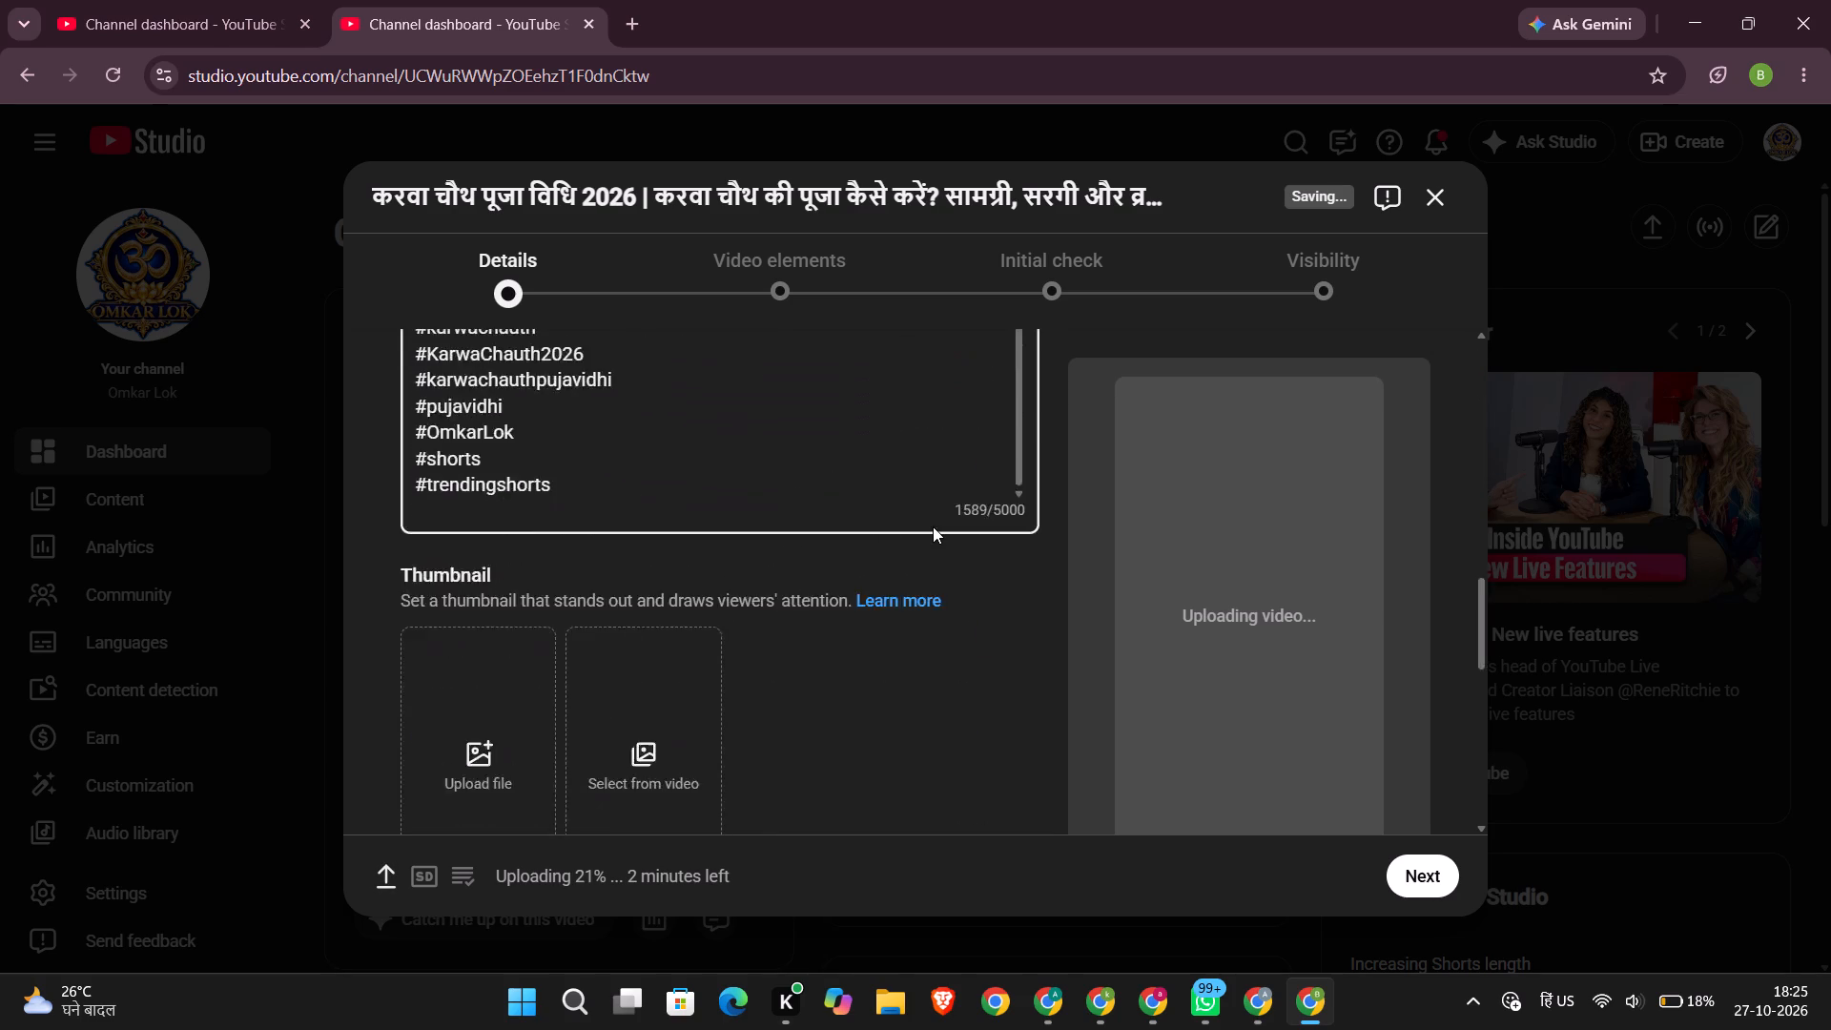
scroll(933, 526, "down", 2)
scroll(842, 521, "up", 1)
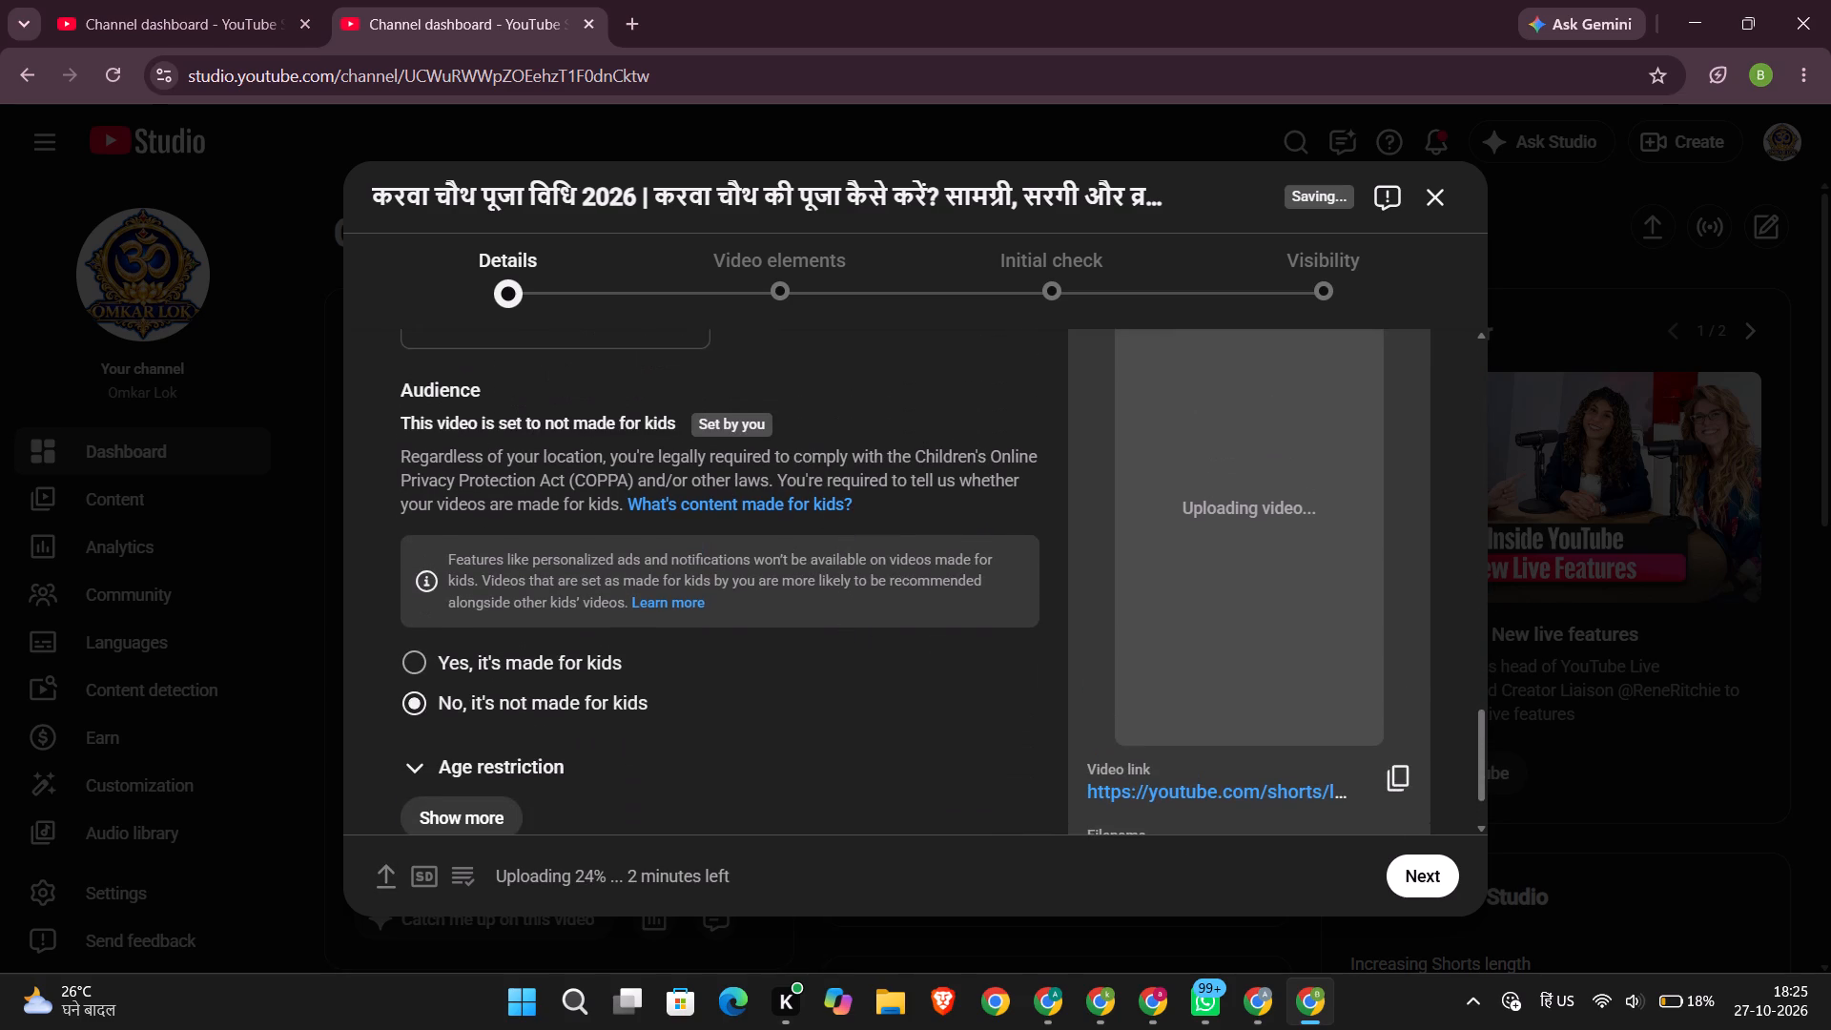
scroll(657, 412, "up", 1)
scroll(683, 361, "down", 1)
left_click(419, 710)
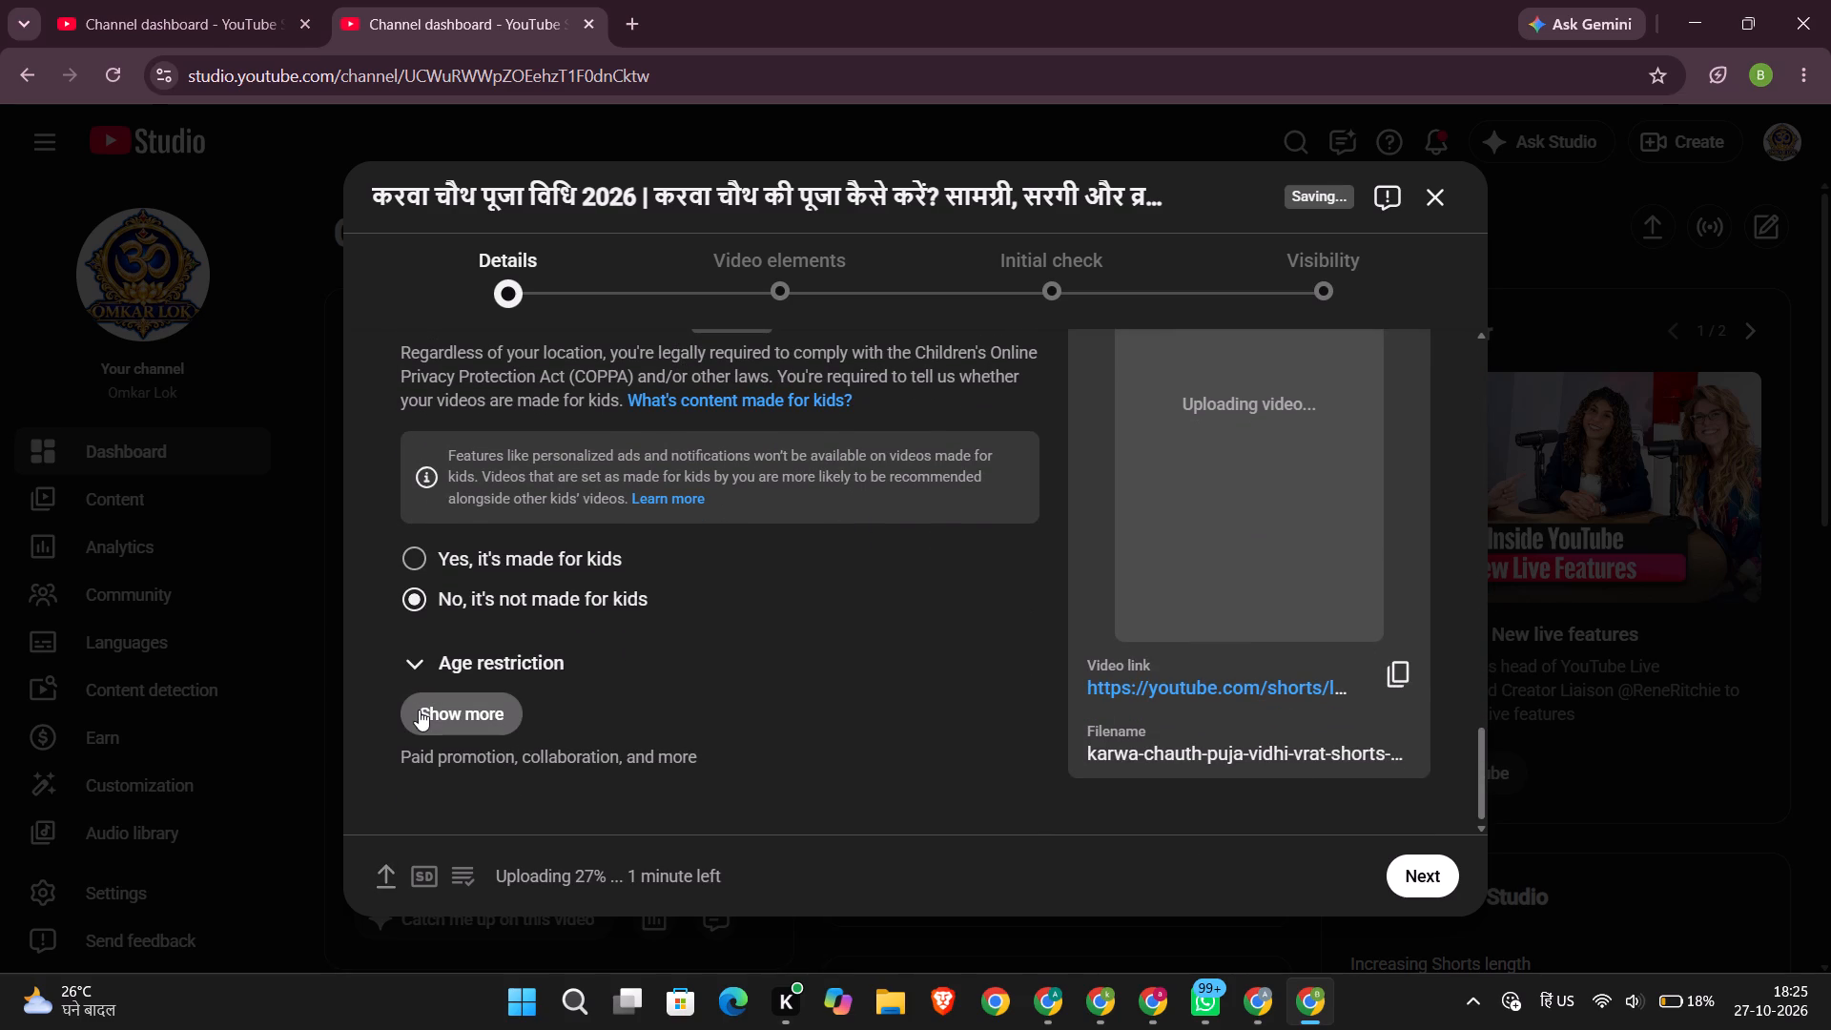
scroll(772, 621, "down", 3)
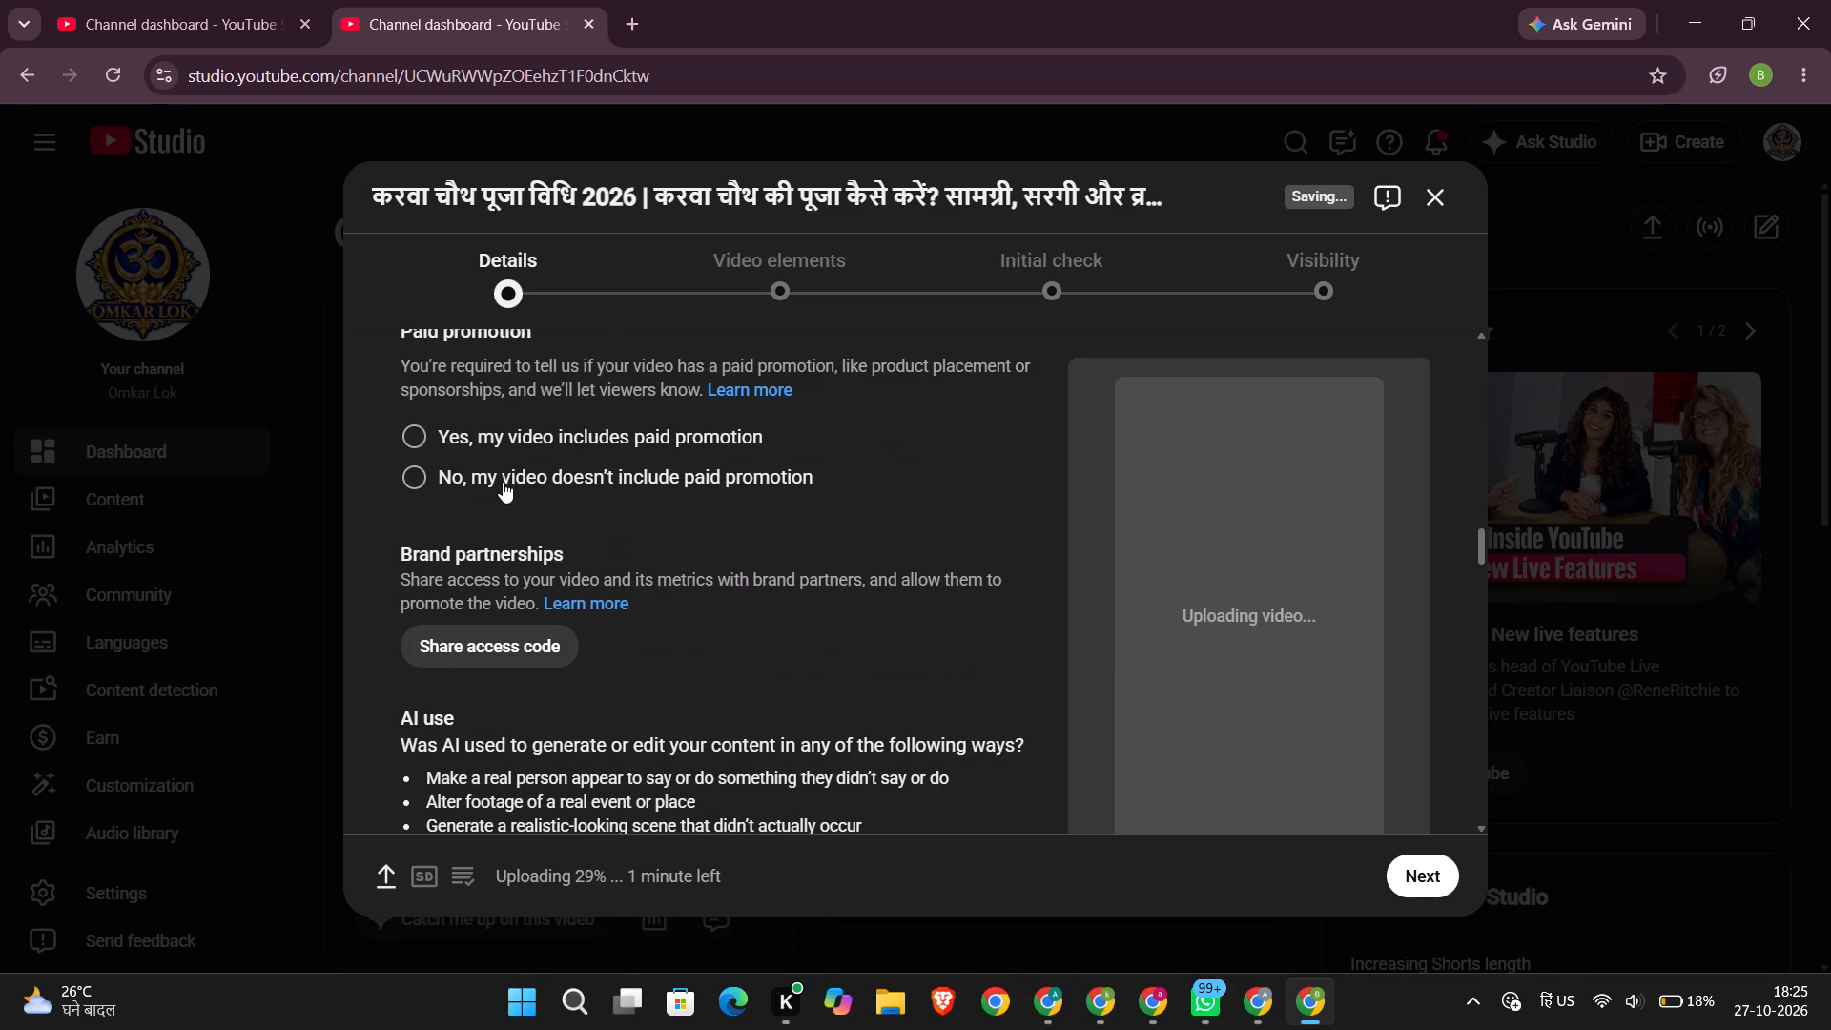
scroll(488, 476, "up", 3)
scroll(464, 521, "down", 1)
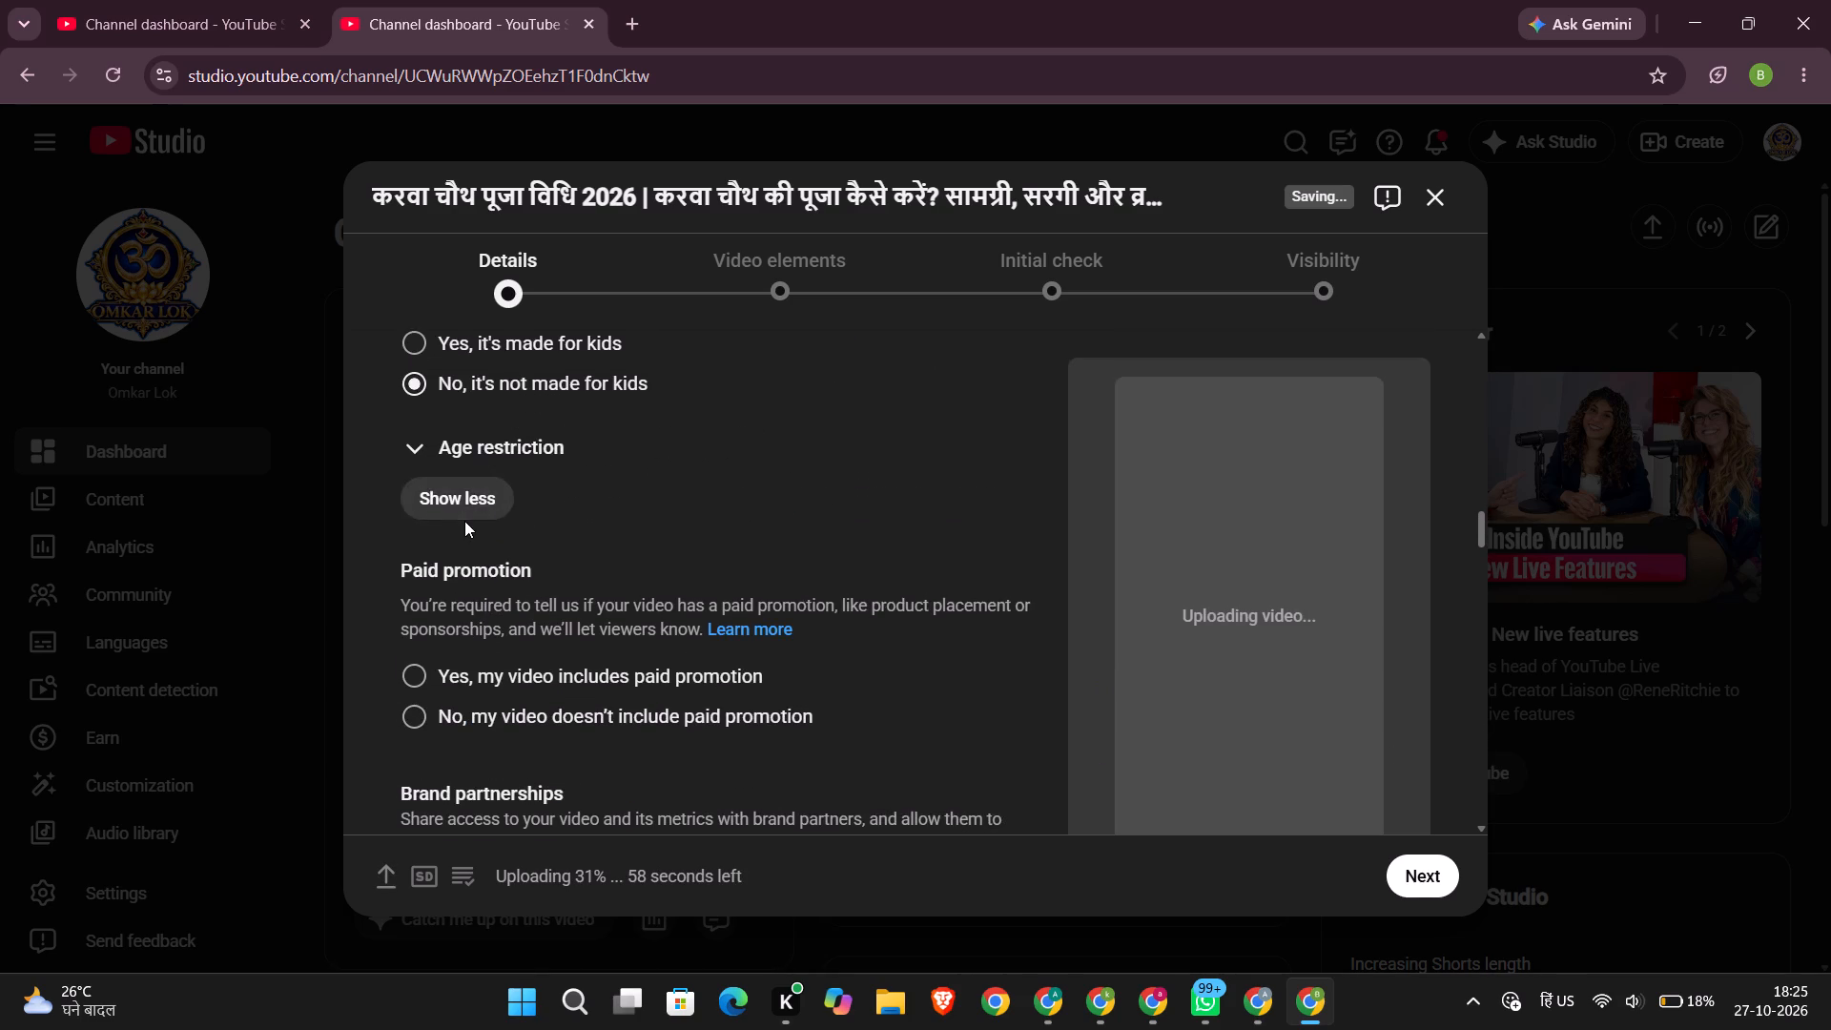
scroll(464, 521, "down", 1)
scroll(424, 618, "down", 3)
left_click(432, 596)
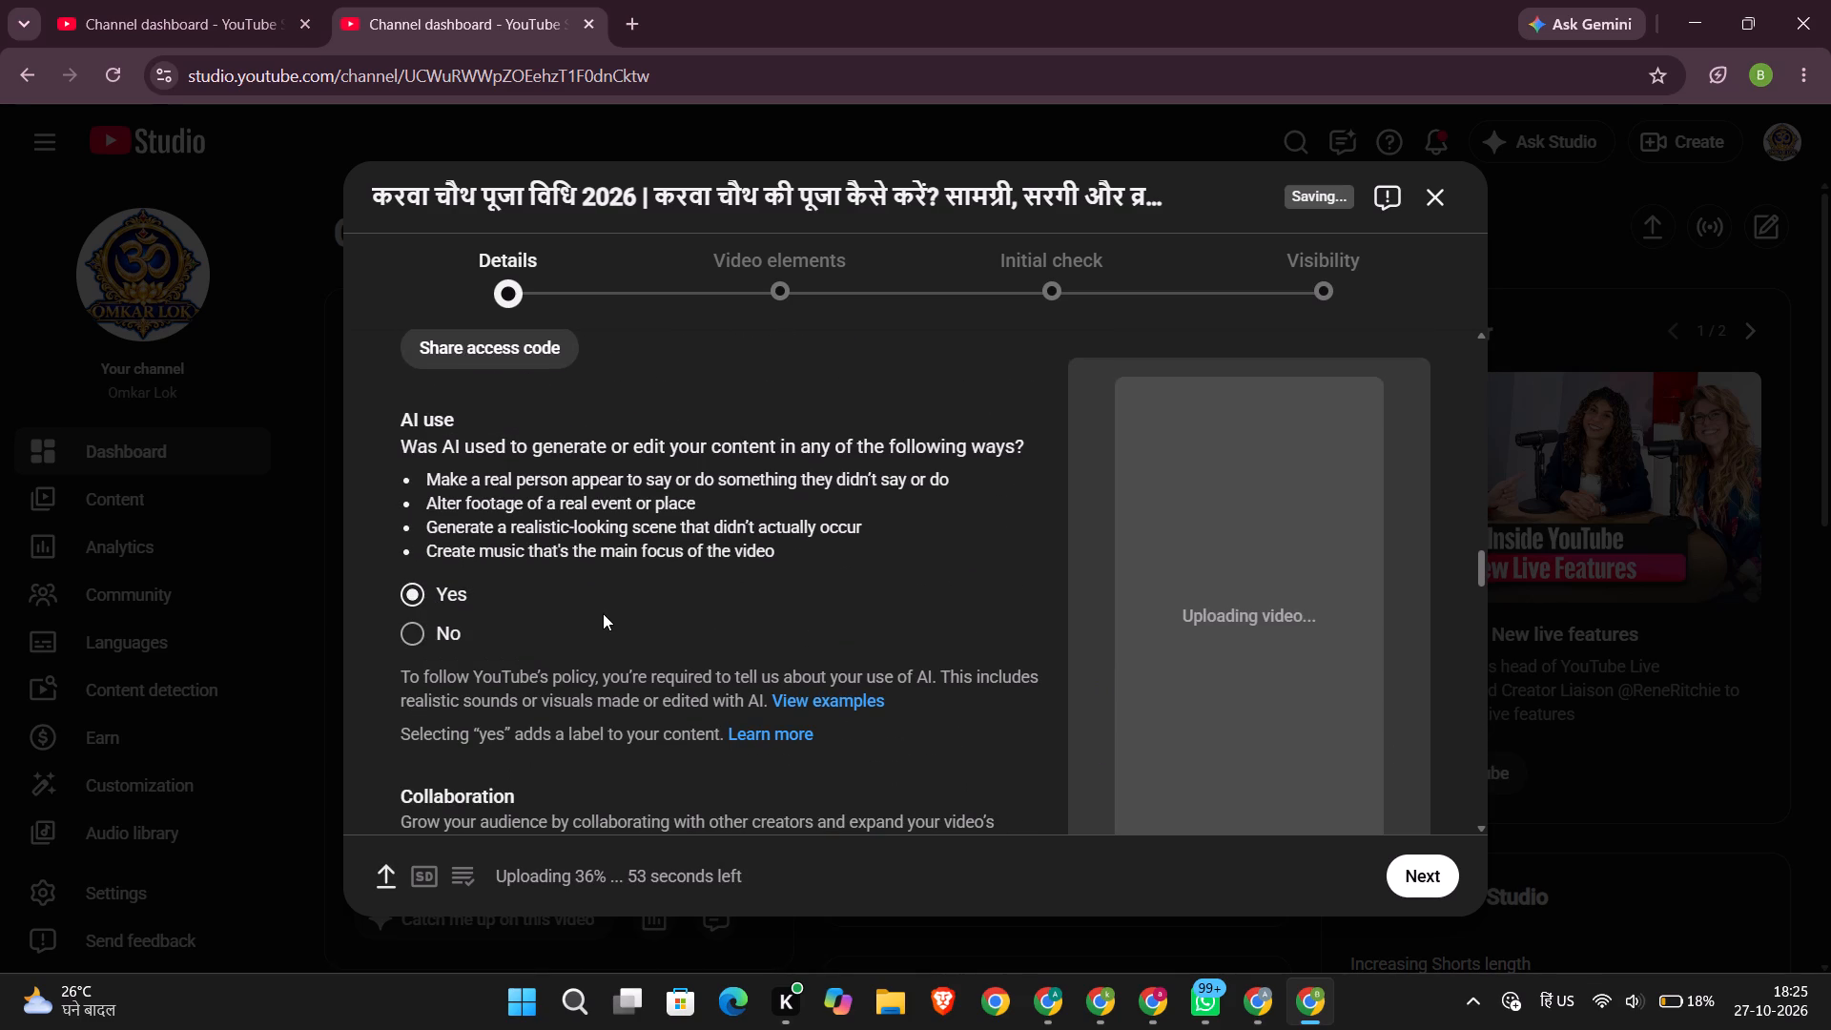
Copy all tags from the earlier upload and replace the new upload's default tags with them.
scroll(603, 613, "down", 8)
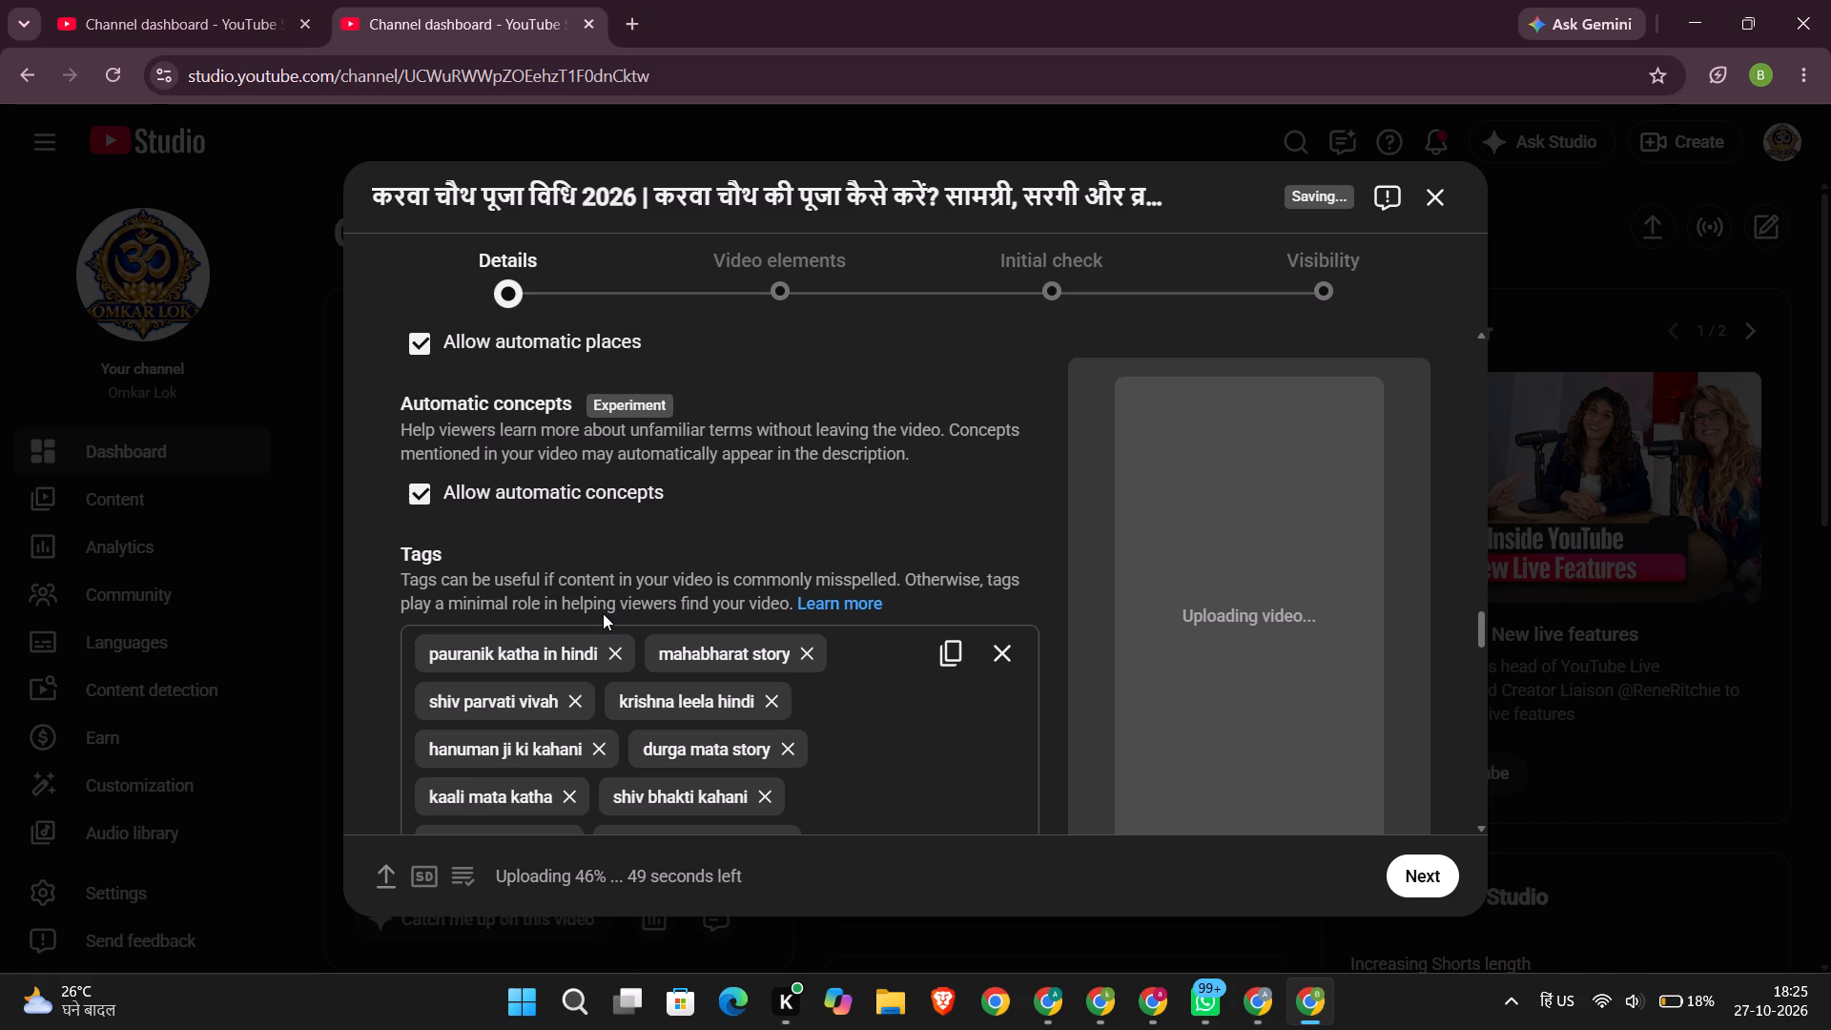
scroll(727, 515, "down", 1)
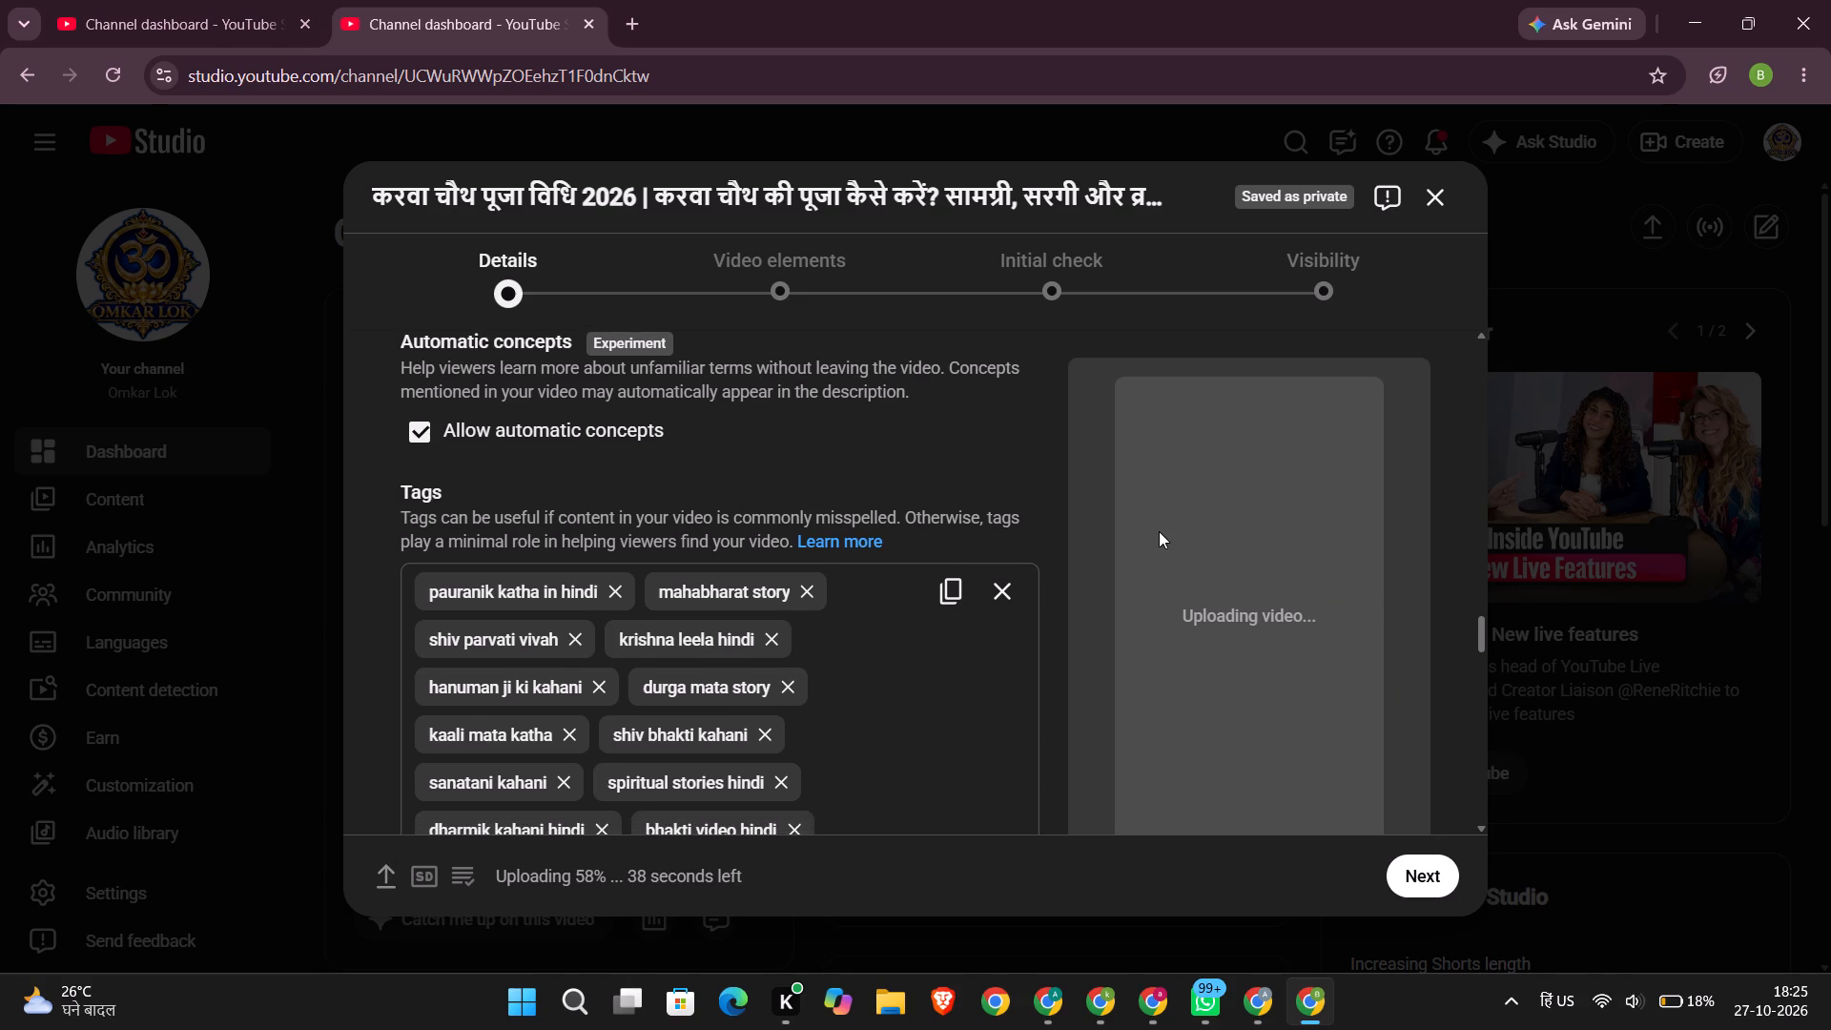
scroll(853, 508, "down", 1)
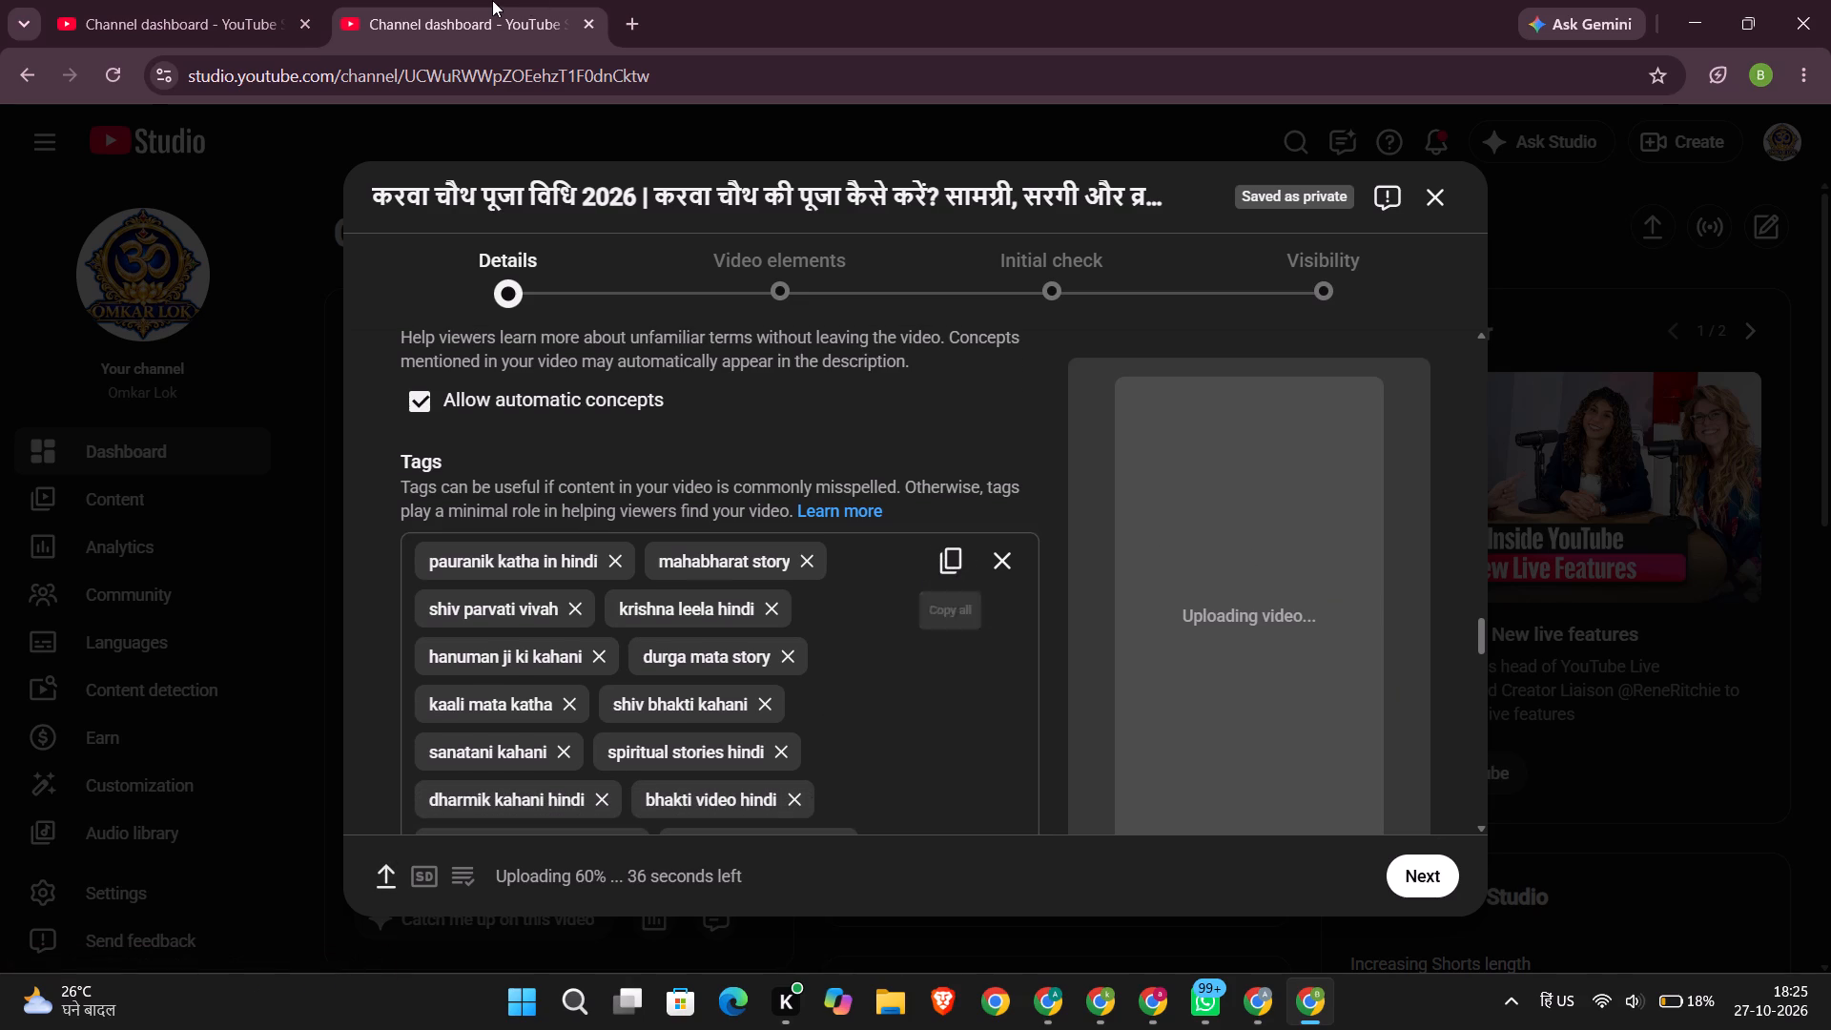
left_click(289, 0)
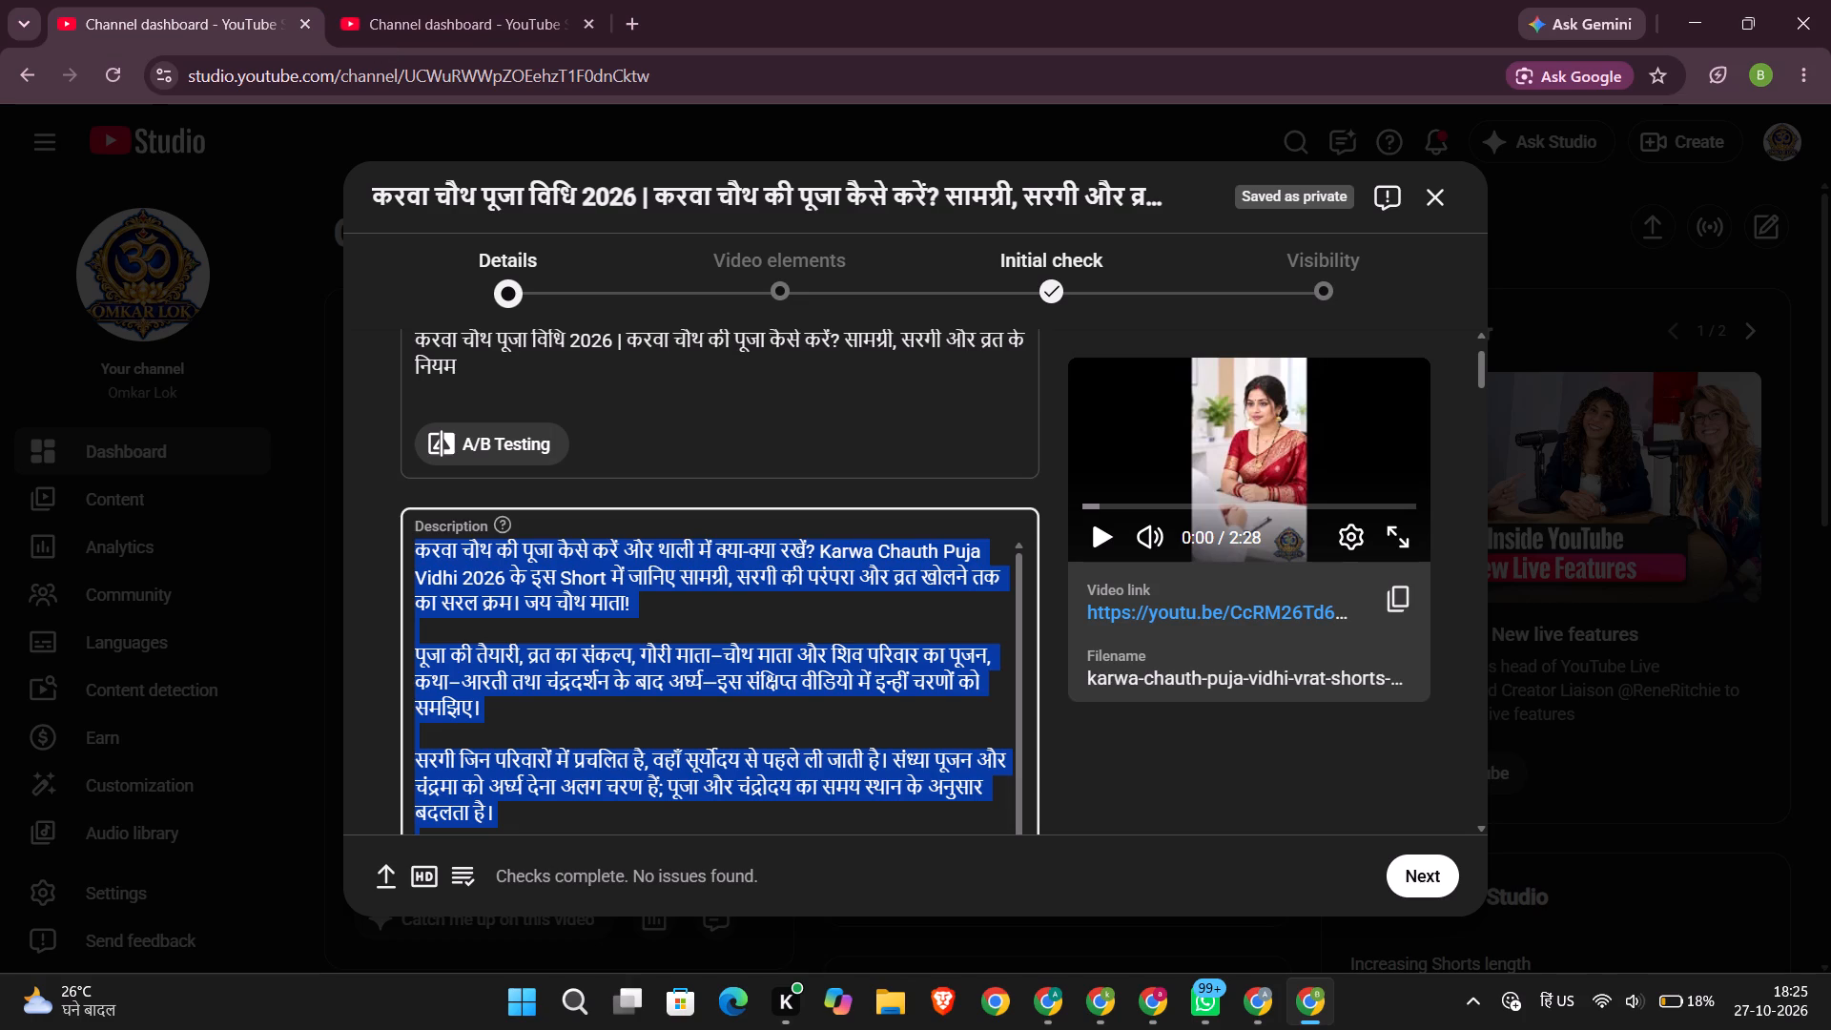
scroll(681, 379, "down", 6)
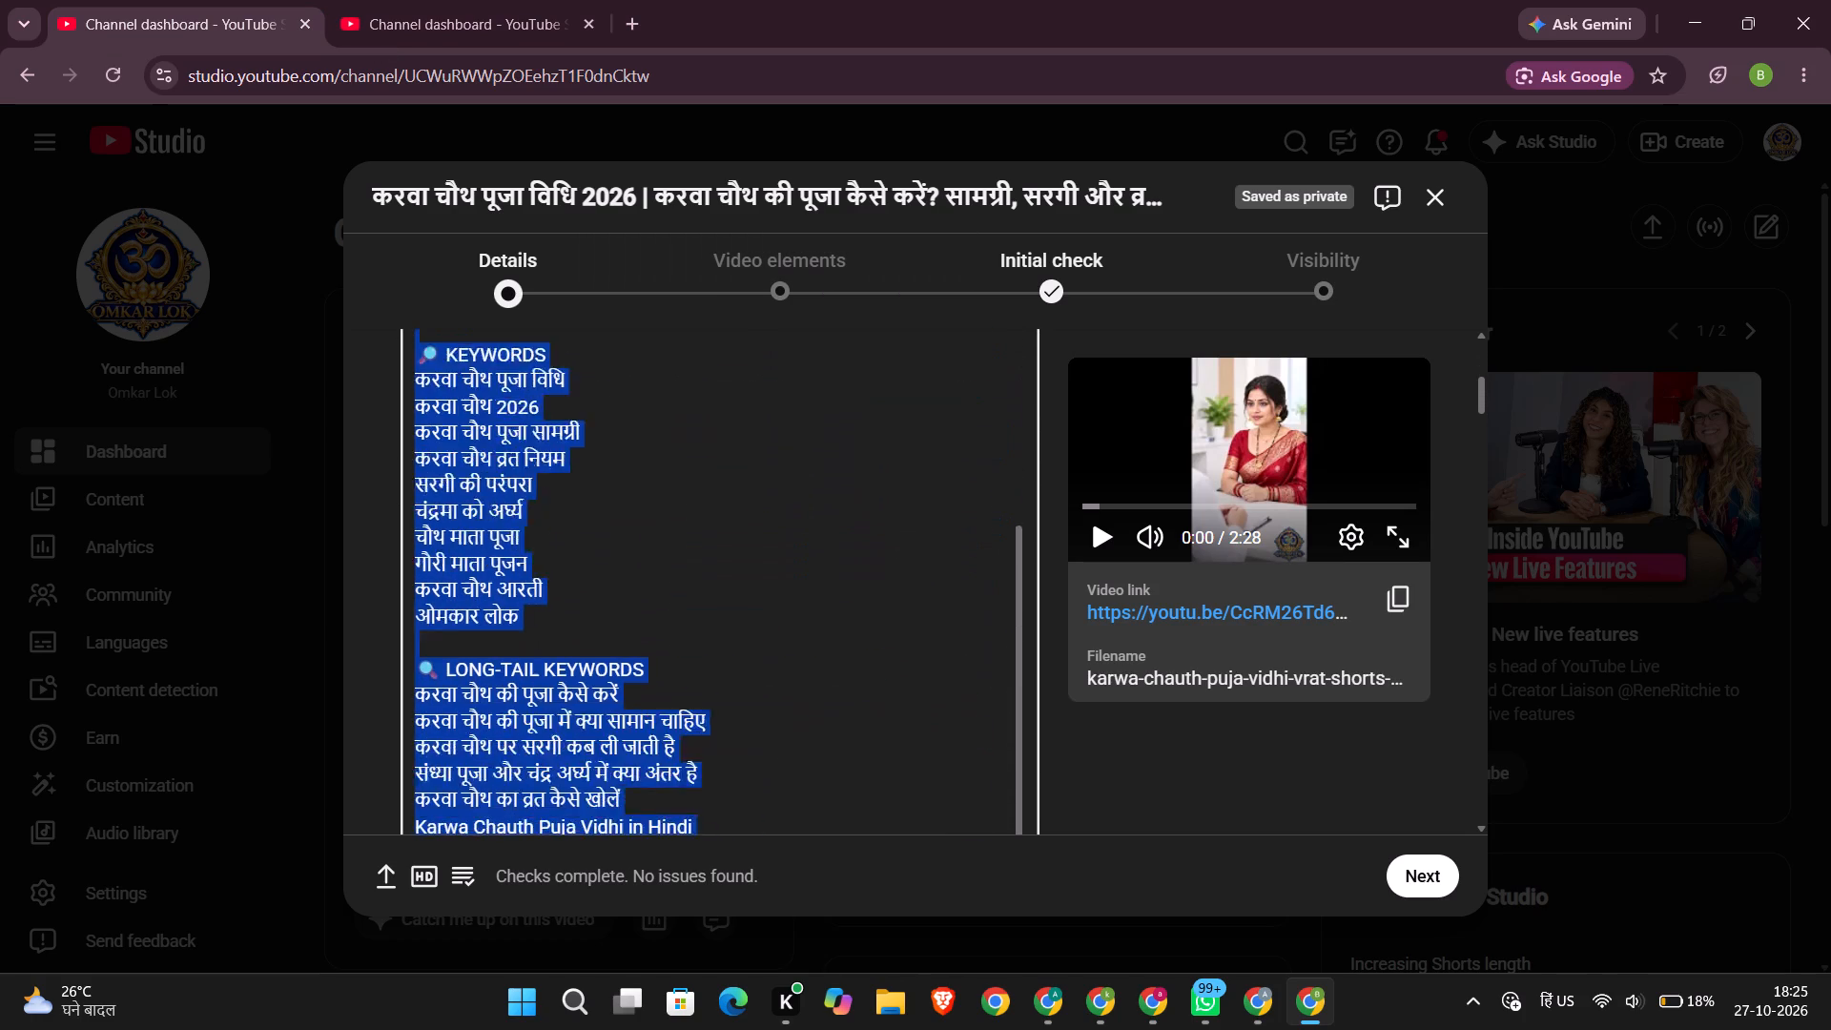
scroll(681, 379, "down", 6)
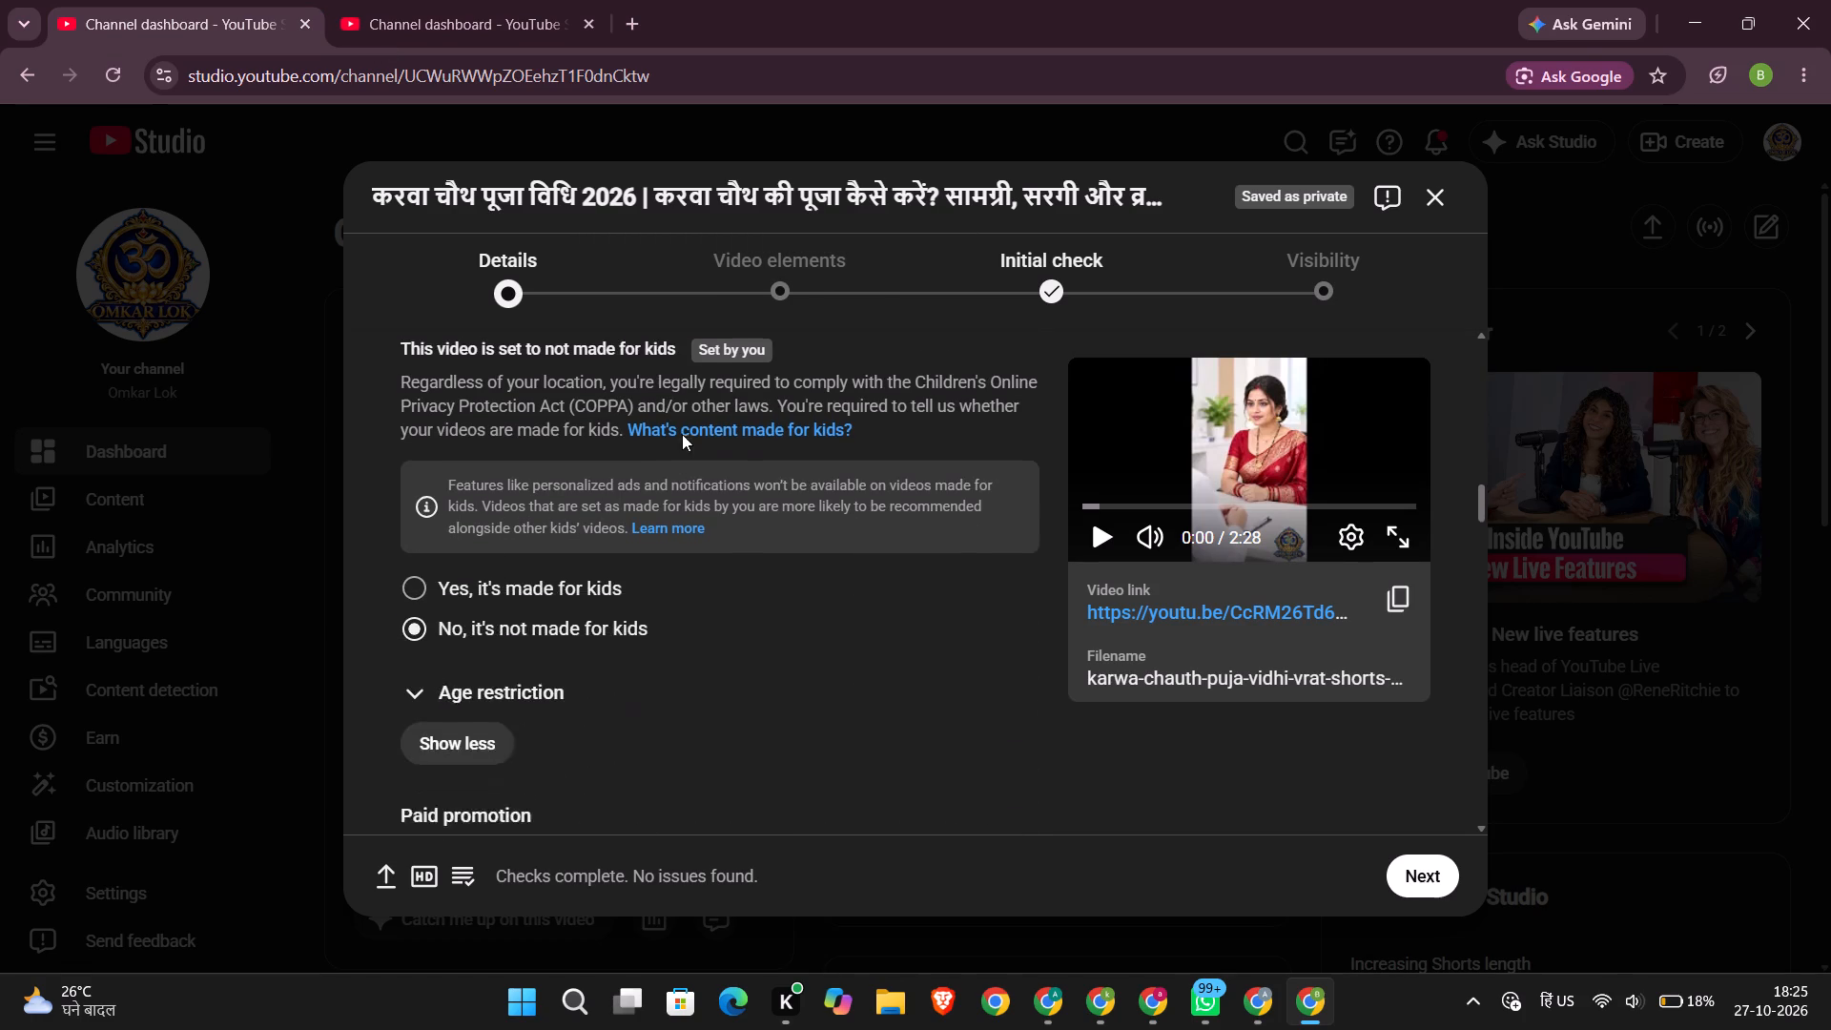
scroll(682, 434, "down", 1)
scroll(850, 478, "down", 4)
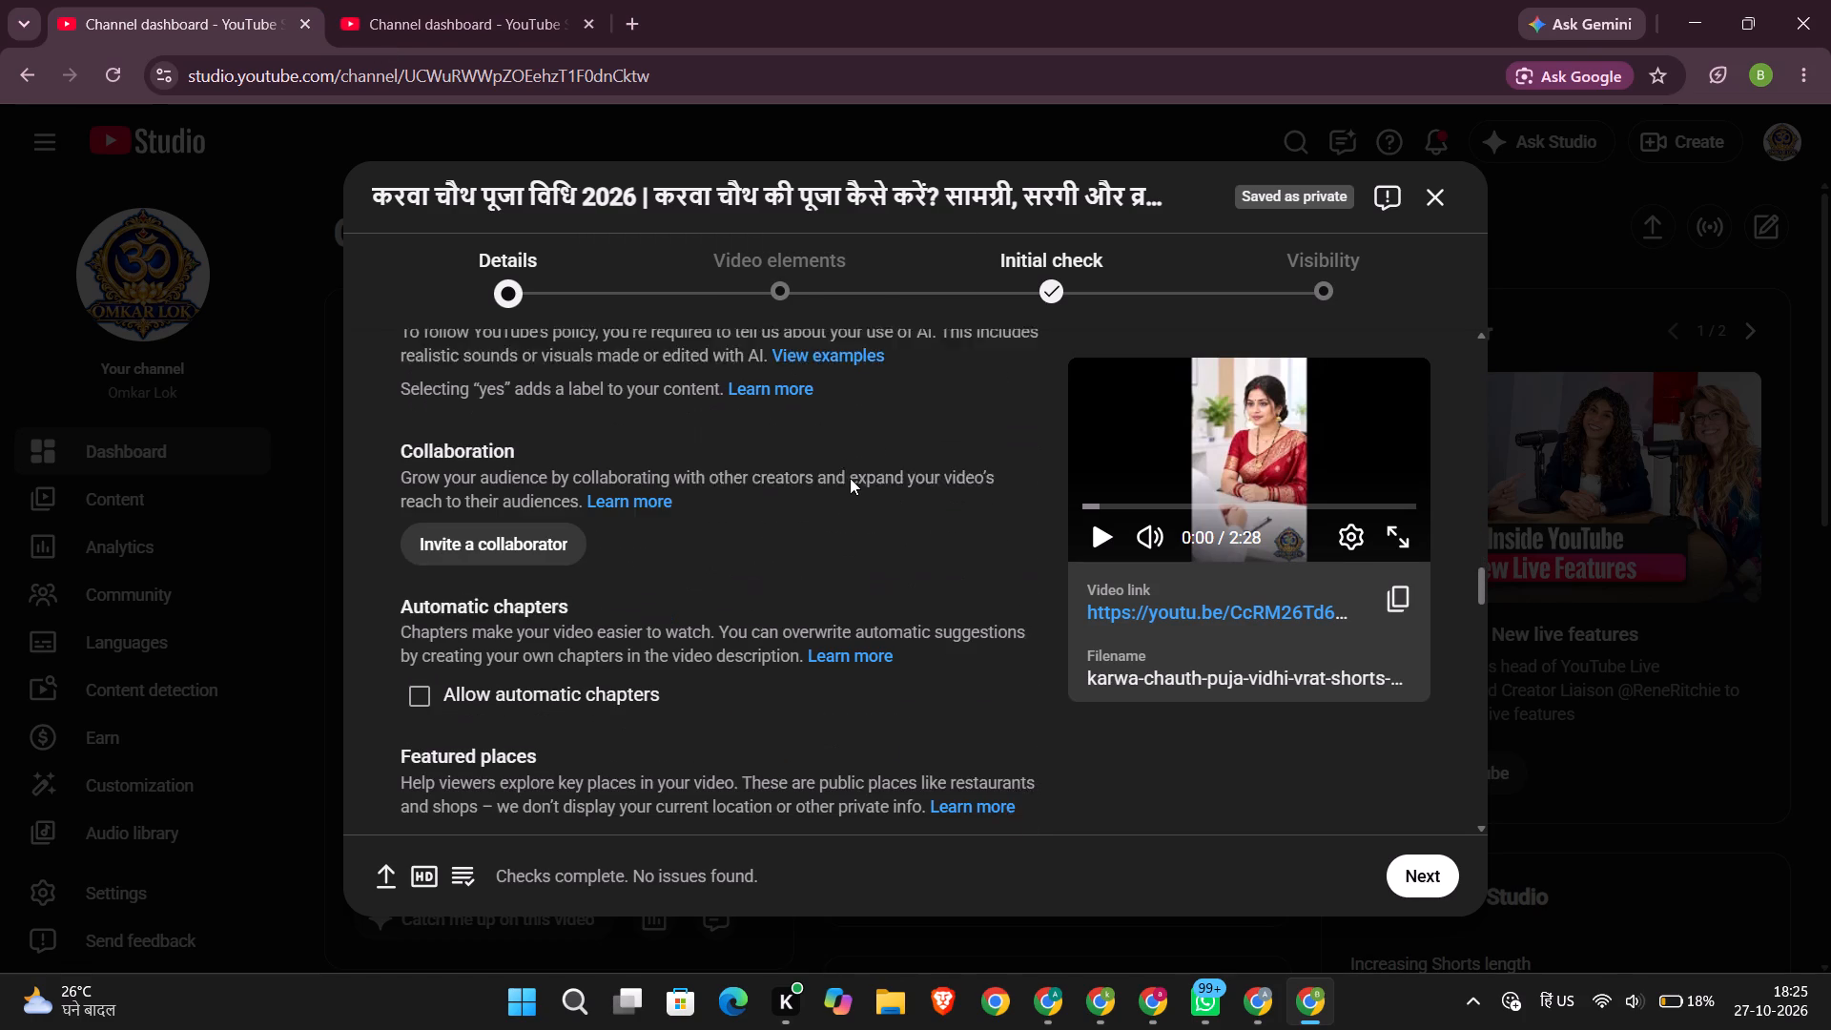
scroll(787, 497, "down", 2)
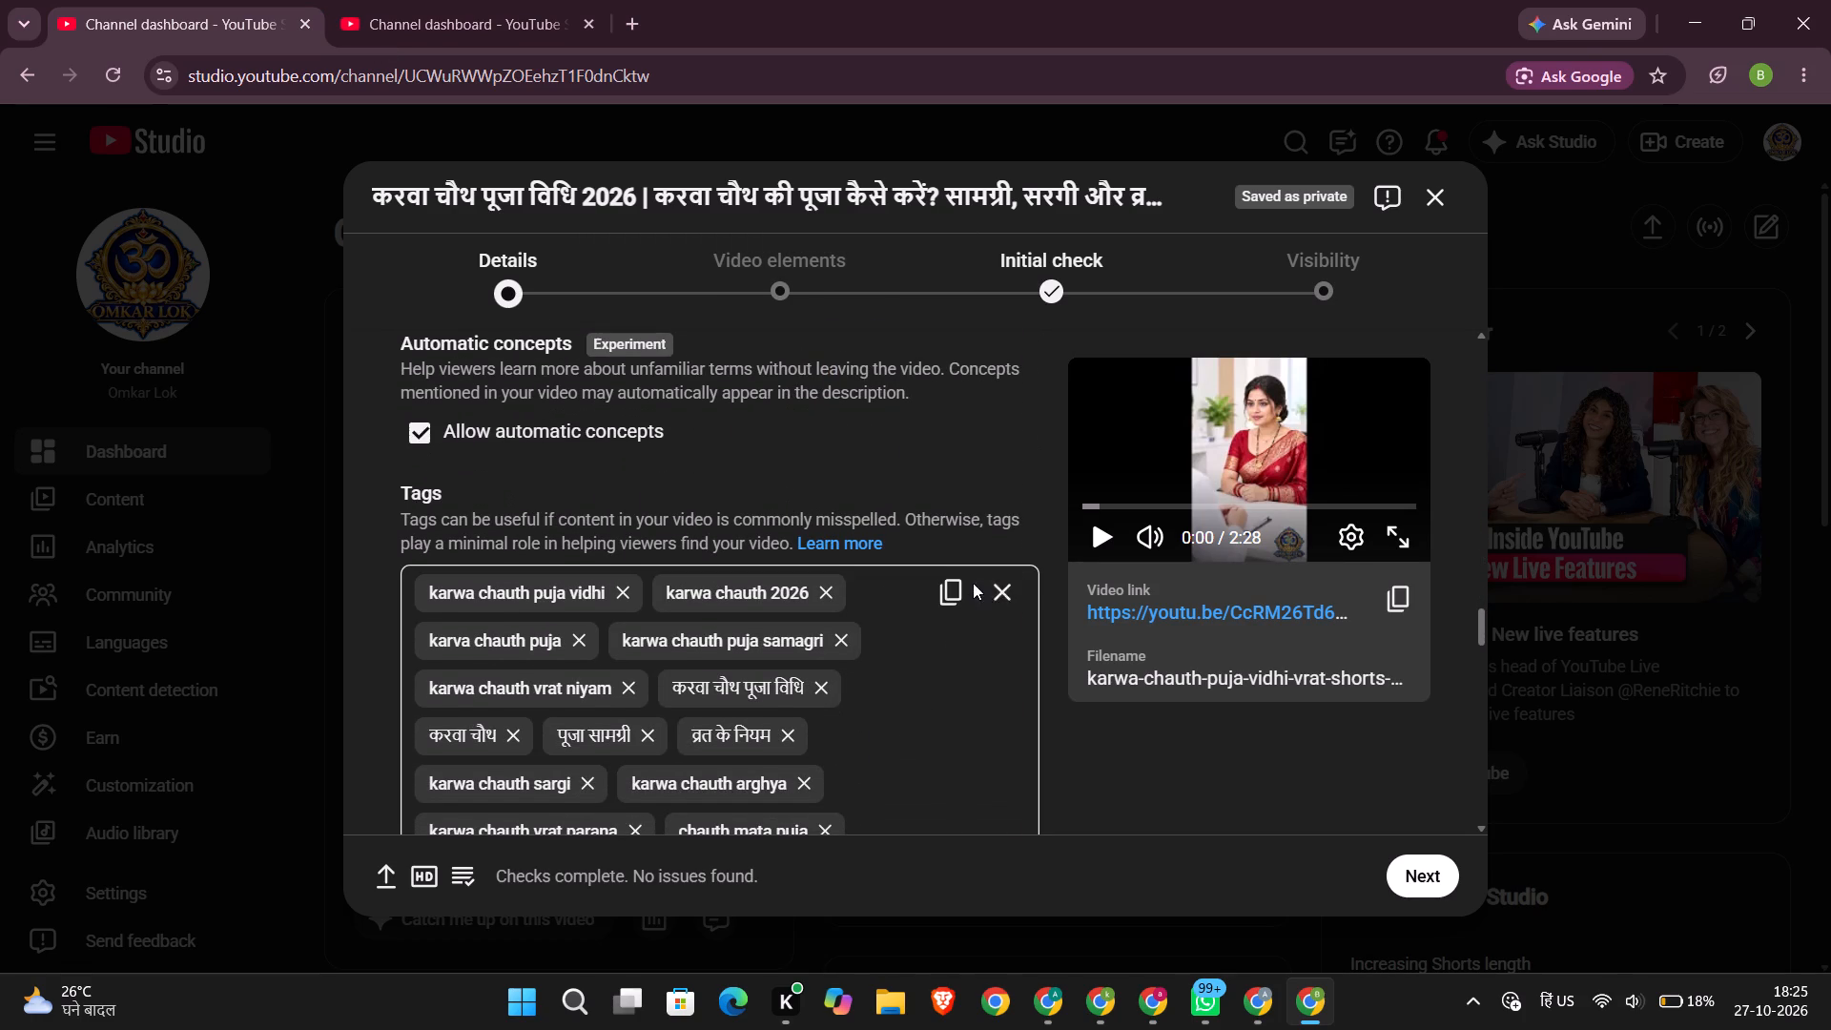
left_click(952, 593)
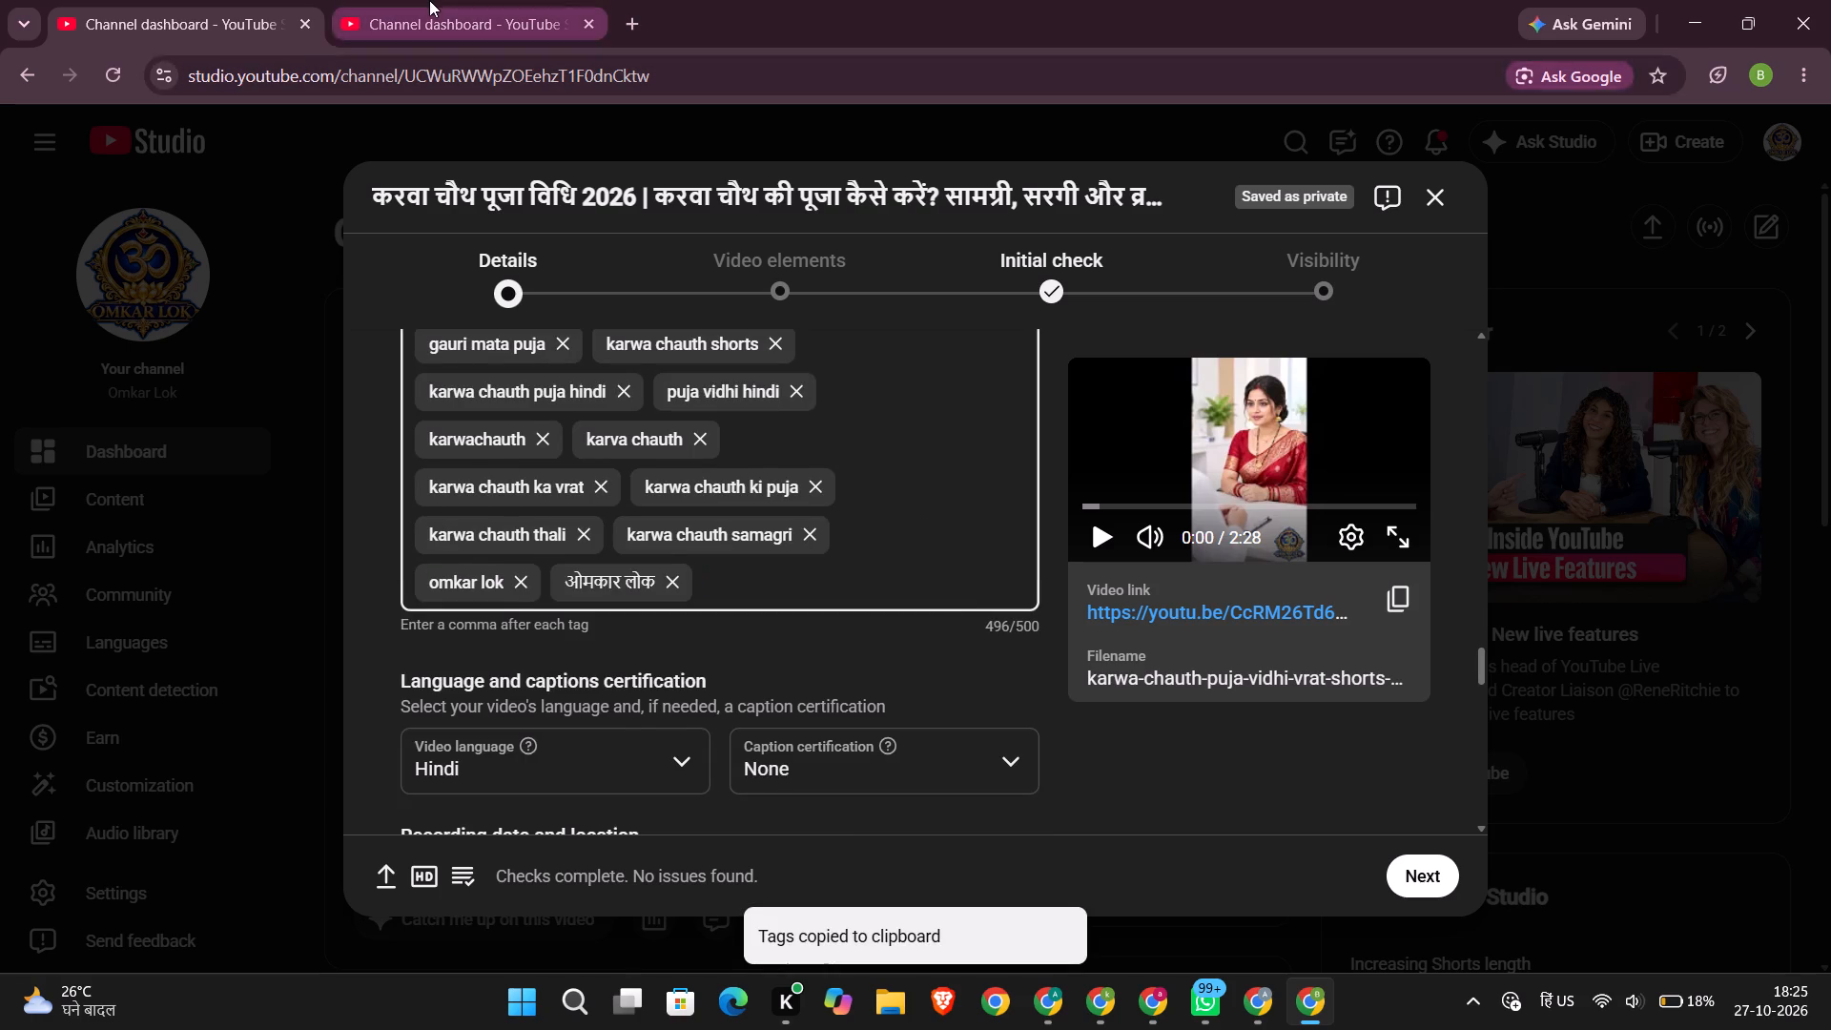
left_click(429, 0)
left_click(995, 559)
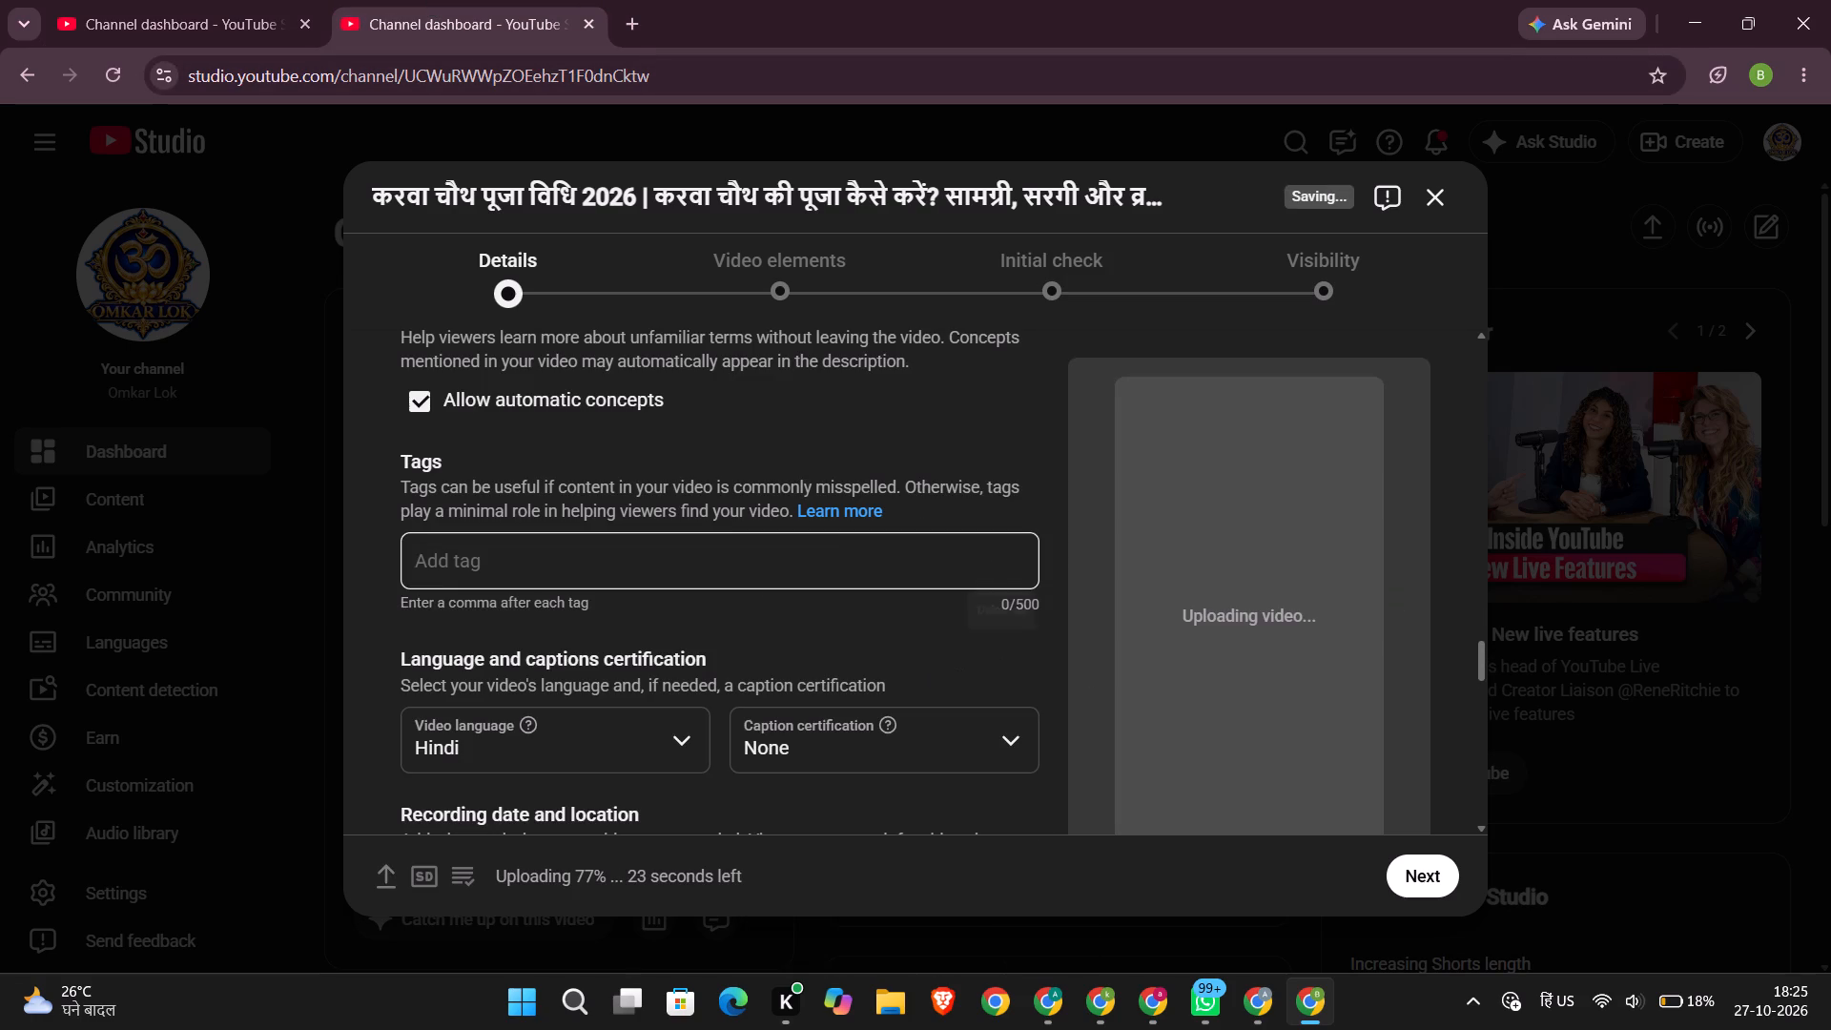
left_click(813, 570)
key("ctrl+v")
Review the new upload's tags and remaining details, including language, recording information and category.
scroll(809, 669, "down", 3)
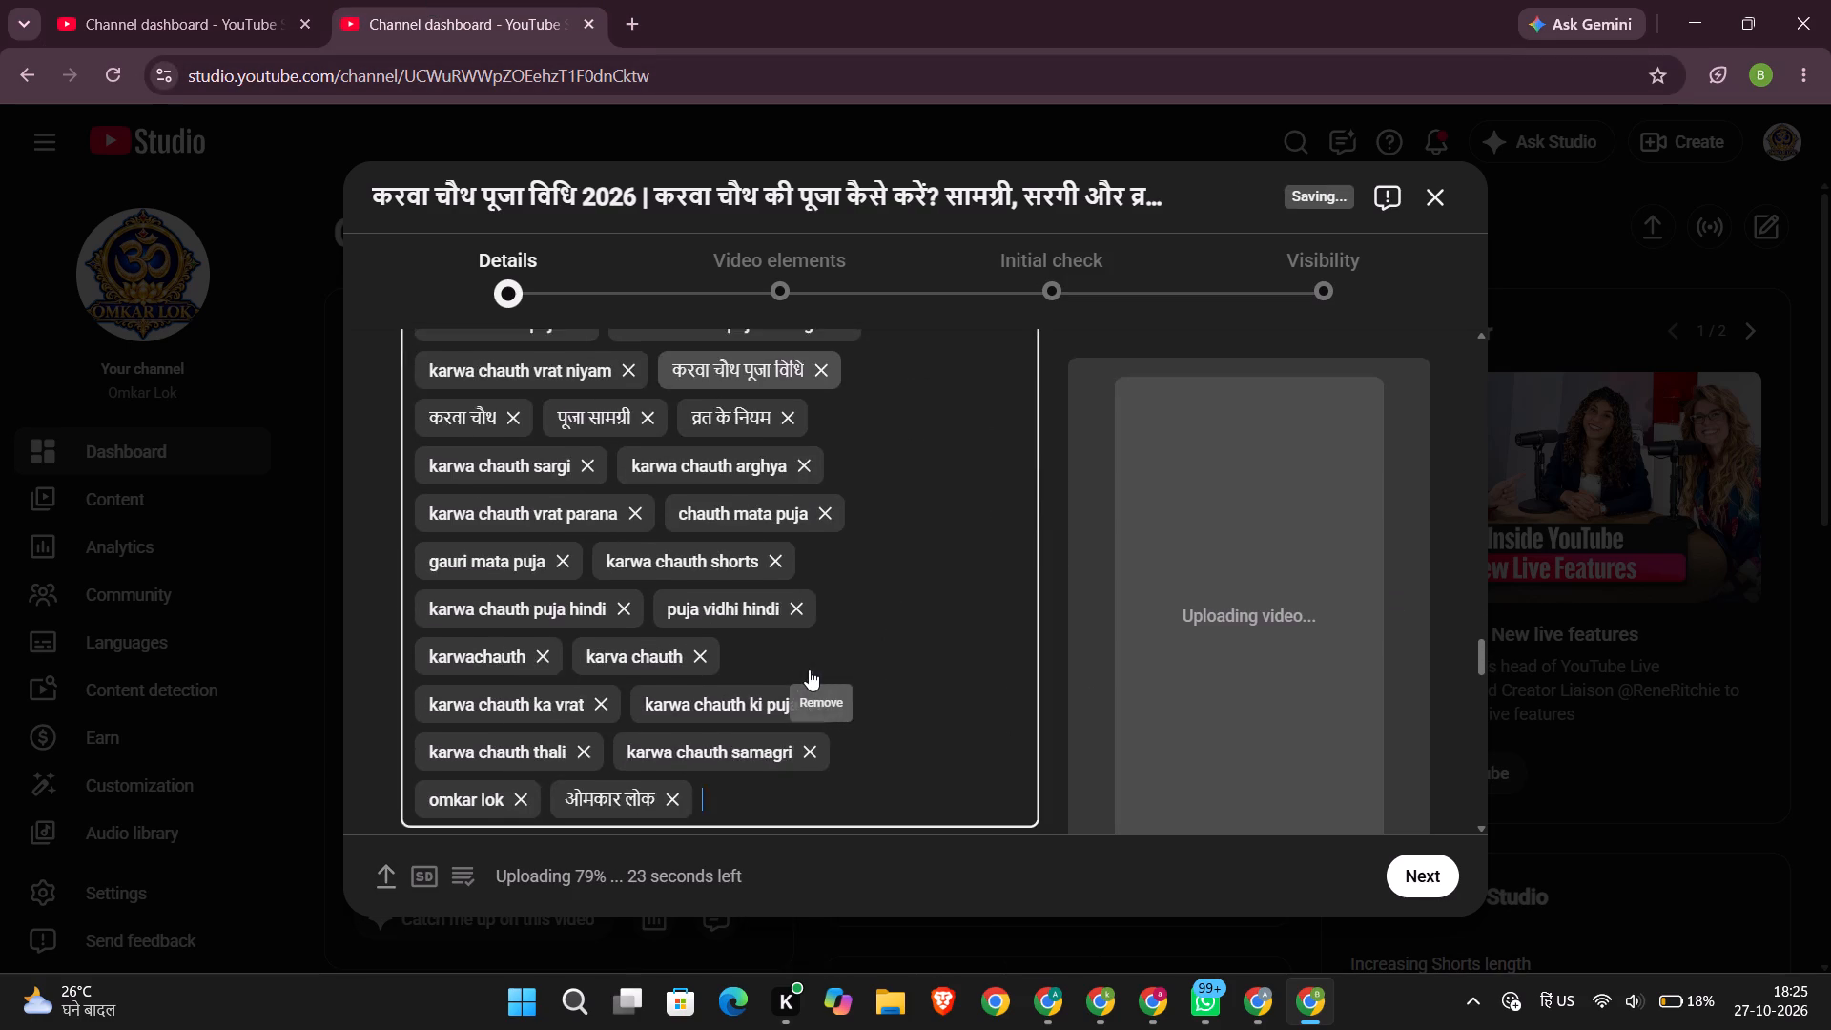
scroll(809, 669, "down", 3)
scroll(751, 695, "up", 2)
scroll(751, 695, "down", 1)
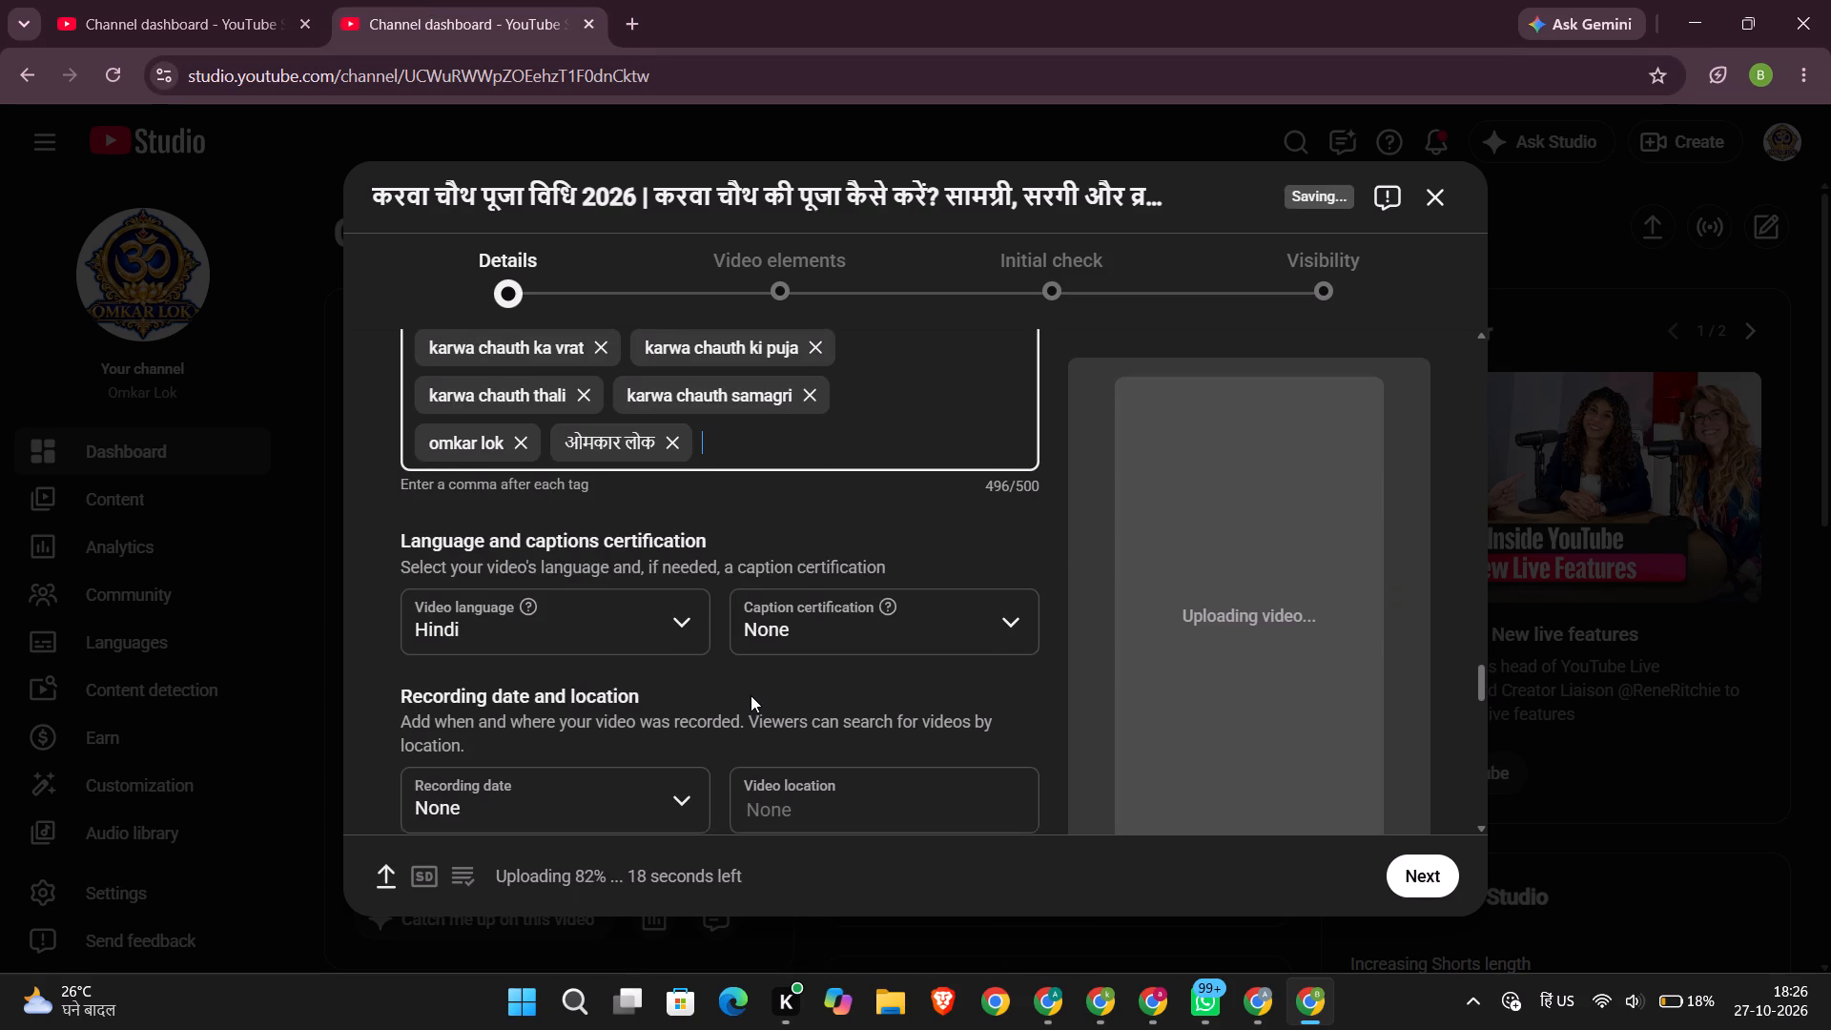
scroll(751, 695, "down", 5)
scroll(621, 636, "down", 2)
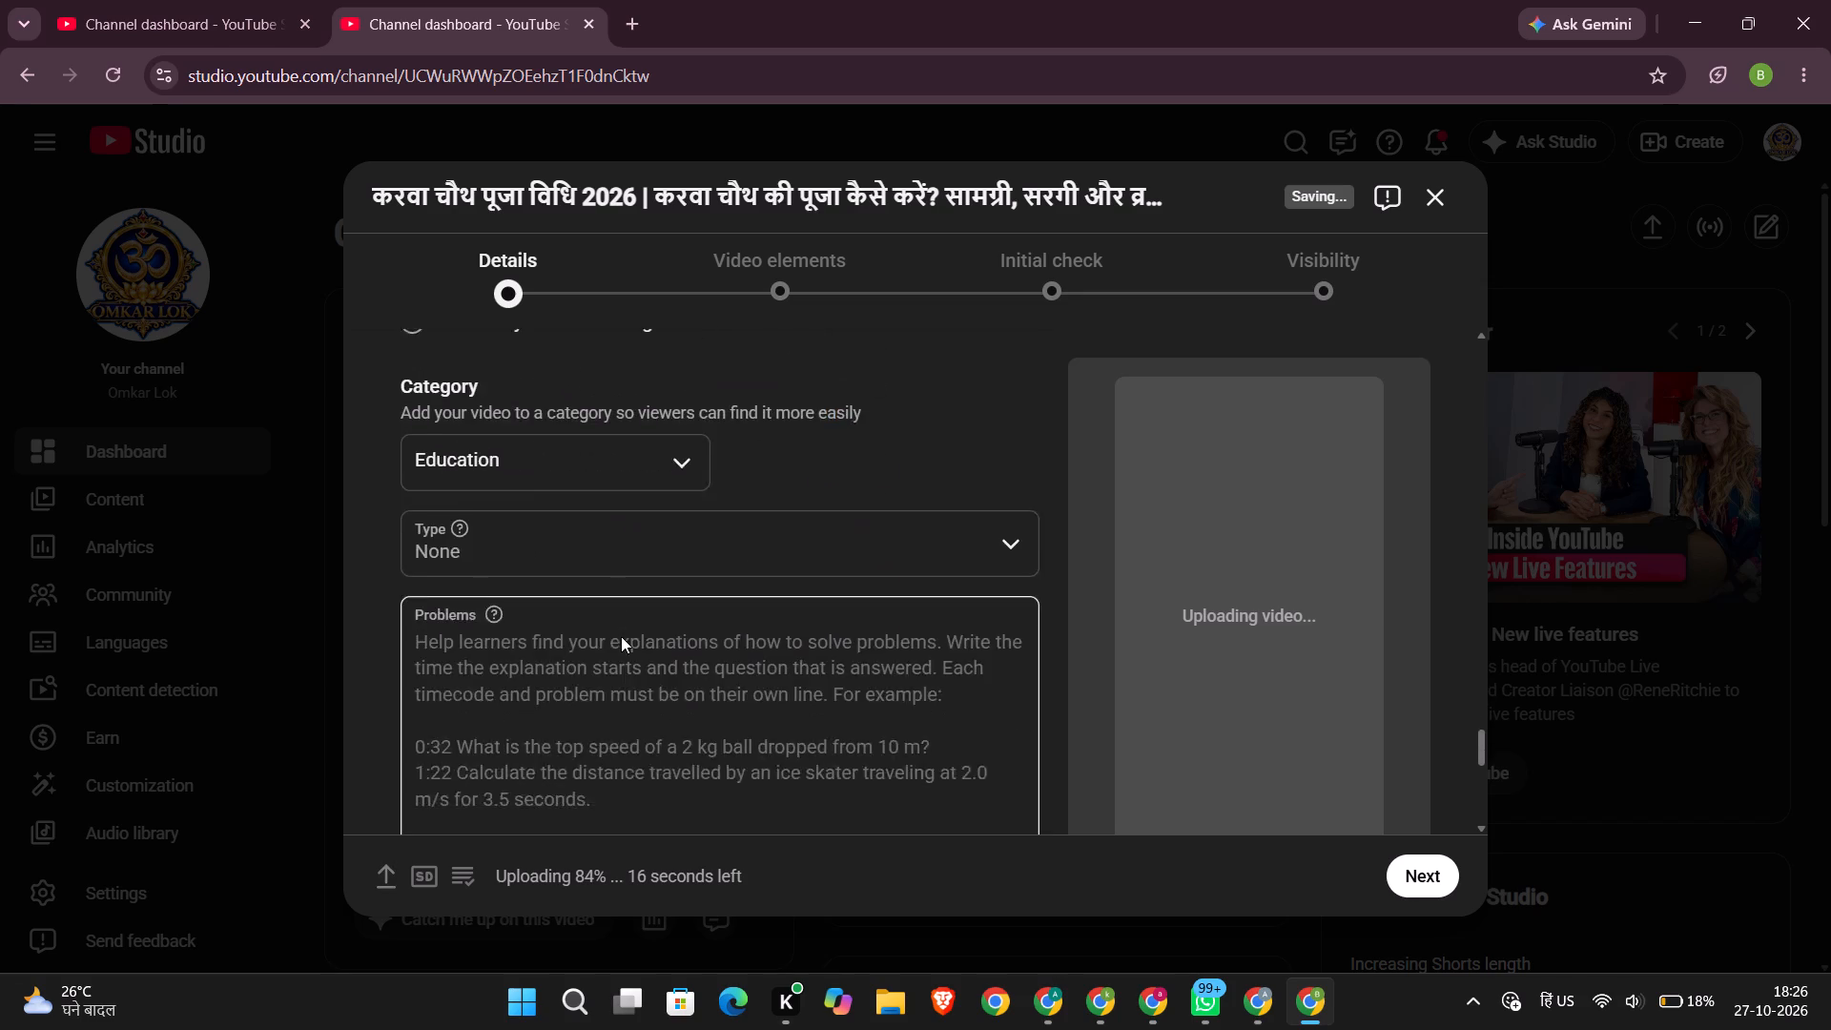
scroll(621, 636, "down", 3)
scroll(621, 636, "up", 8)
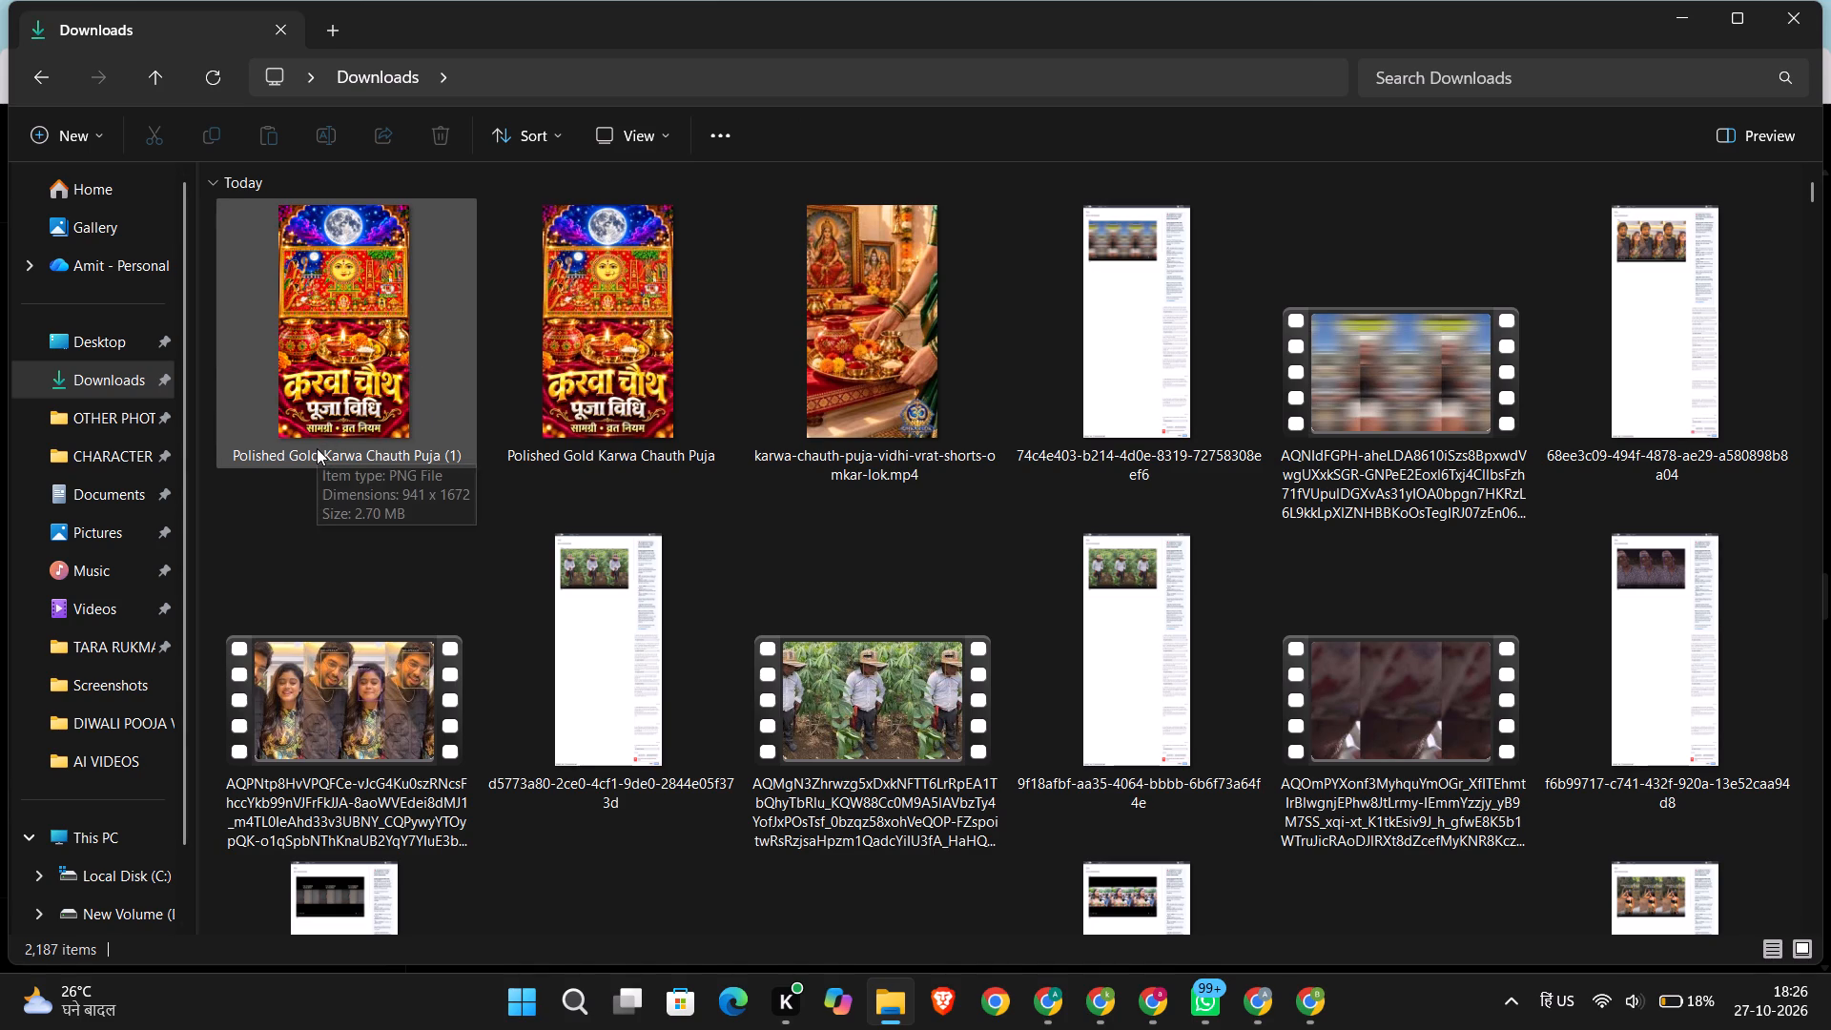
left_click(317, 448)
left_click(317, 448)
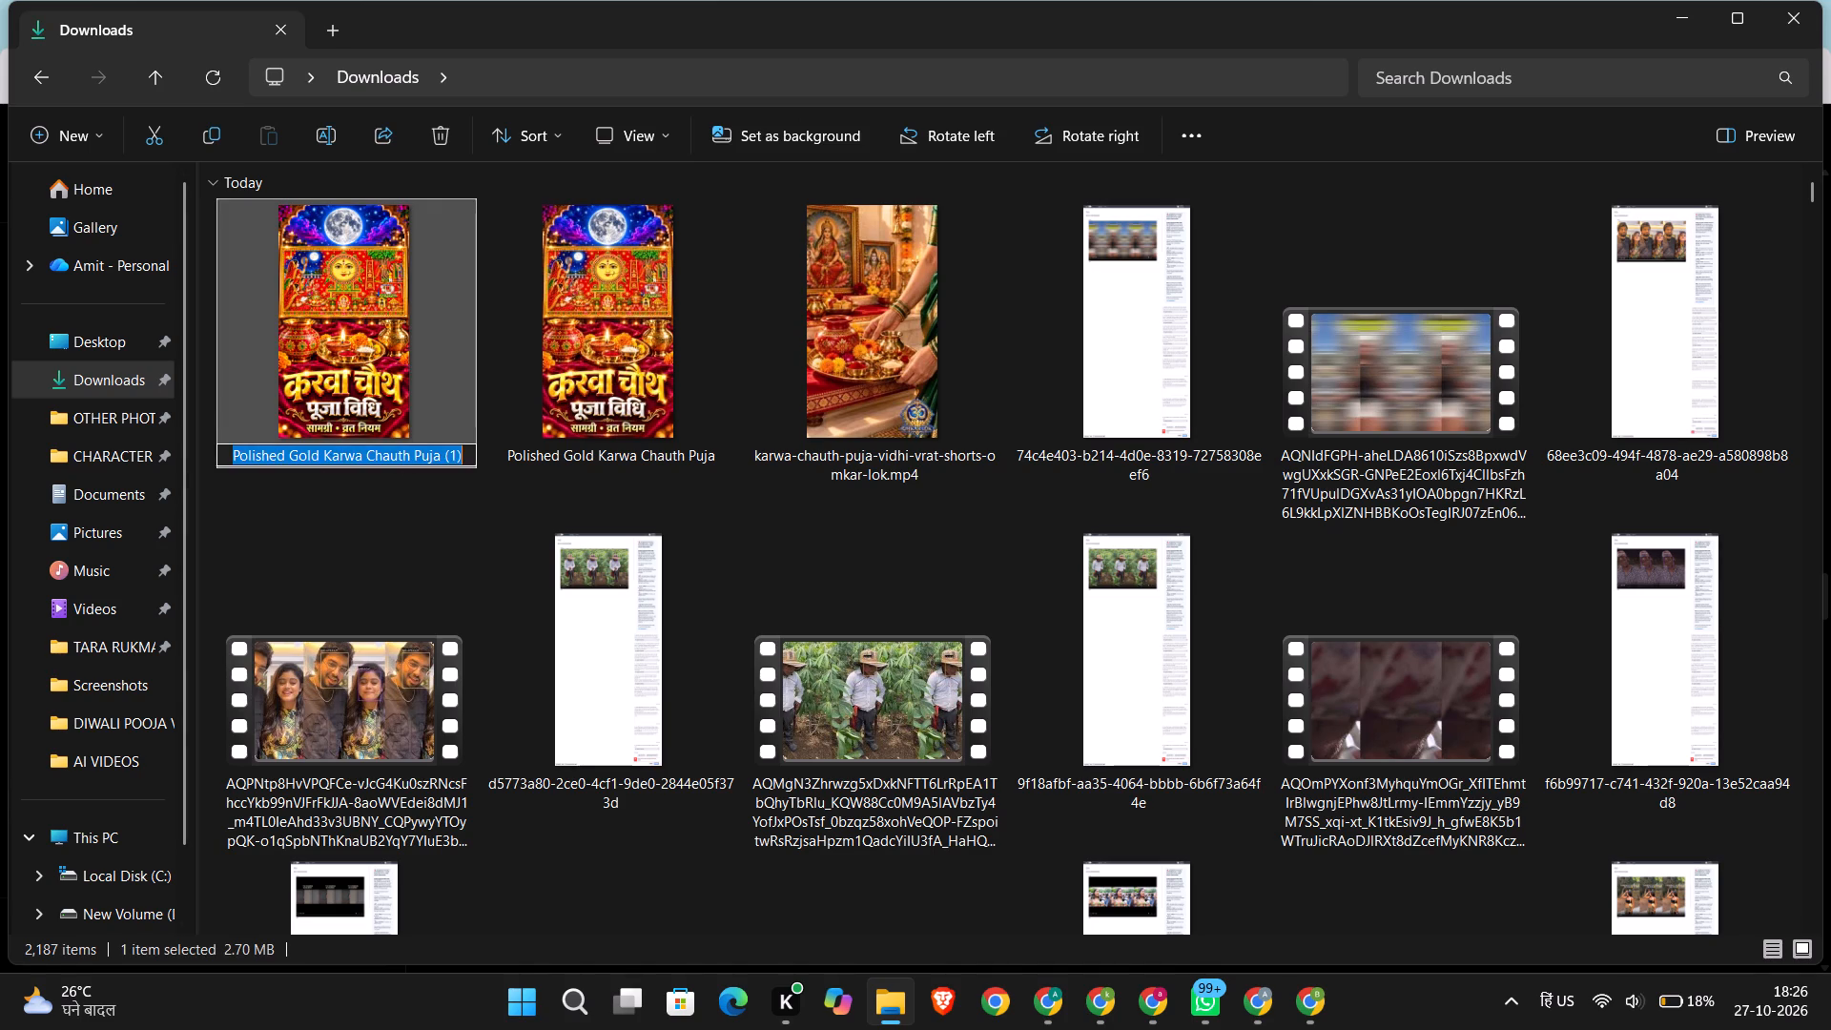
key("ctrl+v")
left_click(980, 0)
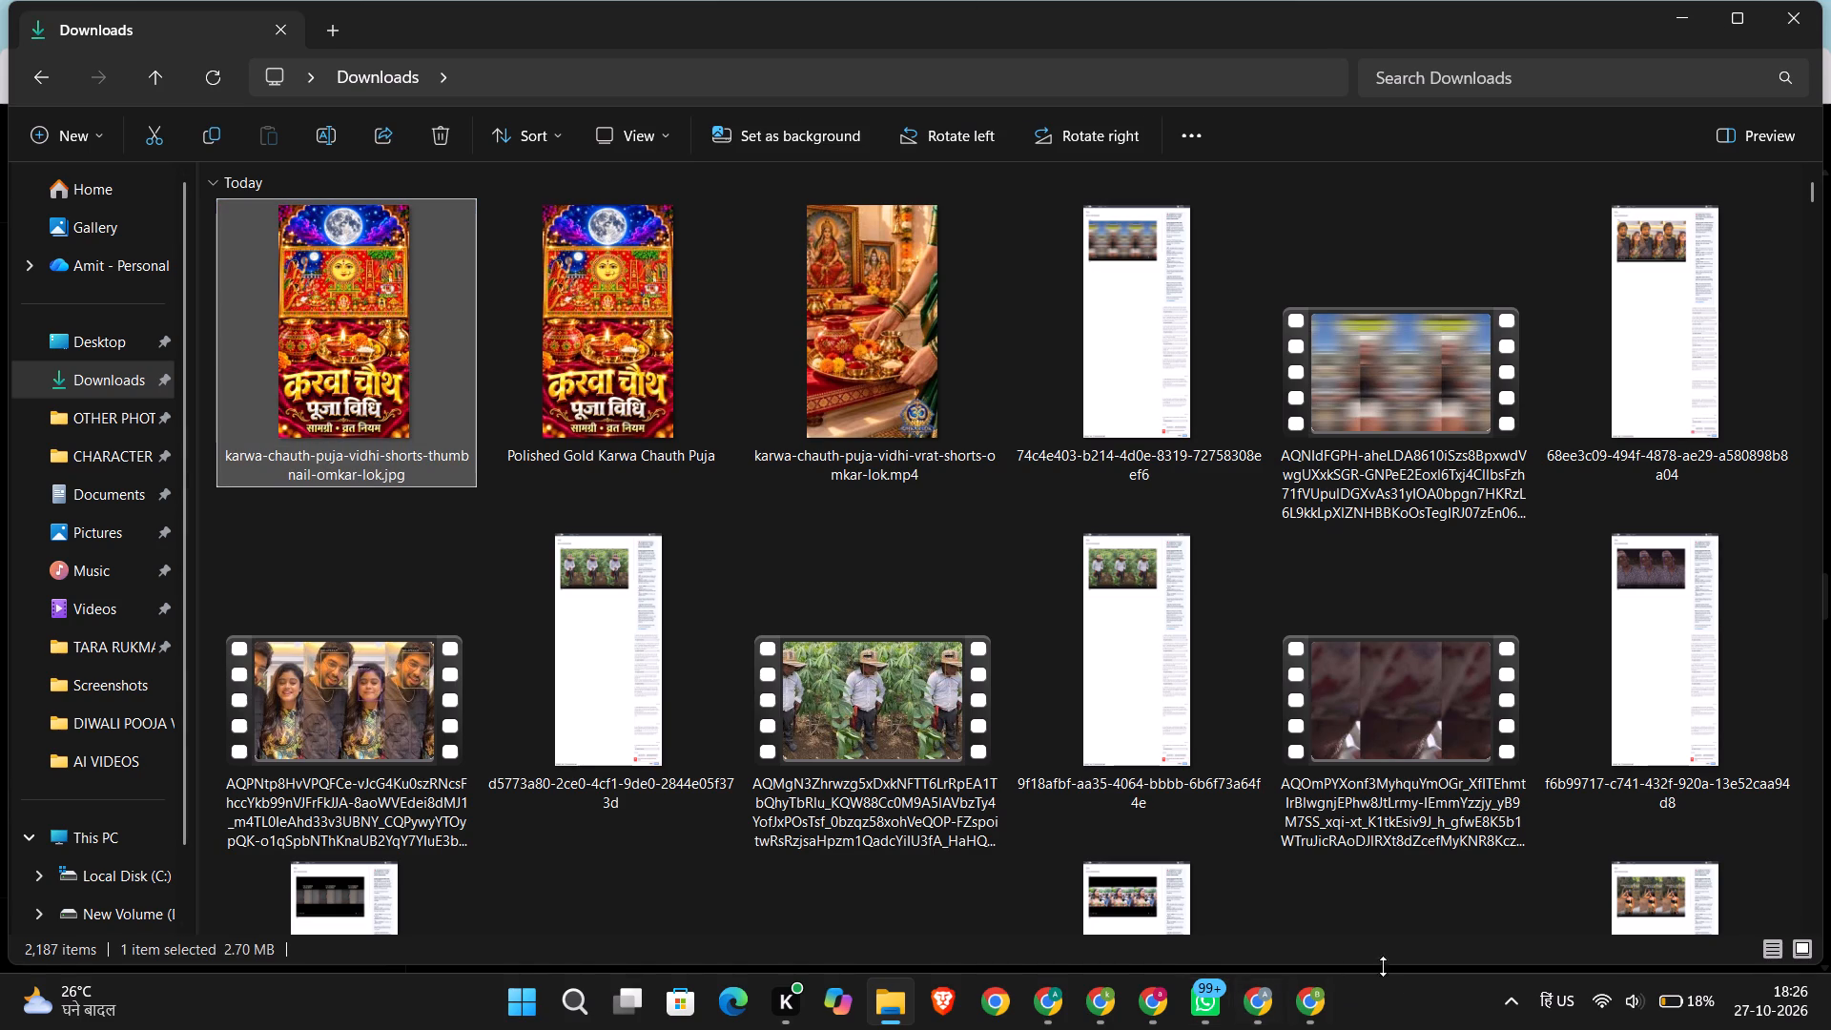
Return to the new upload in YouTube Studio and upload karwa-chauth-puja-vidhi-shorts-thumbnail-omkar-lok.jpg from Downloads as its thumbnail.
left_click(1283, 1004)
left_click(1284, 1029)
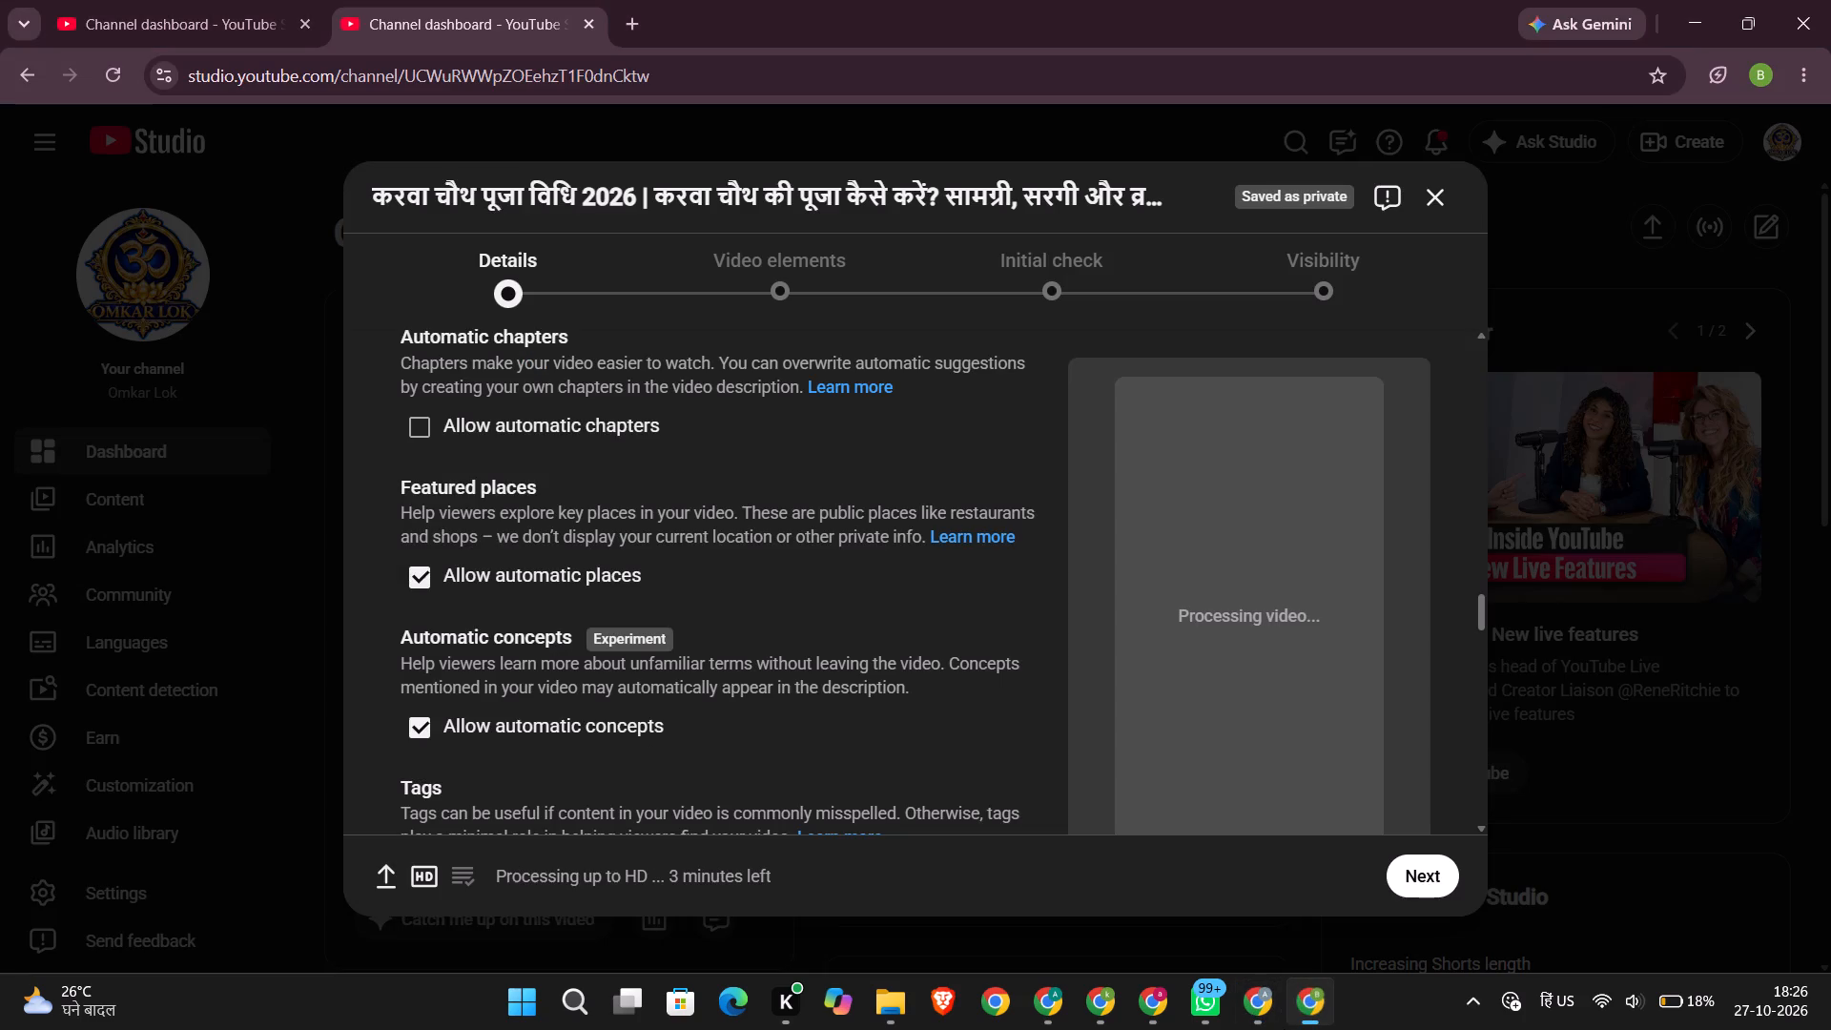
scroll(935, 758, "down", 3)
scroll(935, 758, "up", 3)
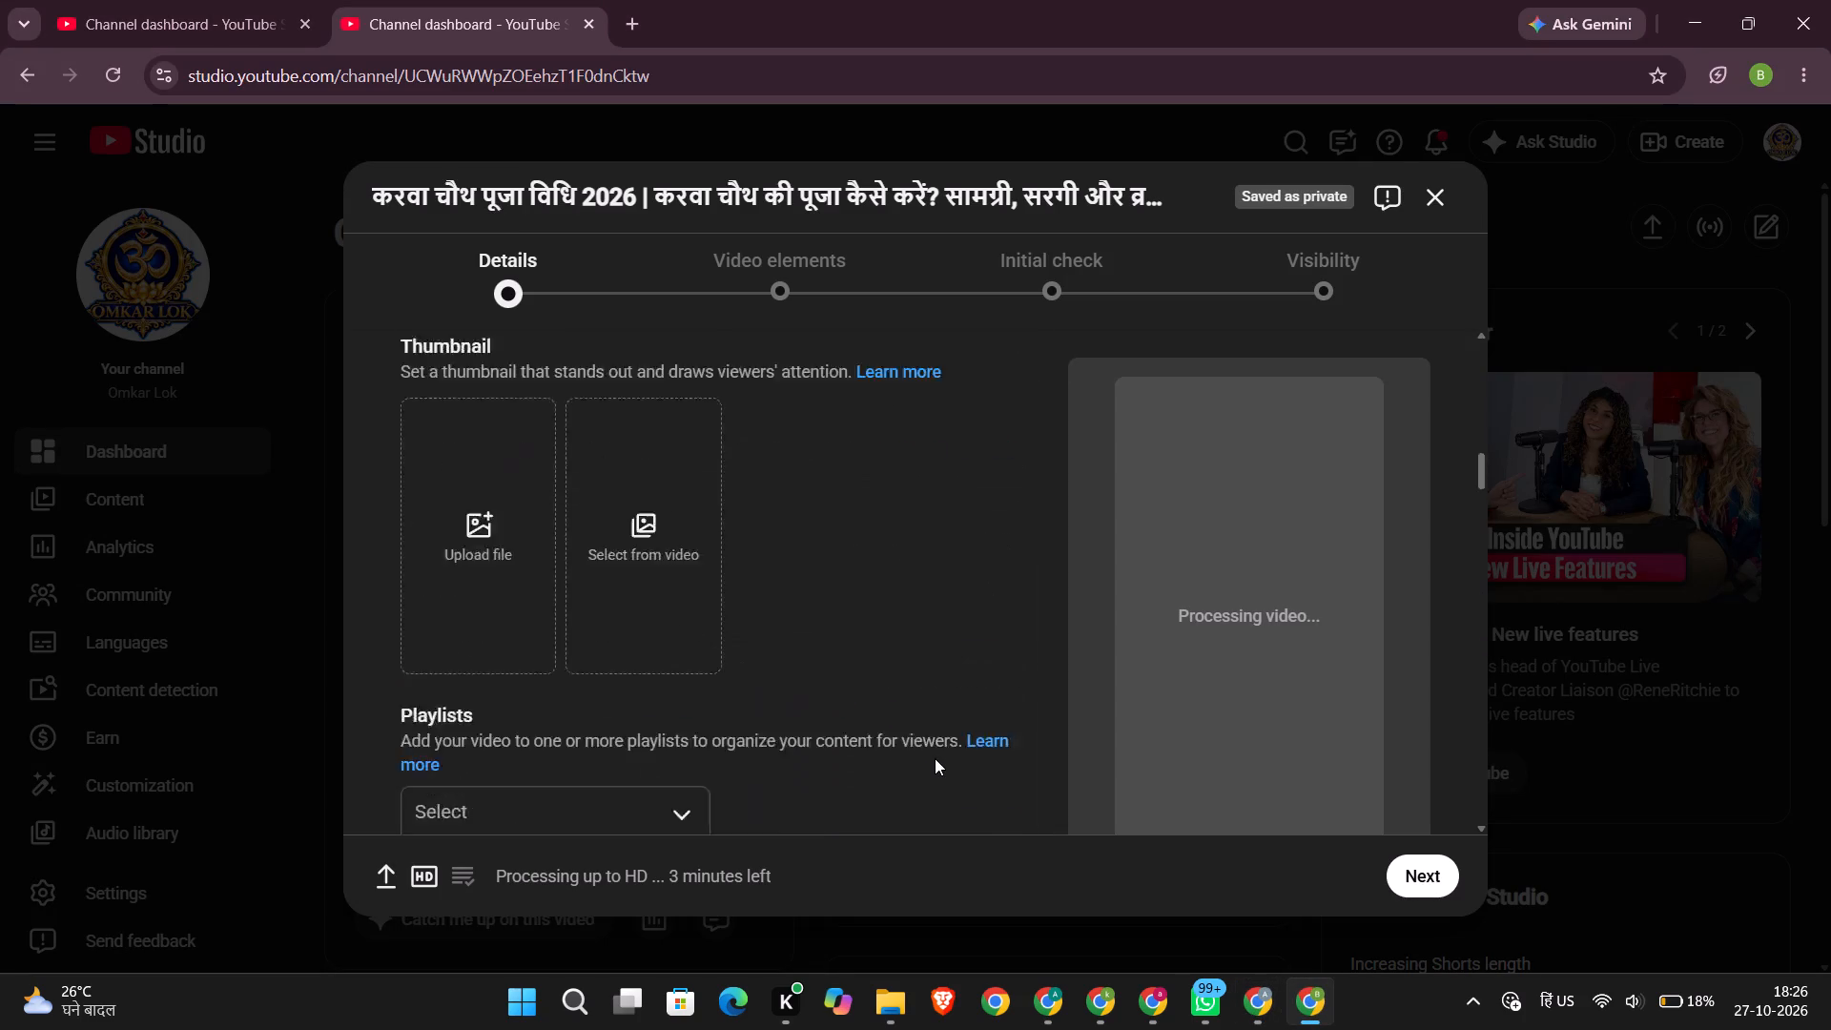
scroll(935, 758, "up", 1)
scroll(935, 758, "down", 3)
scroll(864, 710, "down", 1)
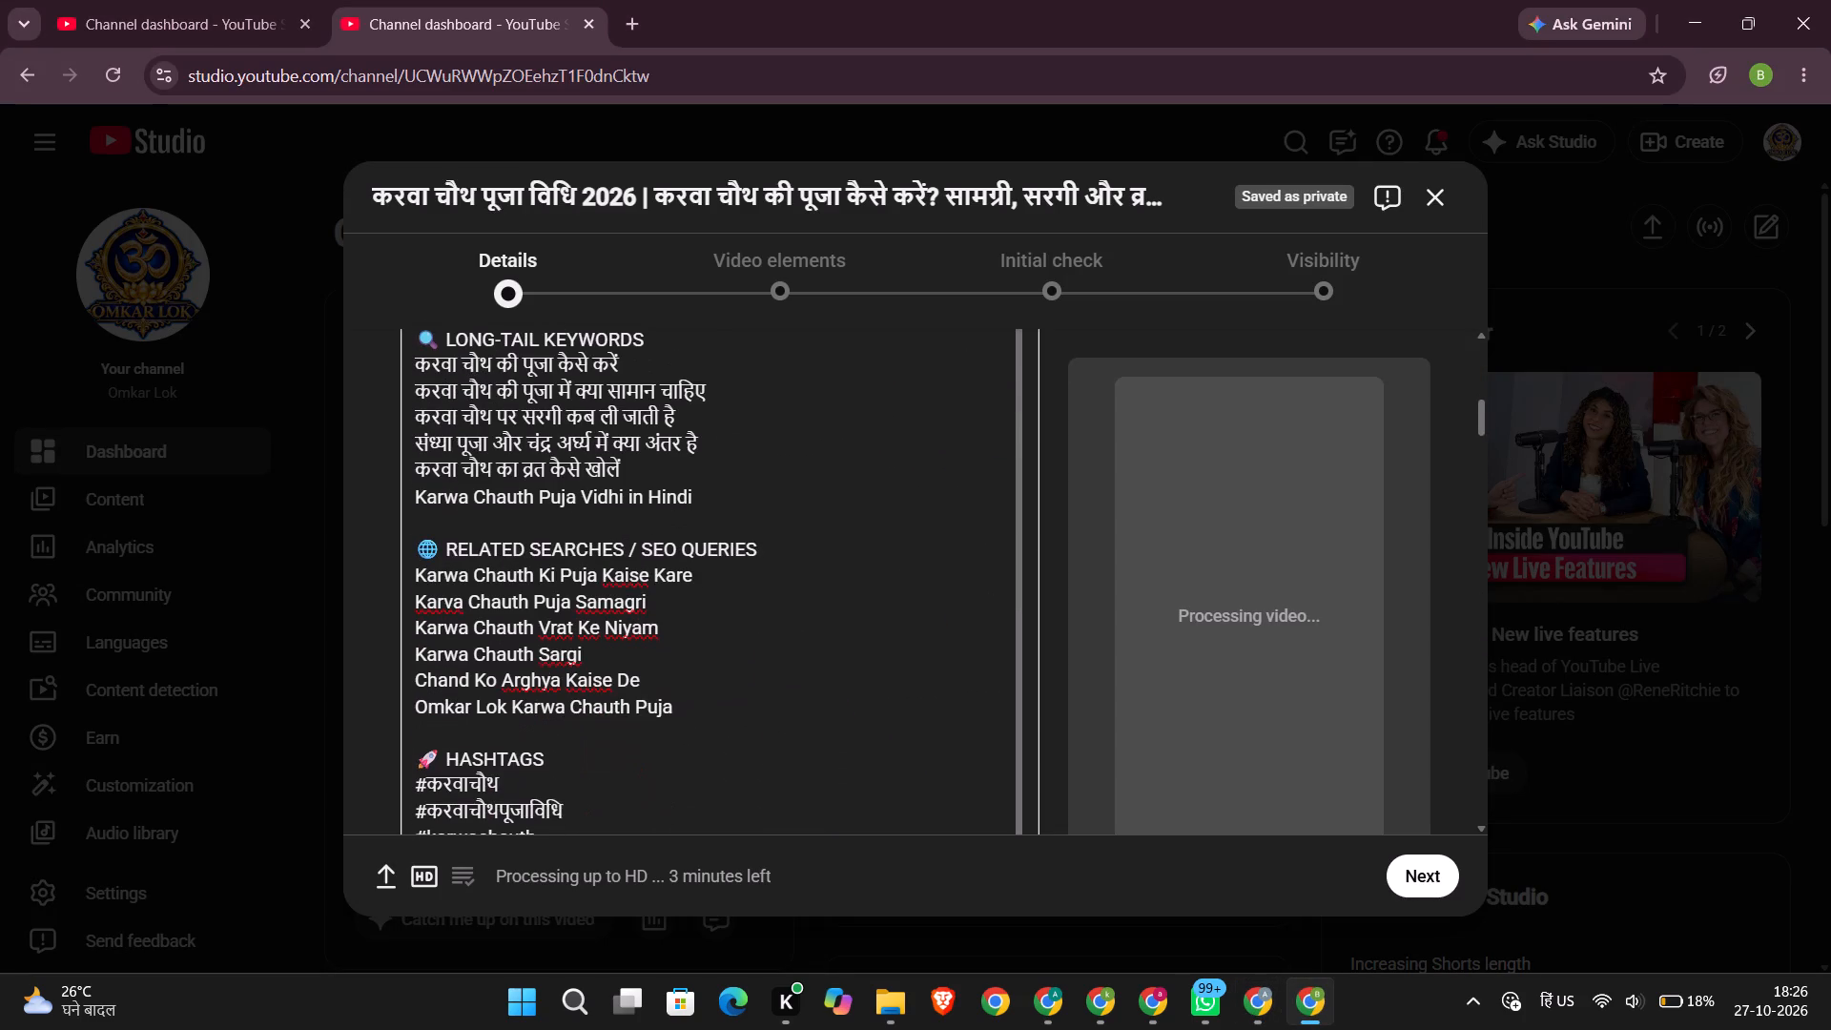
scroll(669, 653, "down", 2)
scroll(536, 707, "down", 2)
left_click(518, 582)
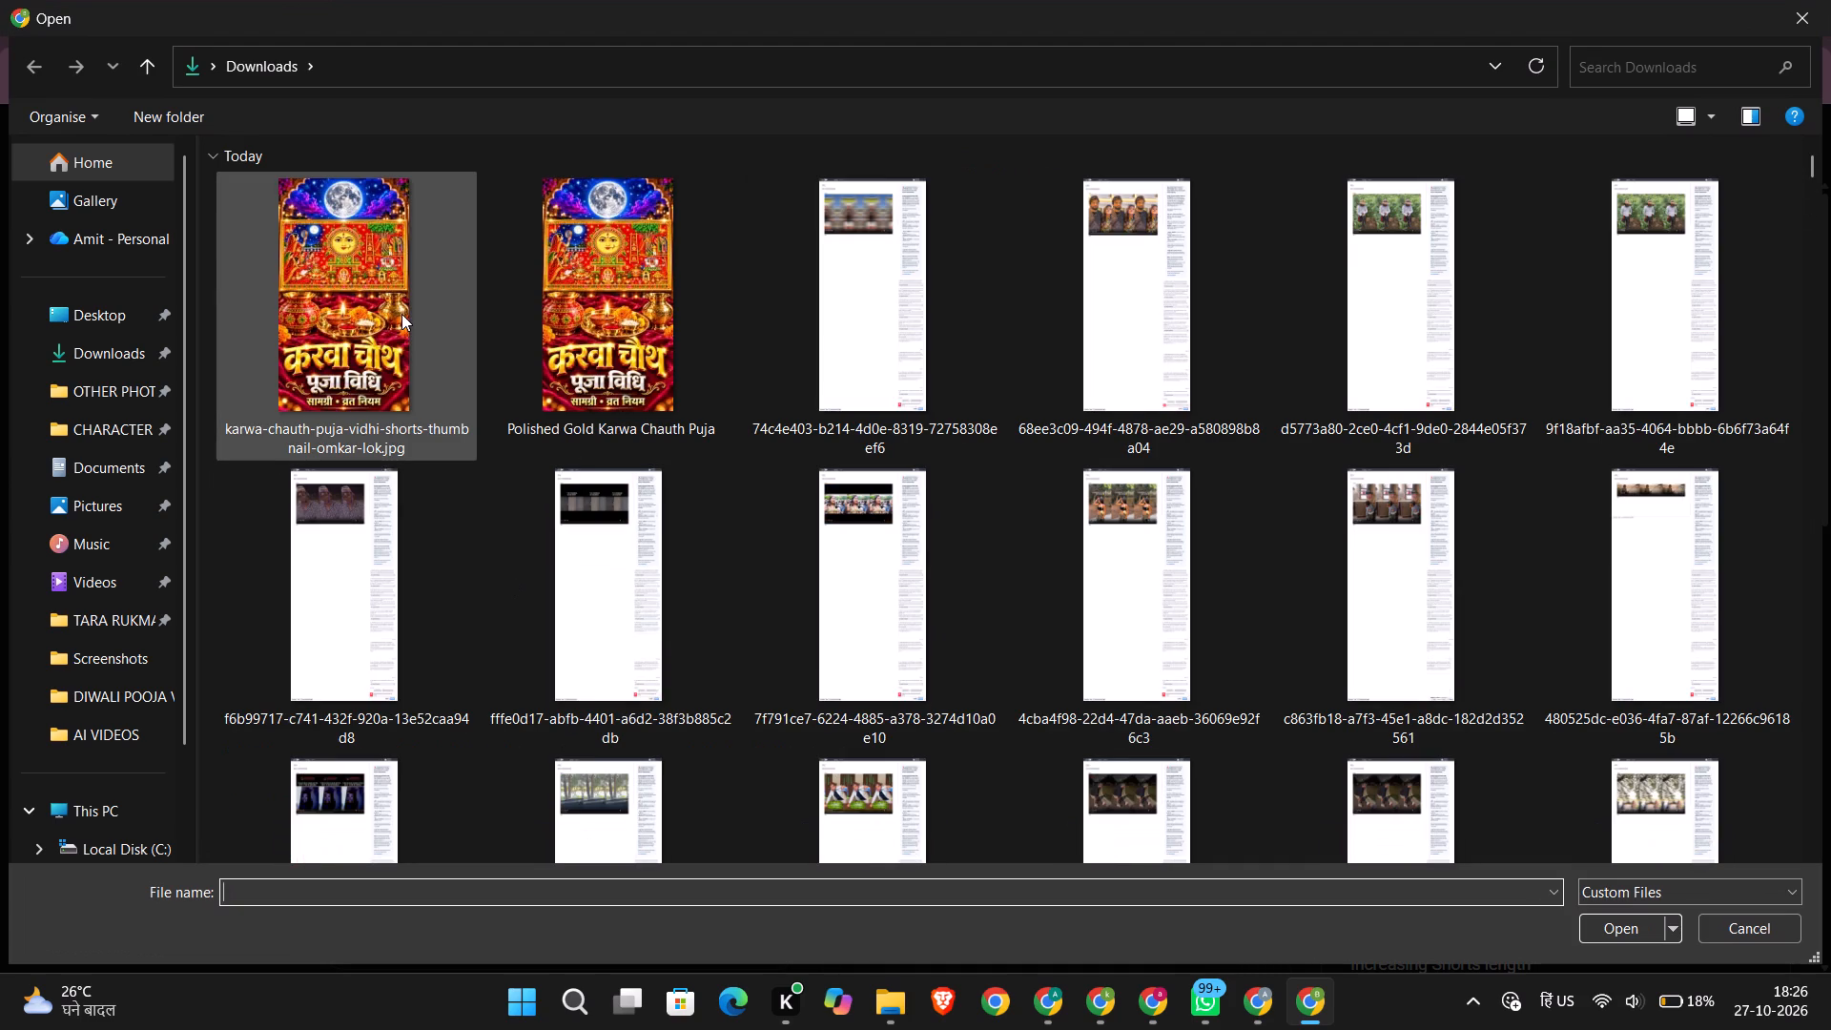
left_click(377, 311)
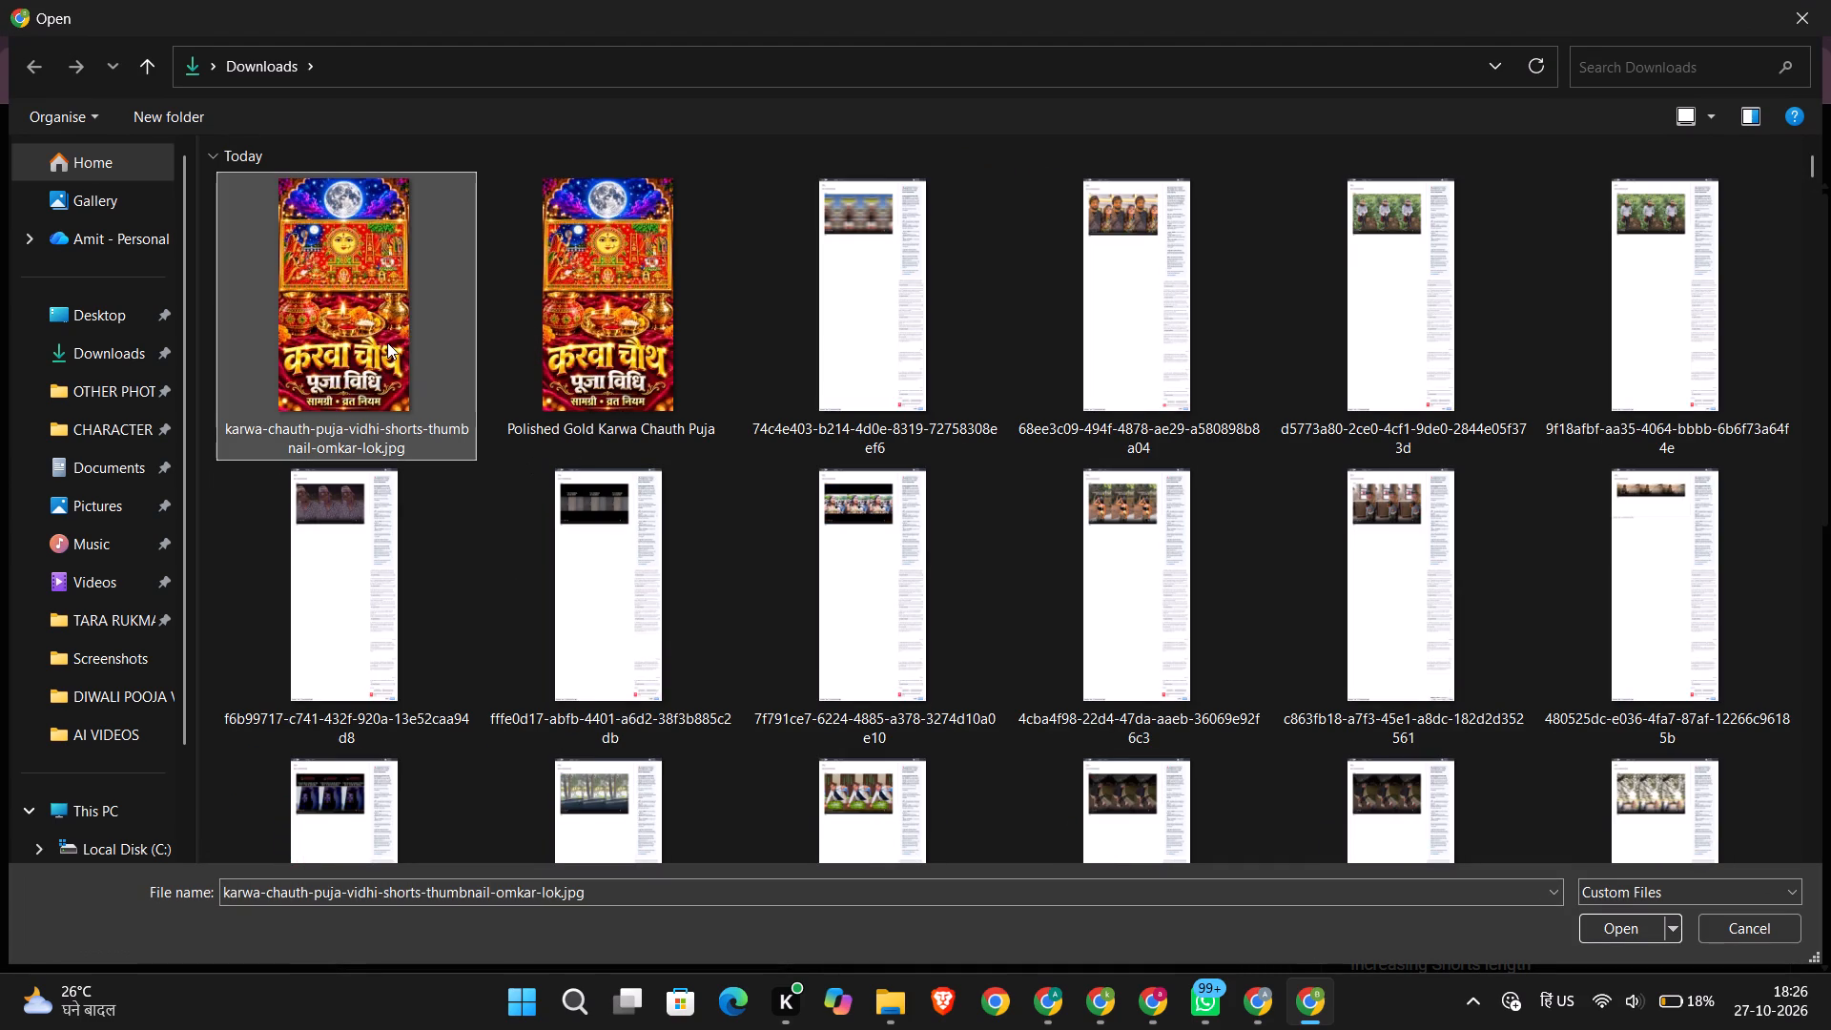
double_click(387, 342)
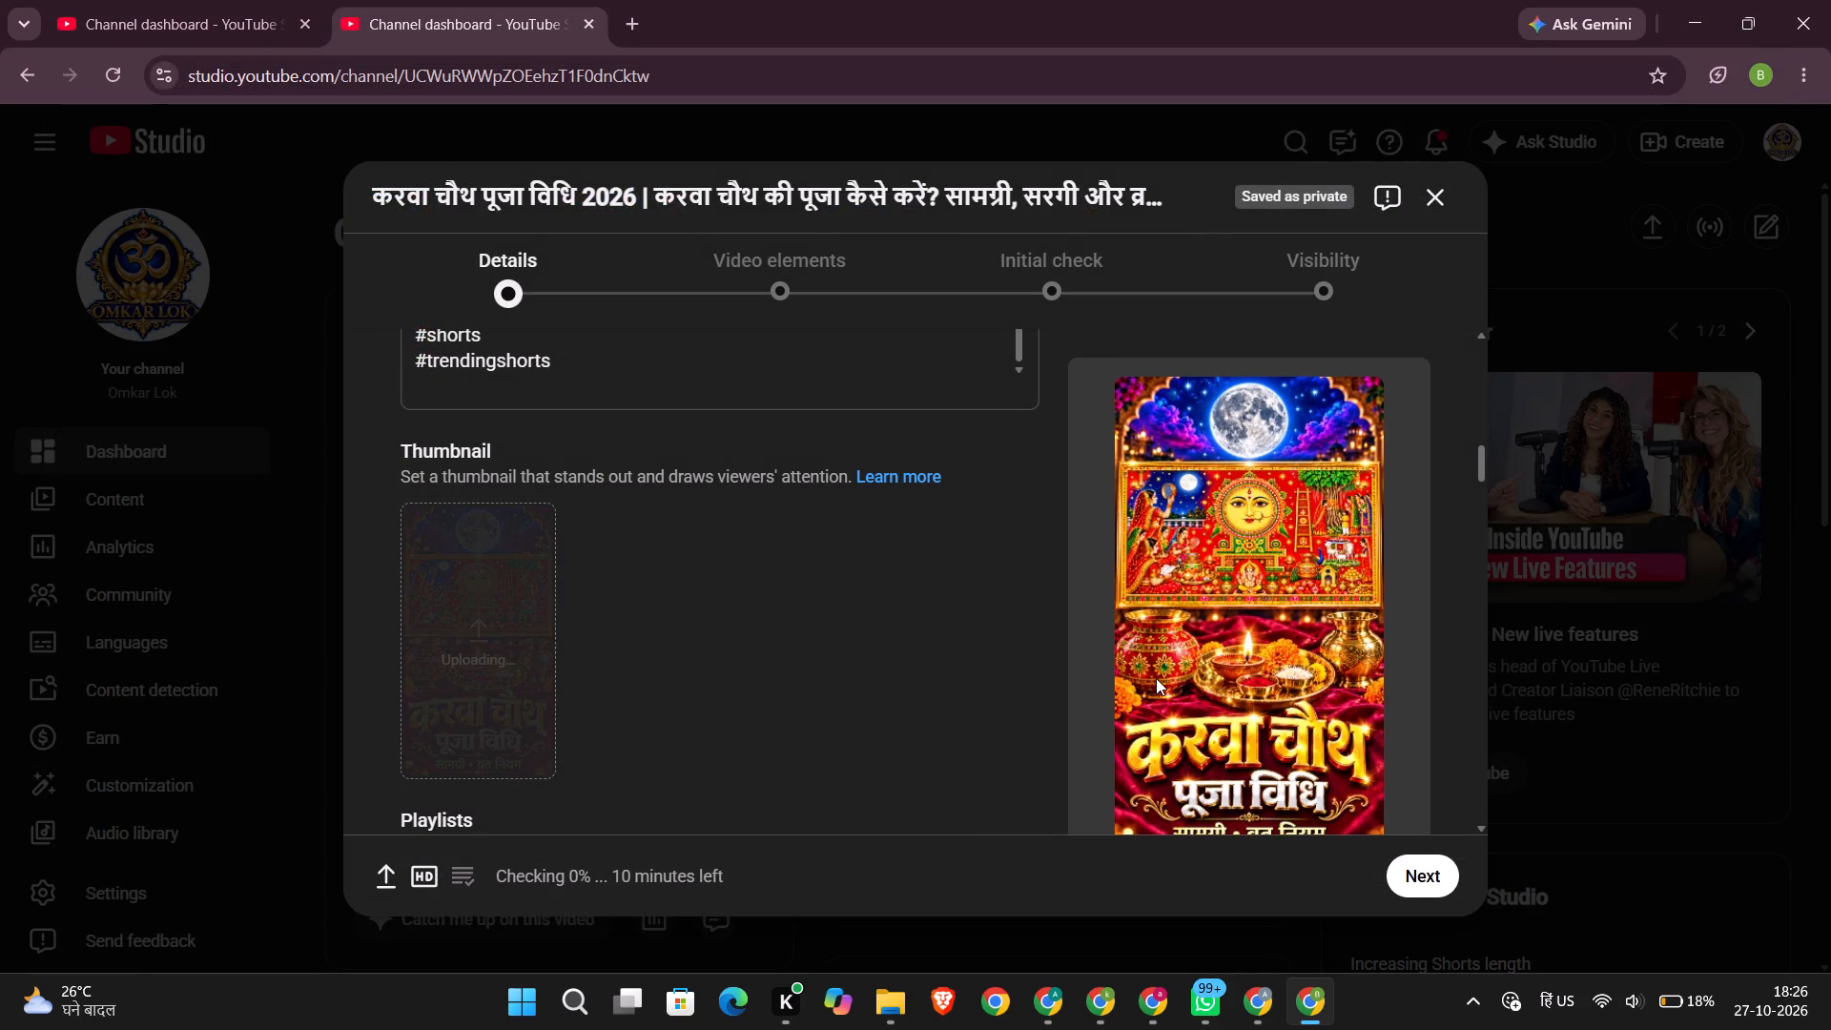
Proceed to the video elements and add the "करवा चौथ व्रत कथा | वीरावती और सात…" video as the related video.
scroll(936, 756, "down", 1)
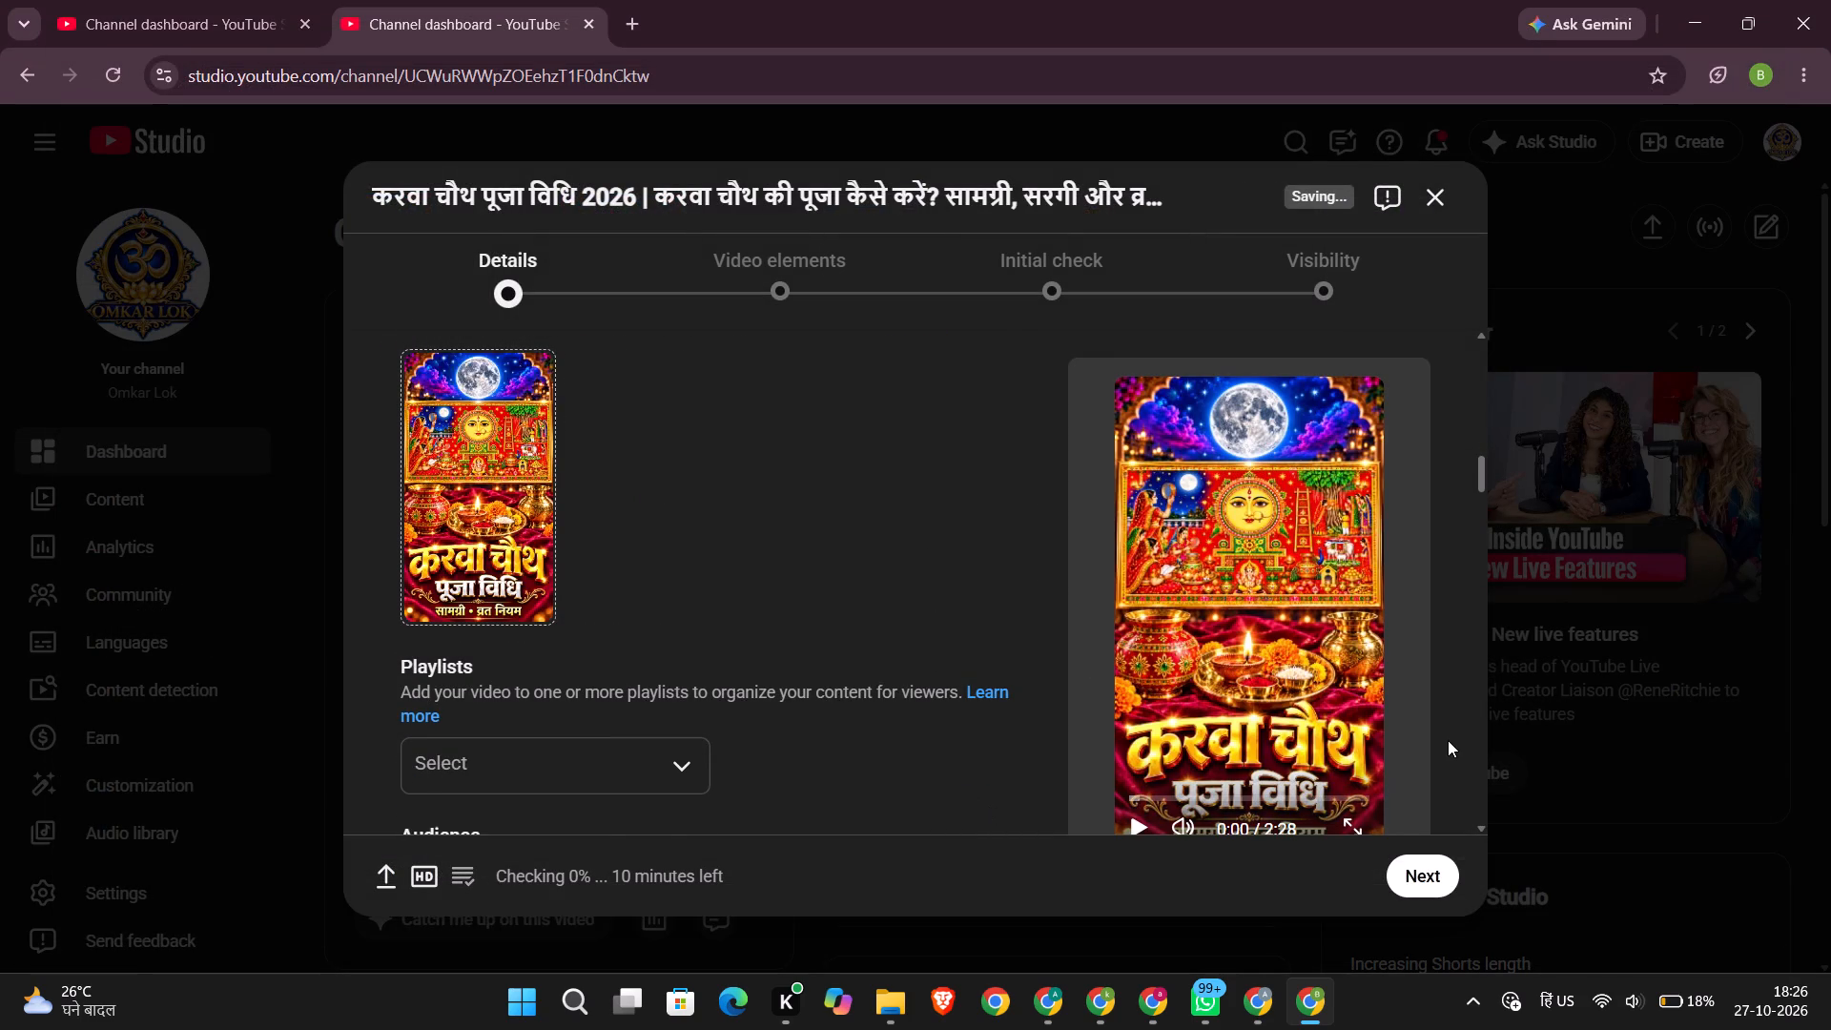
scroll(1448, 740, "down", 1)
scroll(1131, 752, "down", 1)
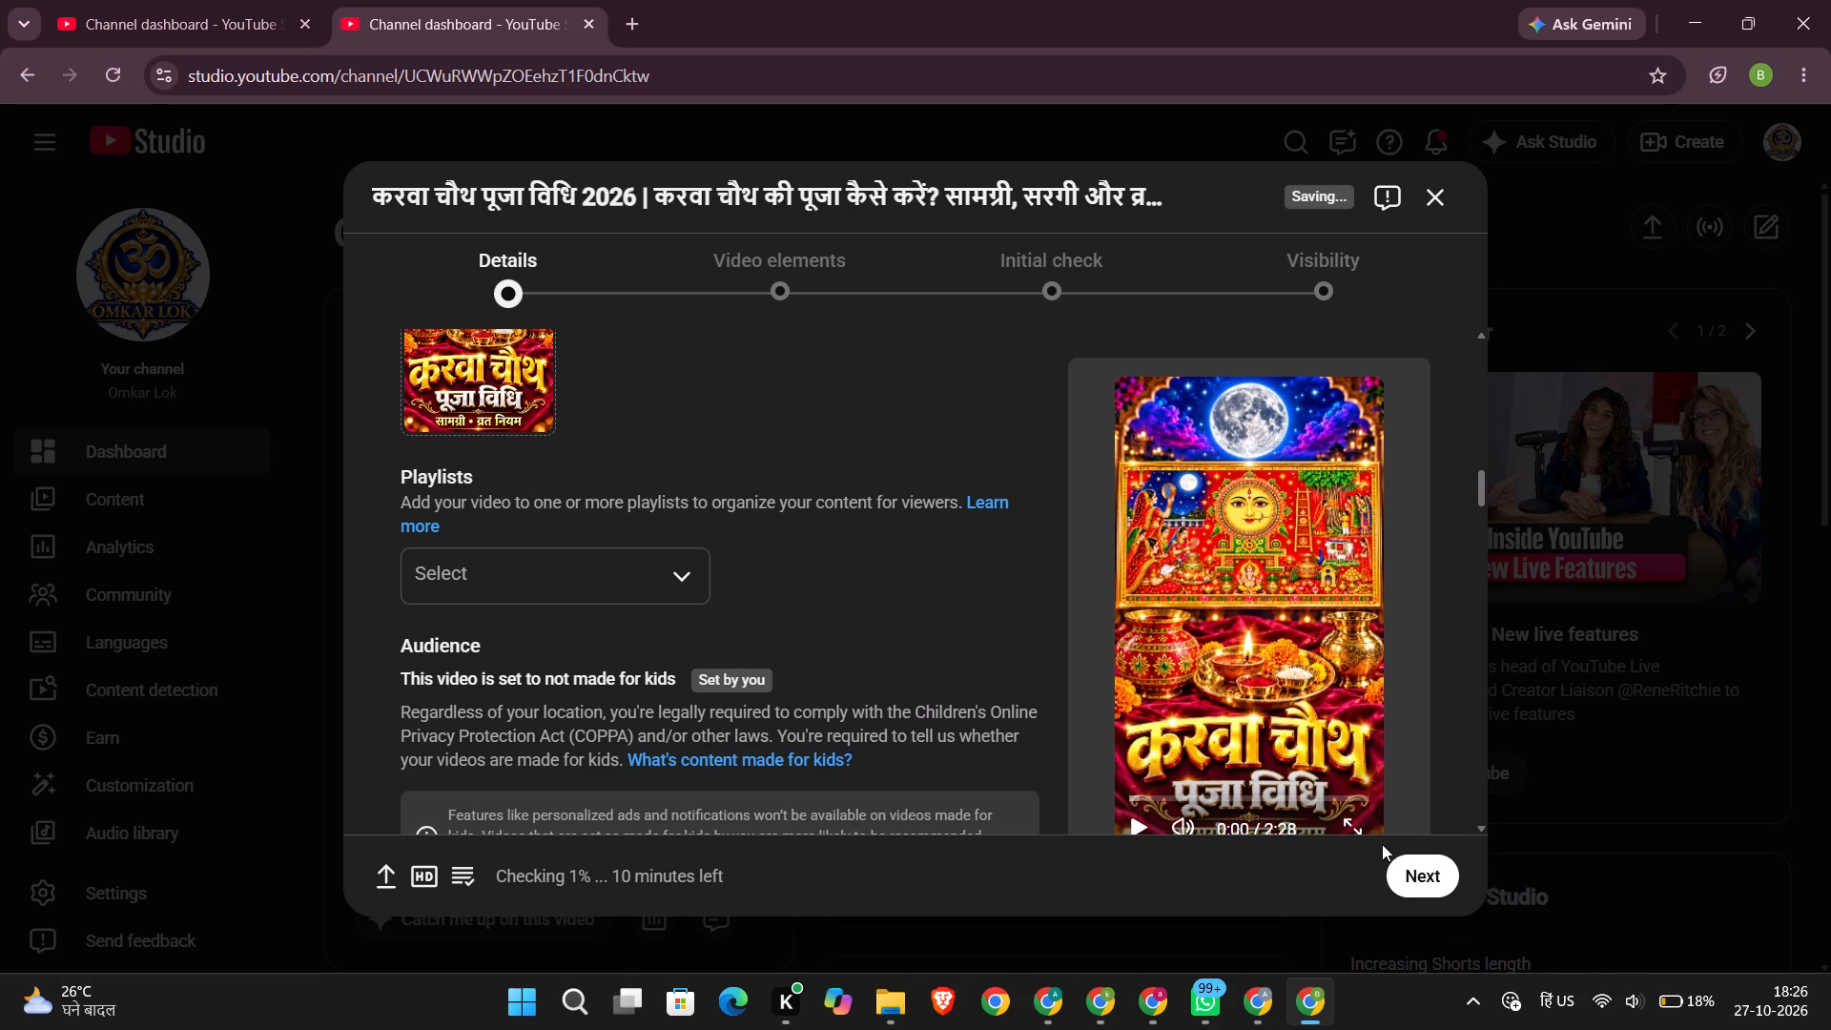
left_click(1397, 867)
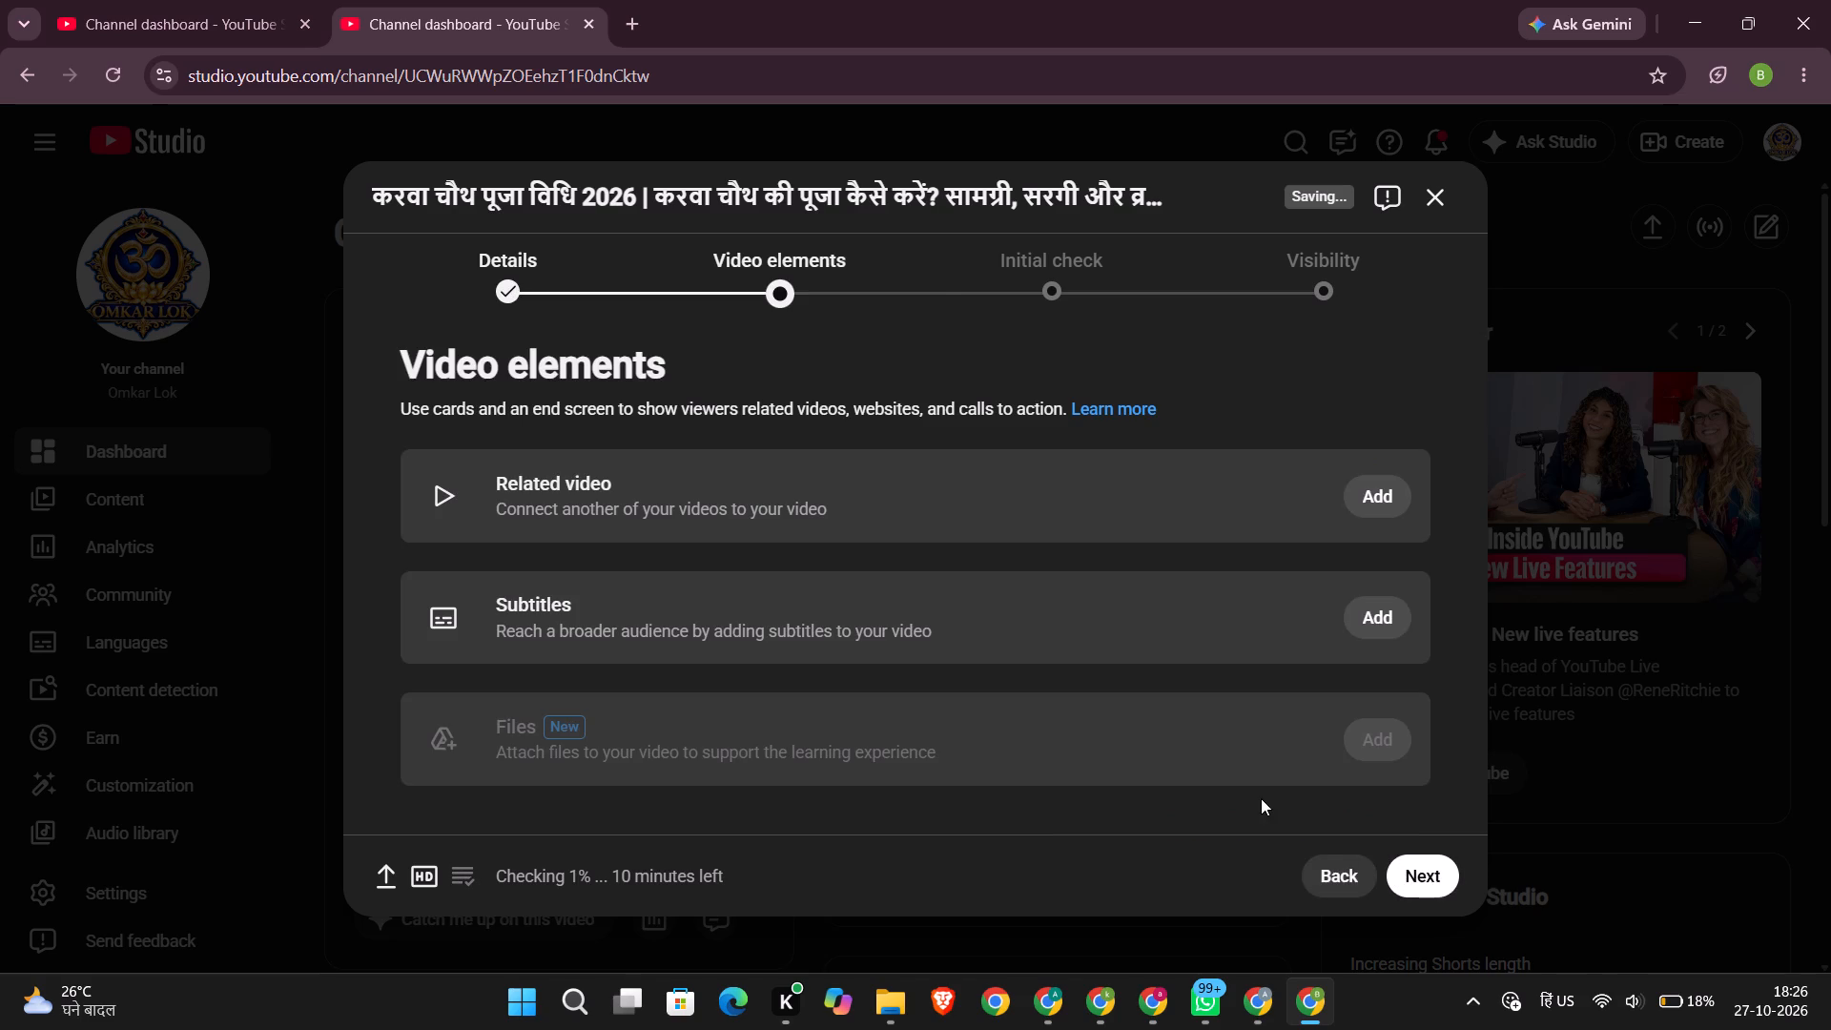
left_click(1383, 504)
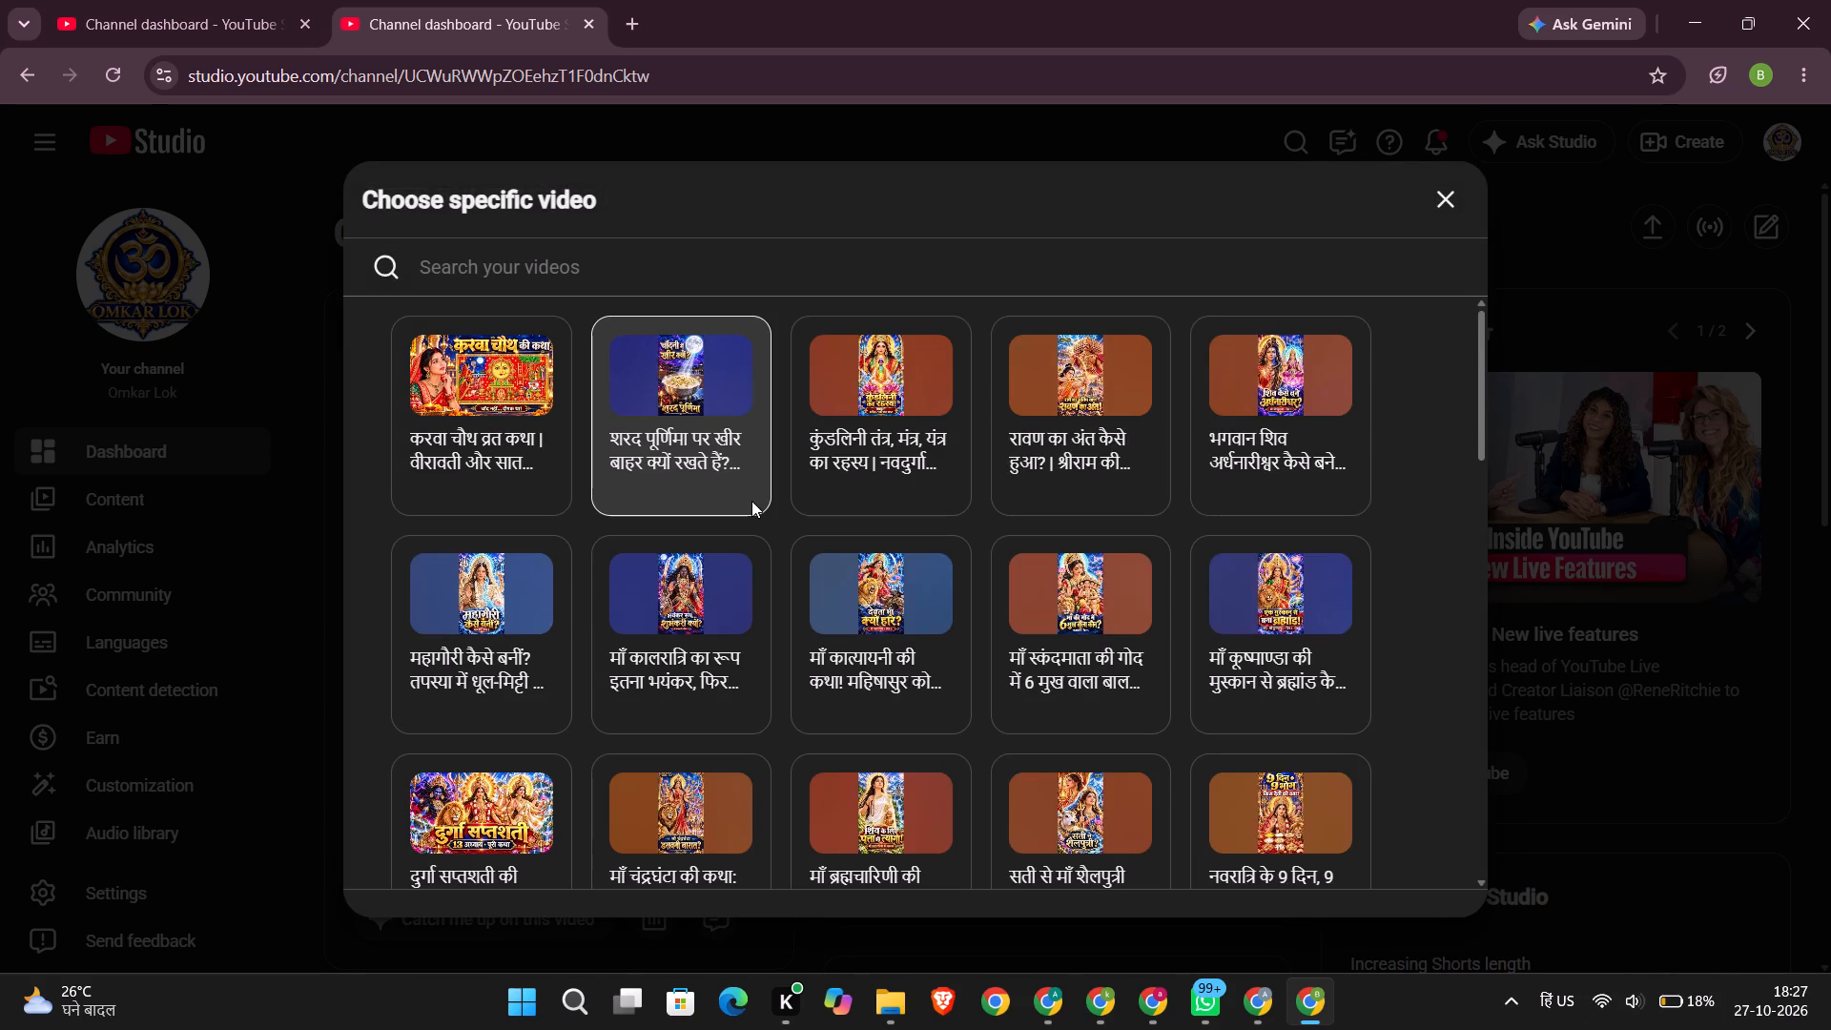
double_click(525, 471)
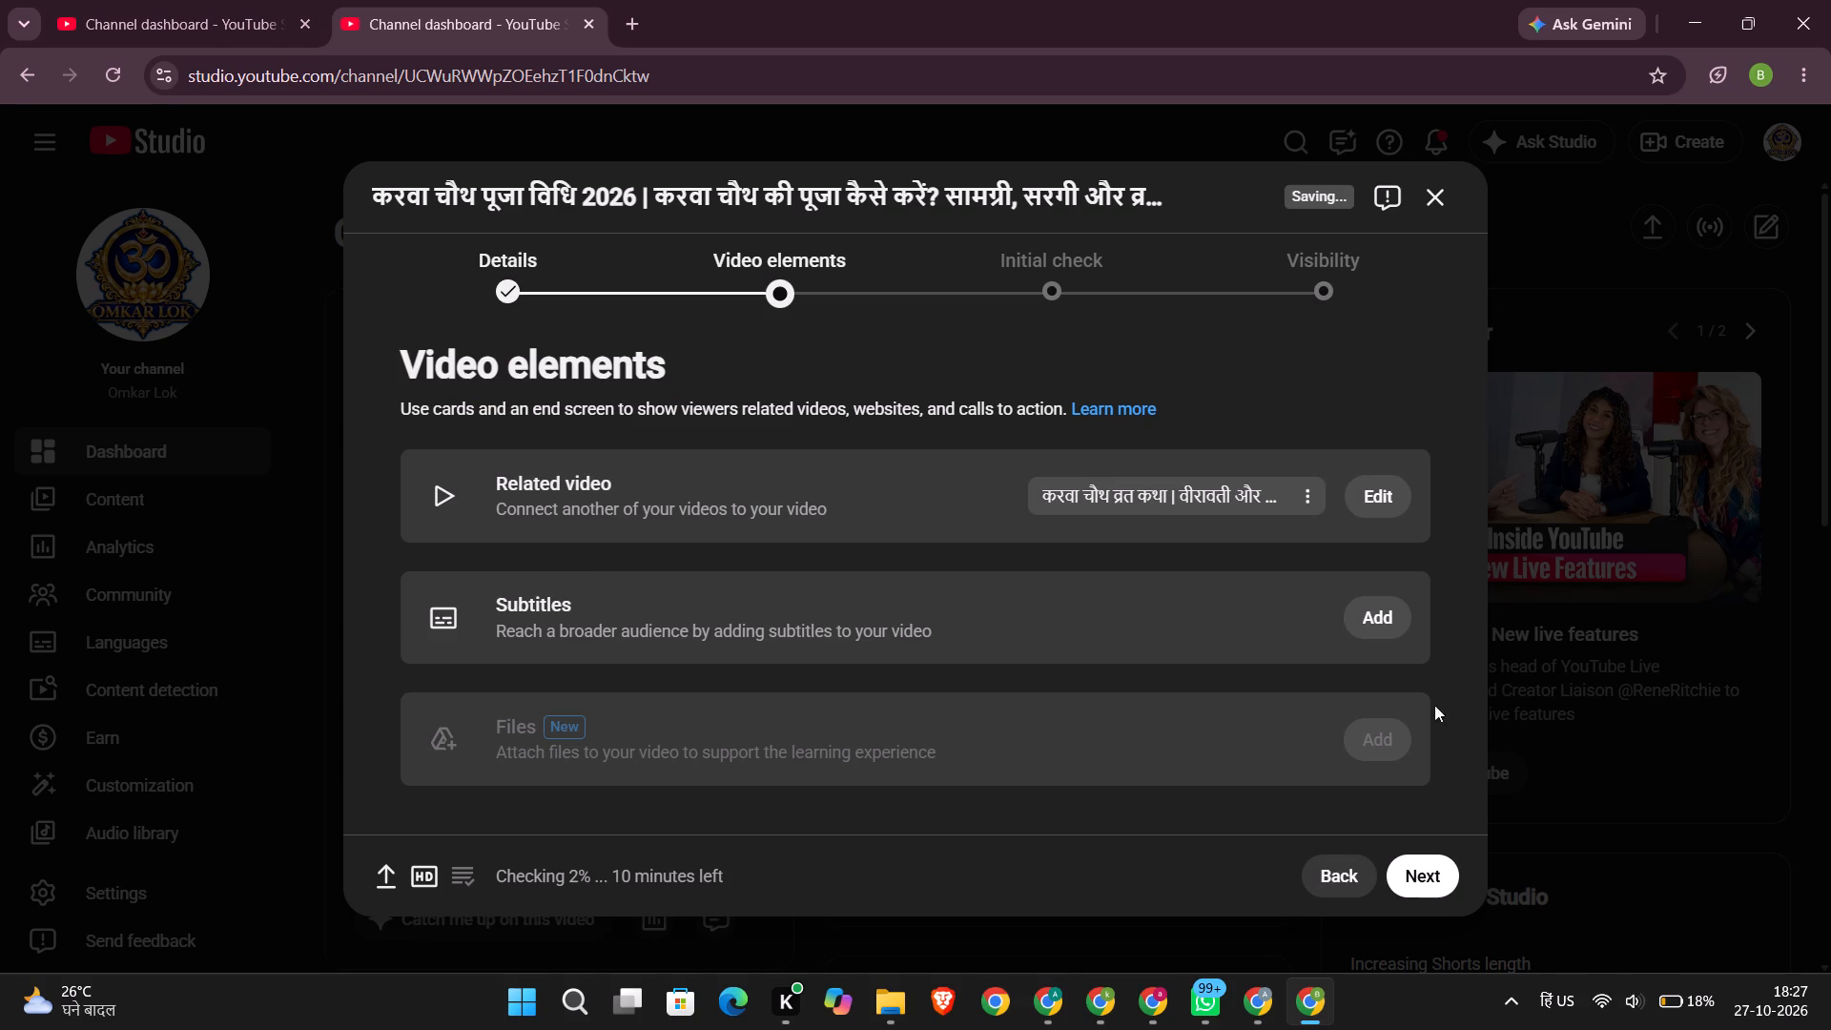
Add a Hindi subtitle containing only ".", move it near the end of the video, shorten it from its start, and finish.
left_click(1366, 629)
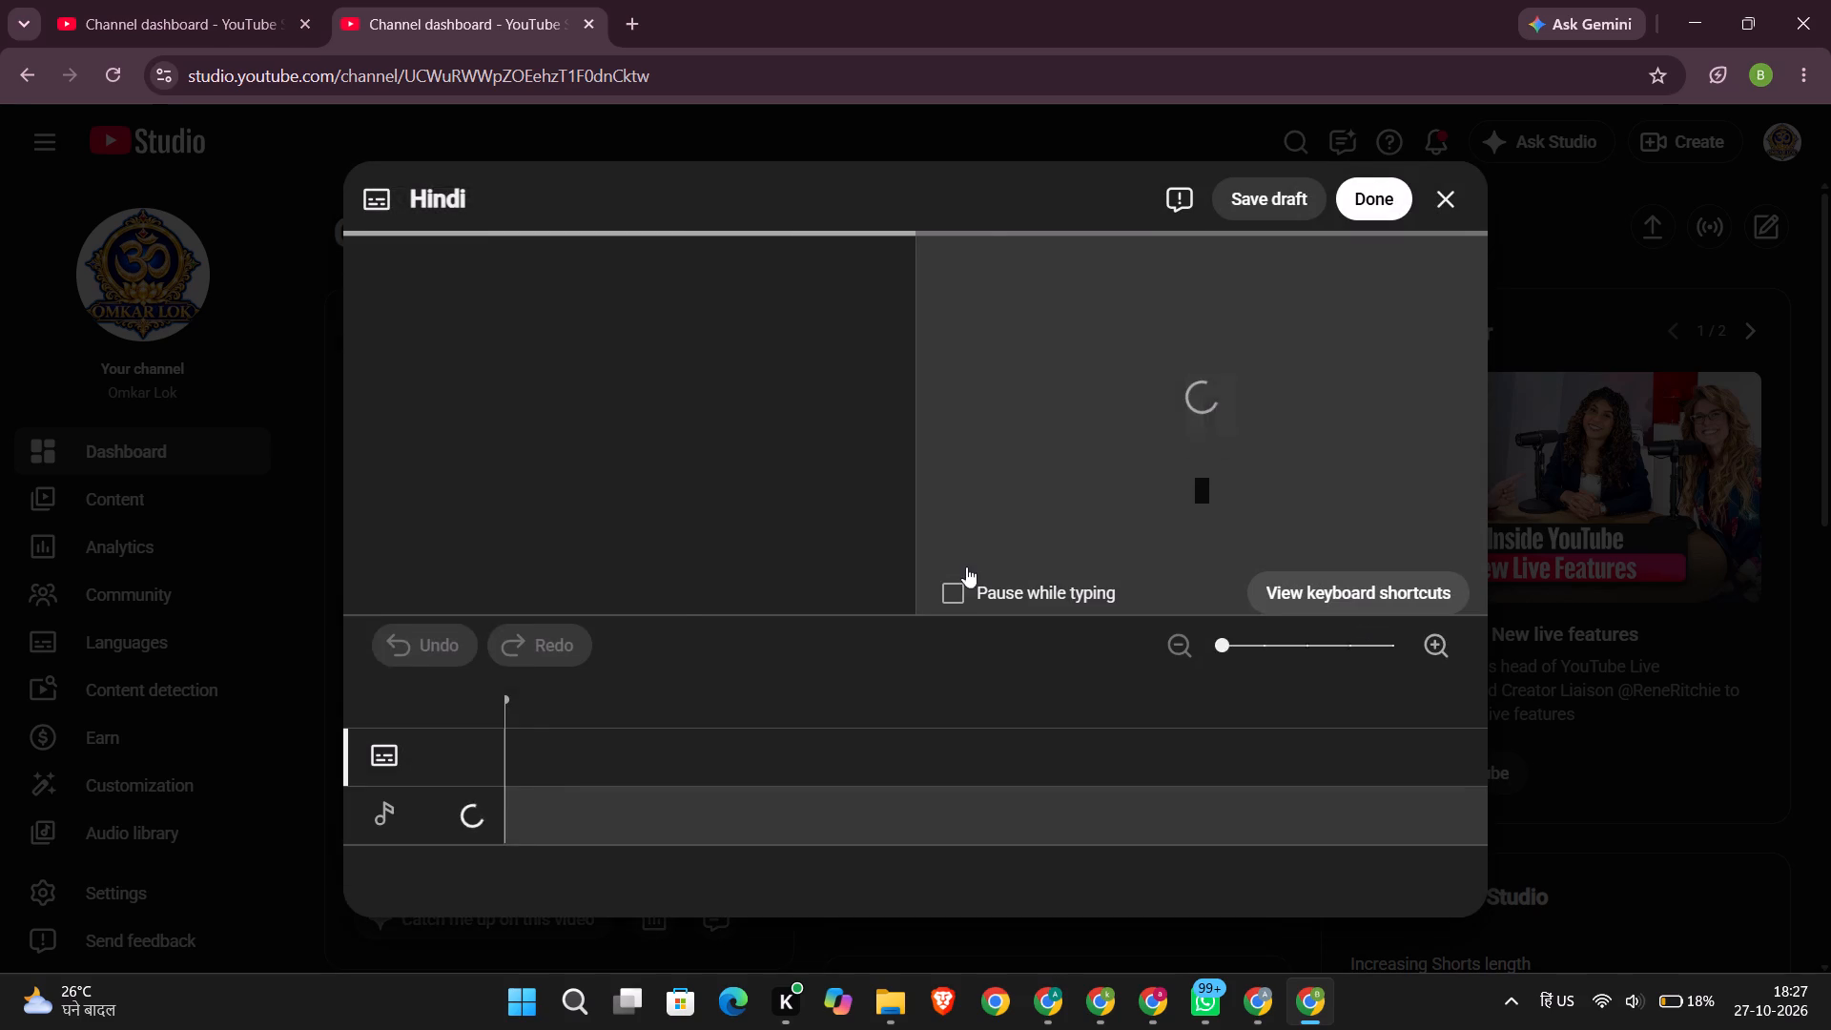
left_click(526, 464)
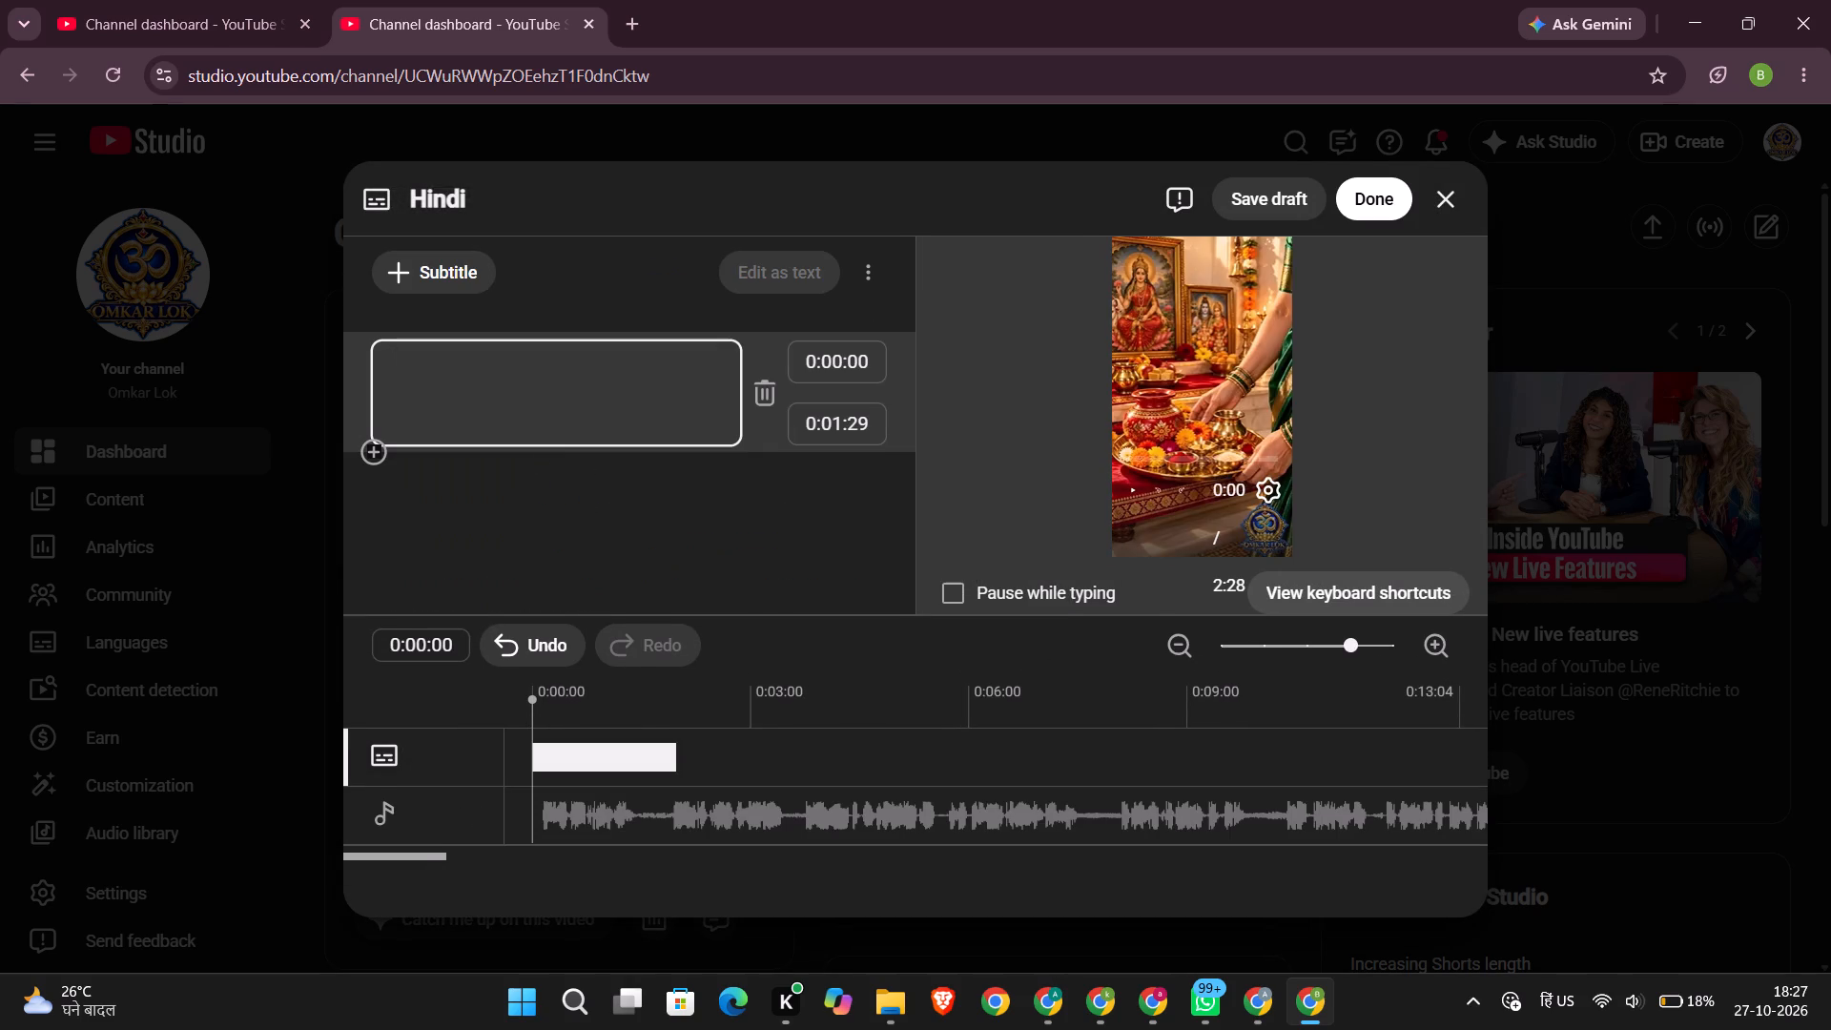
key("period")
left_click_drag(602, 748, 1495, 788)
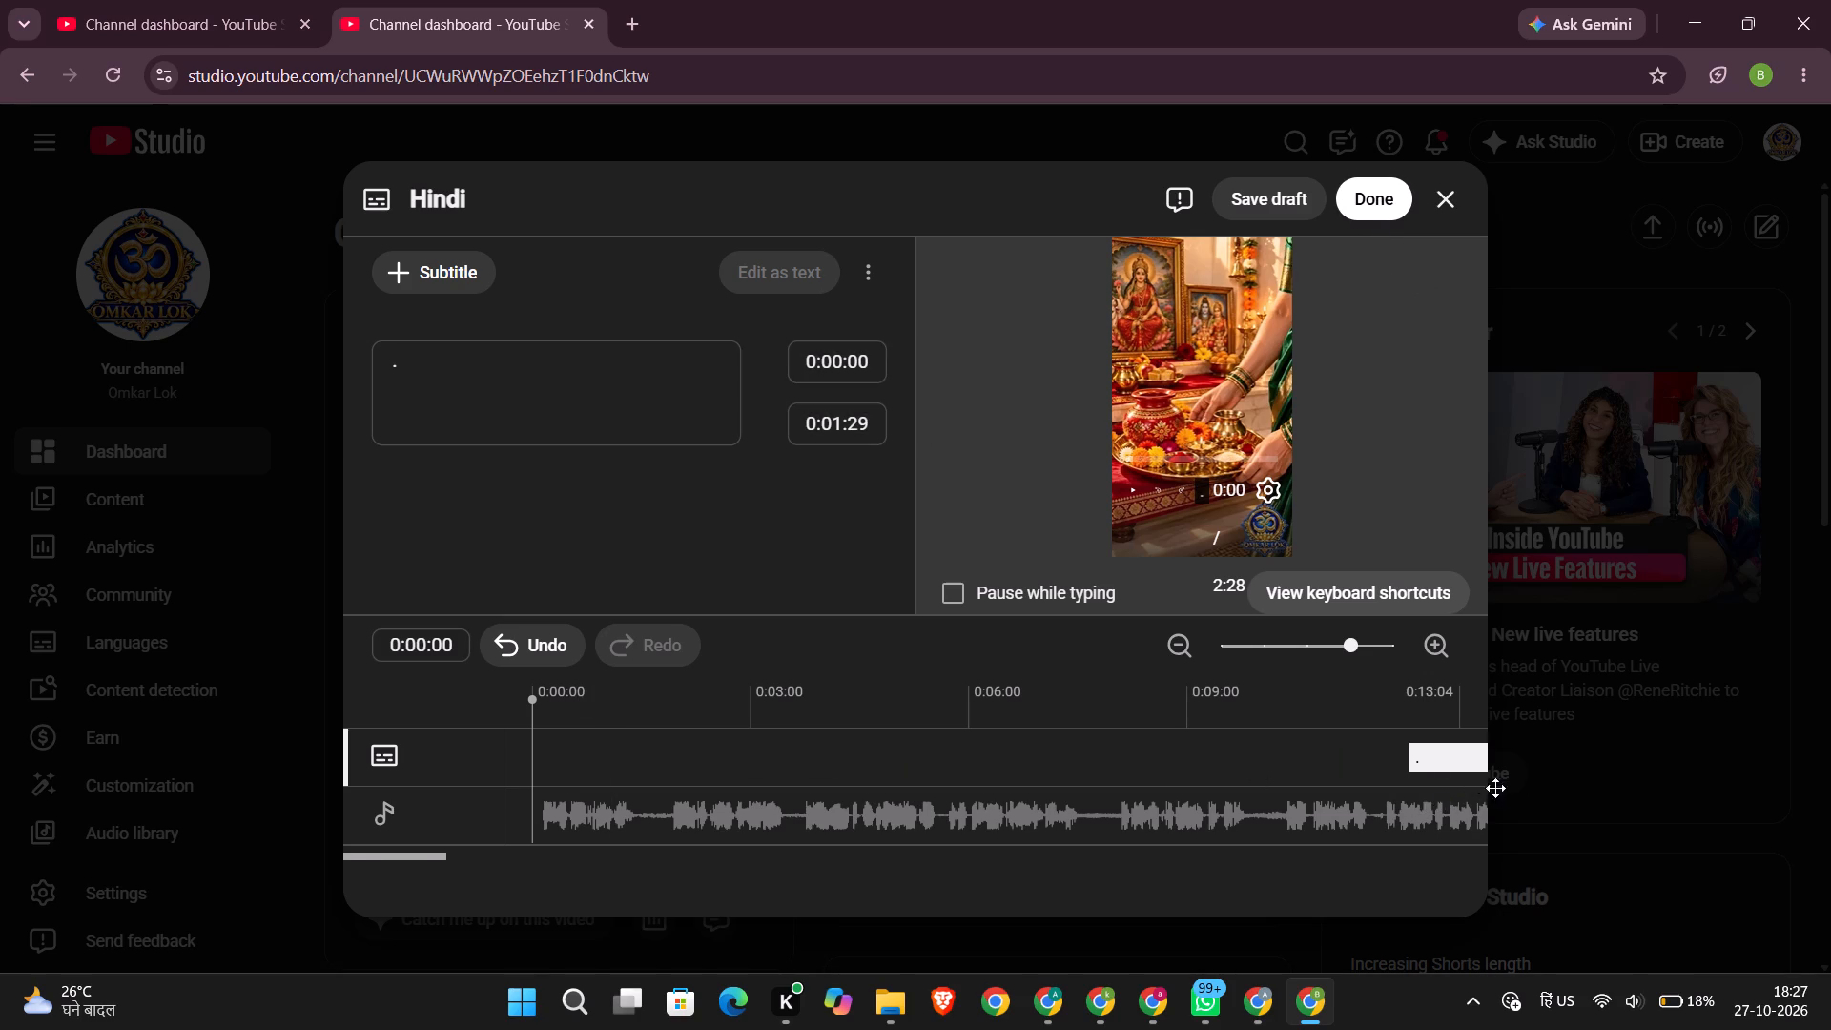
left_click_drag(1495, 788, 1830, 785)
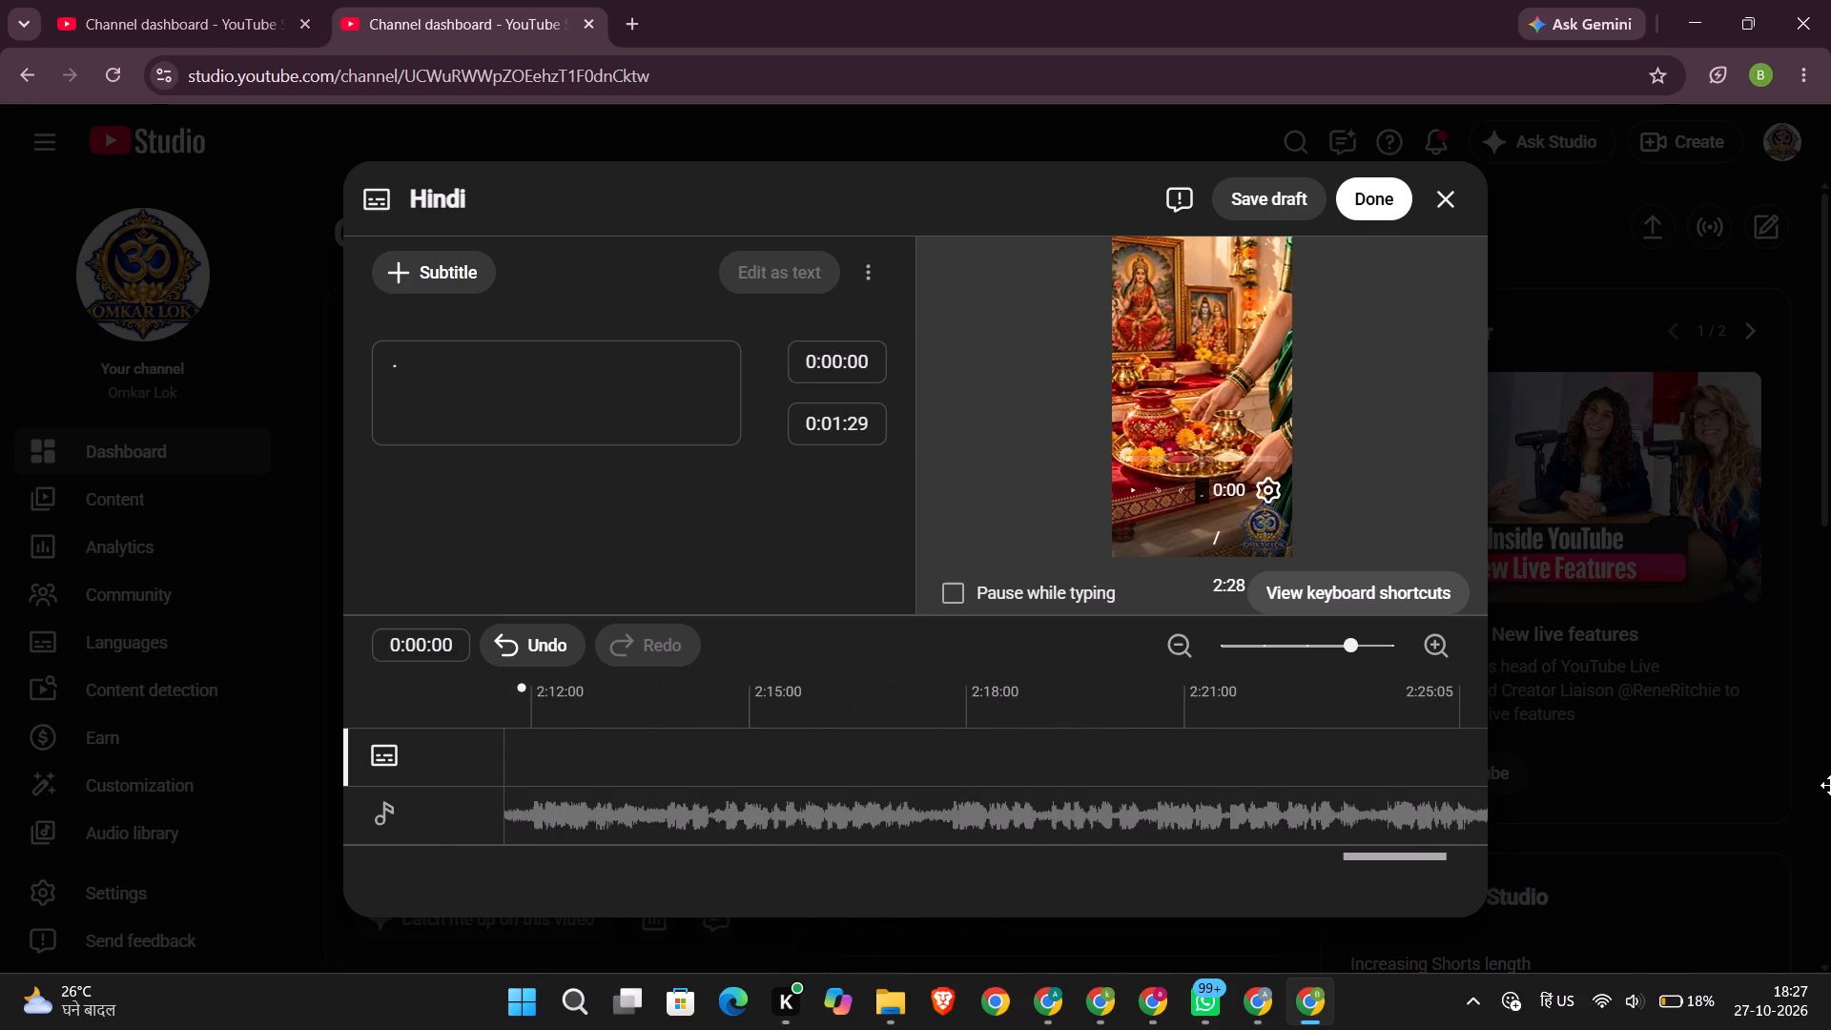
left_click_drag(1830, 785, 1204, 834)
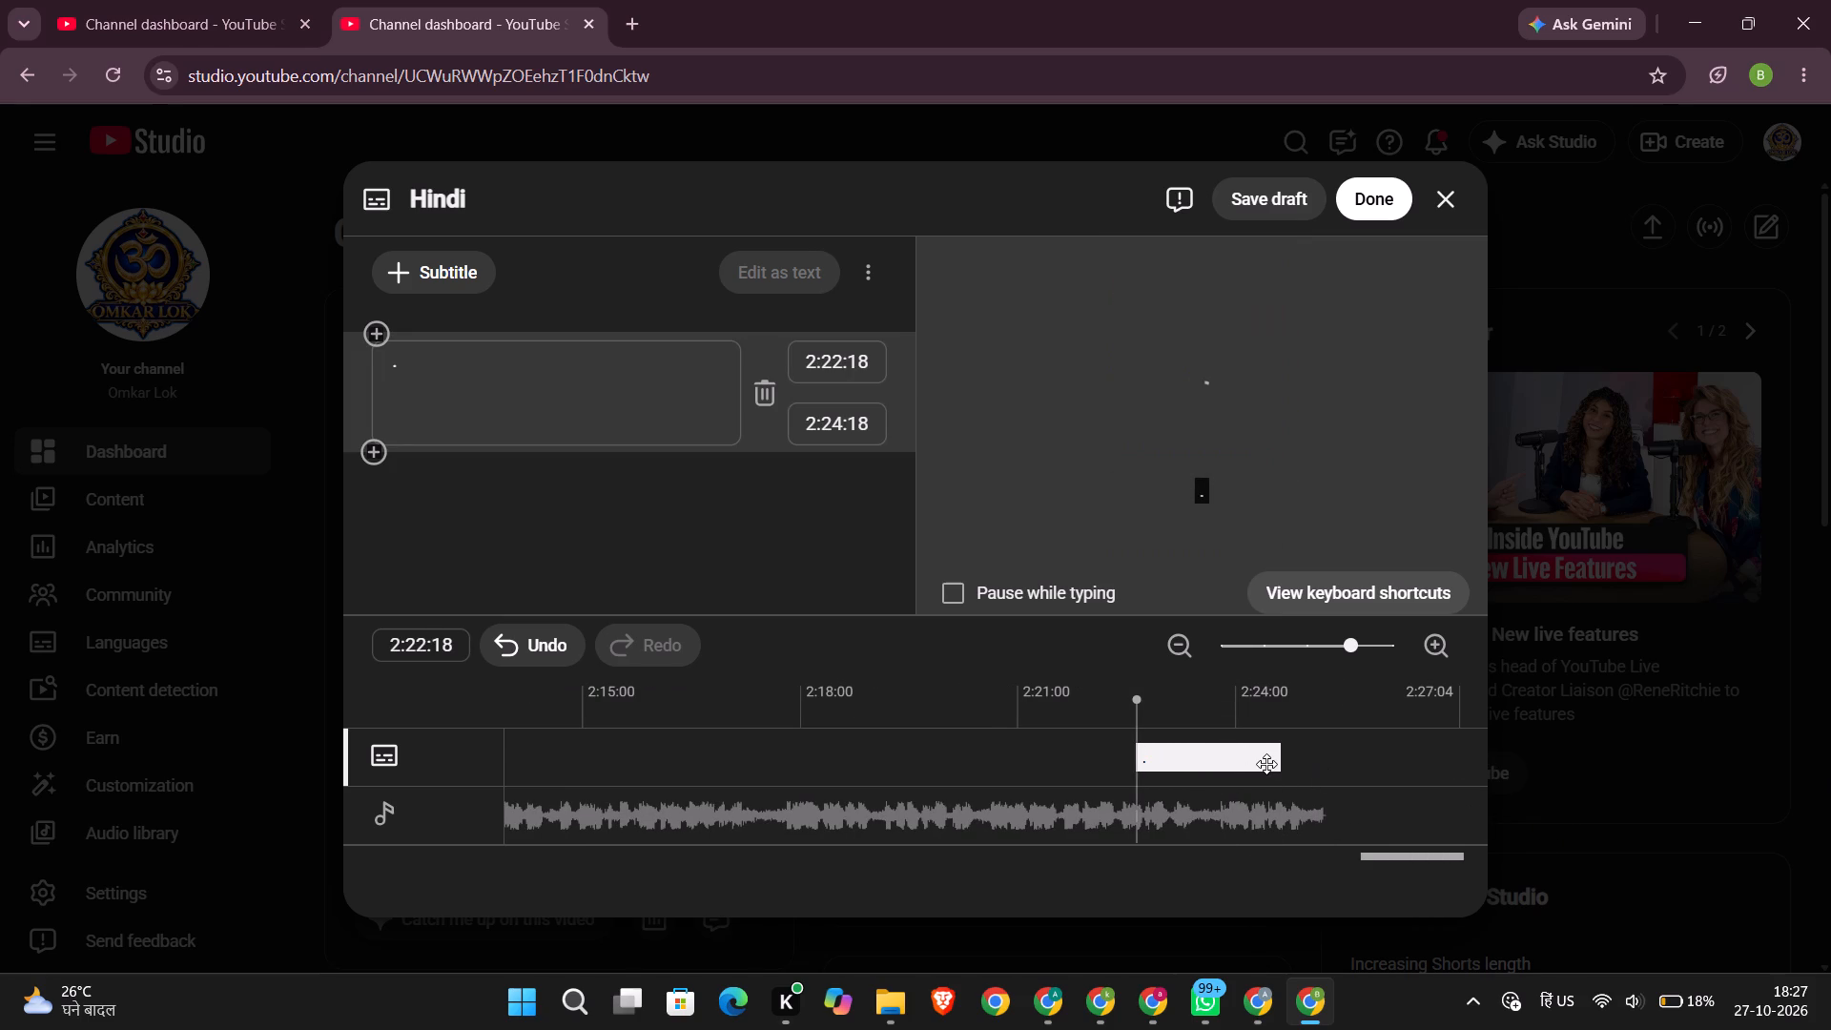
left_click(1266, 764)
left_click_drag(1136, 759, 1221, 755)
left_click(1372, 196)
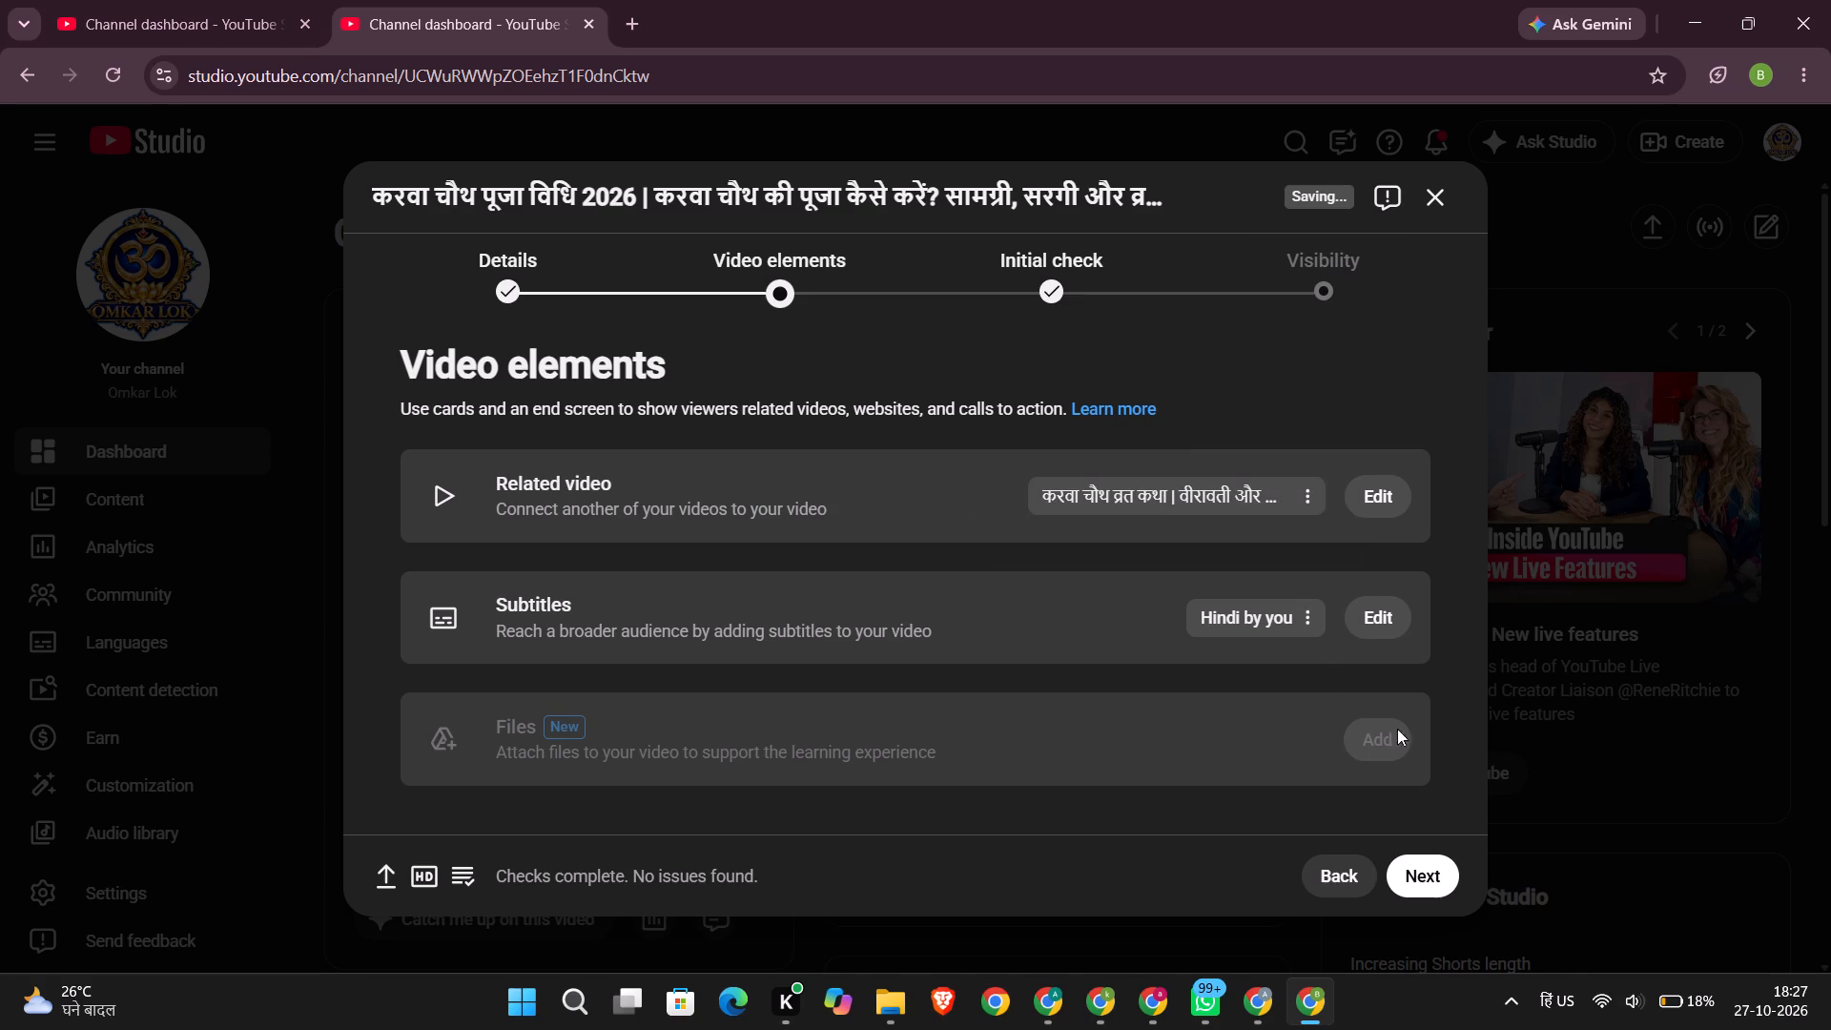
Continue past the initial check to the visibility settings and set the public schedule date to Oct 27, 2026.
left_click(1423, 867)
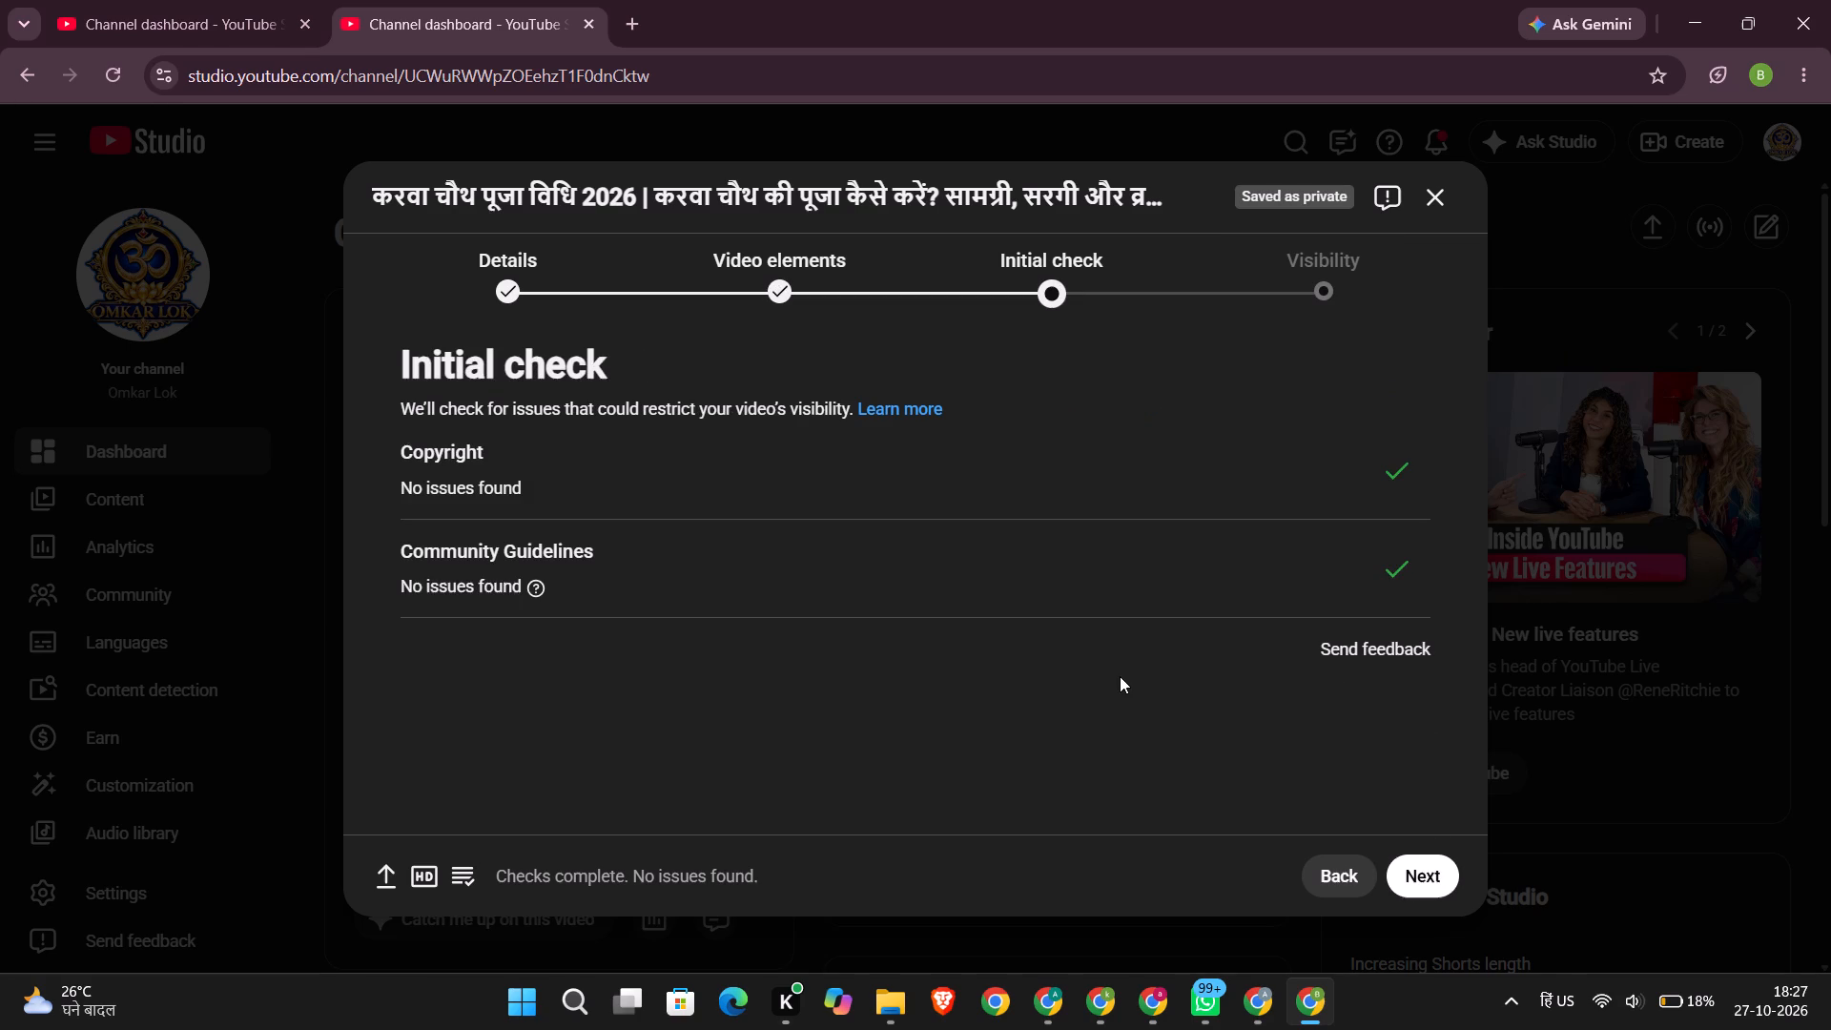
left_click(1439, 887)
scroll(788, 570, "down", 1)
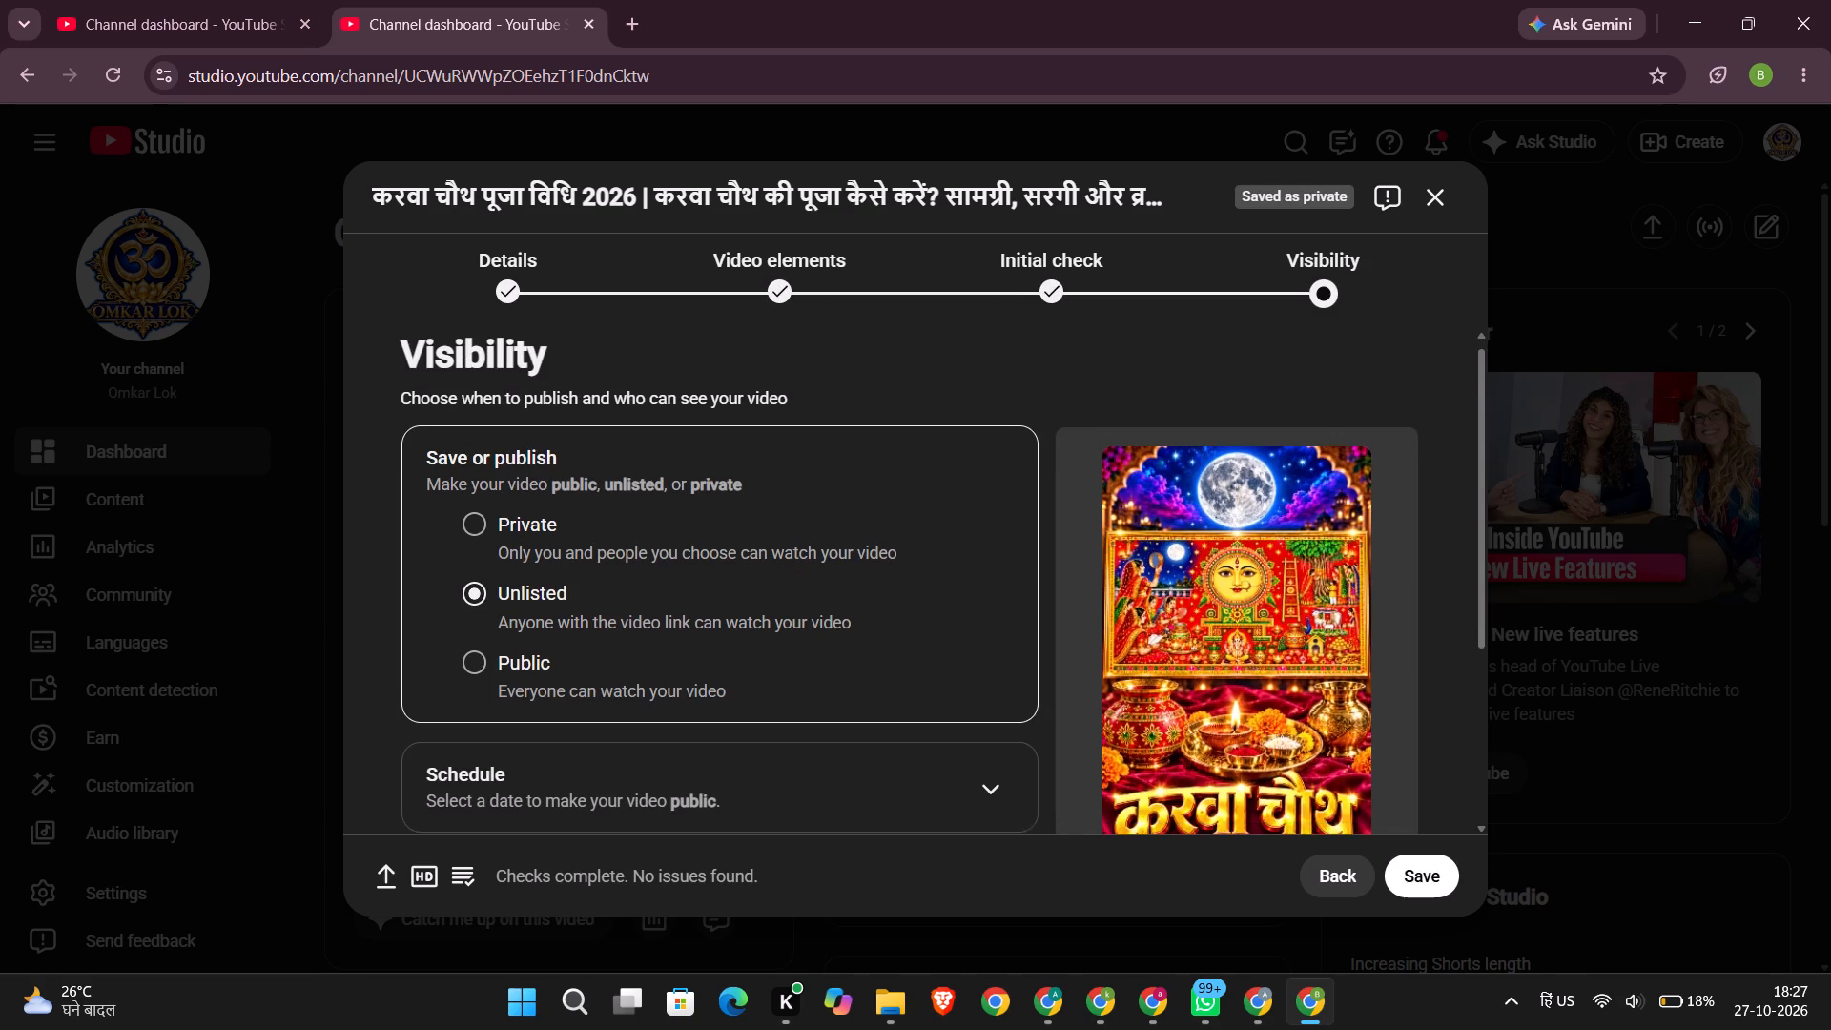
scroll(788, 570, "down", 3)
left_click(672, 593)
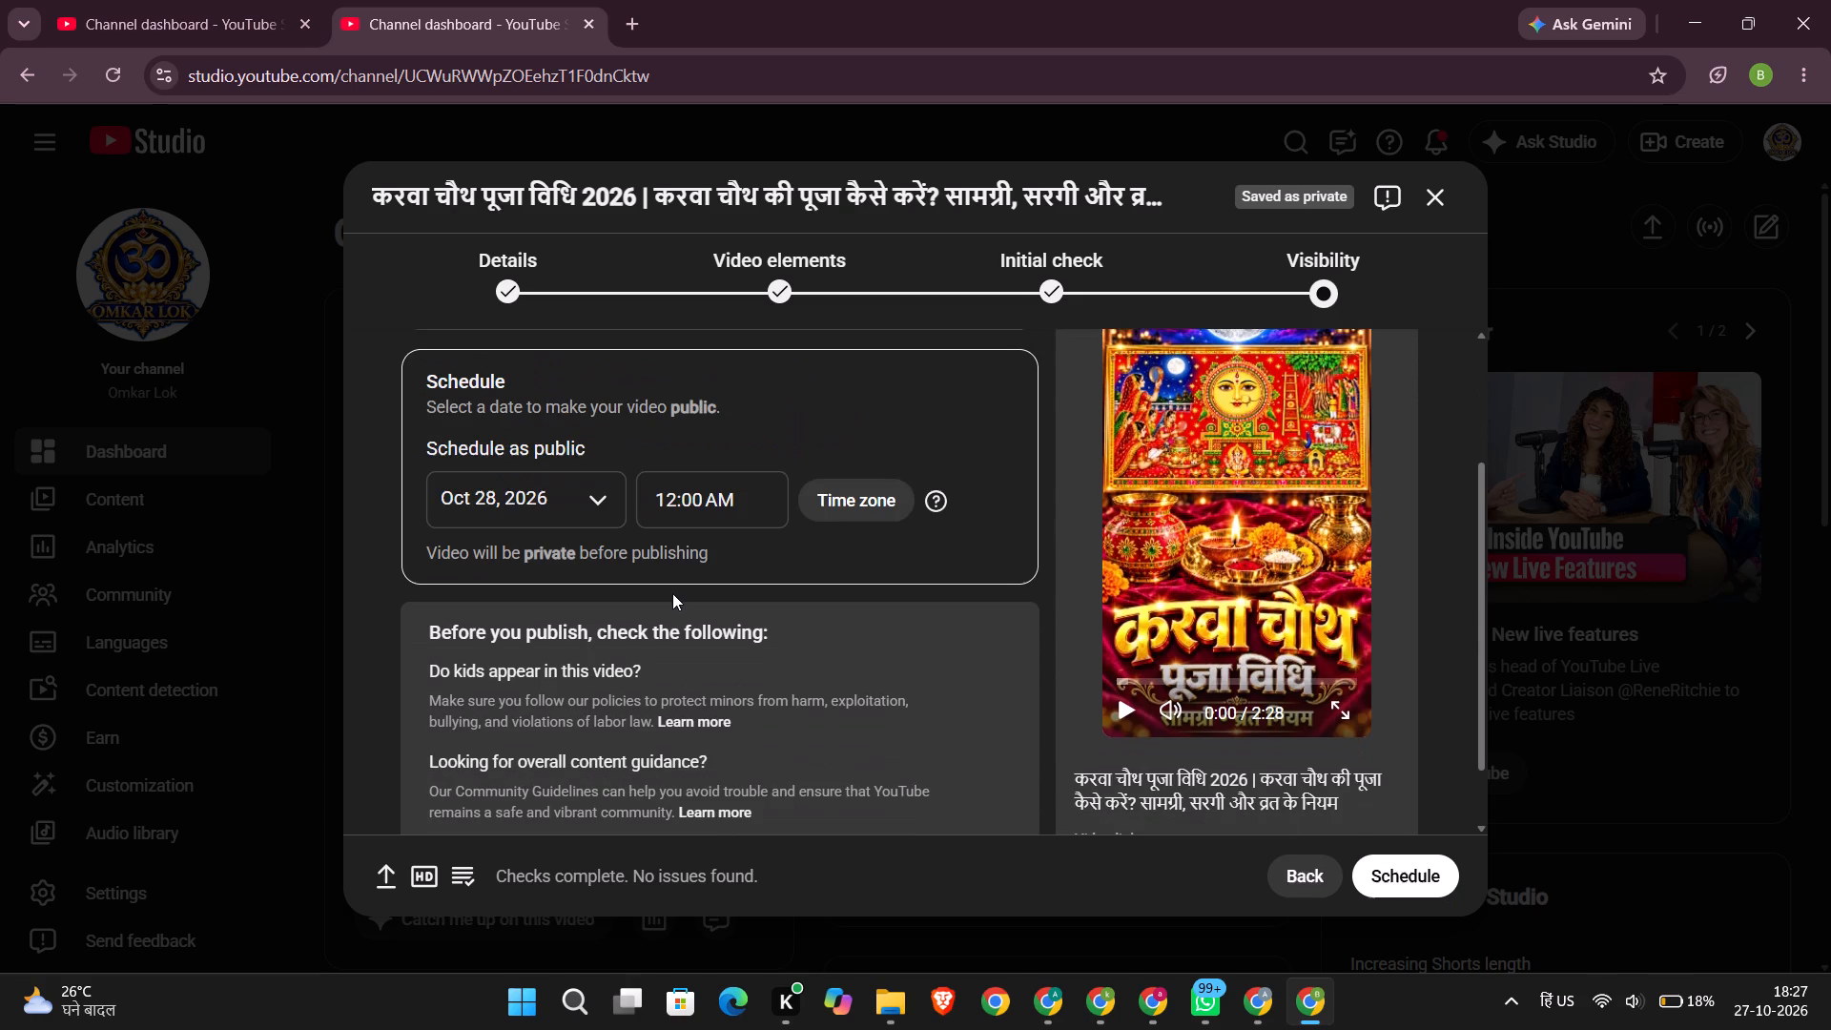
left_click(547, 510)
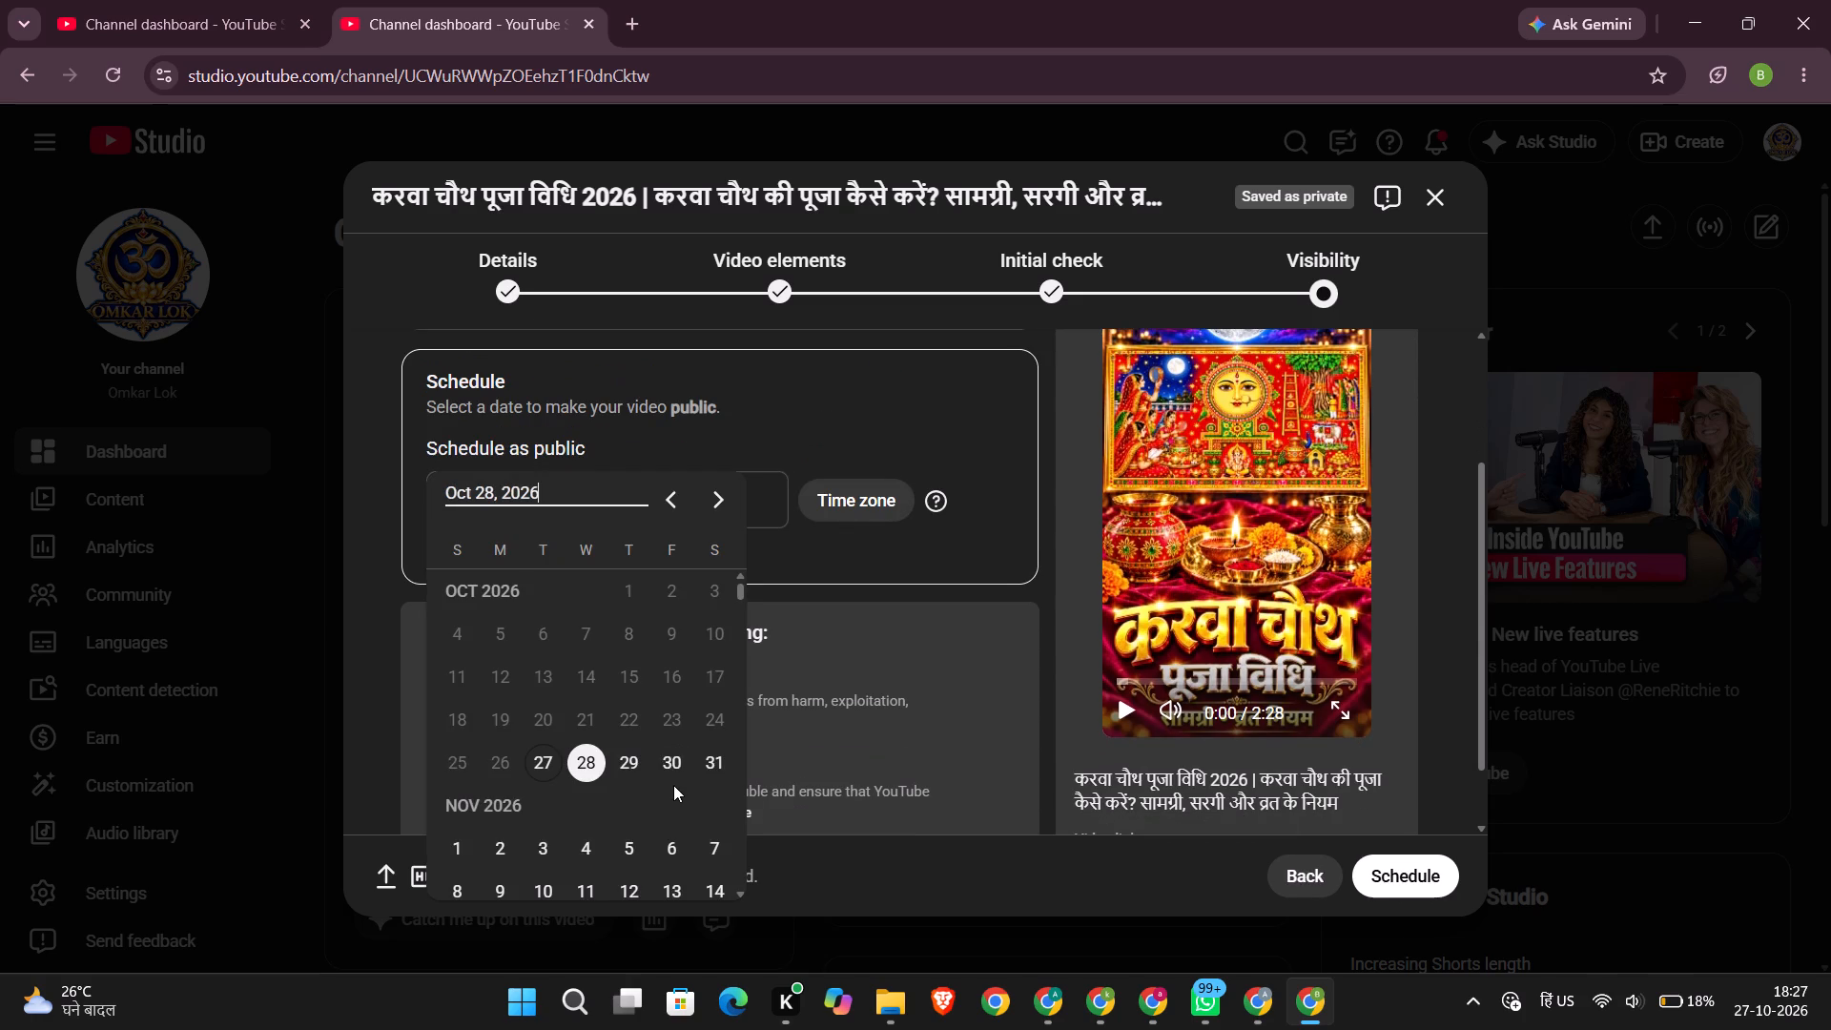
scroll(673, 785, "down", 1)
left_click(523, 728)
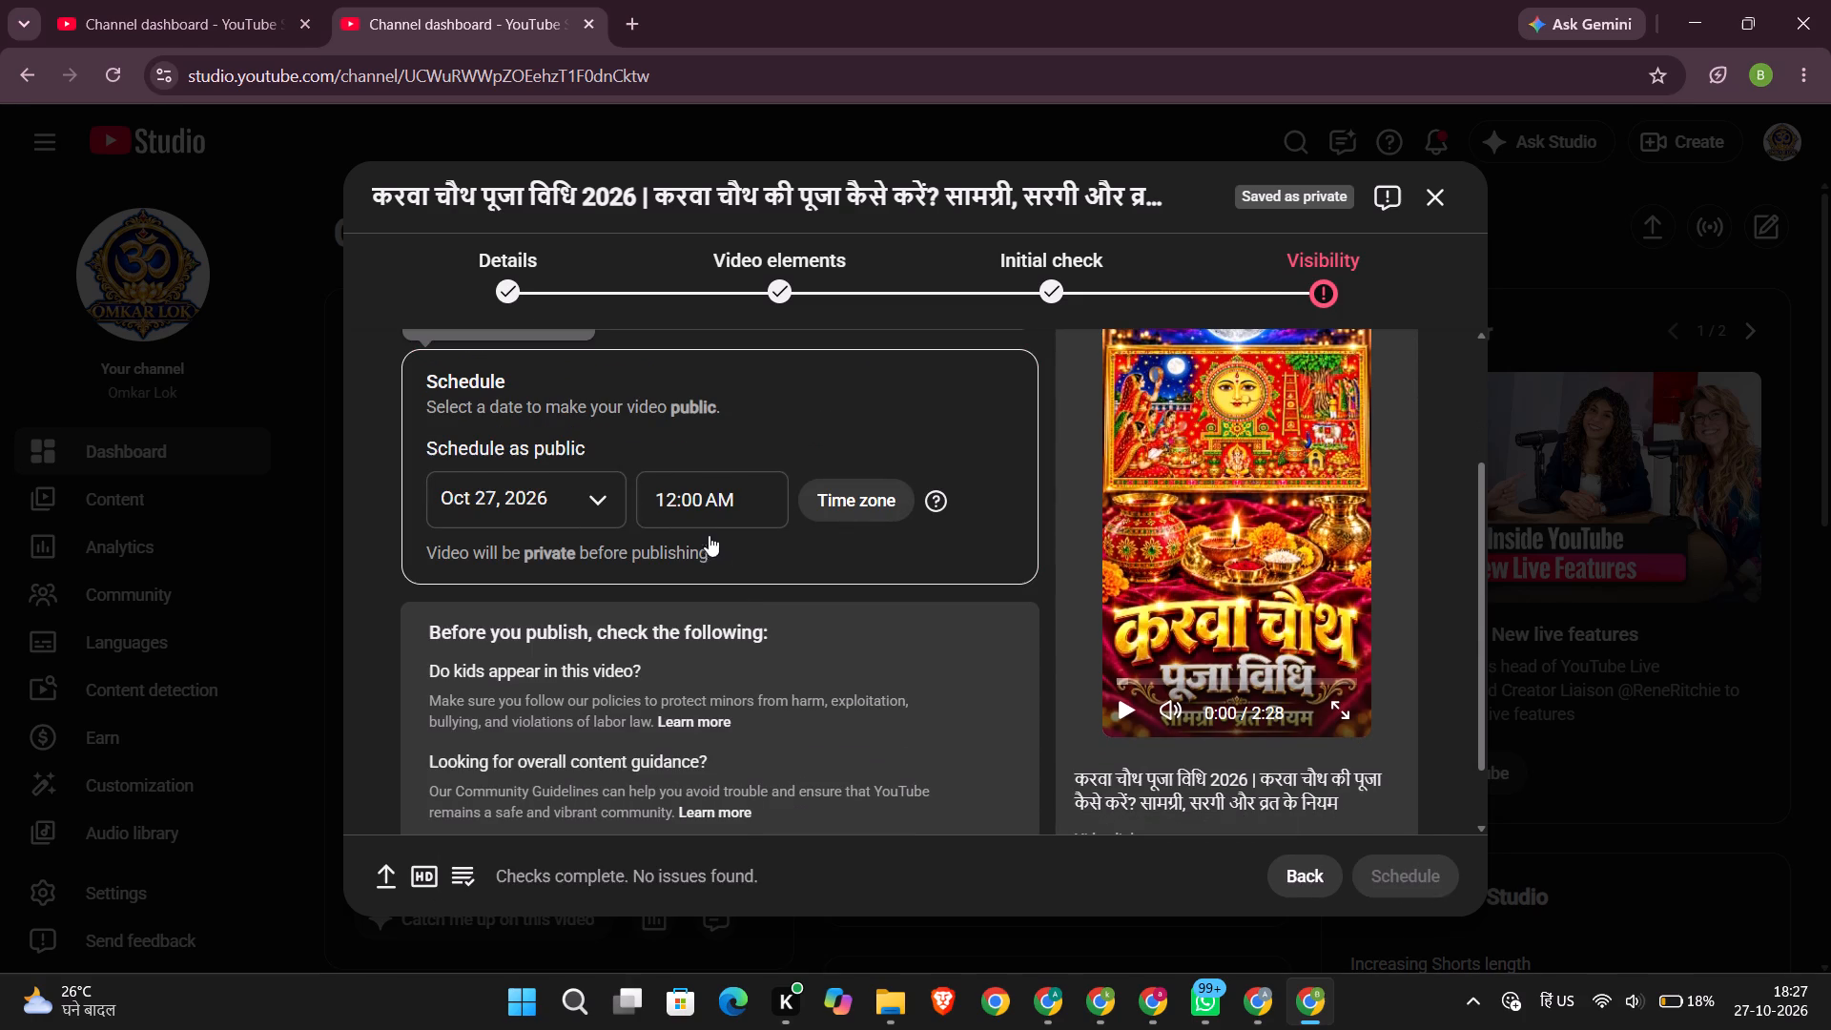
Set the scheduled publishing time to 6:30 PM.
left_click(697, 478)
left_click(704, 493)
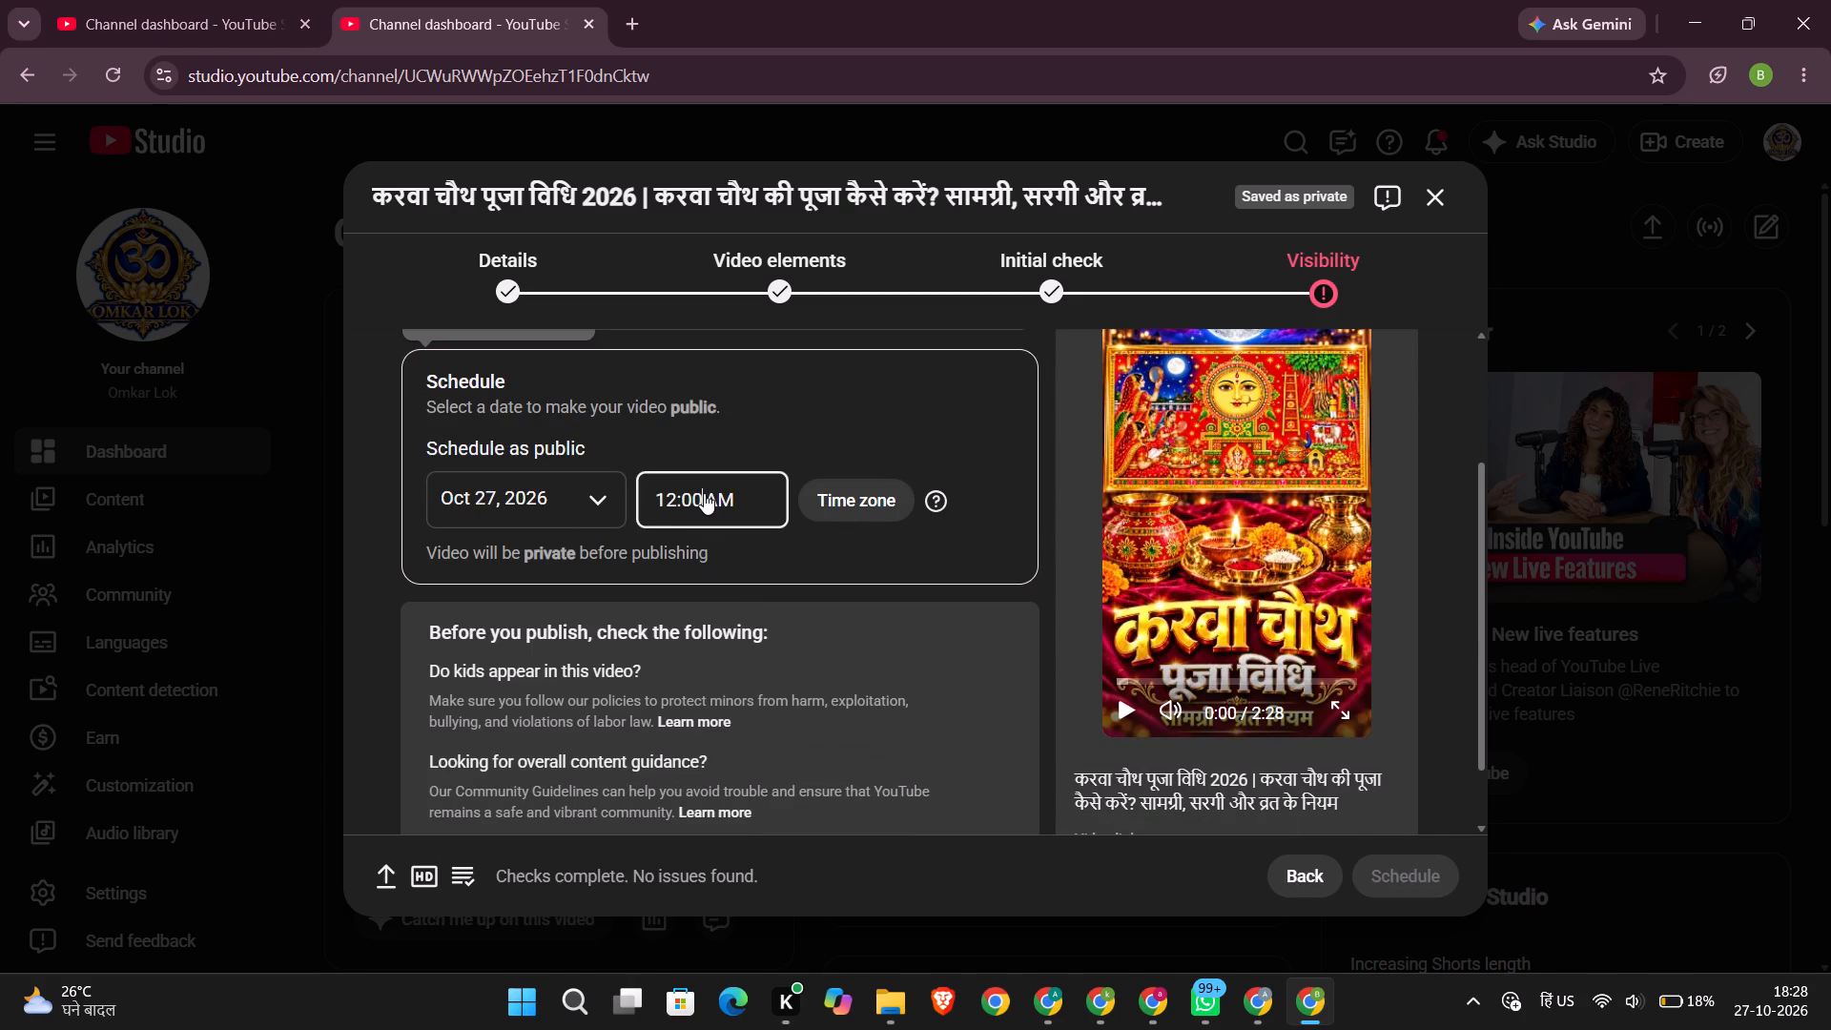
scroll(699, 617, "down", 5)
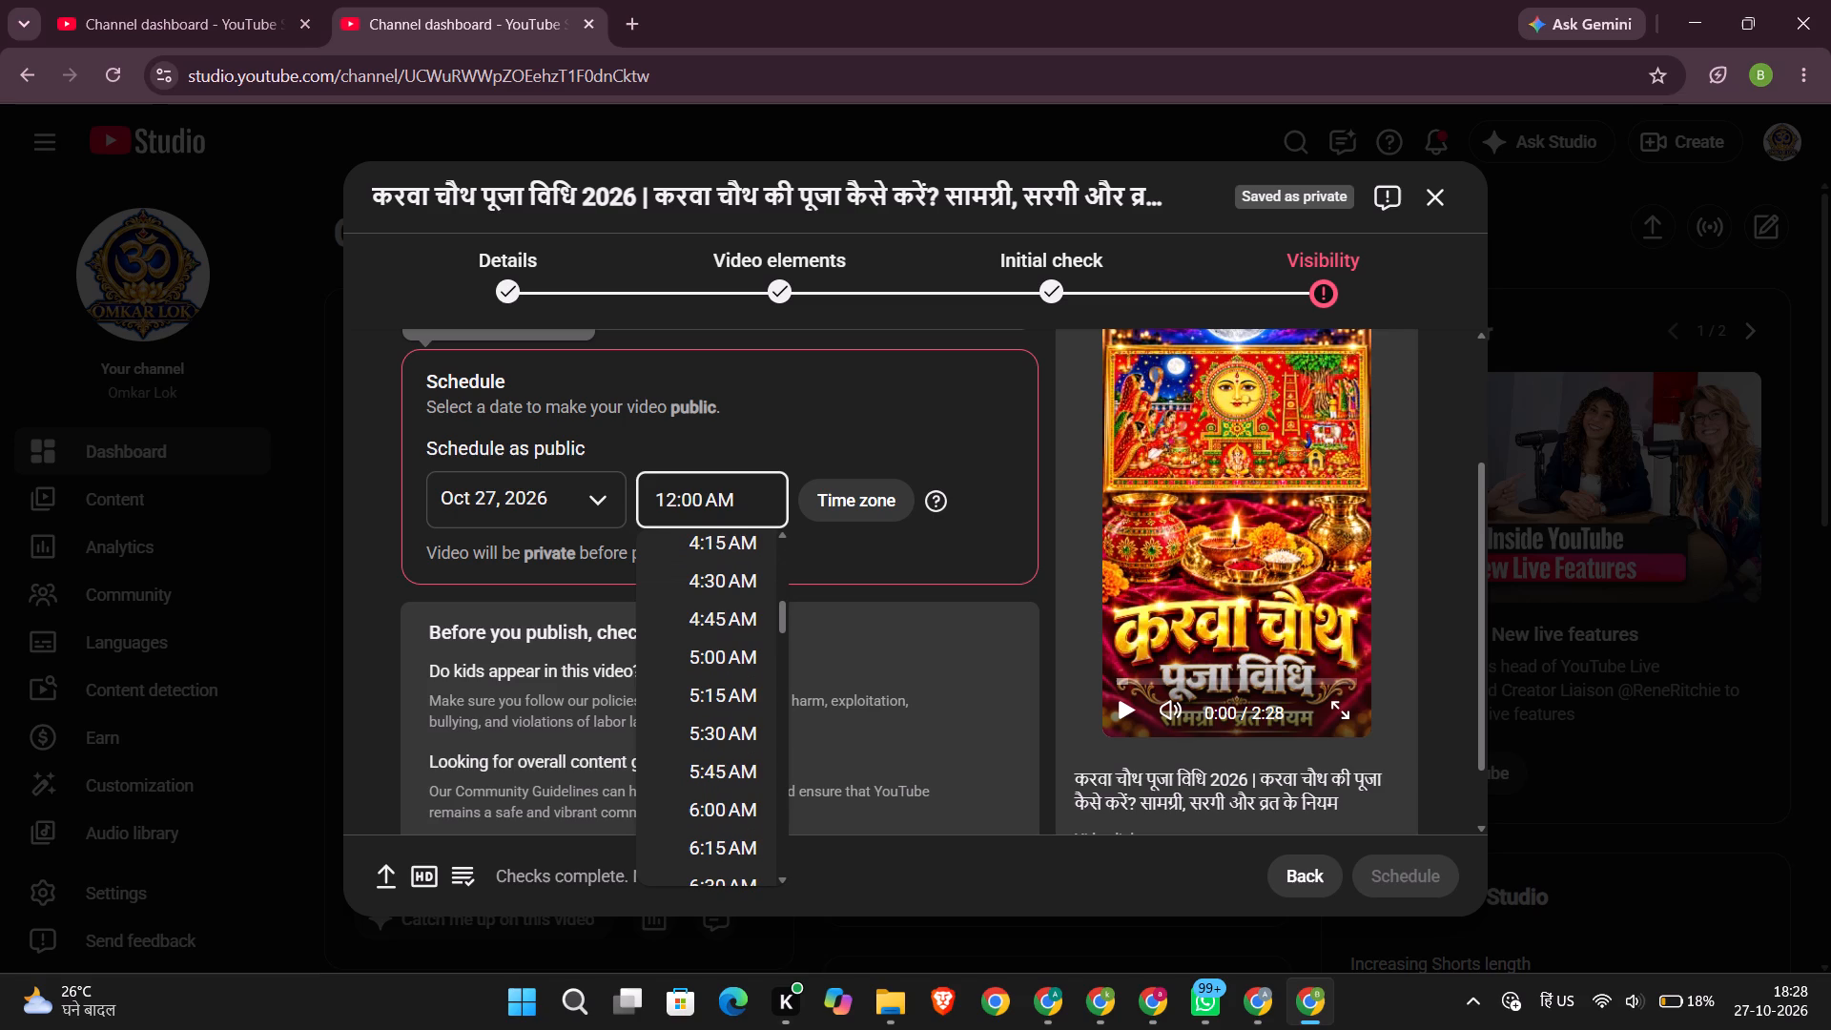
scroll(699, 617, "down", 1)
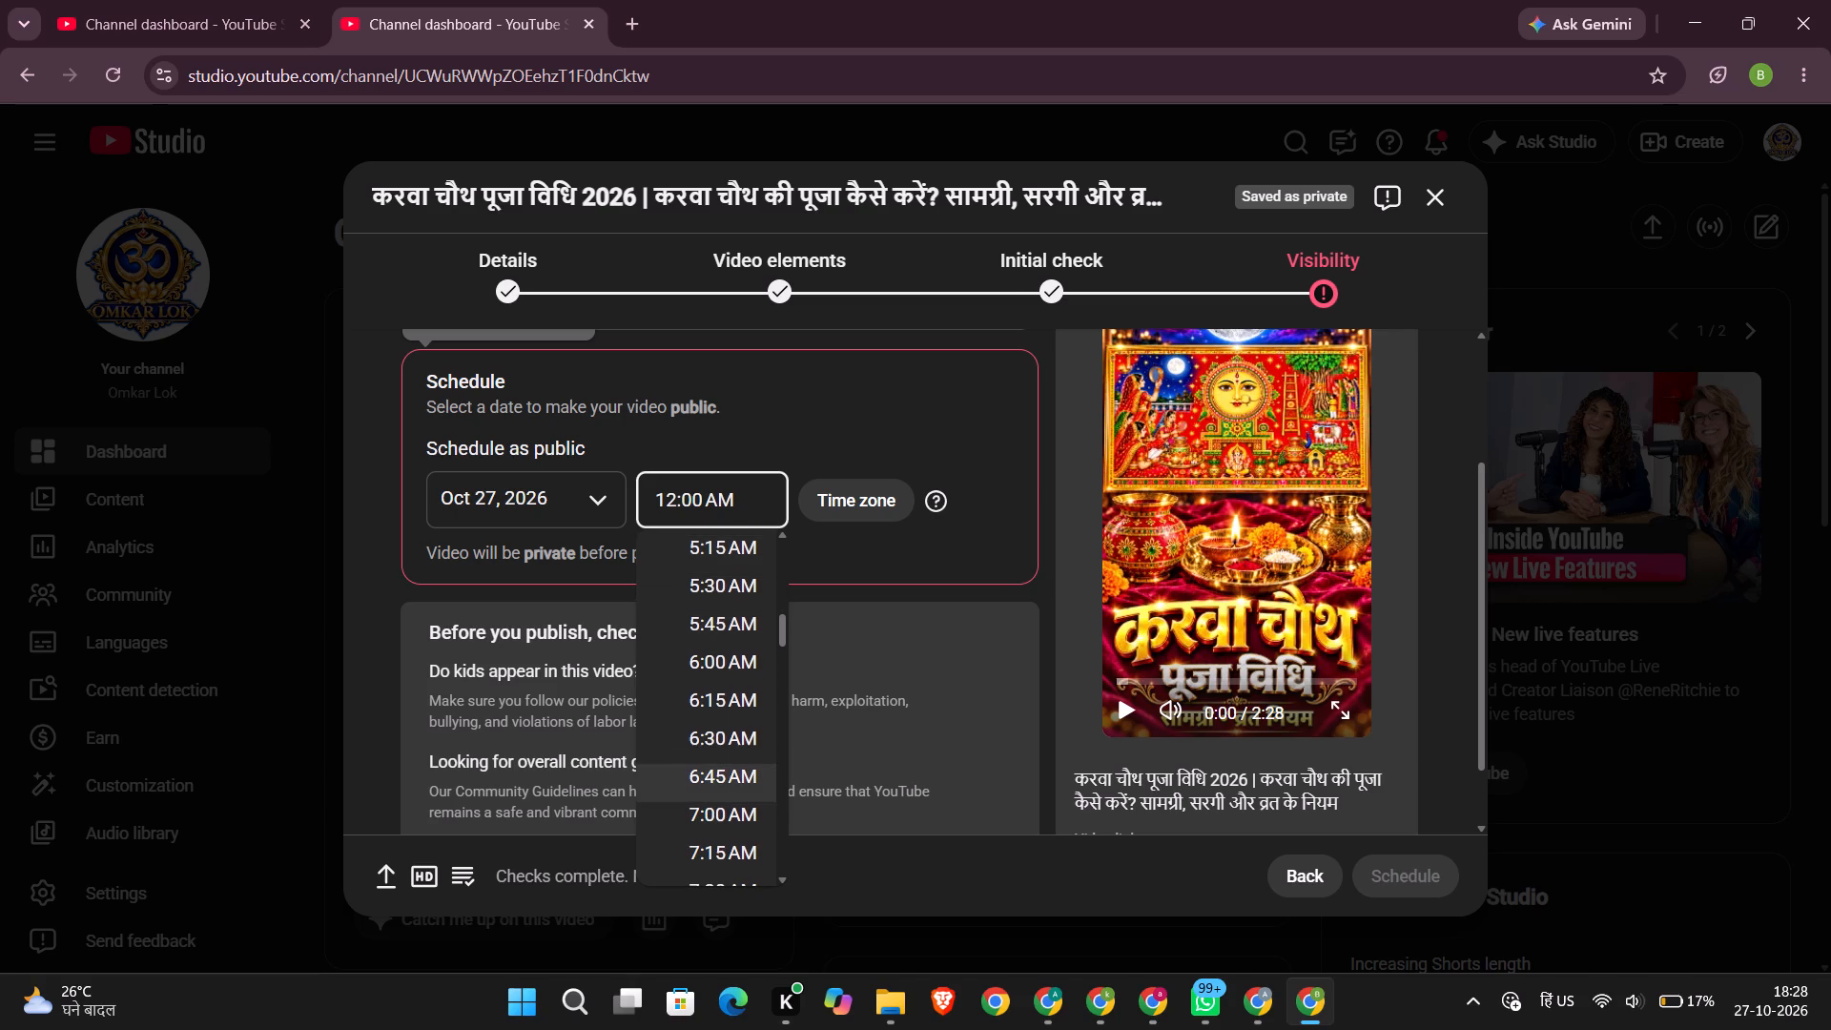
scroll(724, 736, "down", 3)
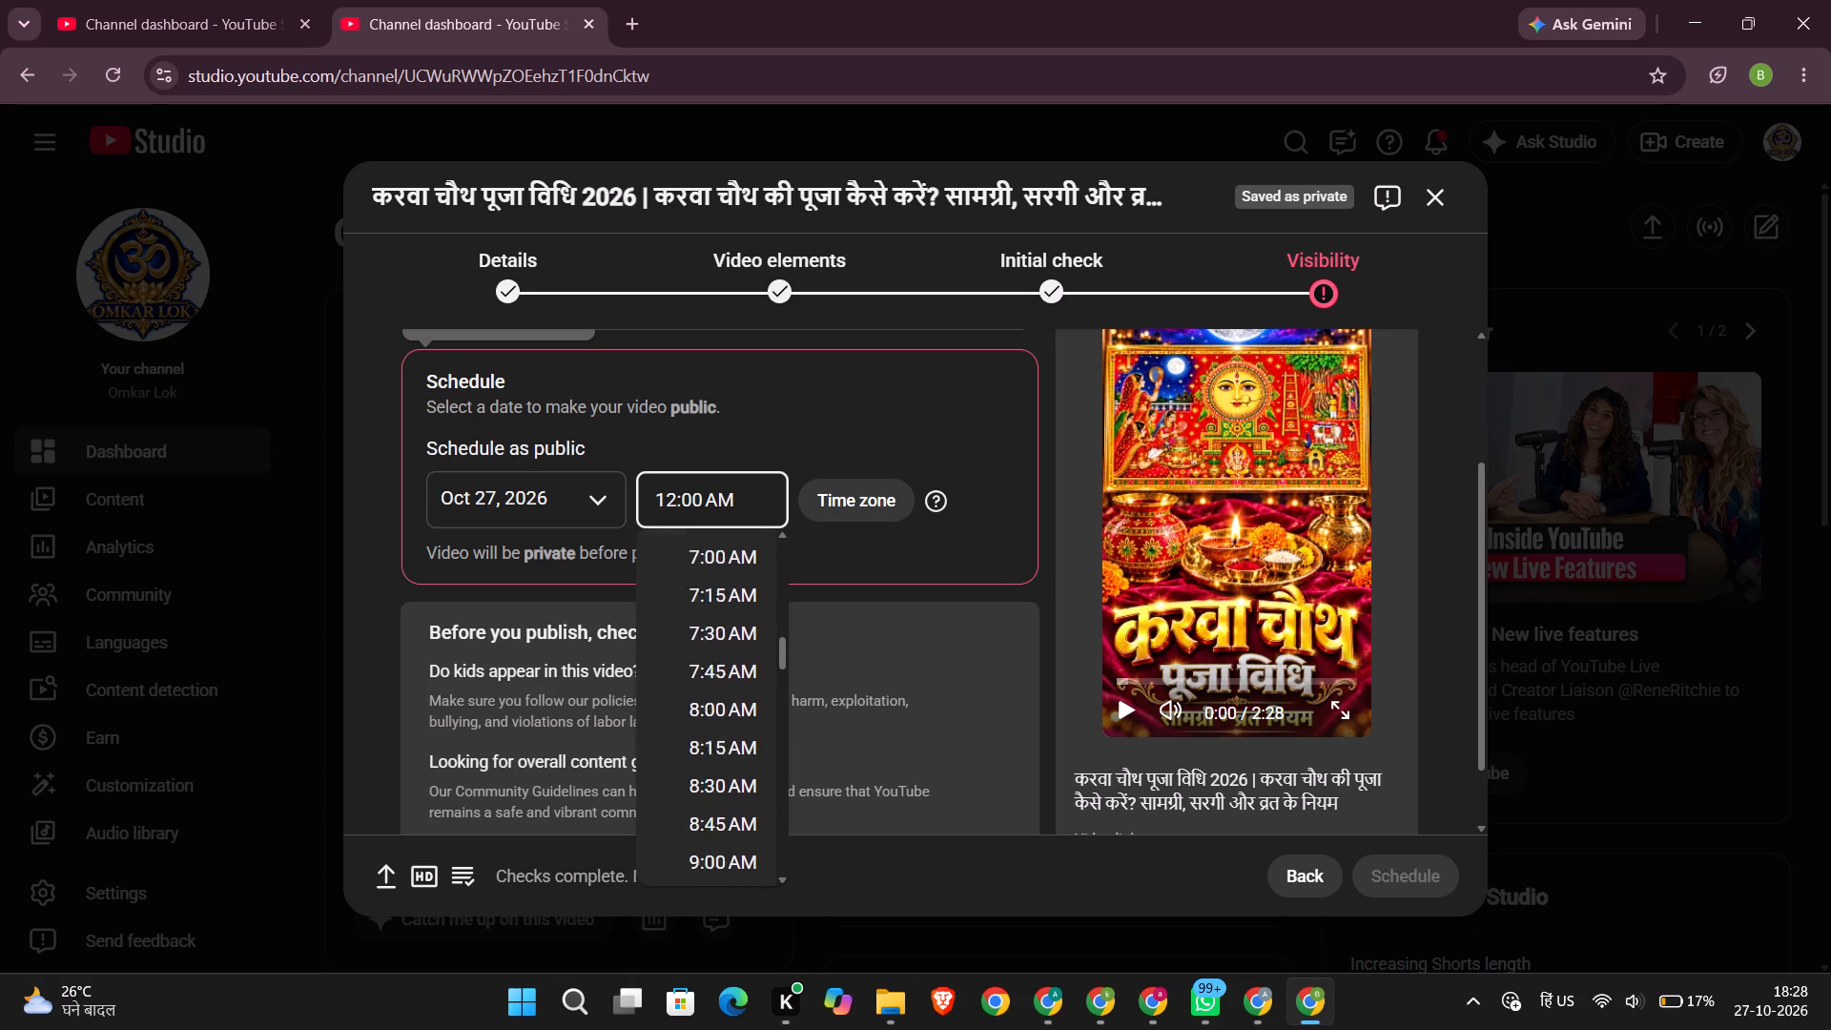
scroll(724, 736, "down", 6)
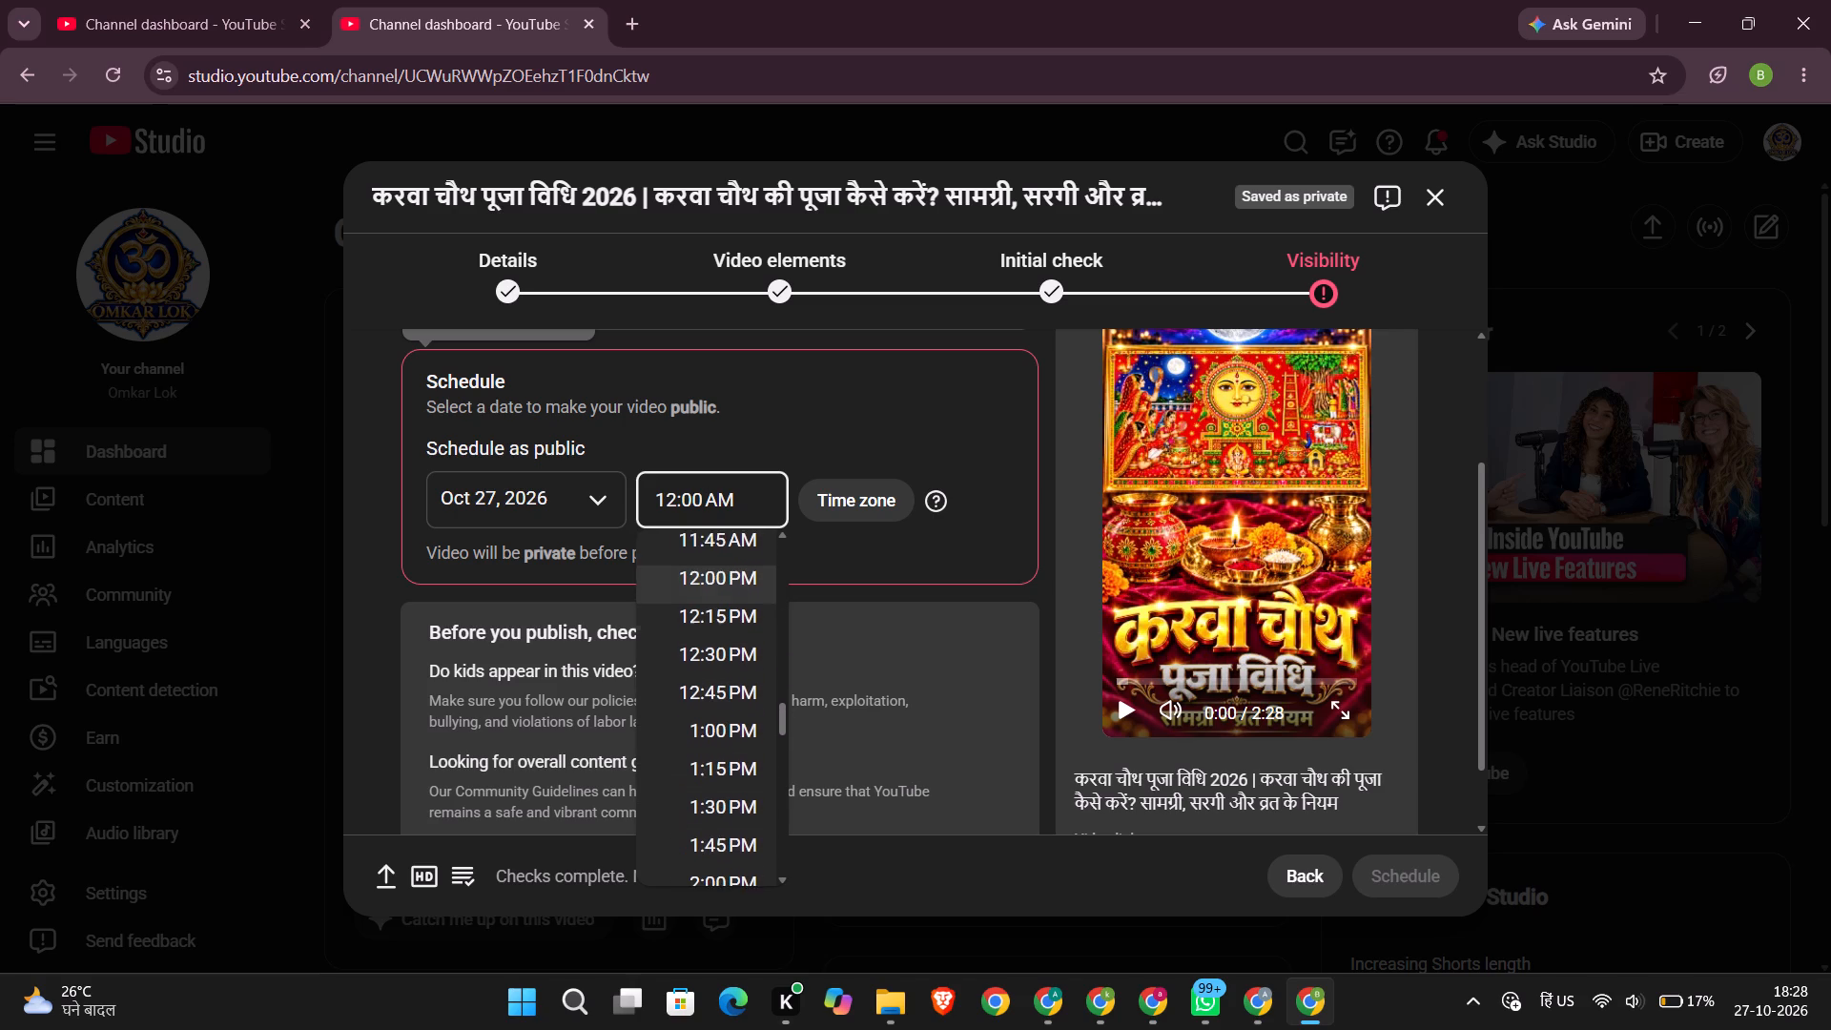
scroll(724, 736, "down", 1)
scroll(766, 669, "down", 3)
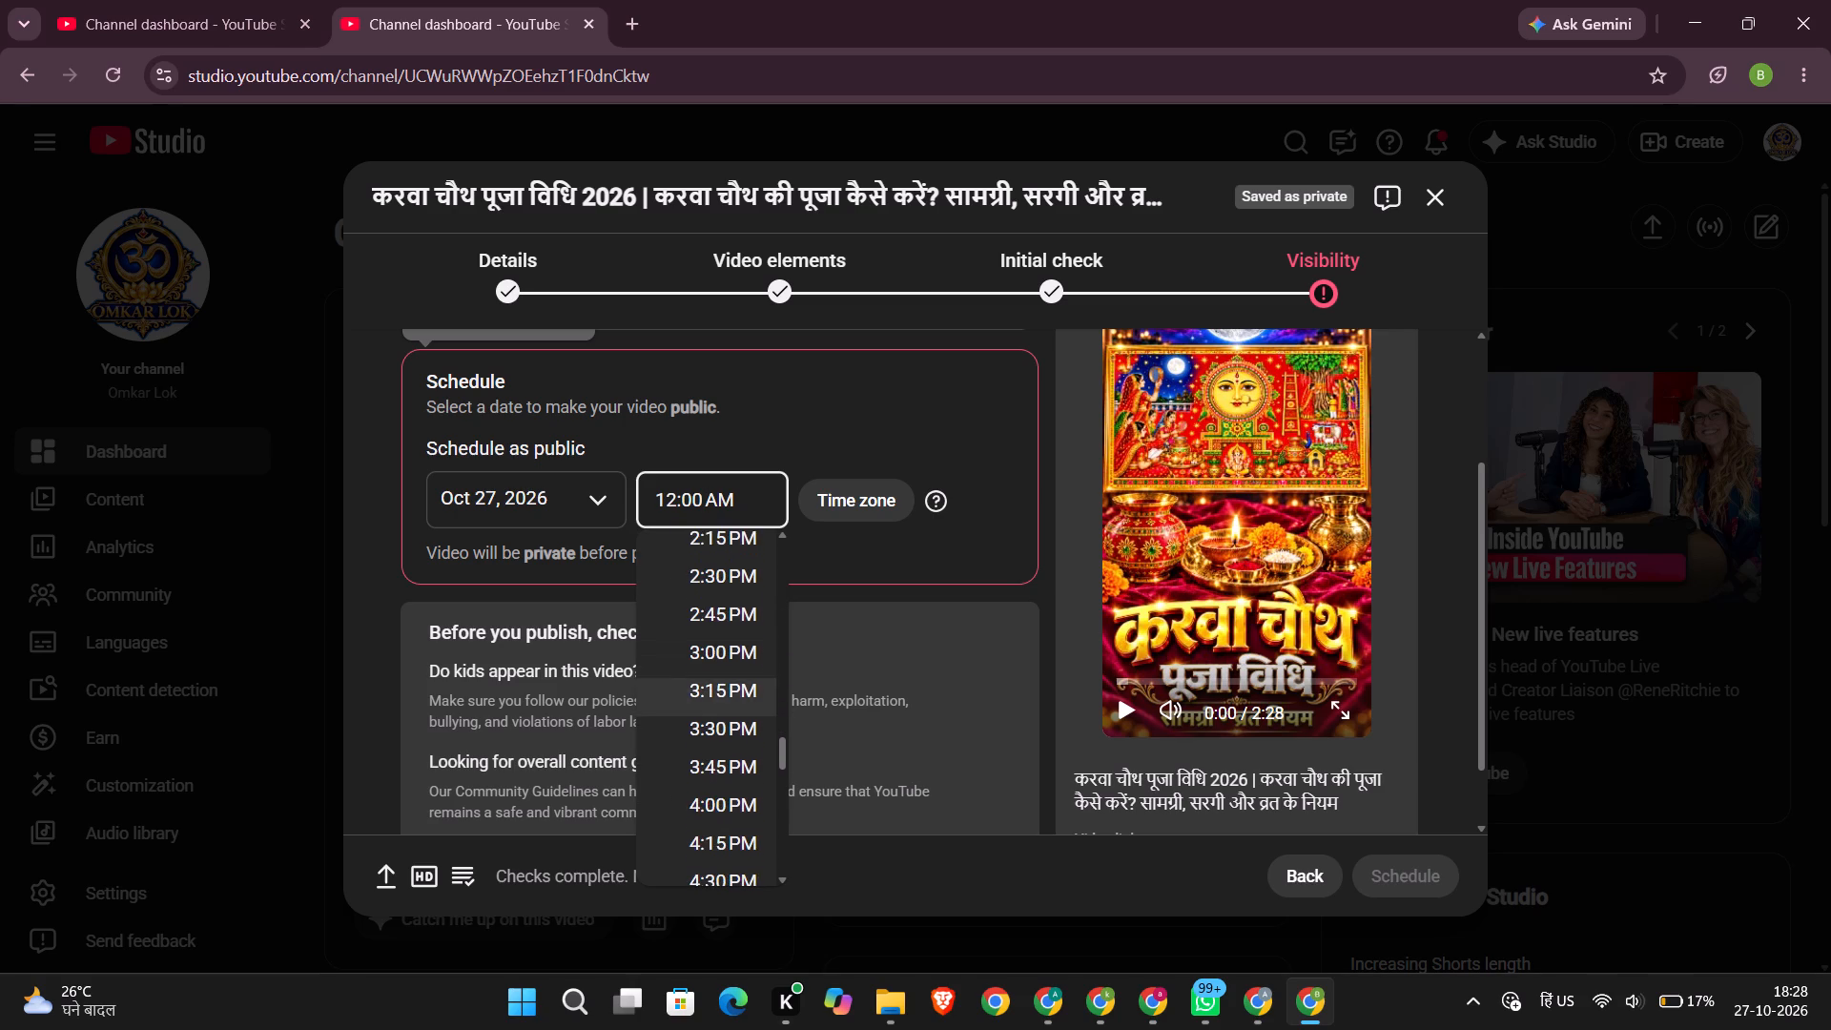
scroll(723, 694, "down", 4)
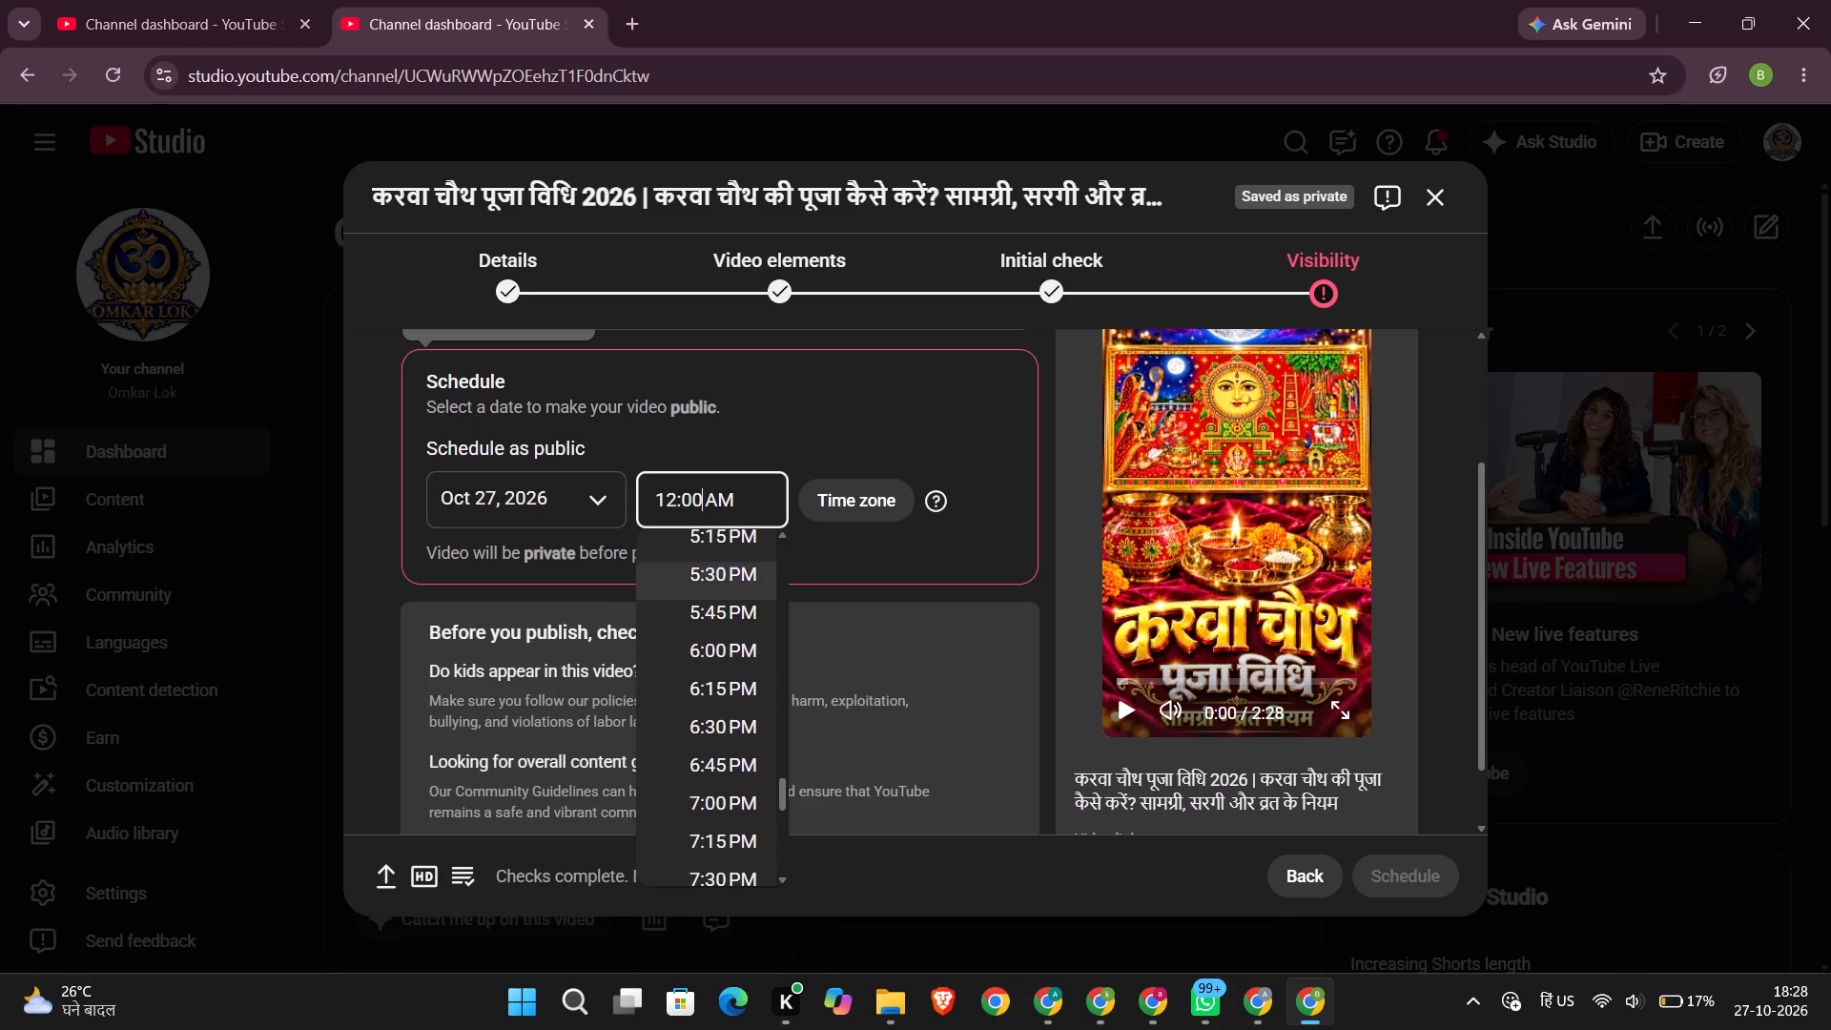
scroll(723, 694, "down", 1)
left_click(710, 720)
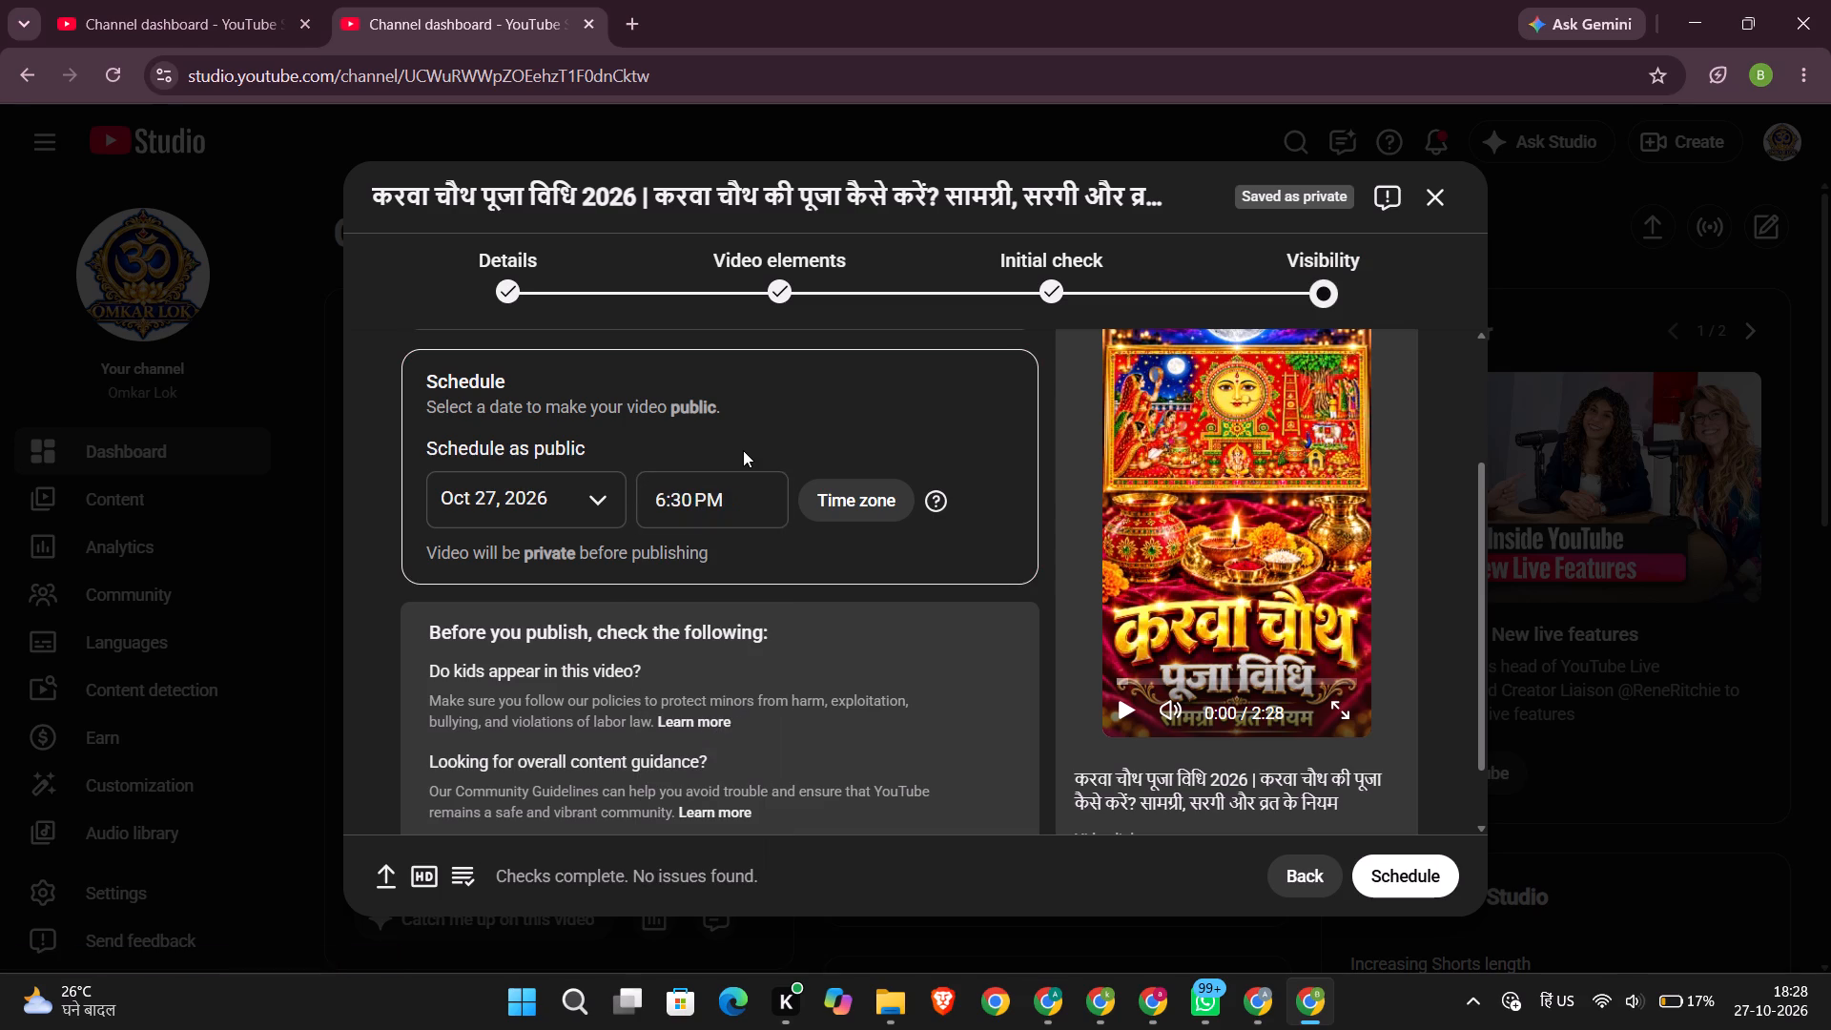
Look over the visibility settings, then schedule the Short and return to the channel dashboard.
scroll(743, 450, "up", 3)
scroll(833, 570, "down", 2)
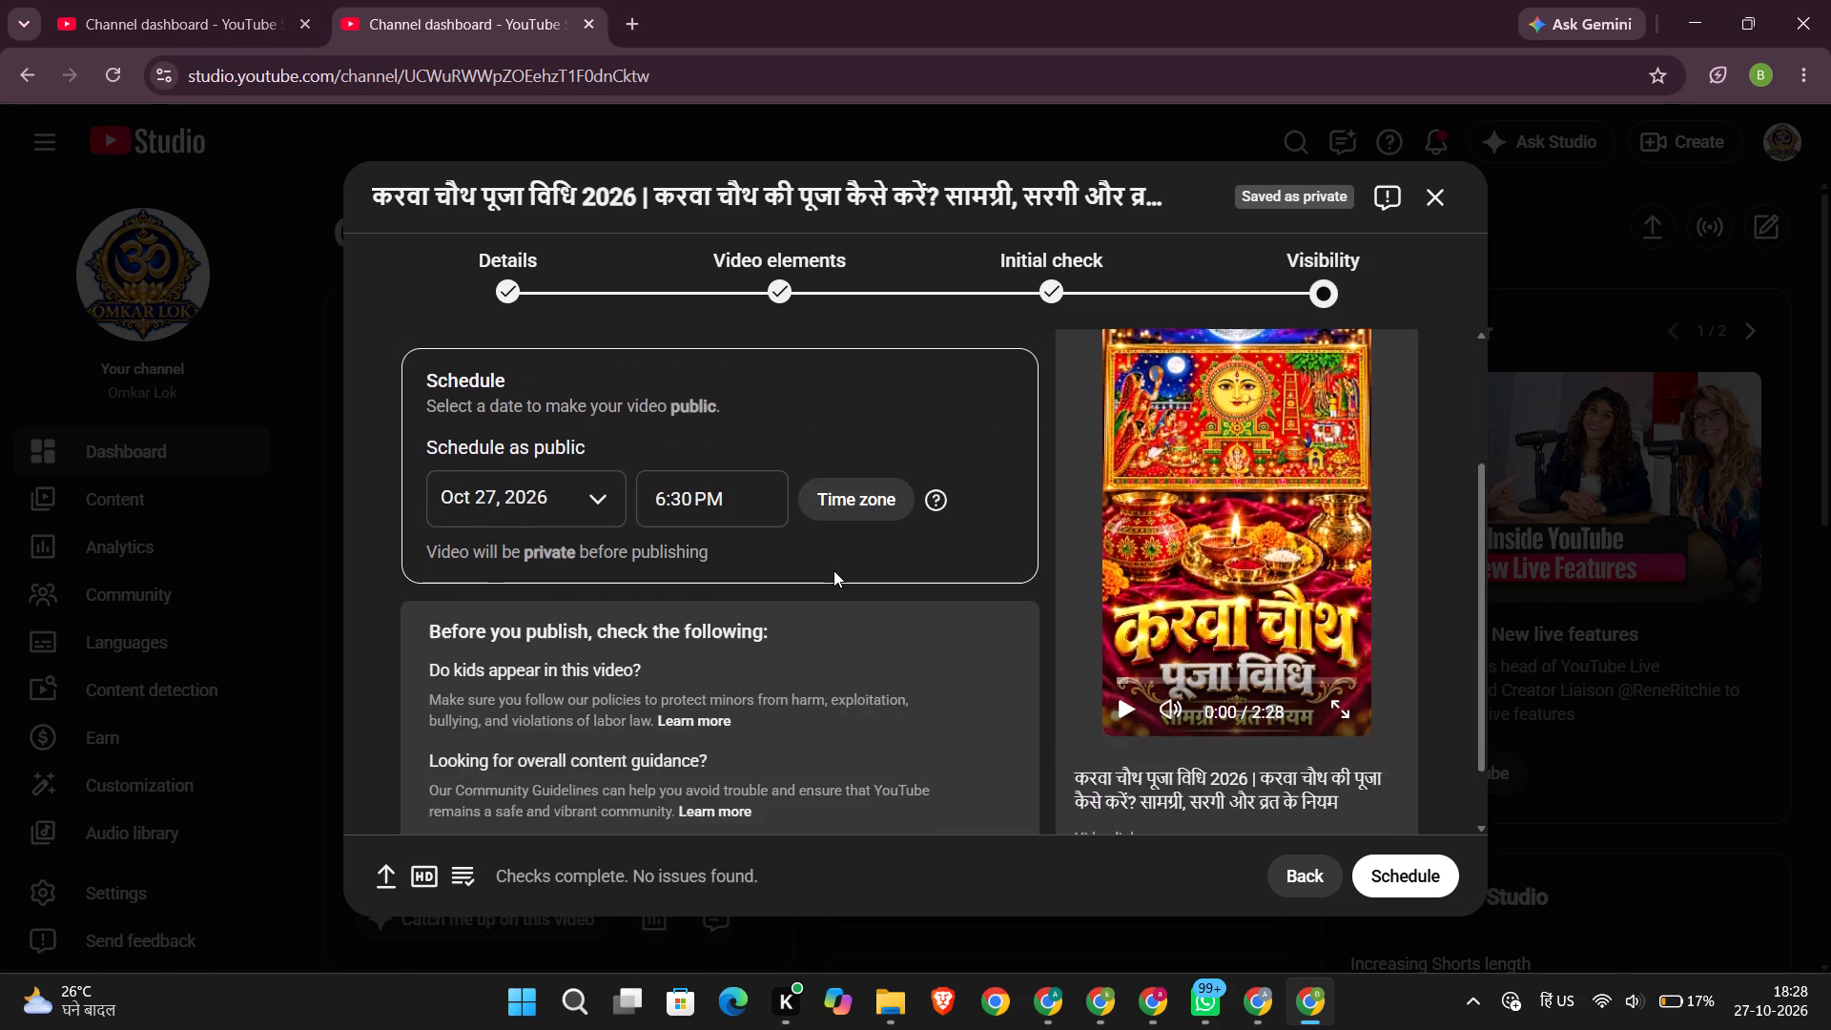
scroll(833, 570, "down", 2)
scroll(1324, 717, "up", 3)
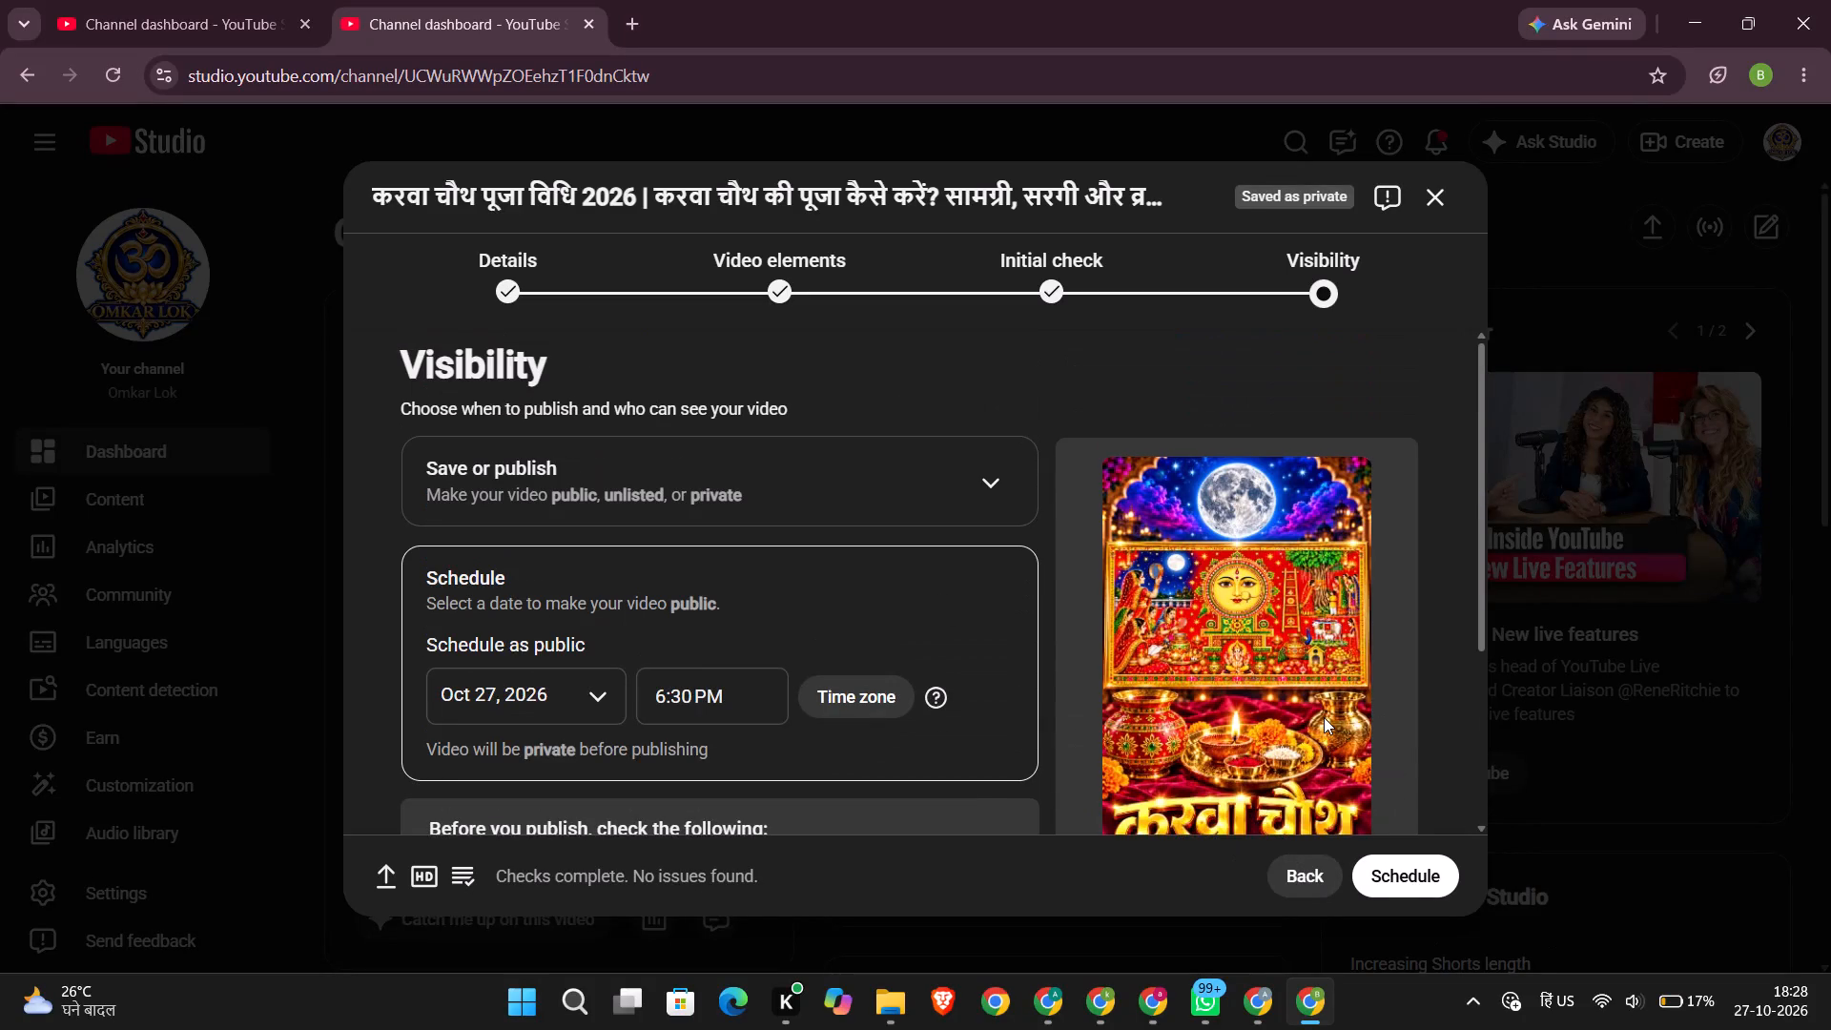
scroll(1324, 717, "down", 2)
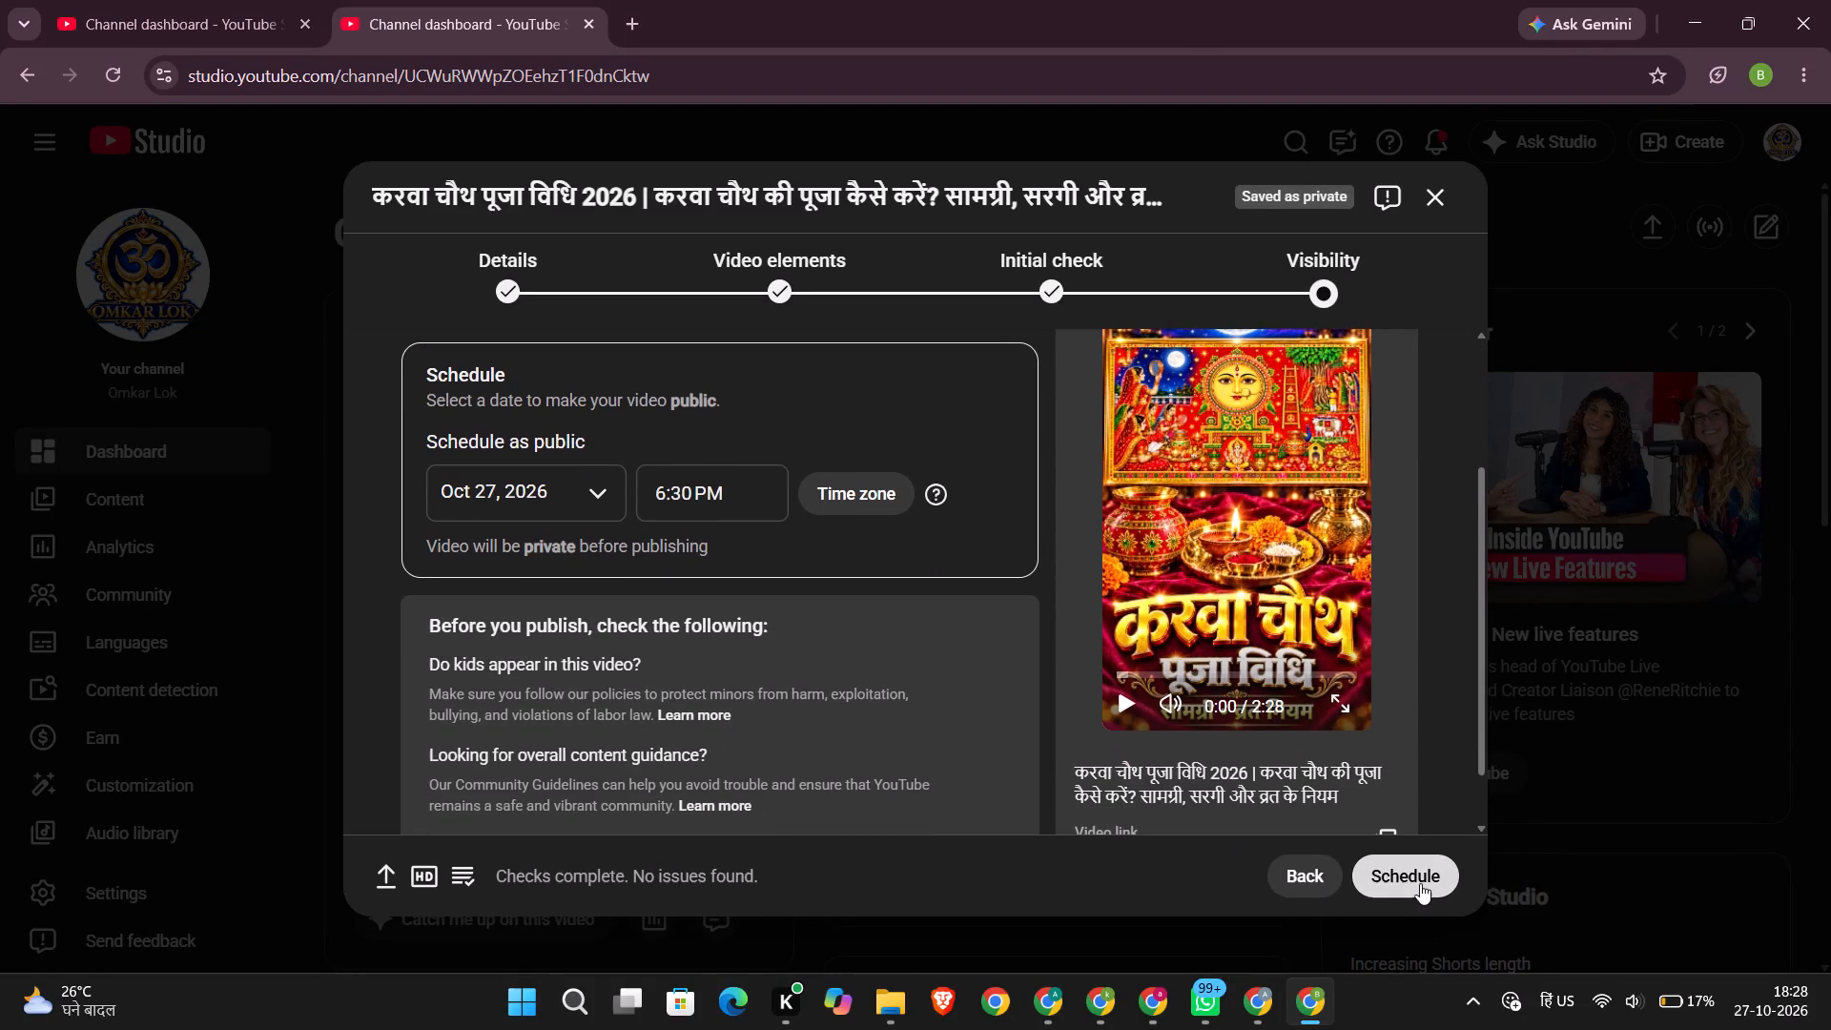
left_click(1407, 881)
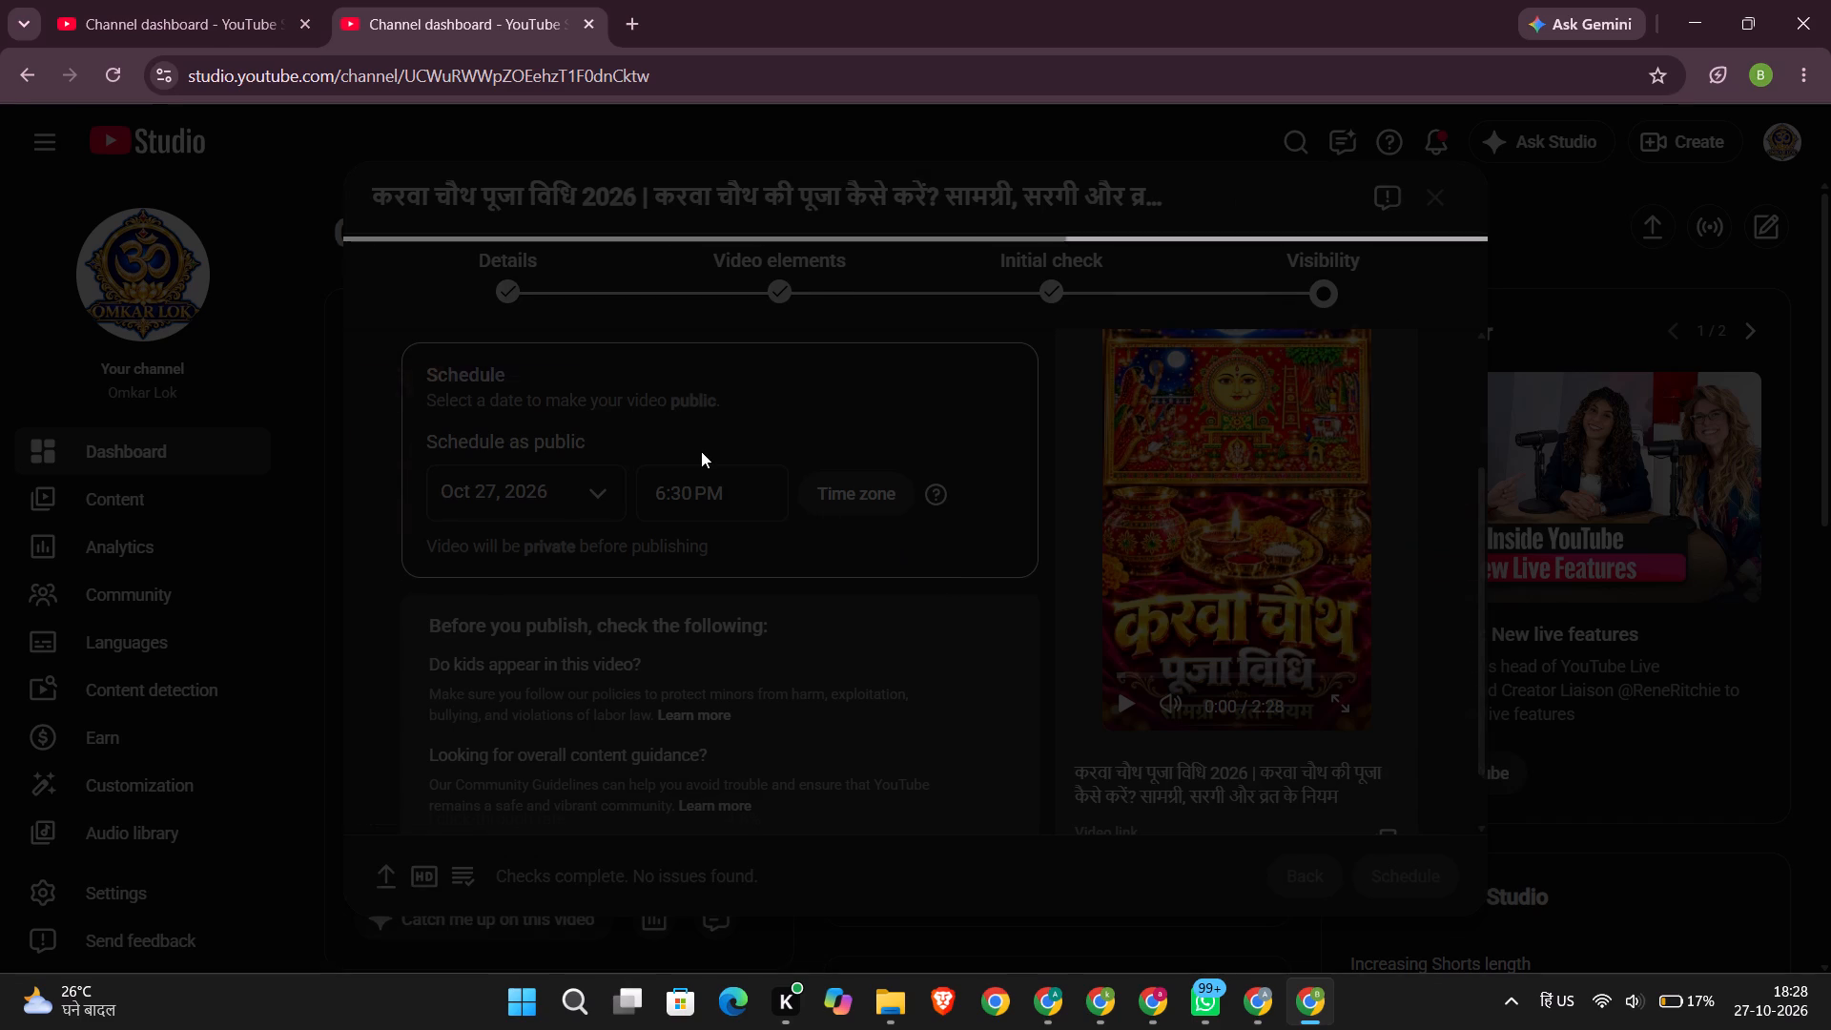
left_click(1154, 721)
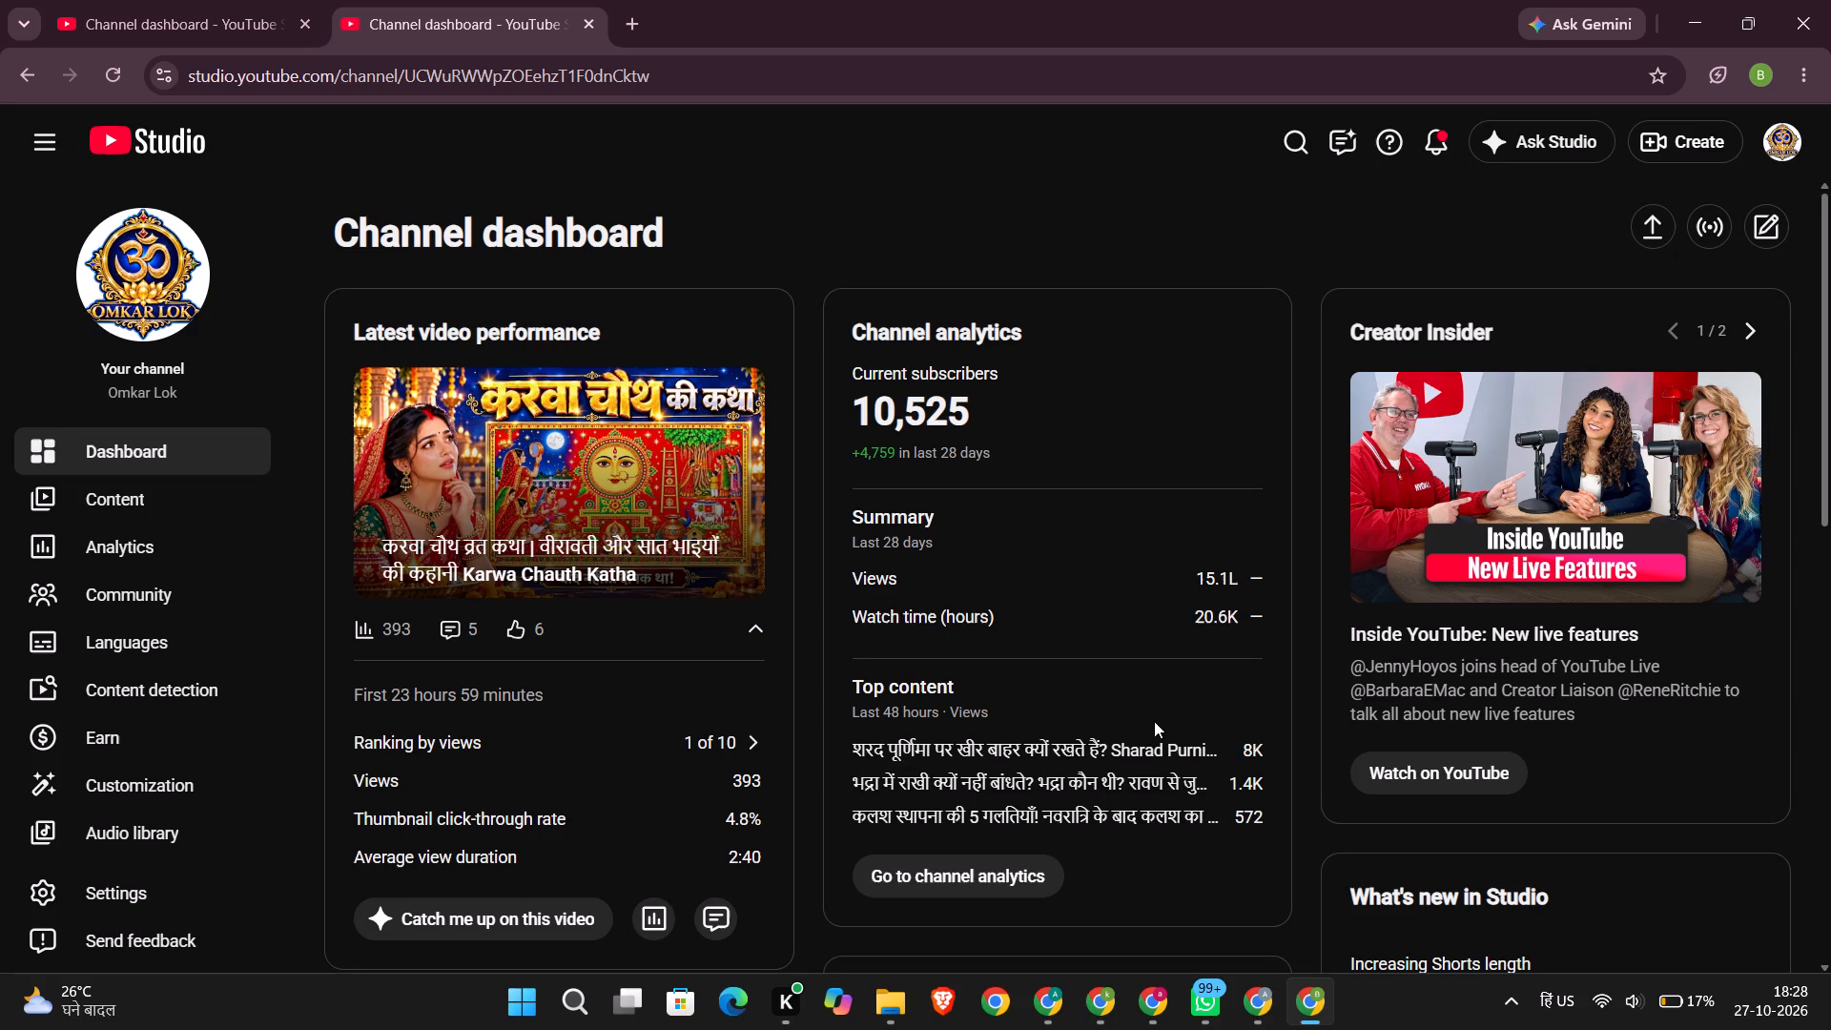
scroll(760, 668, "down", 1)
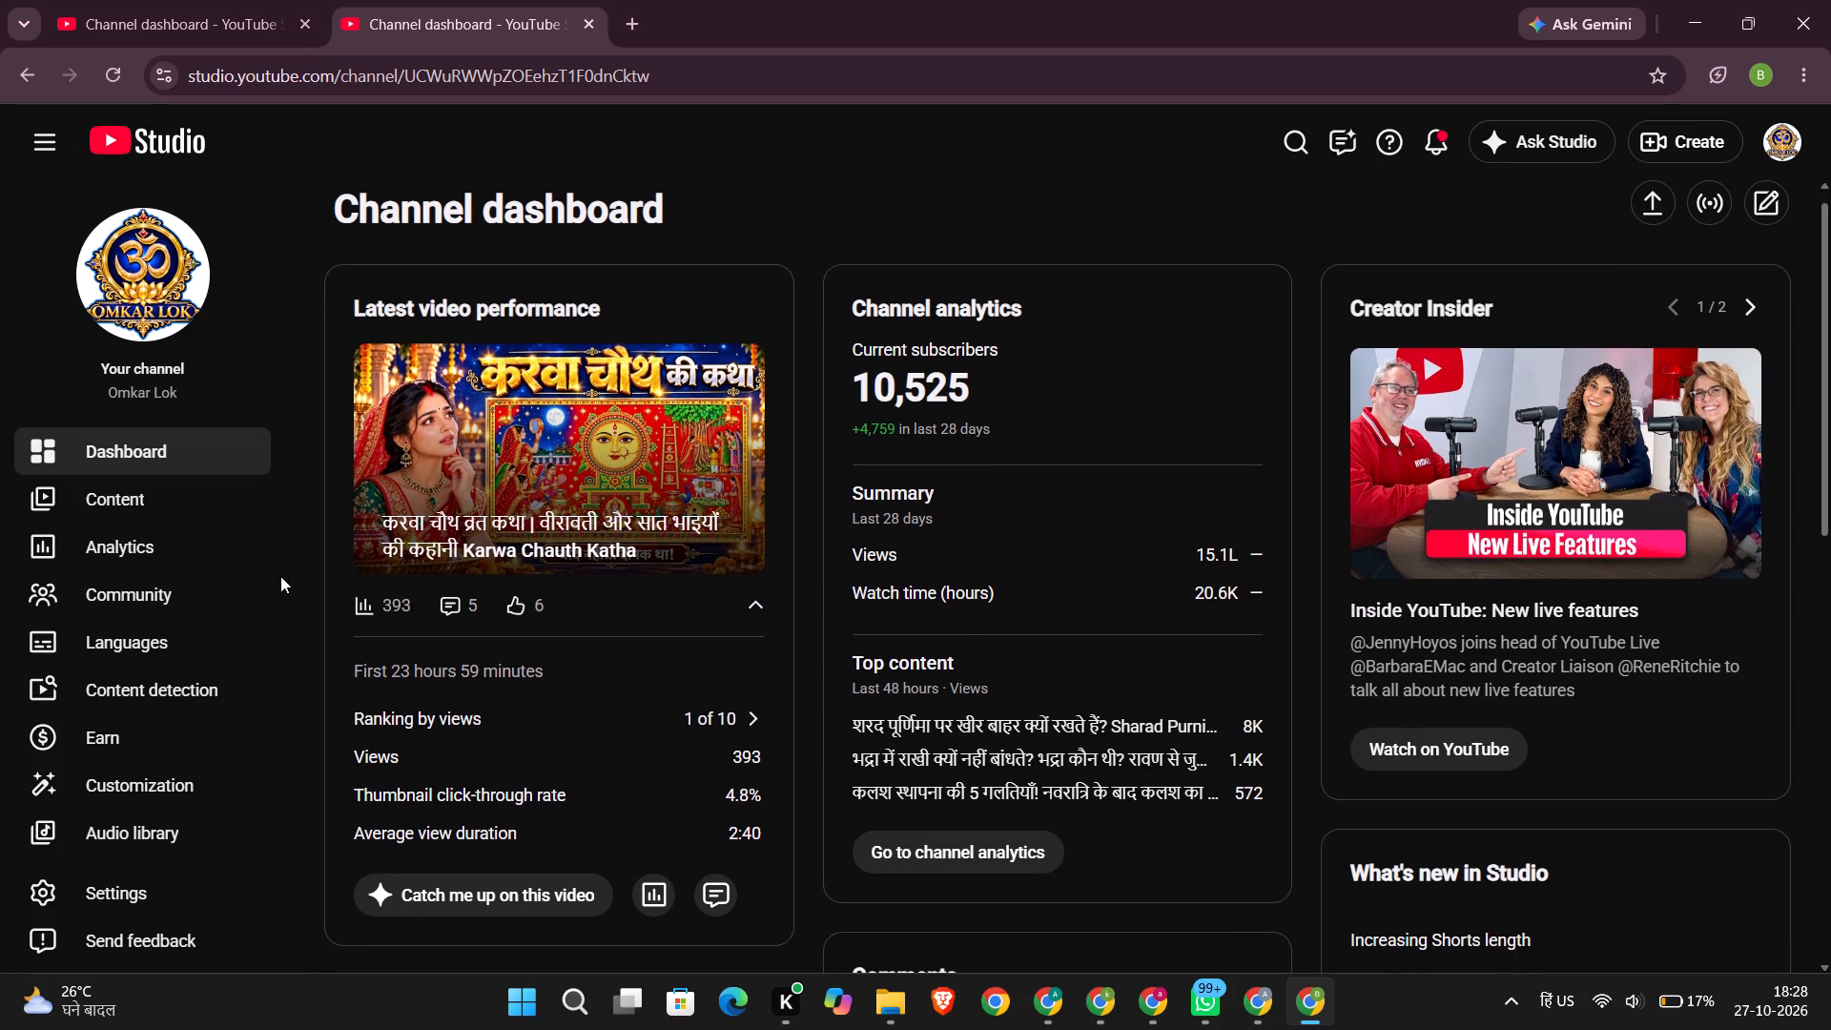
Permanently delete the two leftover Karwa Chauth draft videos from the channel content, acknowledging that deletion is permanent.
left_click(125, 507)
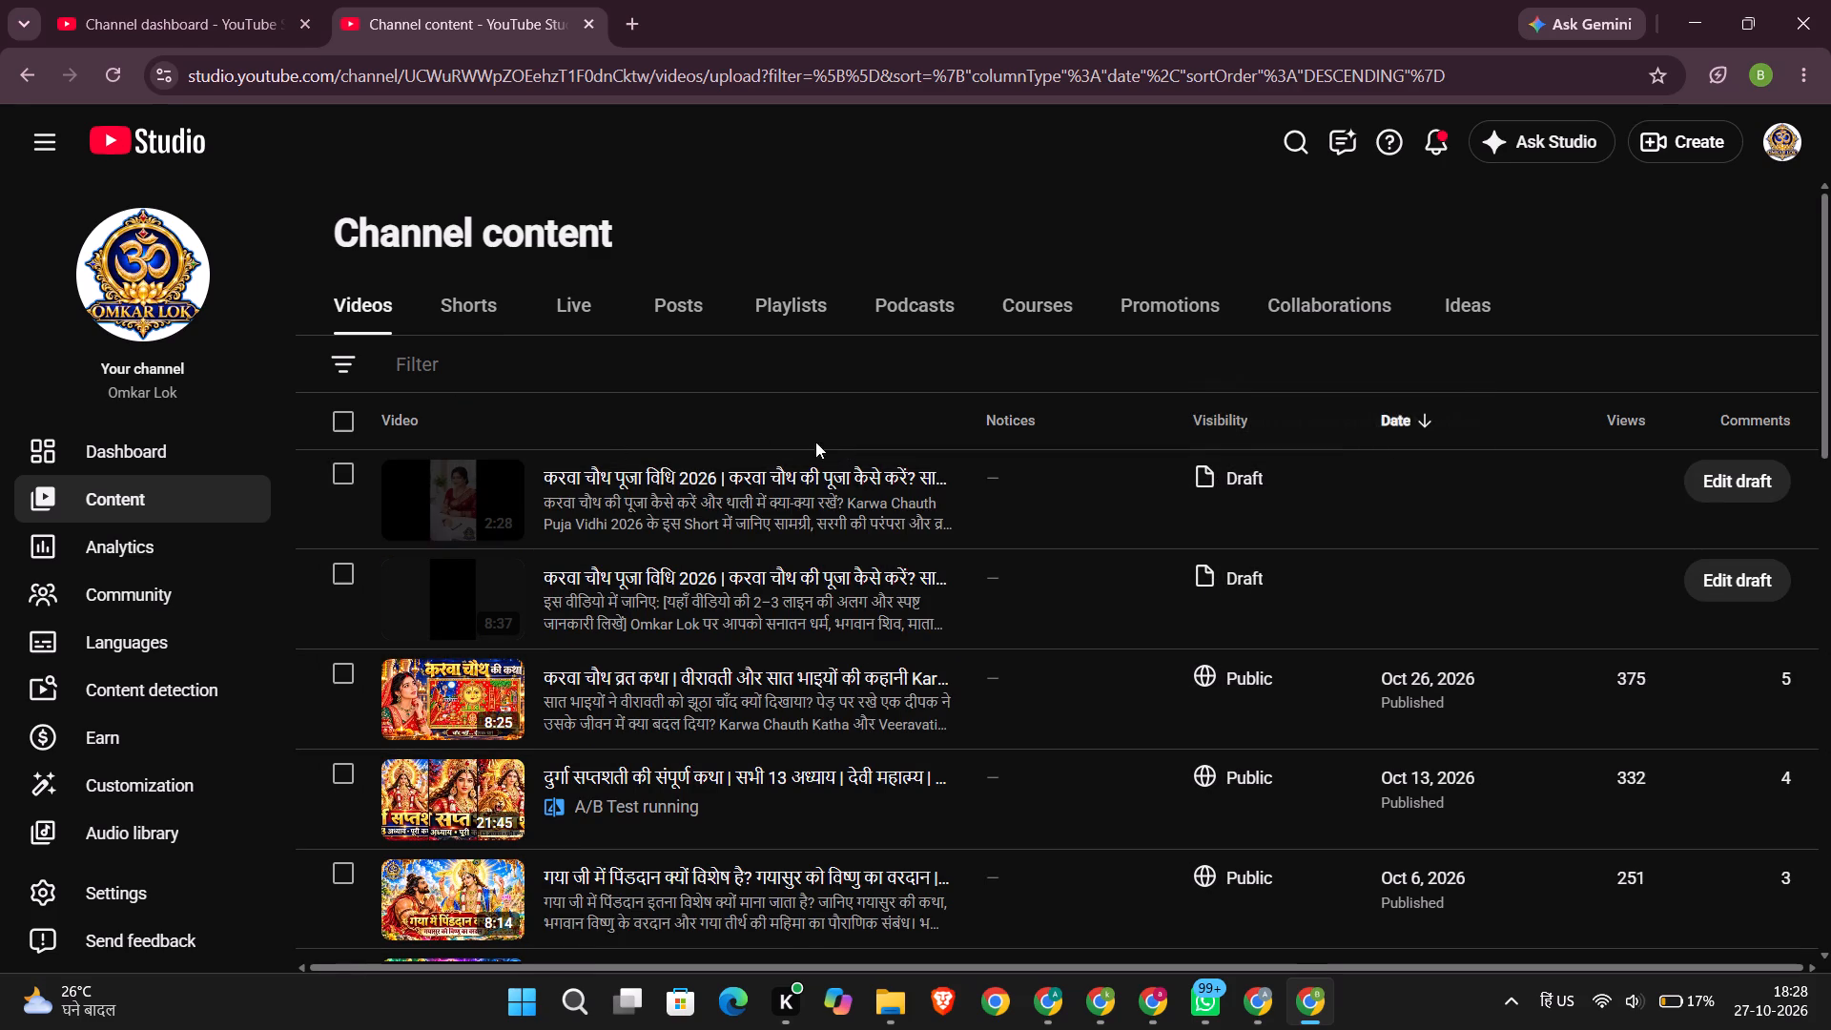
left_click(344, 472)
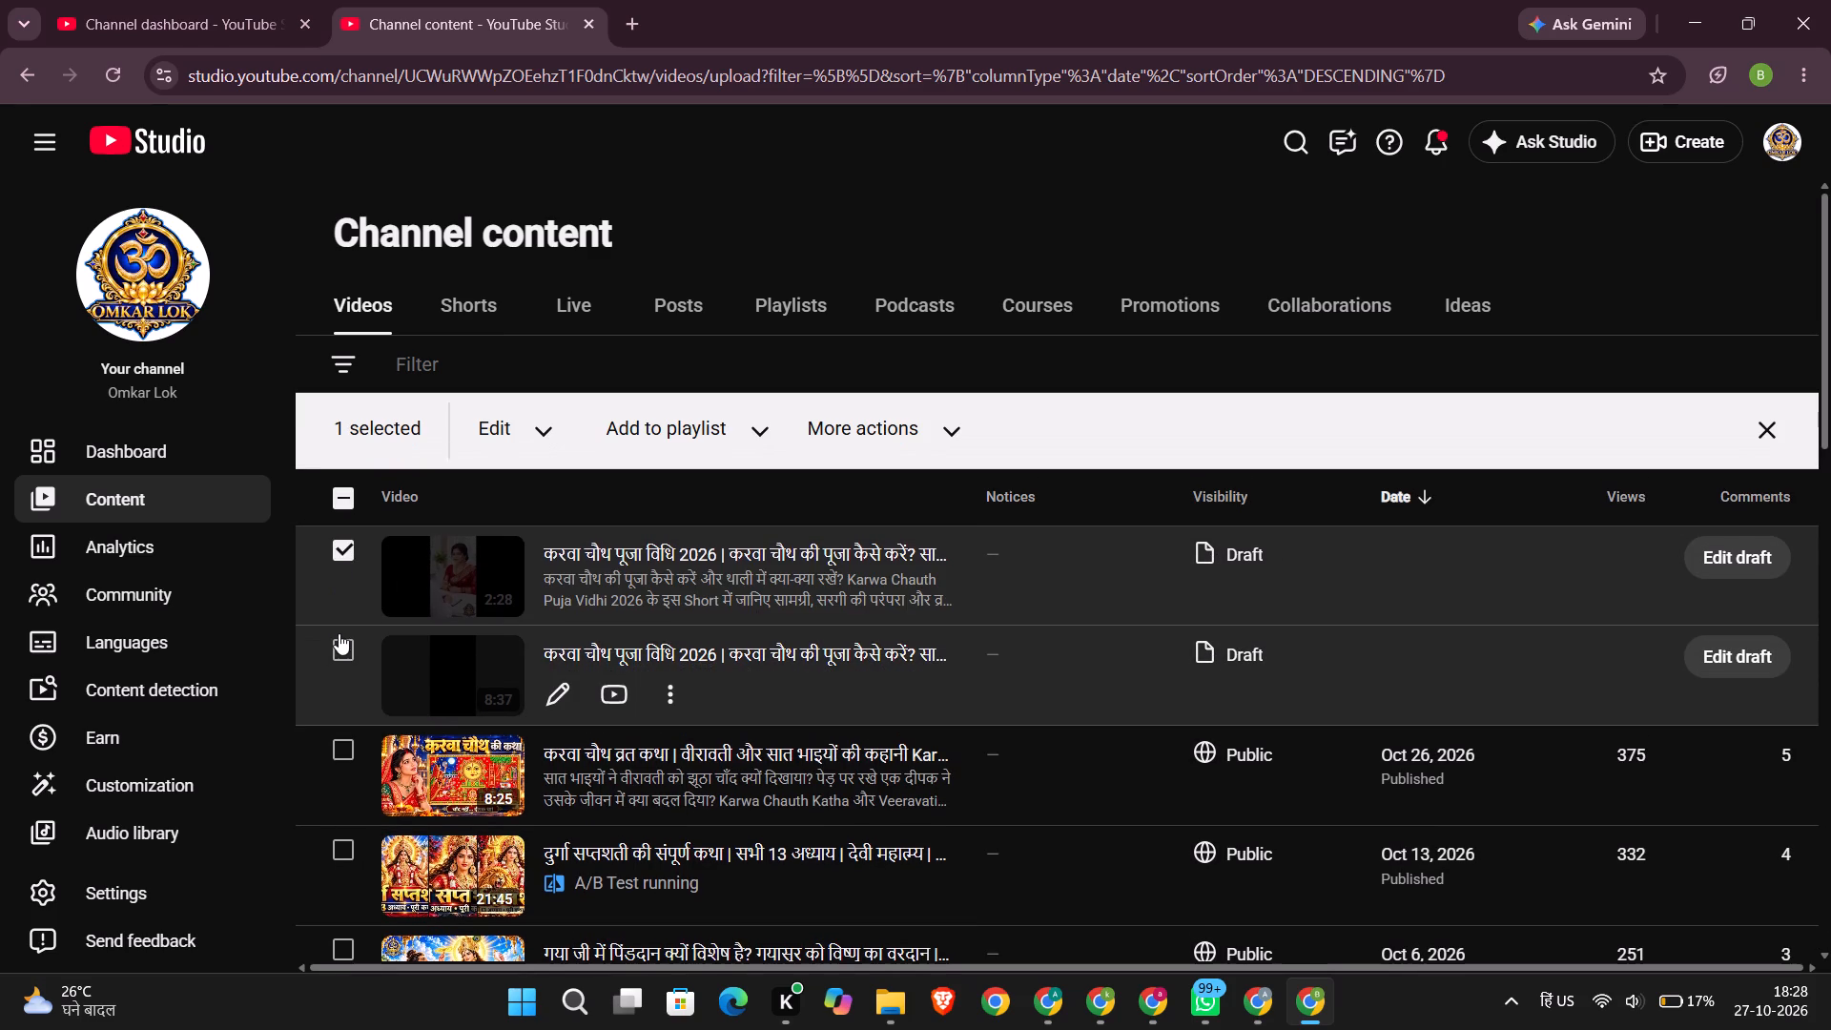
left_click(344, 649)
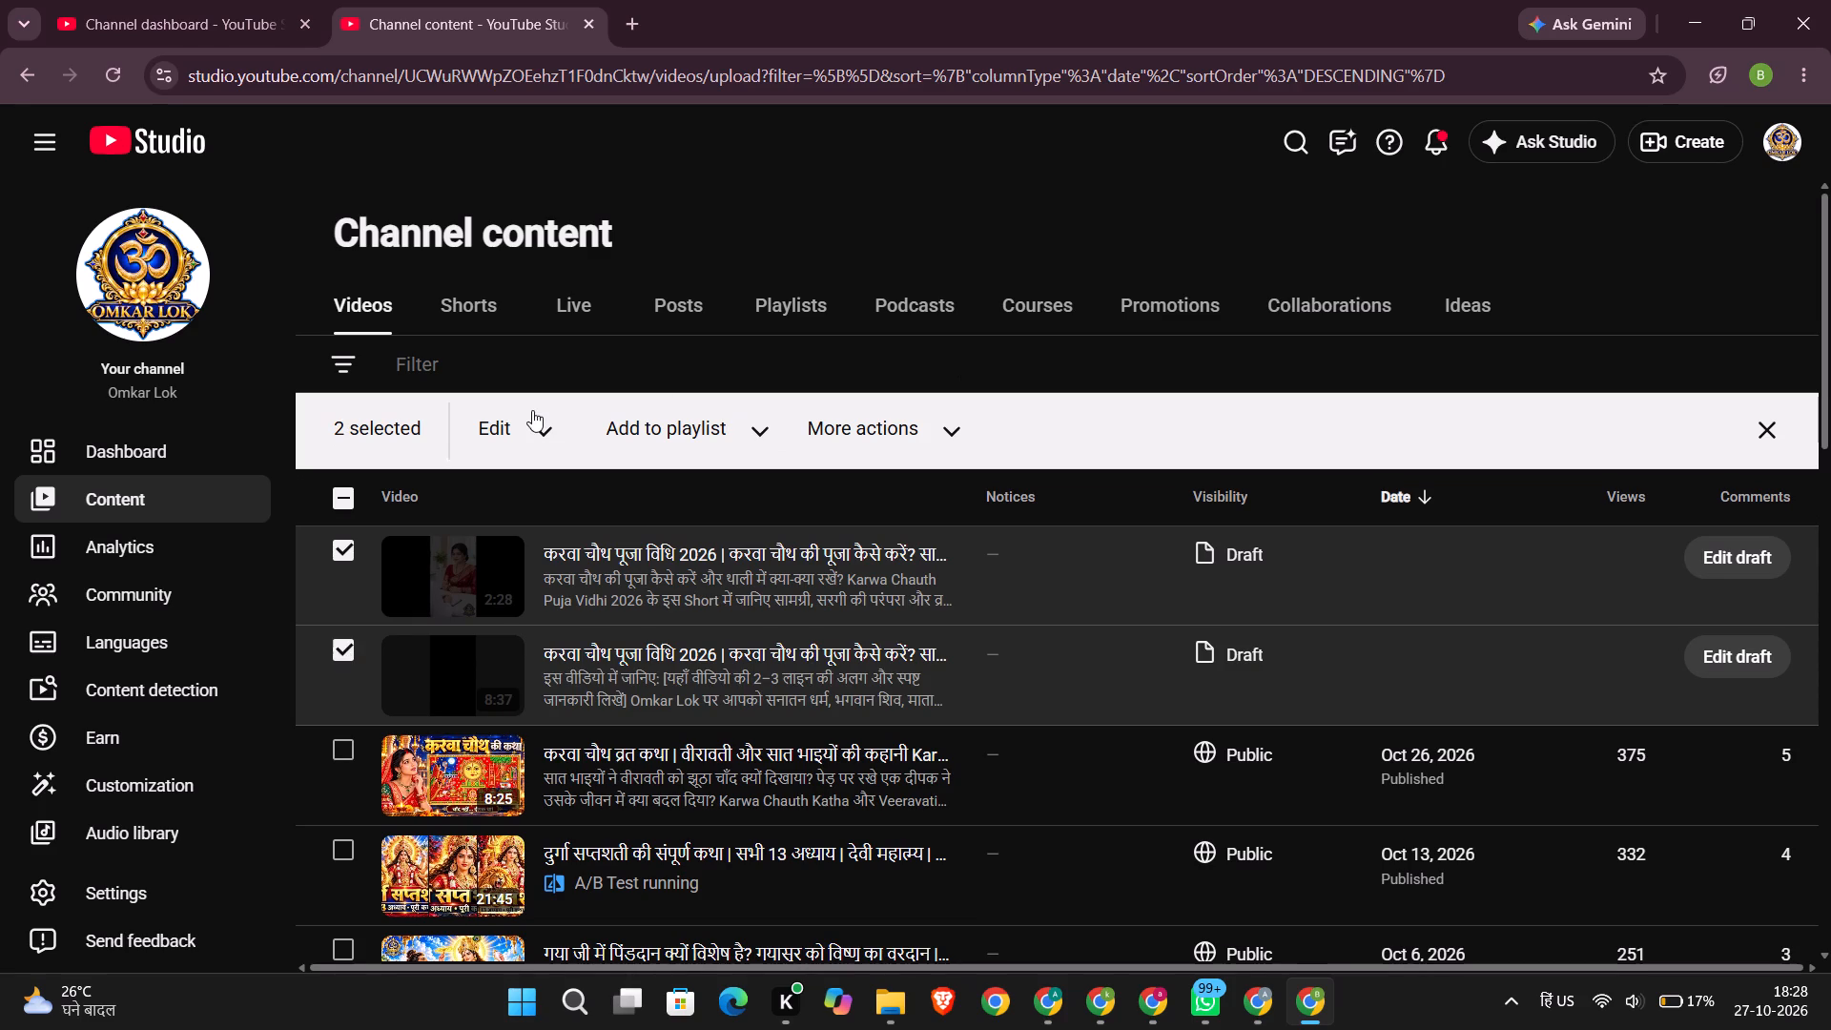
left_click(954, 437)
left_click(915, 464)
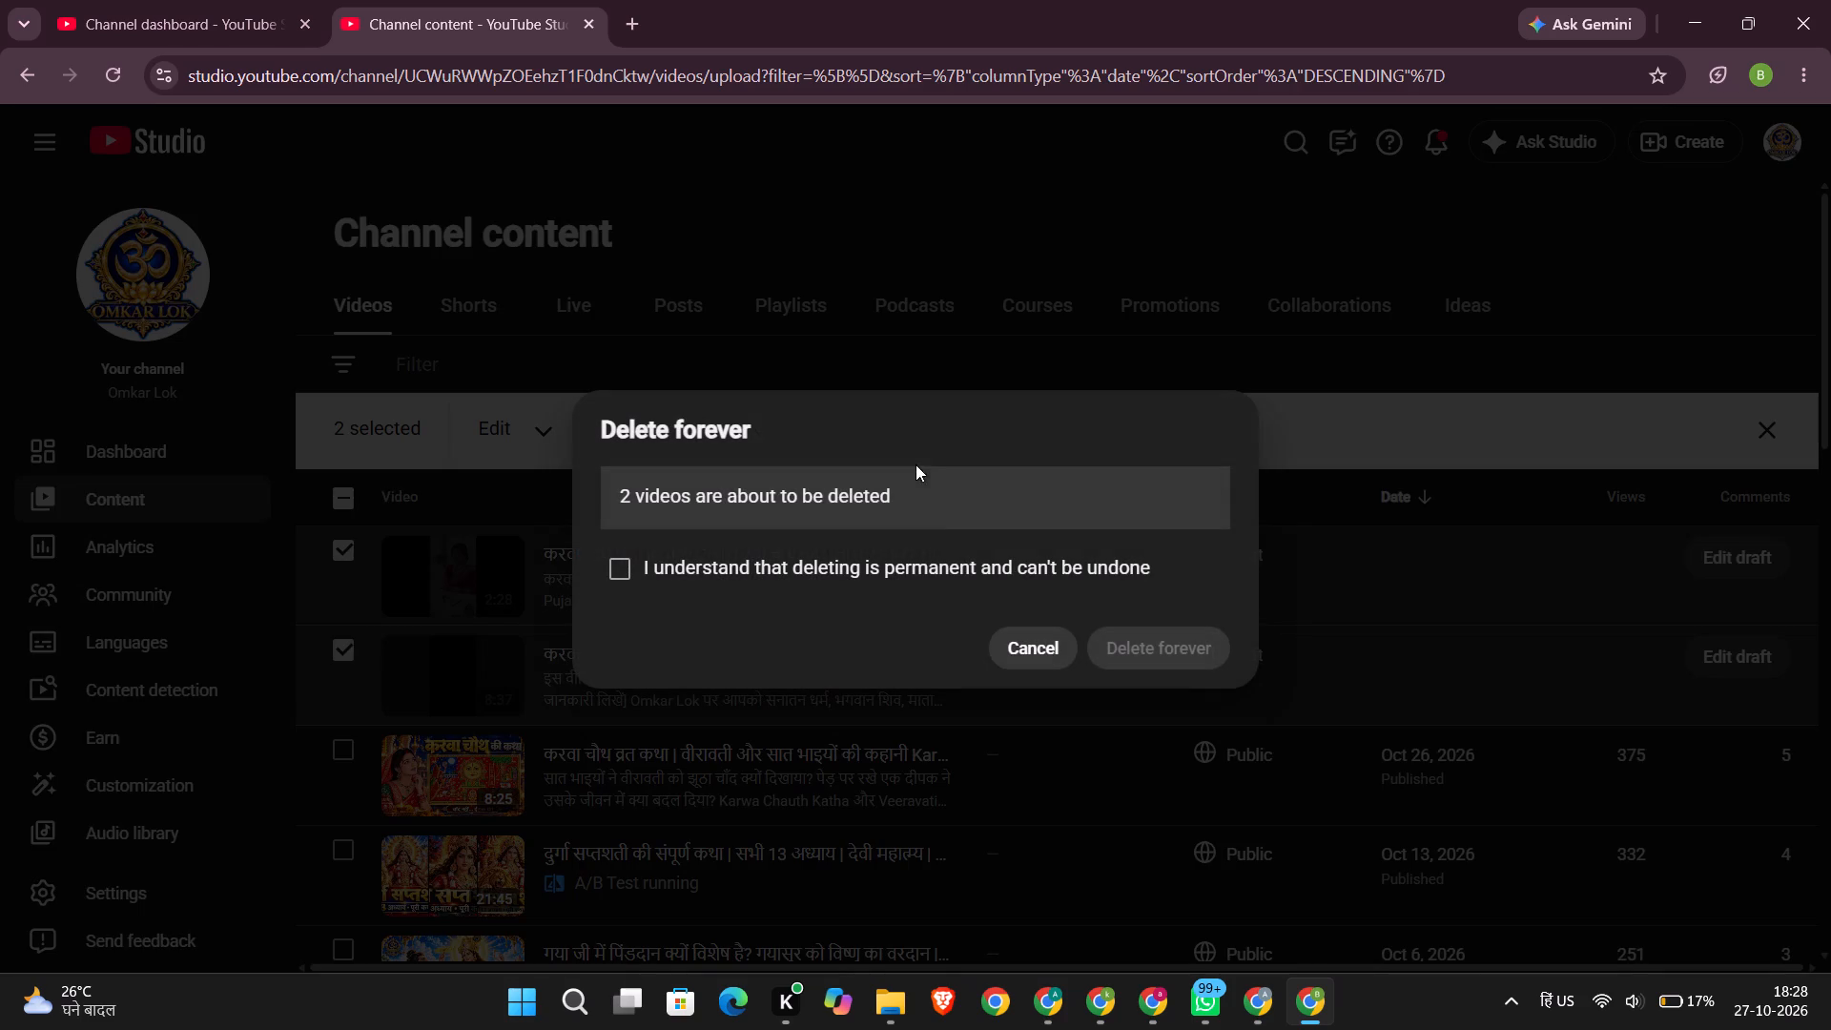
left_click_drag(799, 551, 799, 562)
left_click(799, 562)
left_click(996, 564)
left_click(1174, 634)
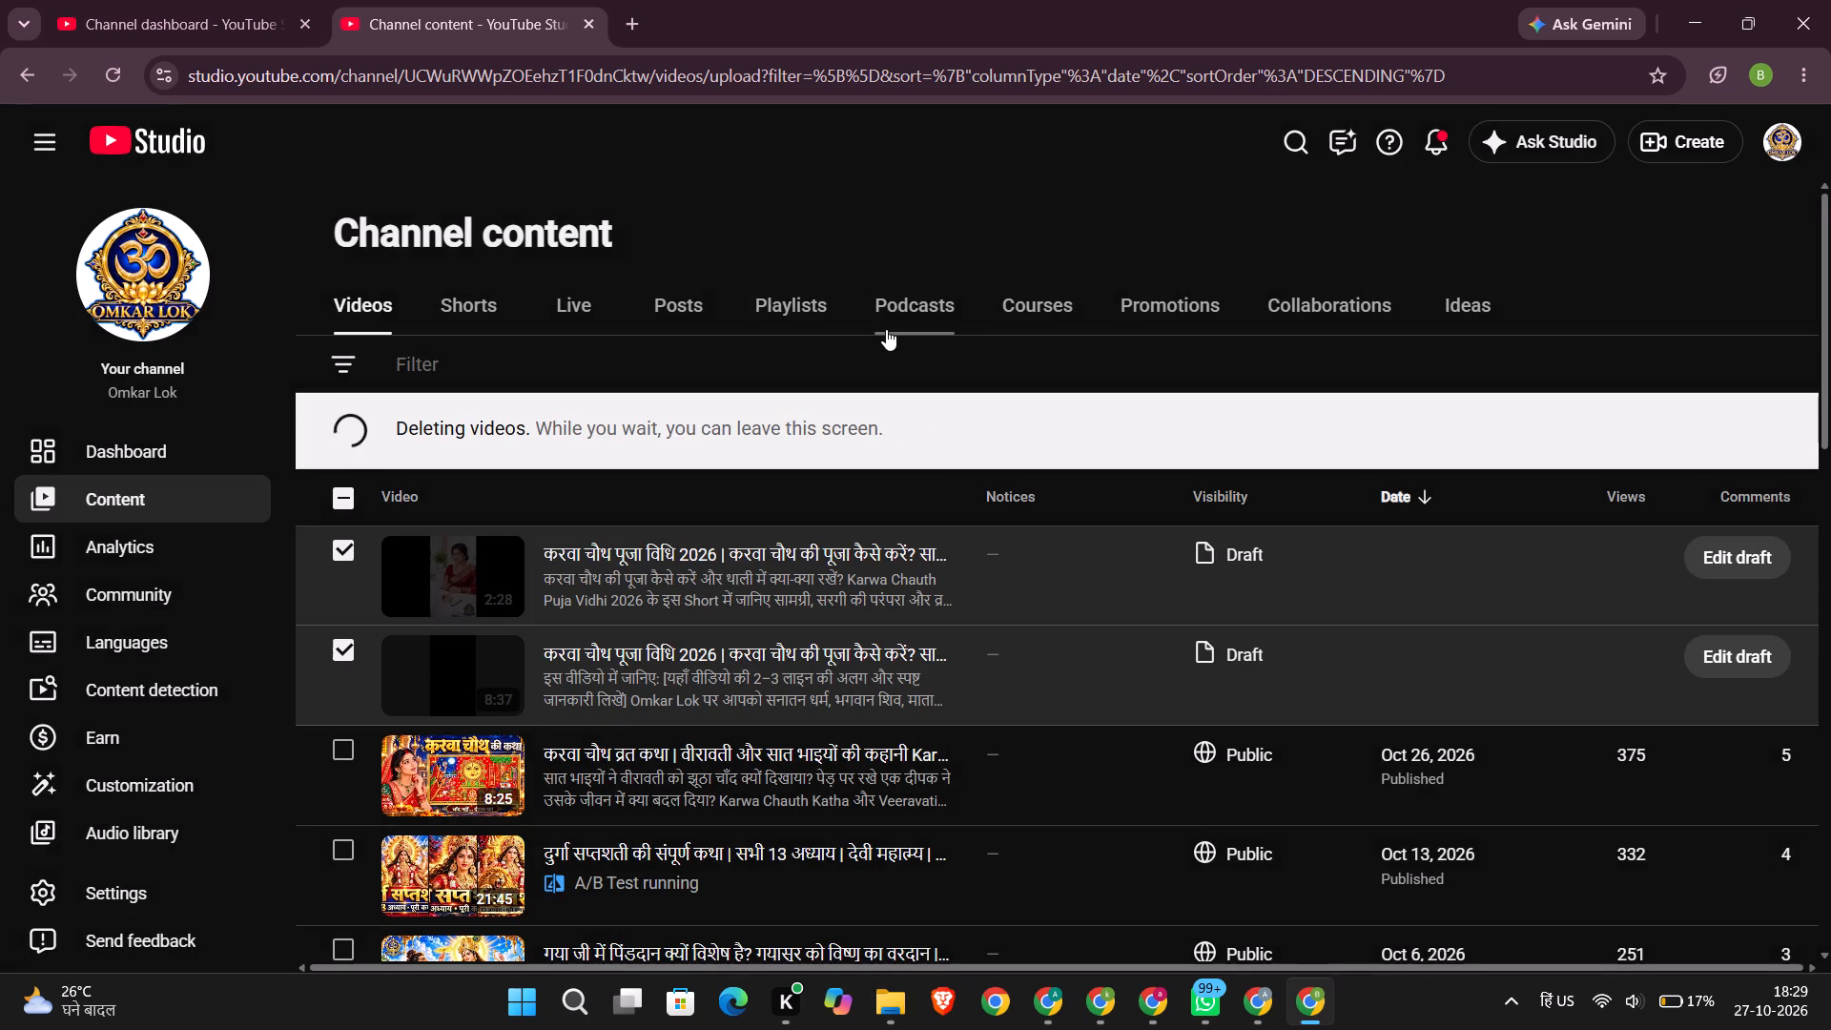
scroll(854, 603, "down", 1)
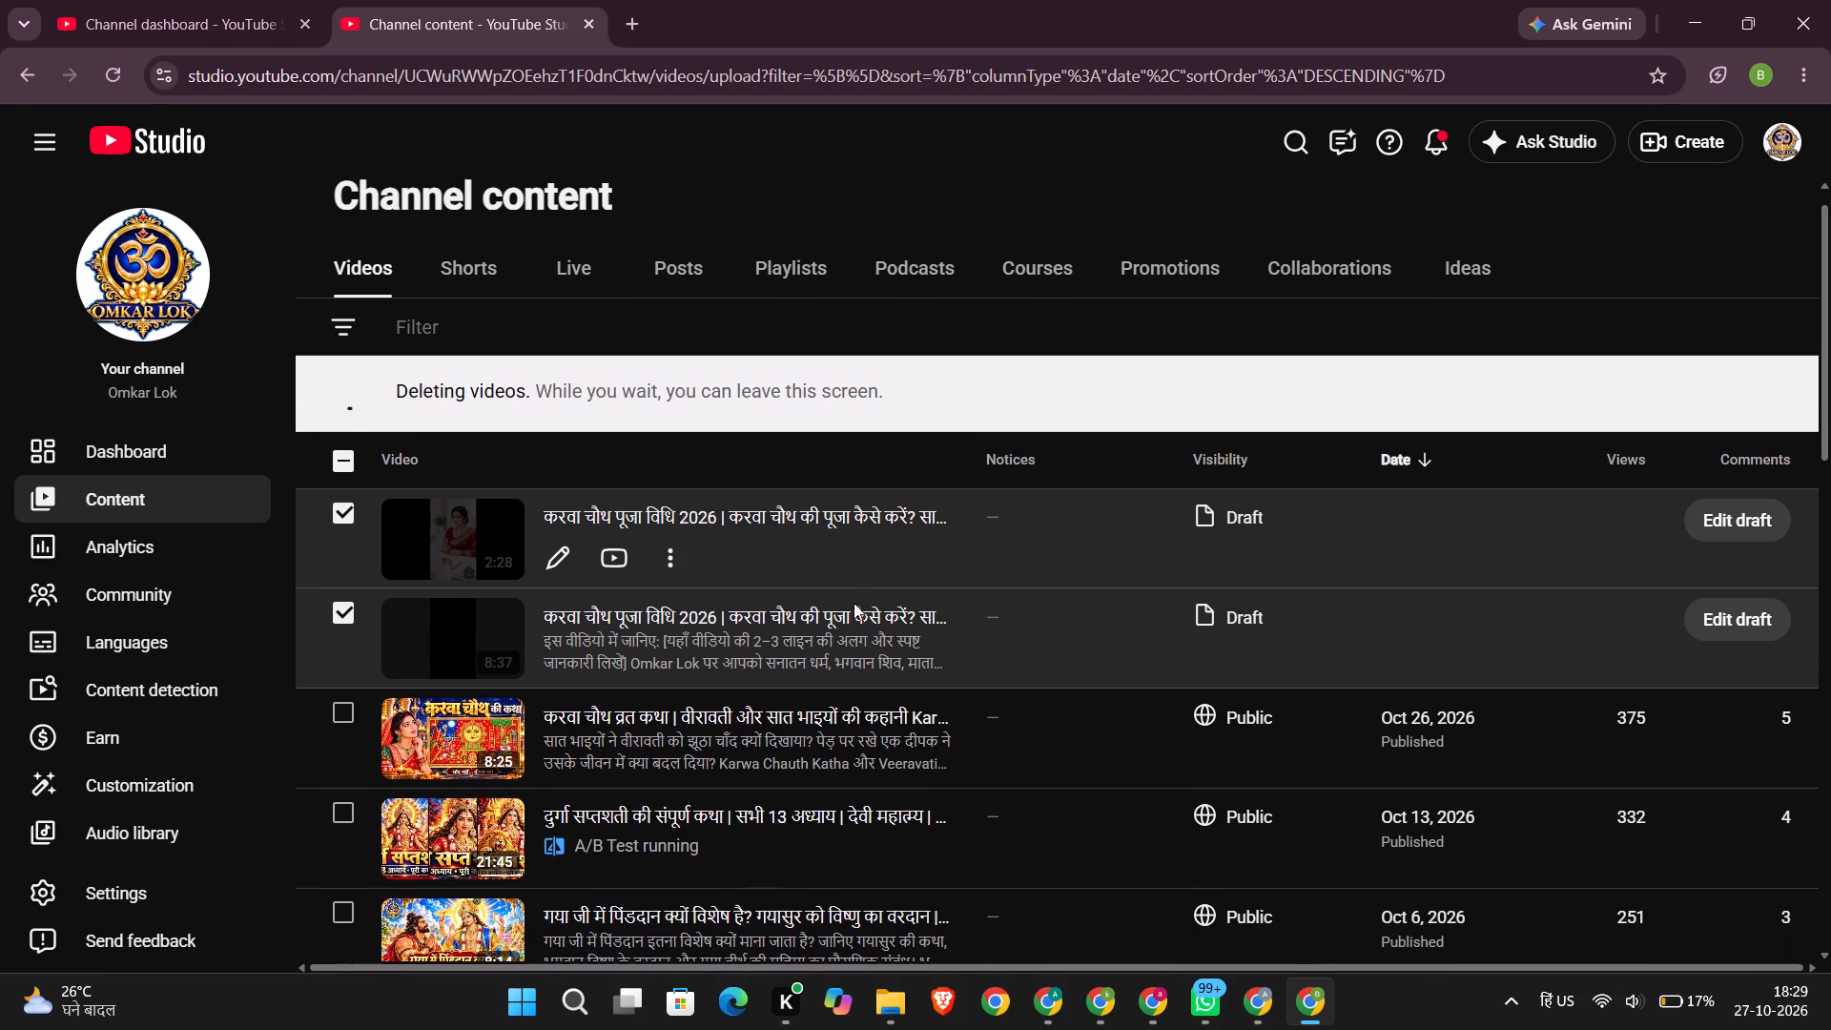
scroll(854, 603, "down", 1)
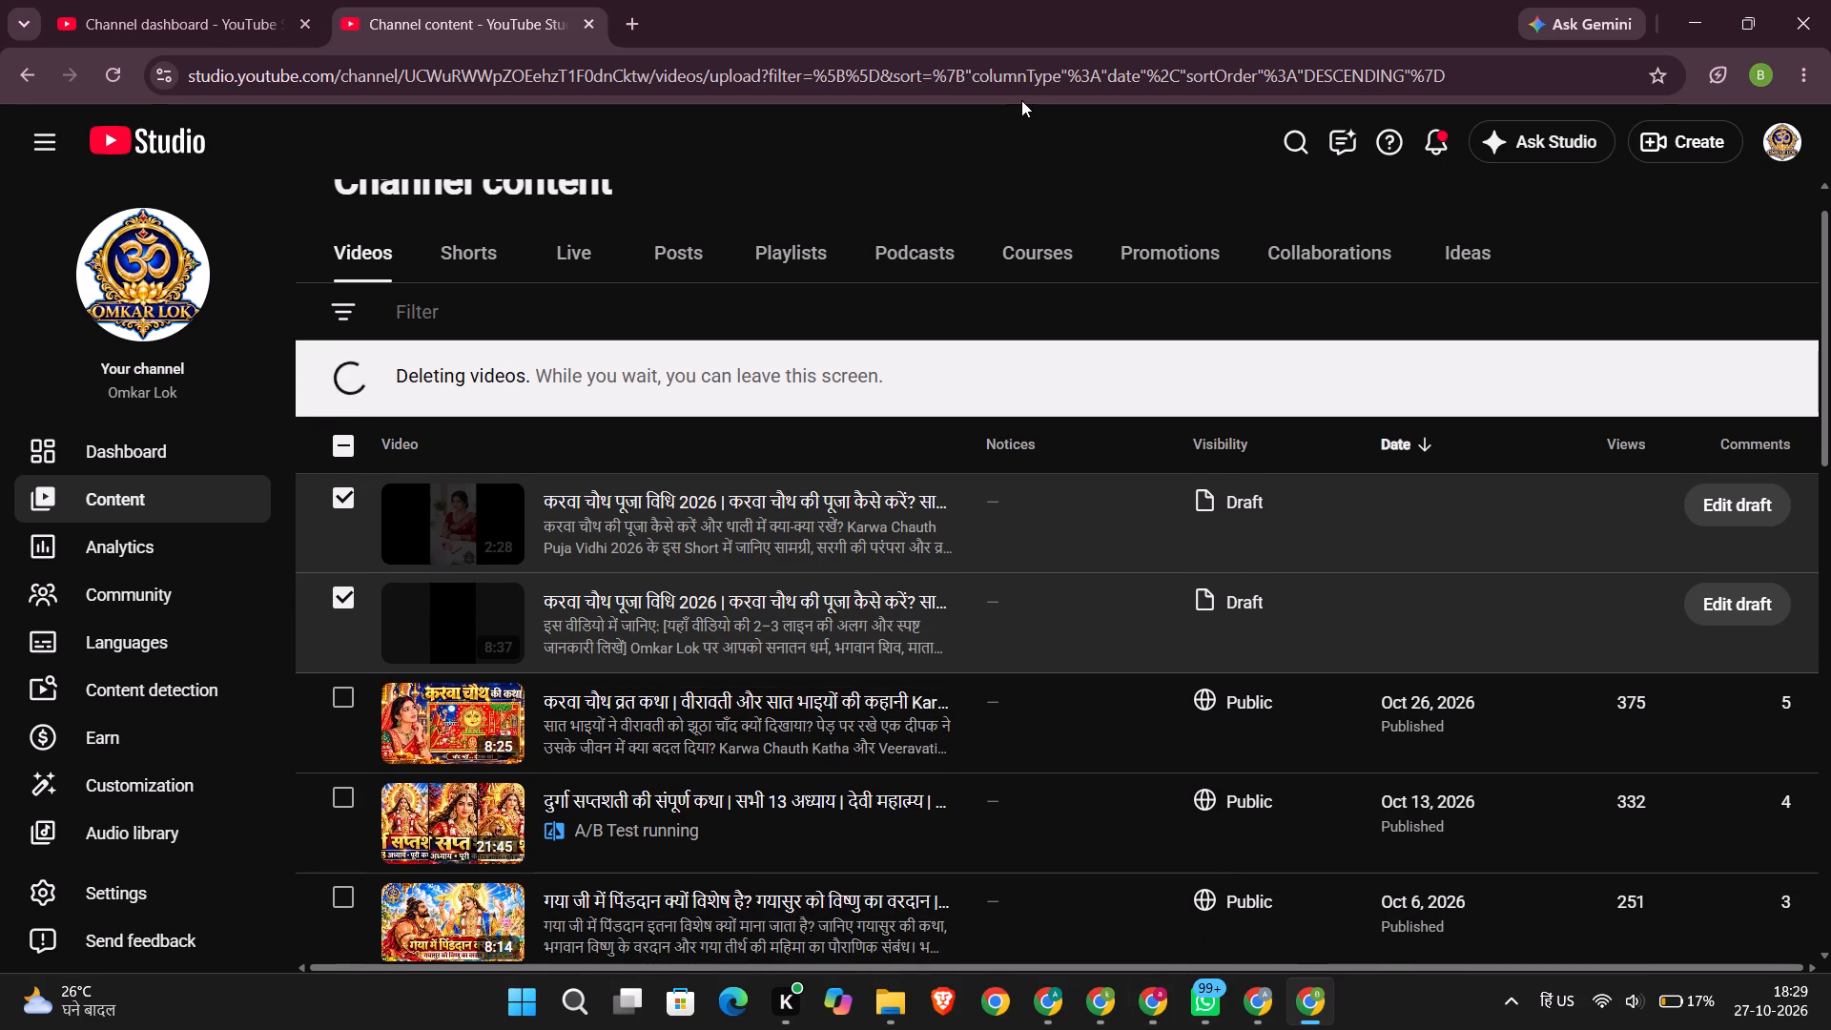
Open the details of the scheduled Karwa Chauth puja Short and examine its title, description, thumbnail and related video.
left_click(464, 255)
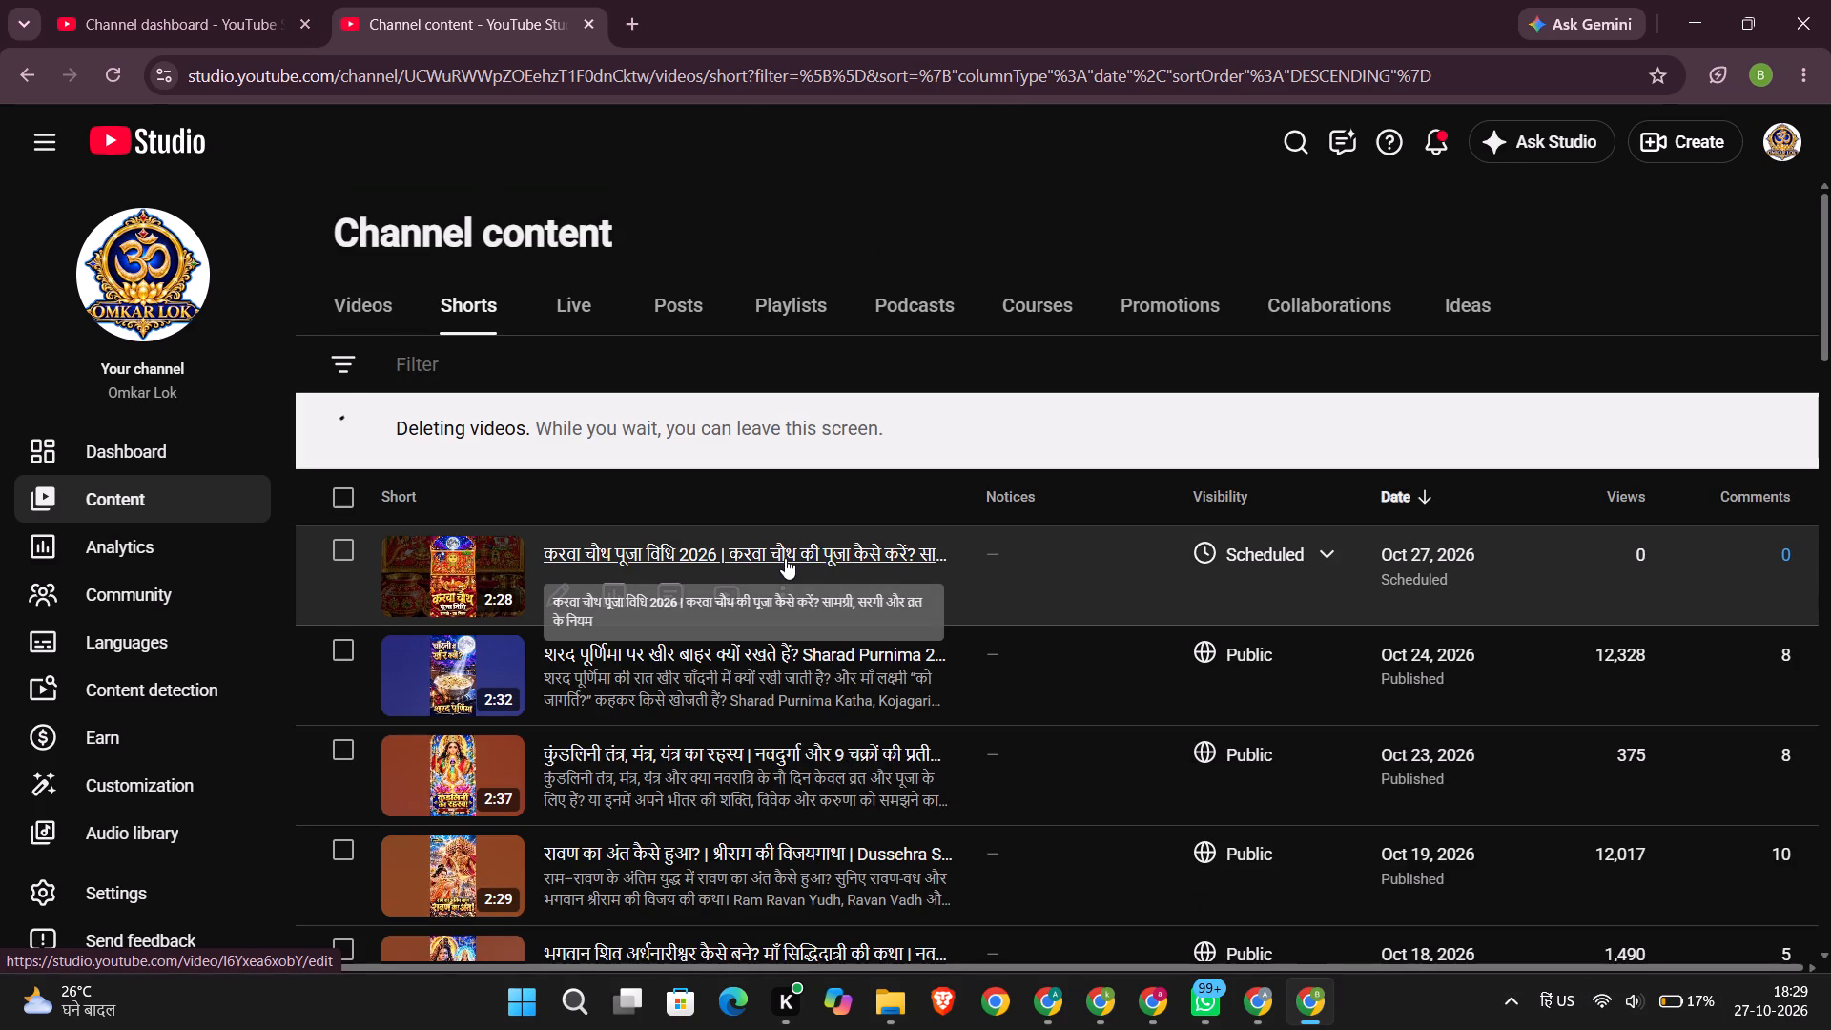
left_click(785, 558)
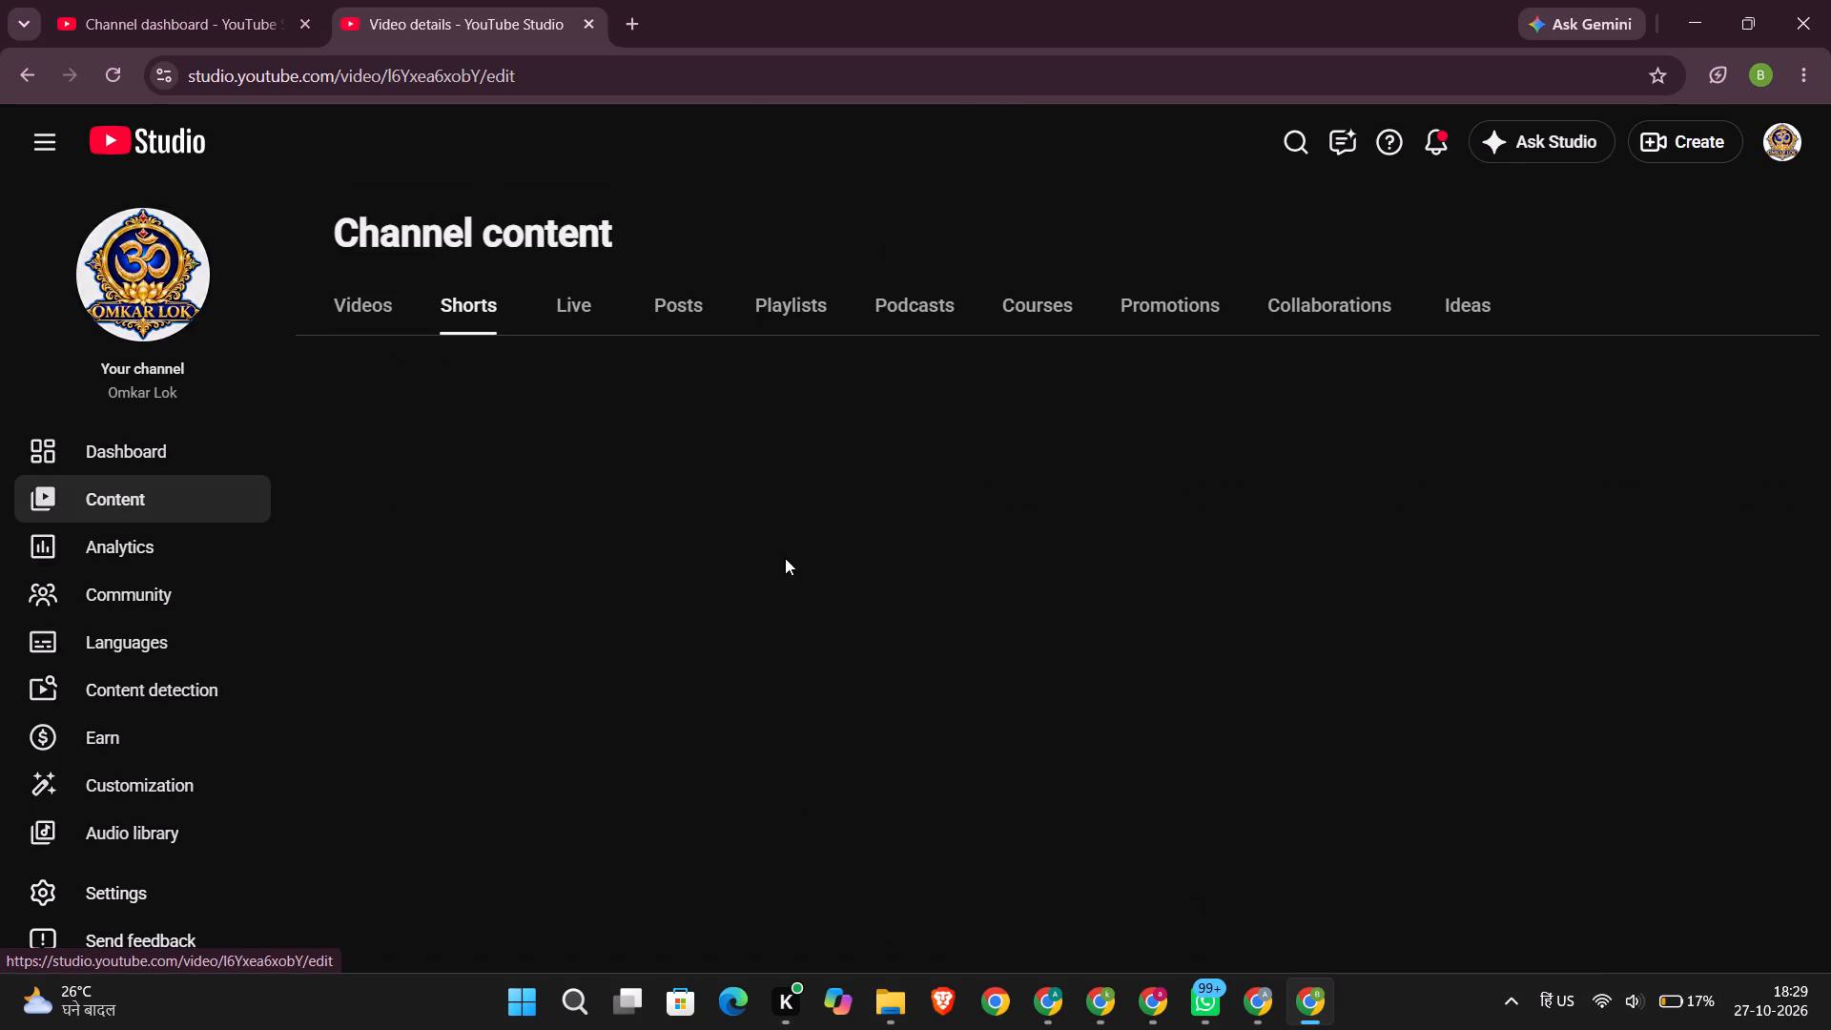
scroll(520, 605, "down", 3)
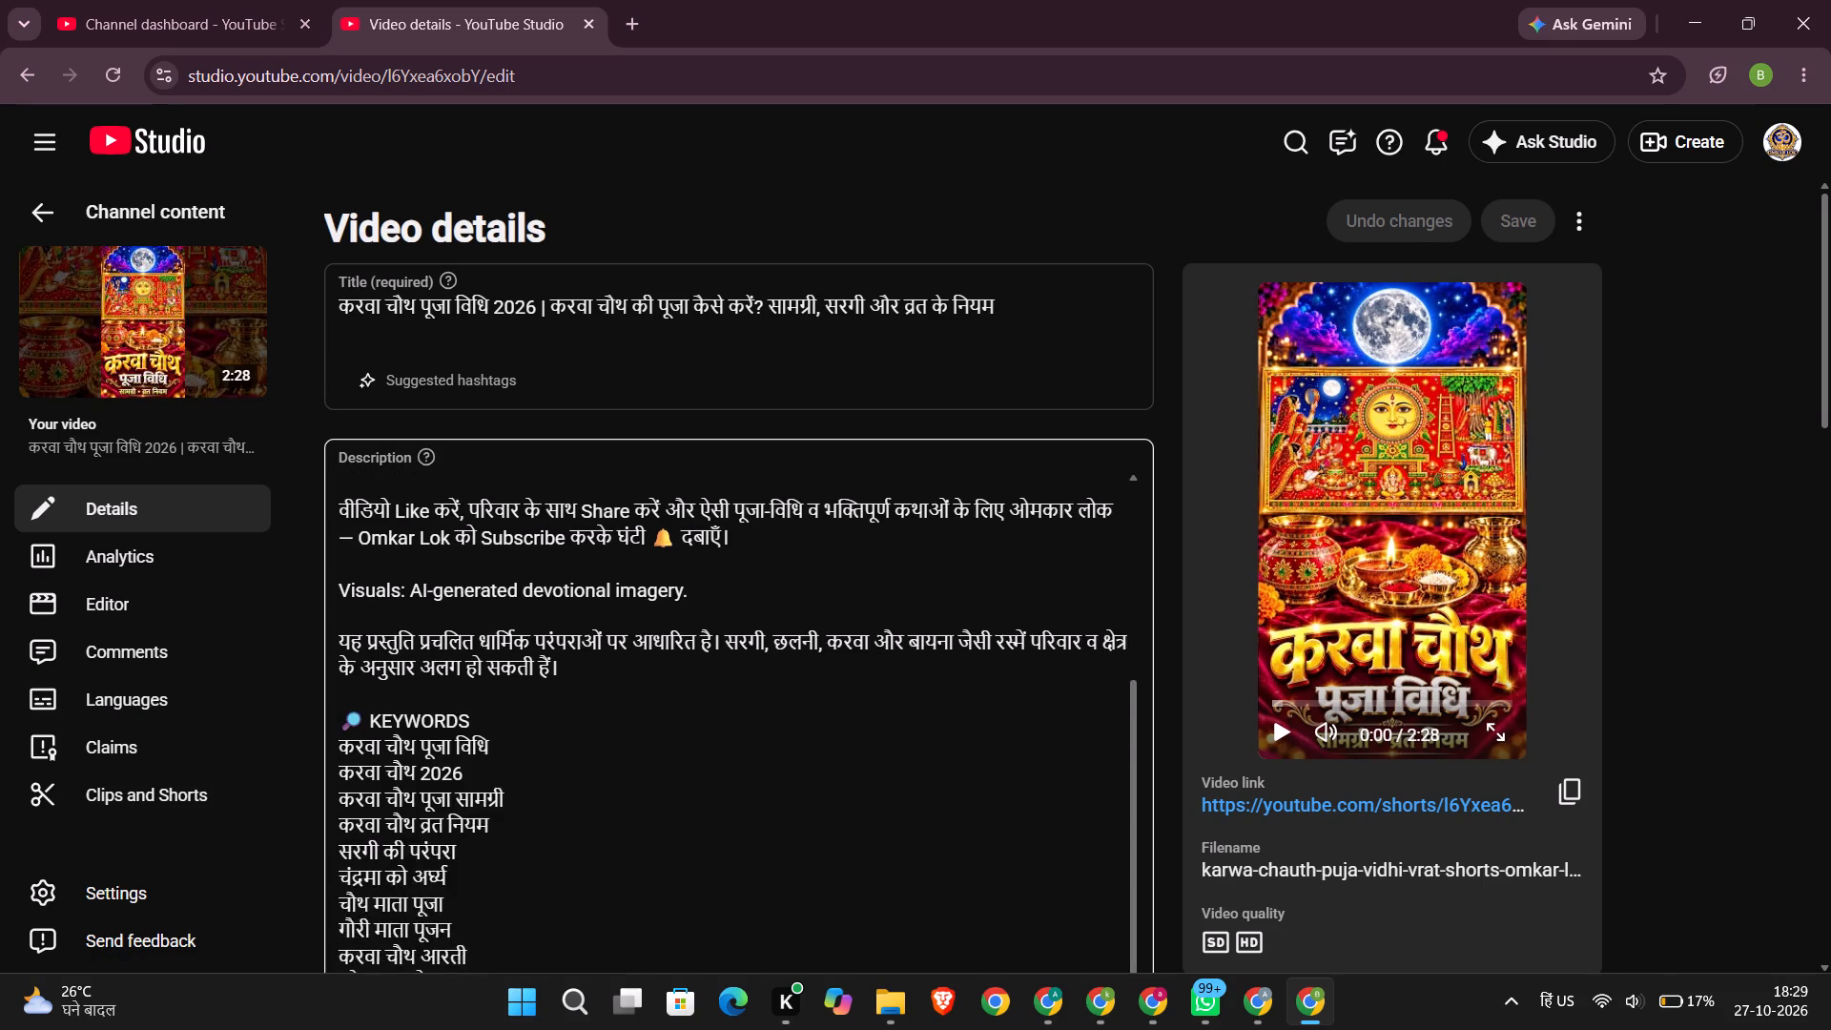
scroll(520, 605, "down", 4)
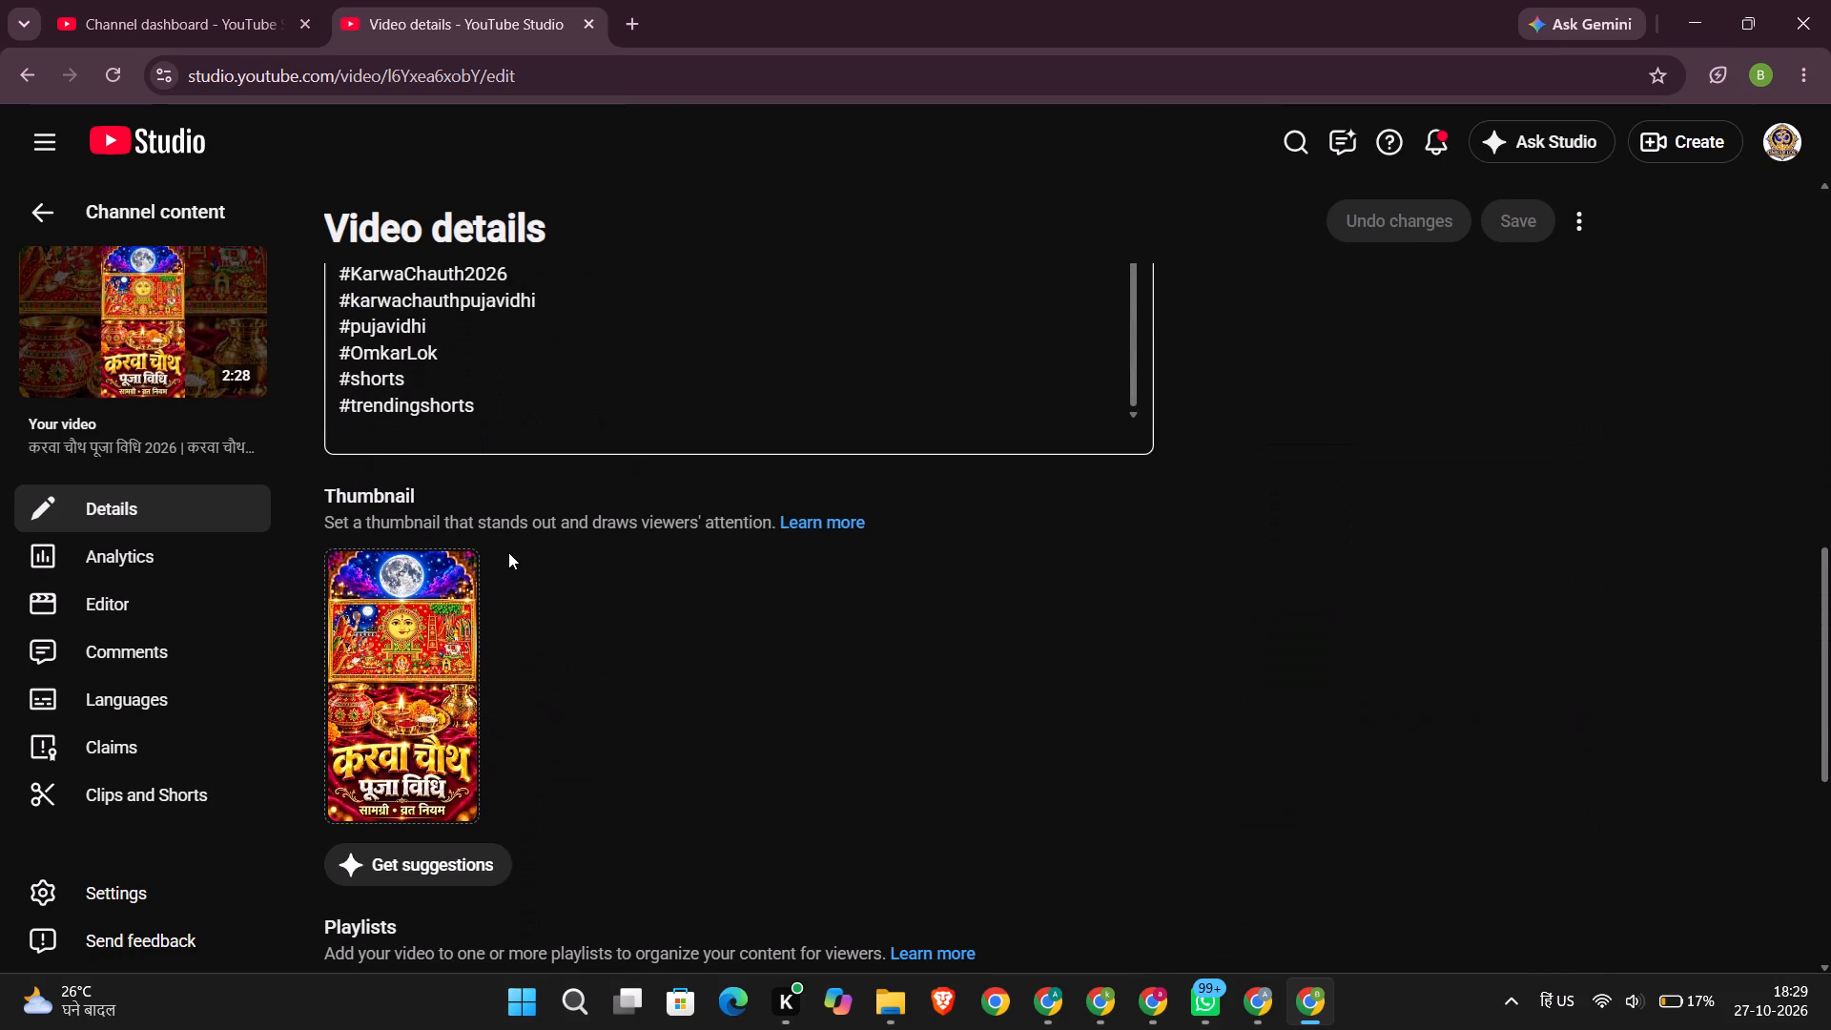
scroll(679, 468, "up", 4)
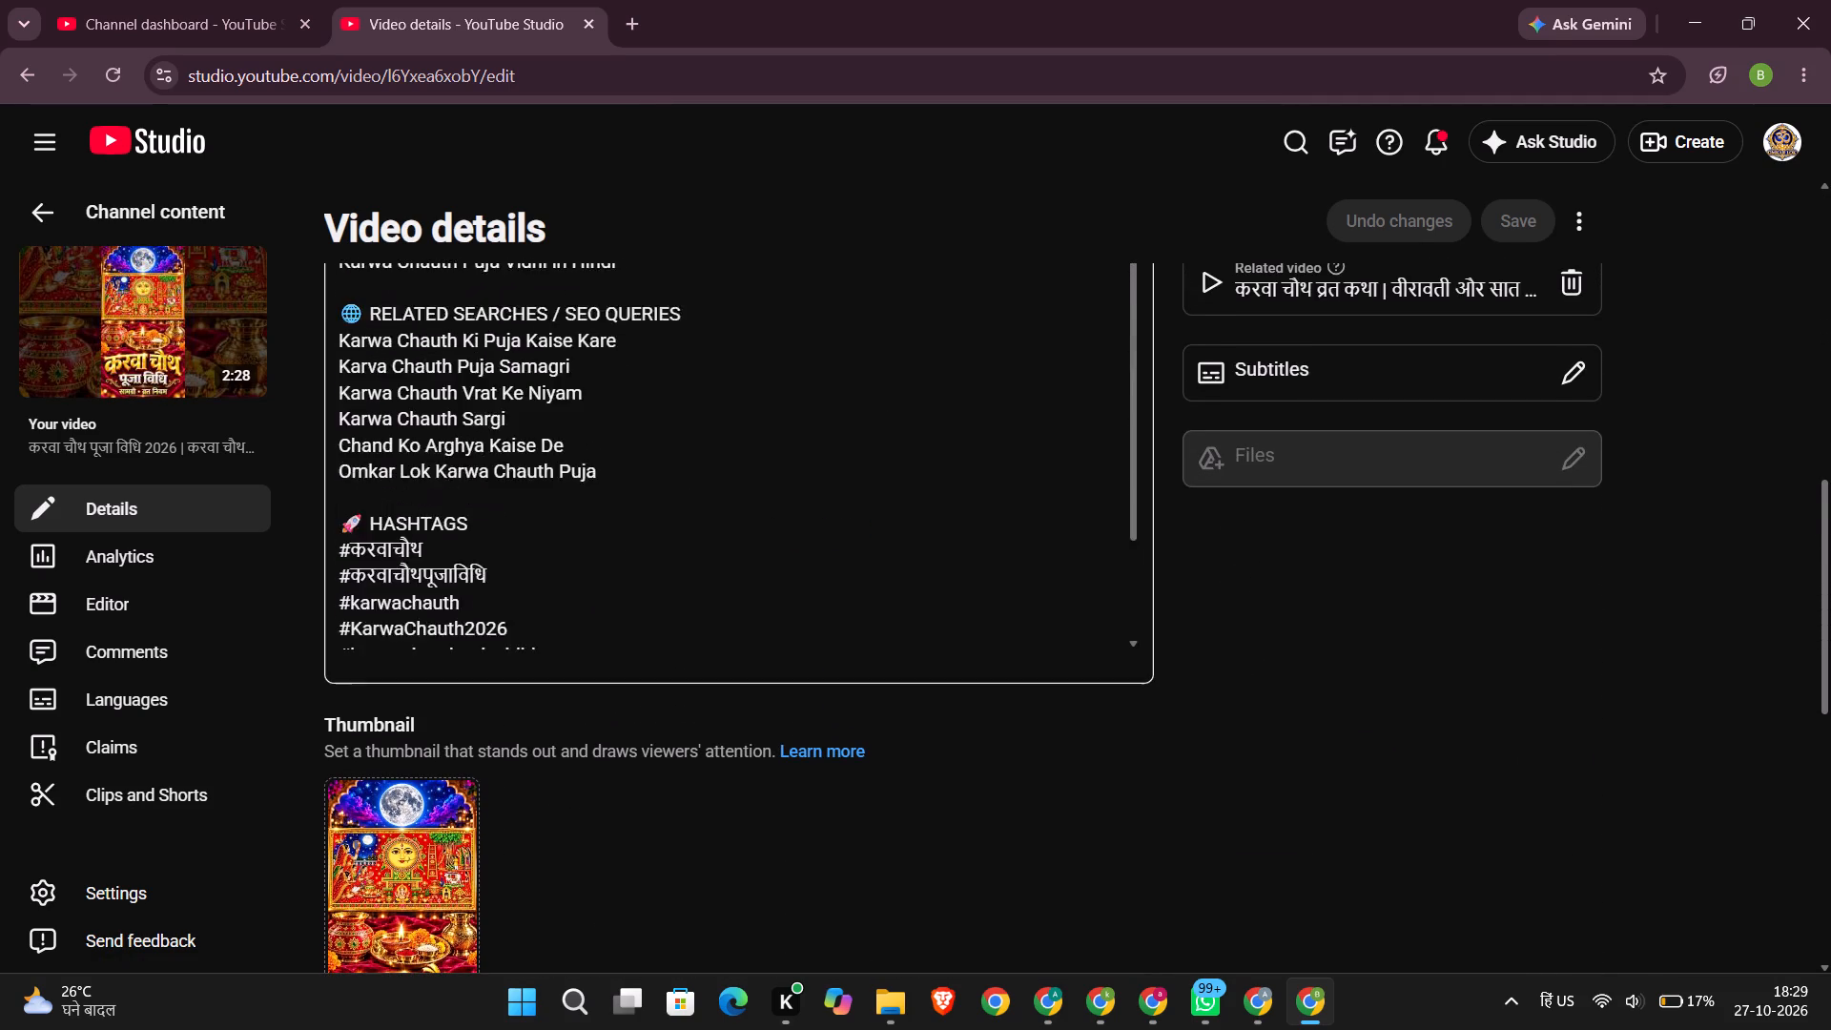
scroll(679, 468, "up", 8)
scroll(679, 468, "down", 1)
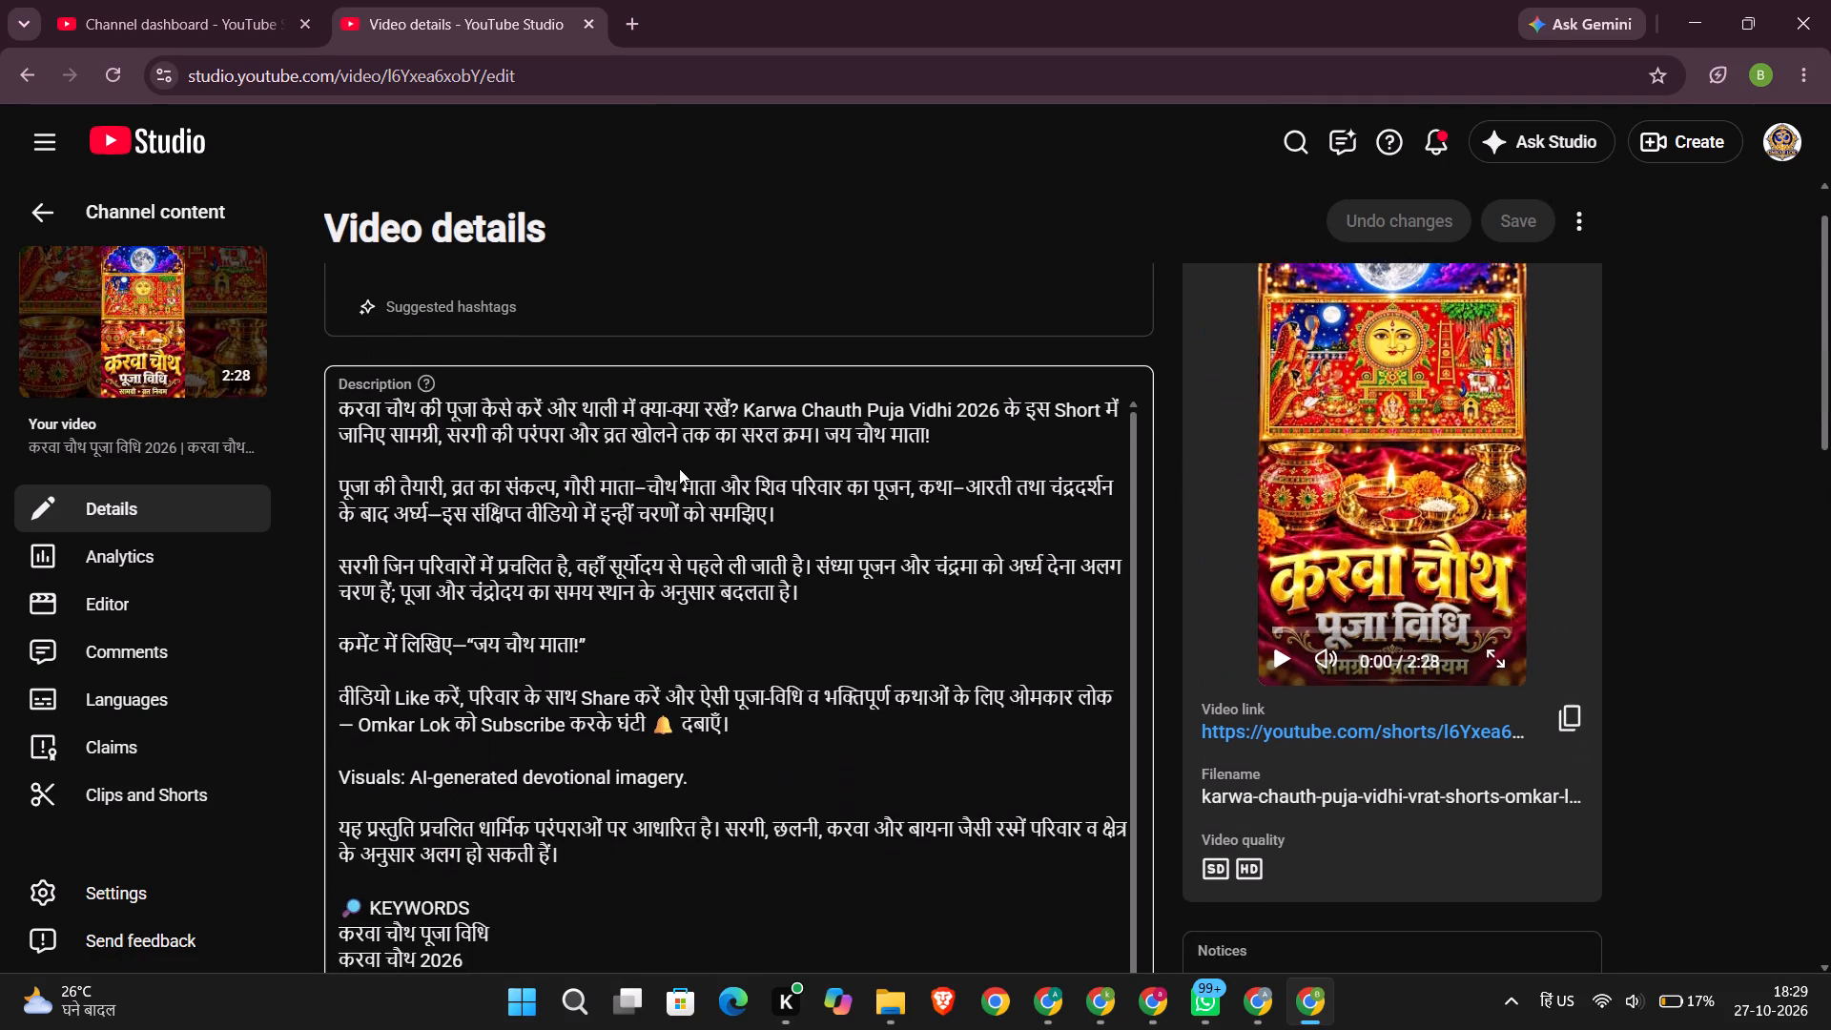
scroll(679, 468, "down", 2)
Remove the bell emoji before "दबाएँ" from the subscribe line of the Short's description.
left_click(692, 639)
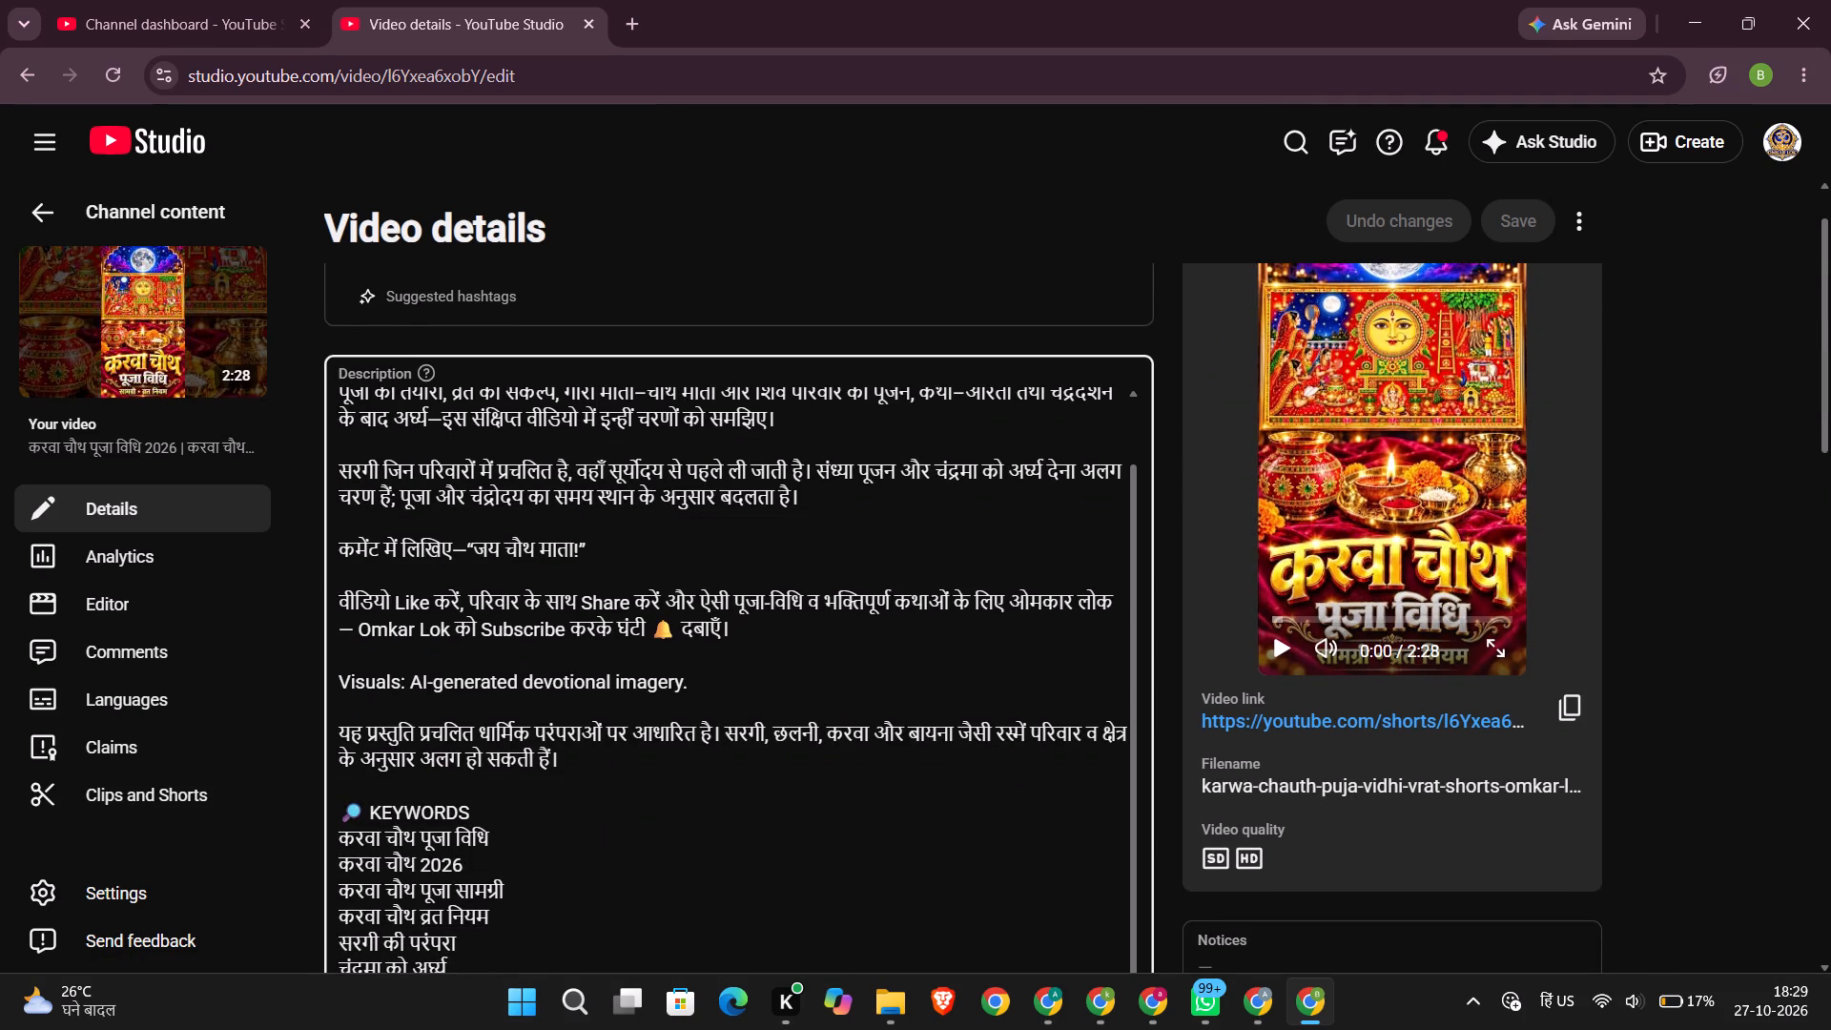
left_click(682, 639)
key("BackSpace")
key("BackSpace")
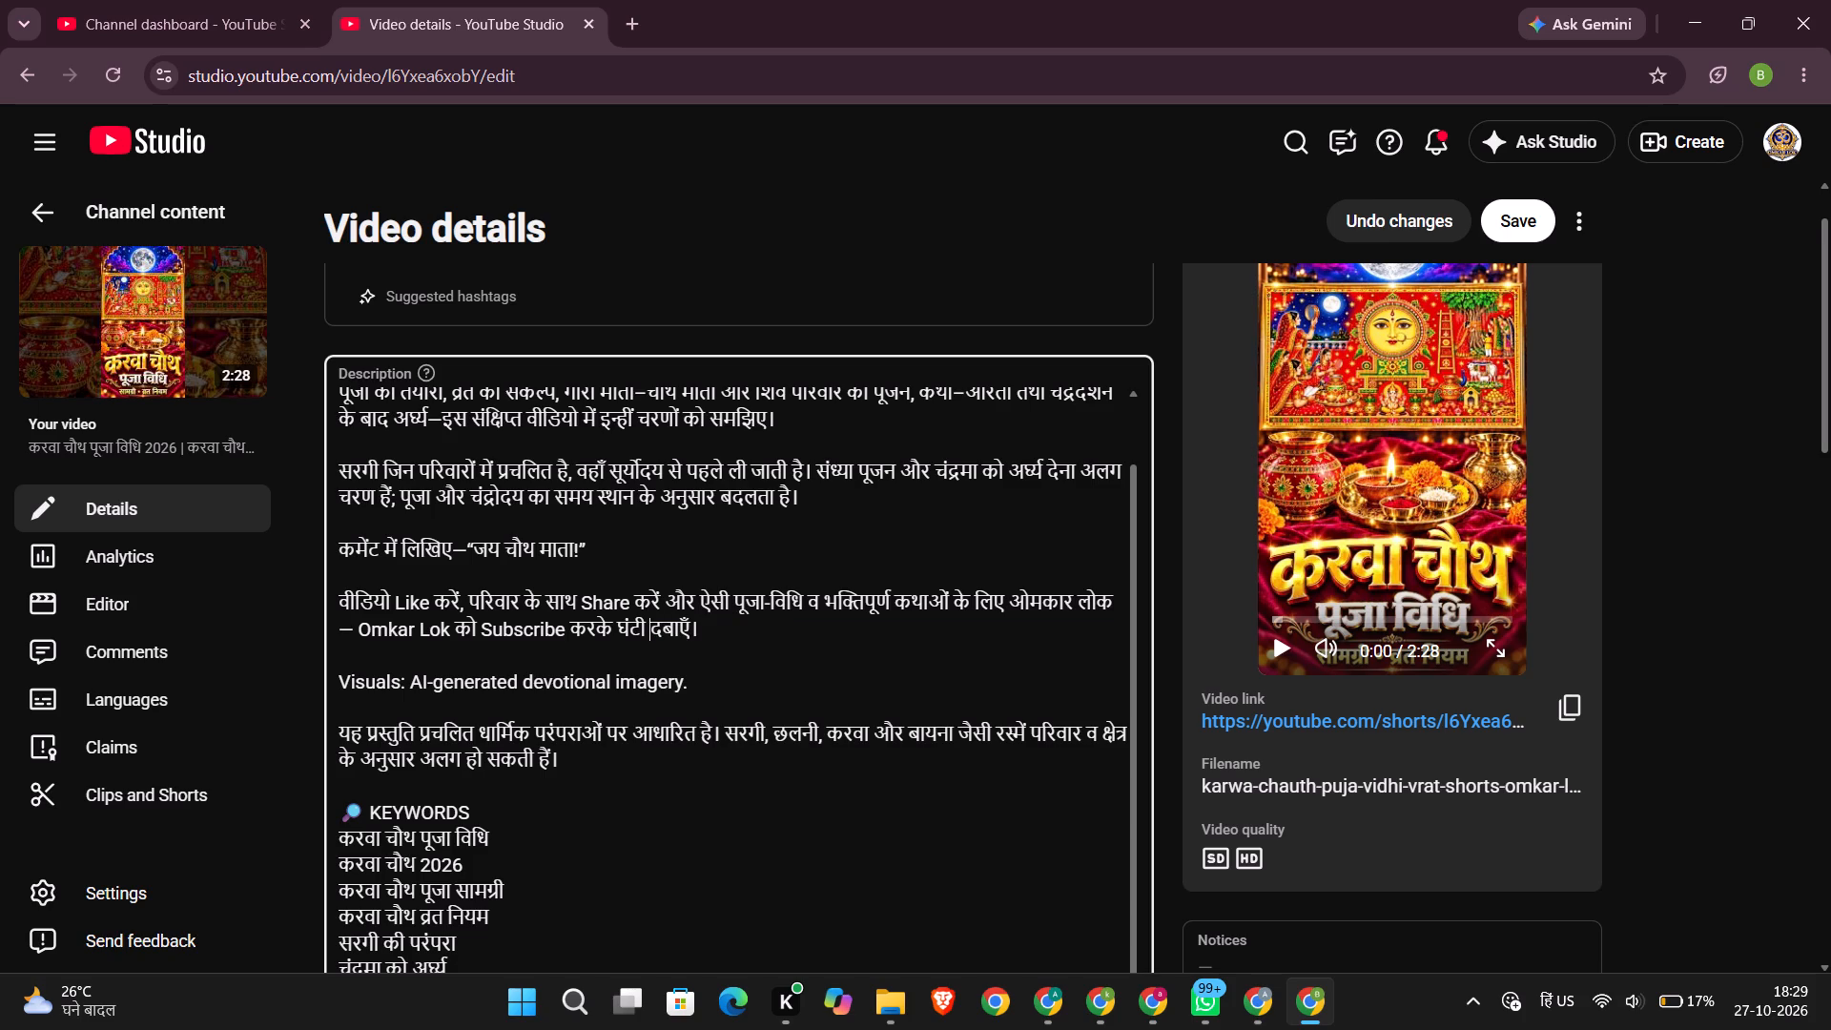
Look over the Short's remaining details, including the additional settings, tags, languages and category, then save the changes.
scroll(811, 726, "down", 3)
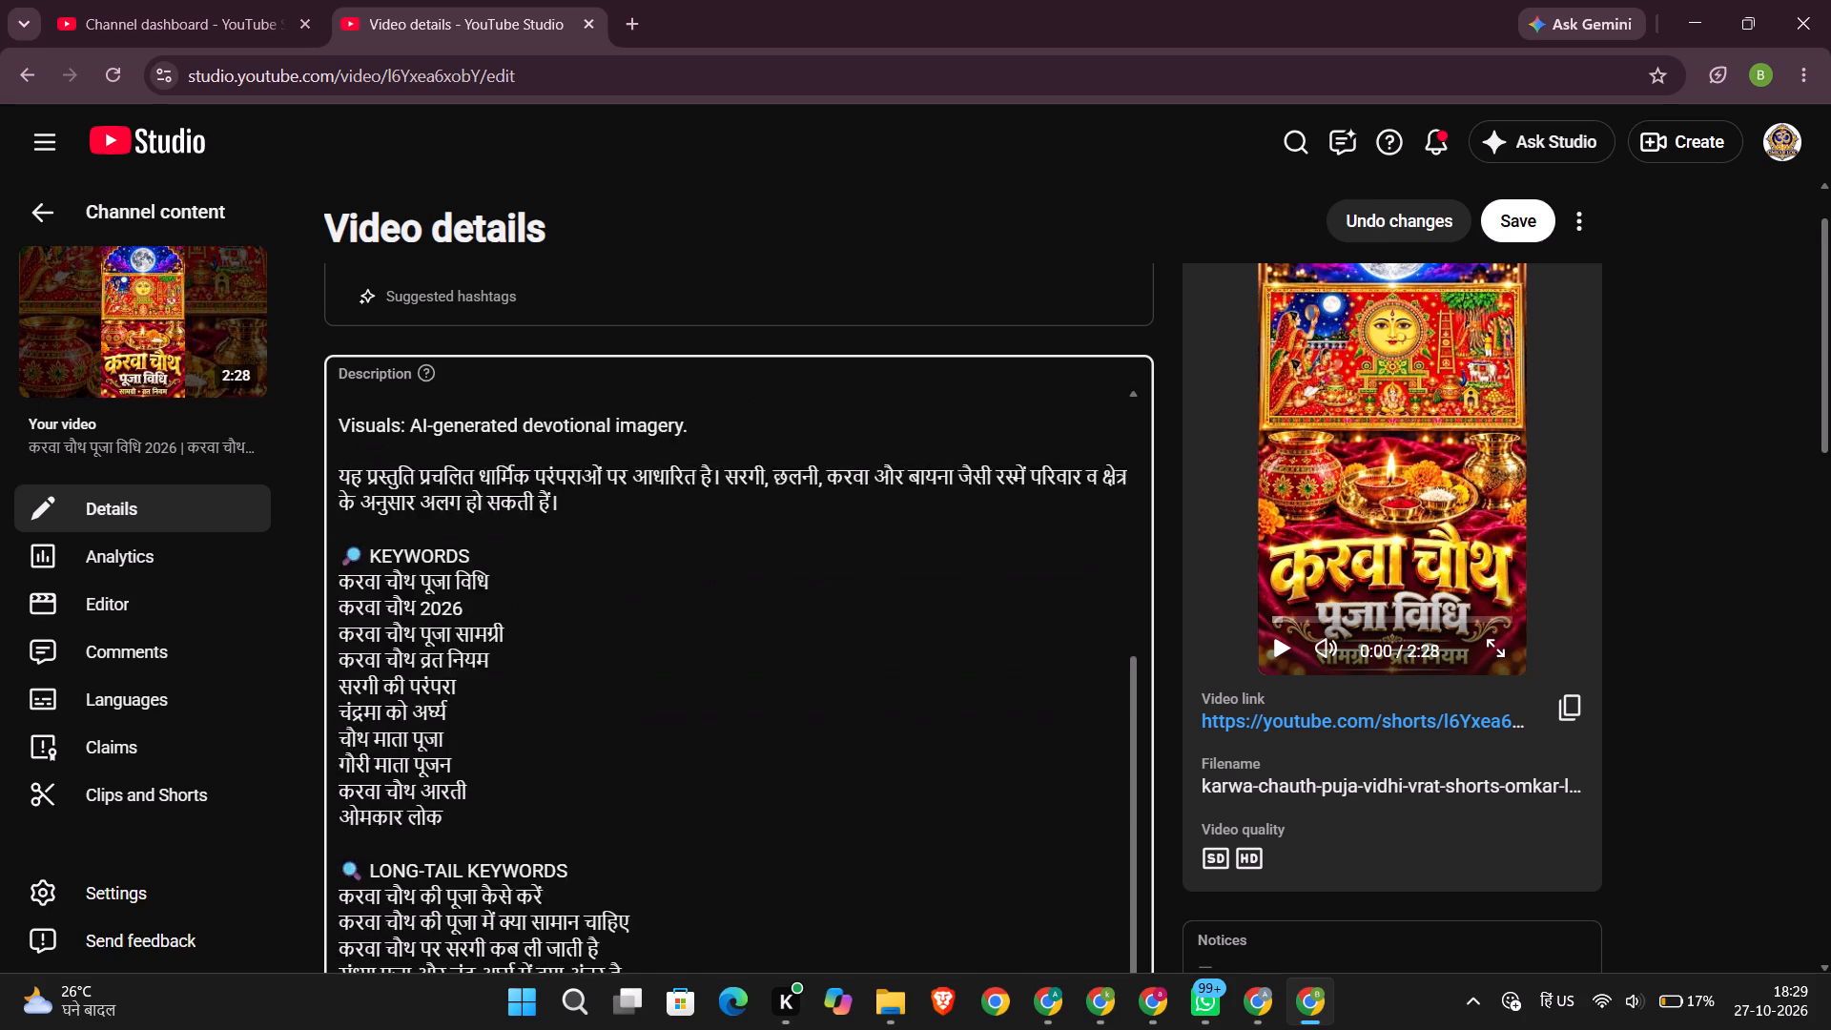
scroll(811, 726, "down", 7)
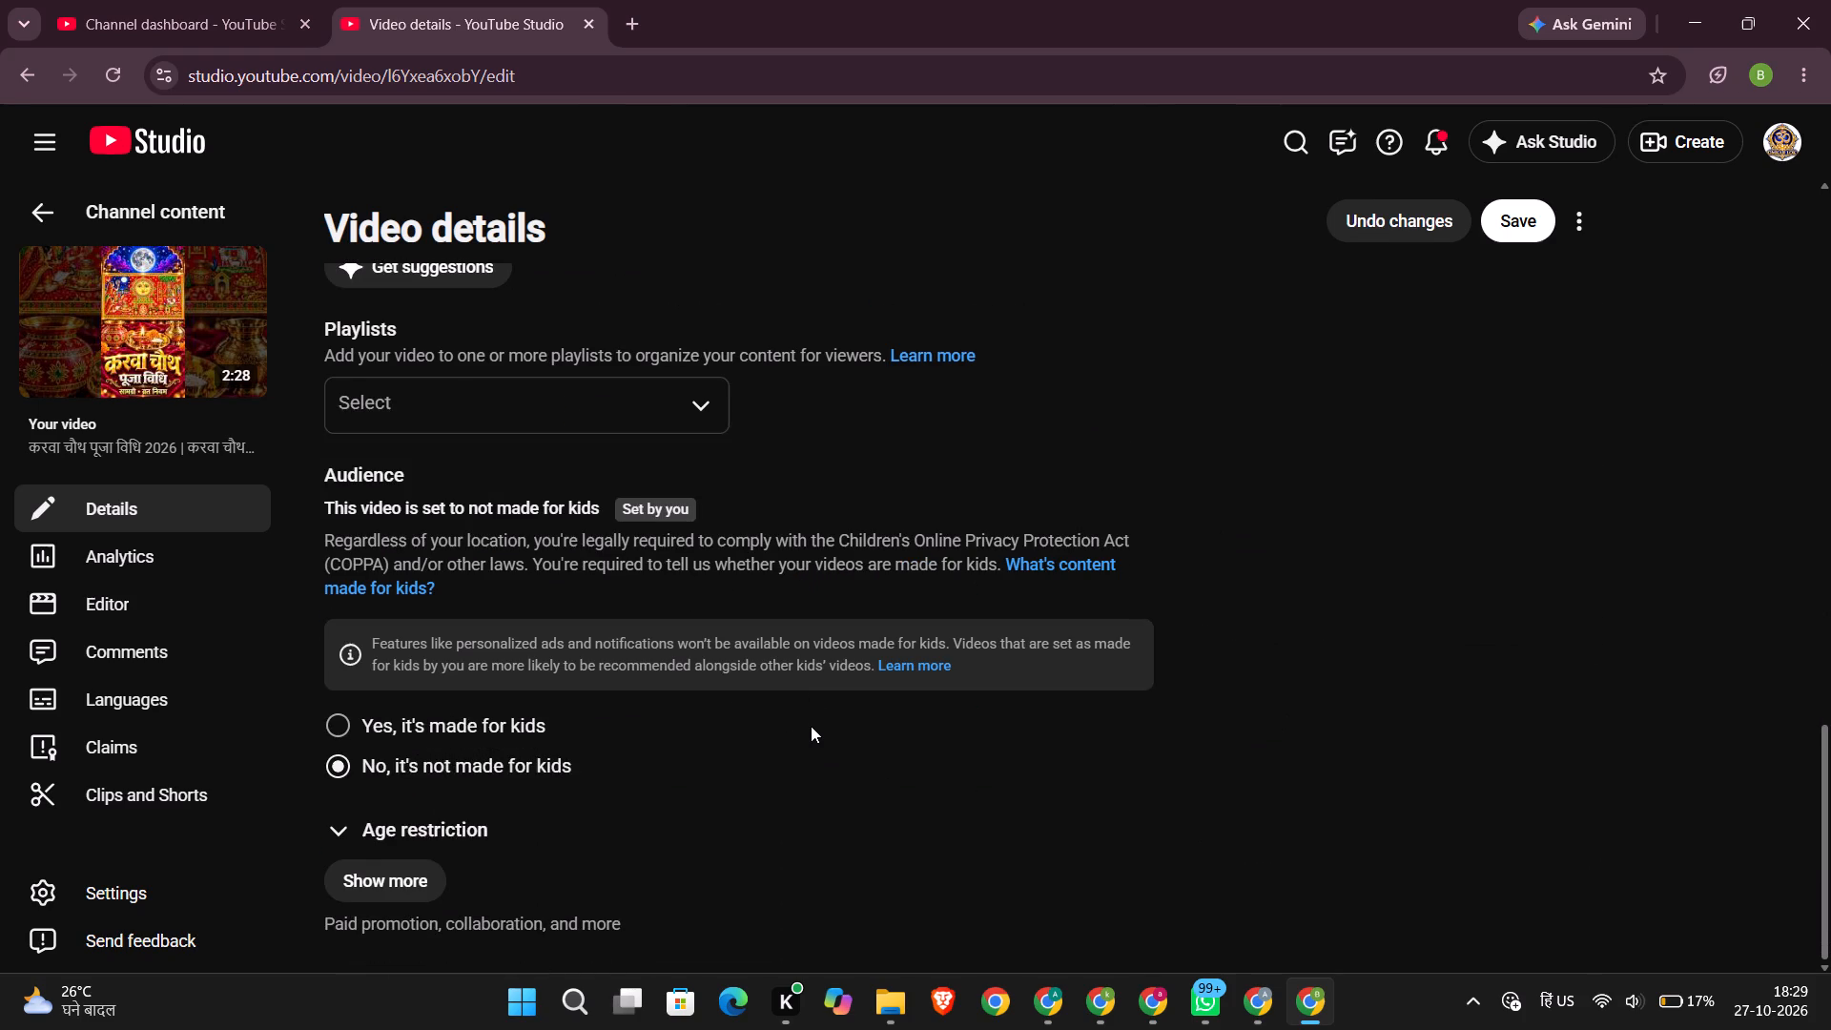
scroll(811, 726, "down", 1)
scroll(675, 638, "down", 2)
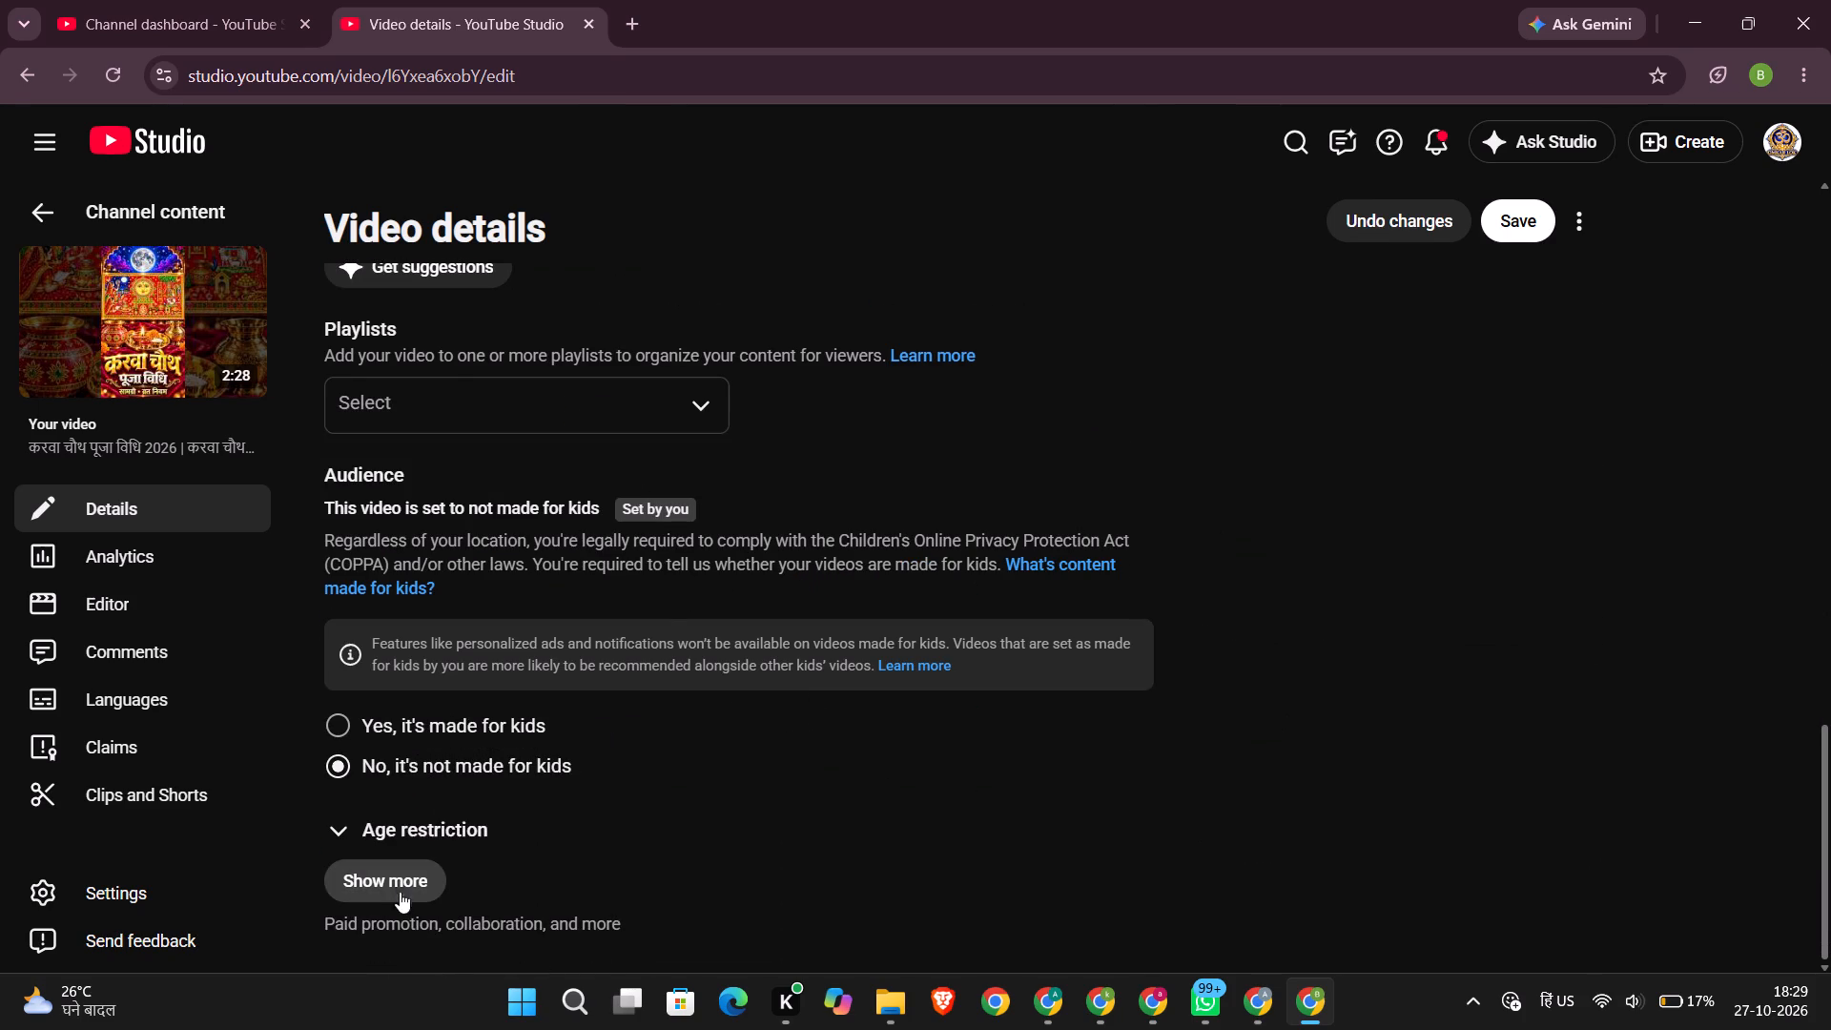
left_click(393, 883)
scroll(807, 810, "down", 4)
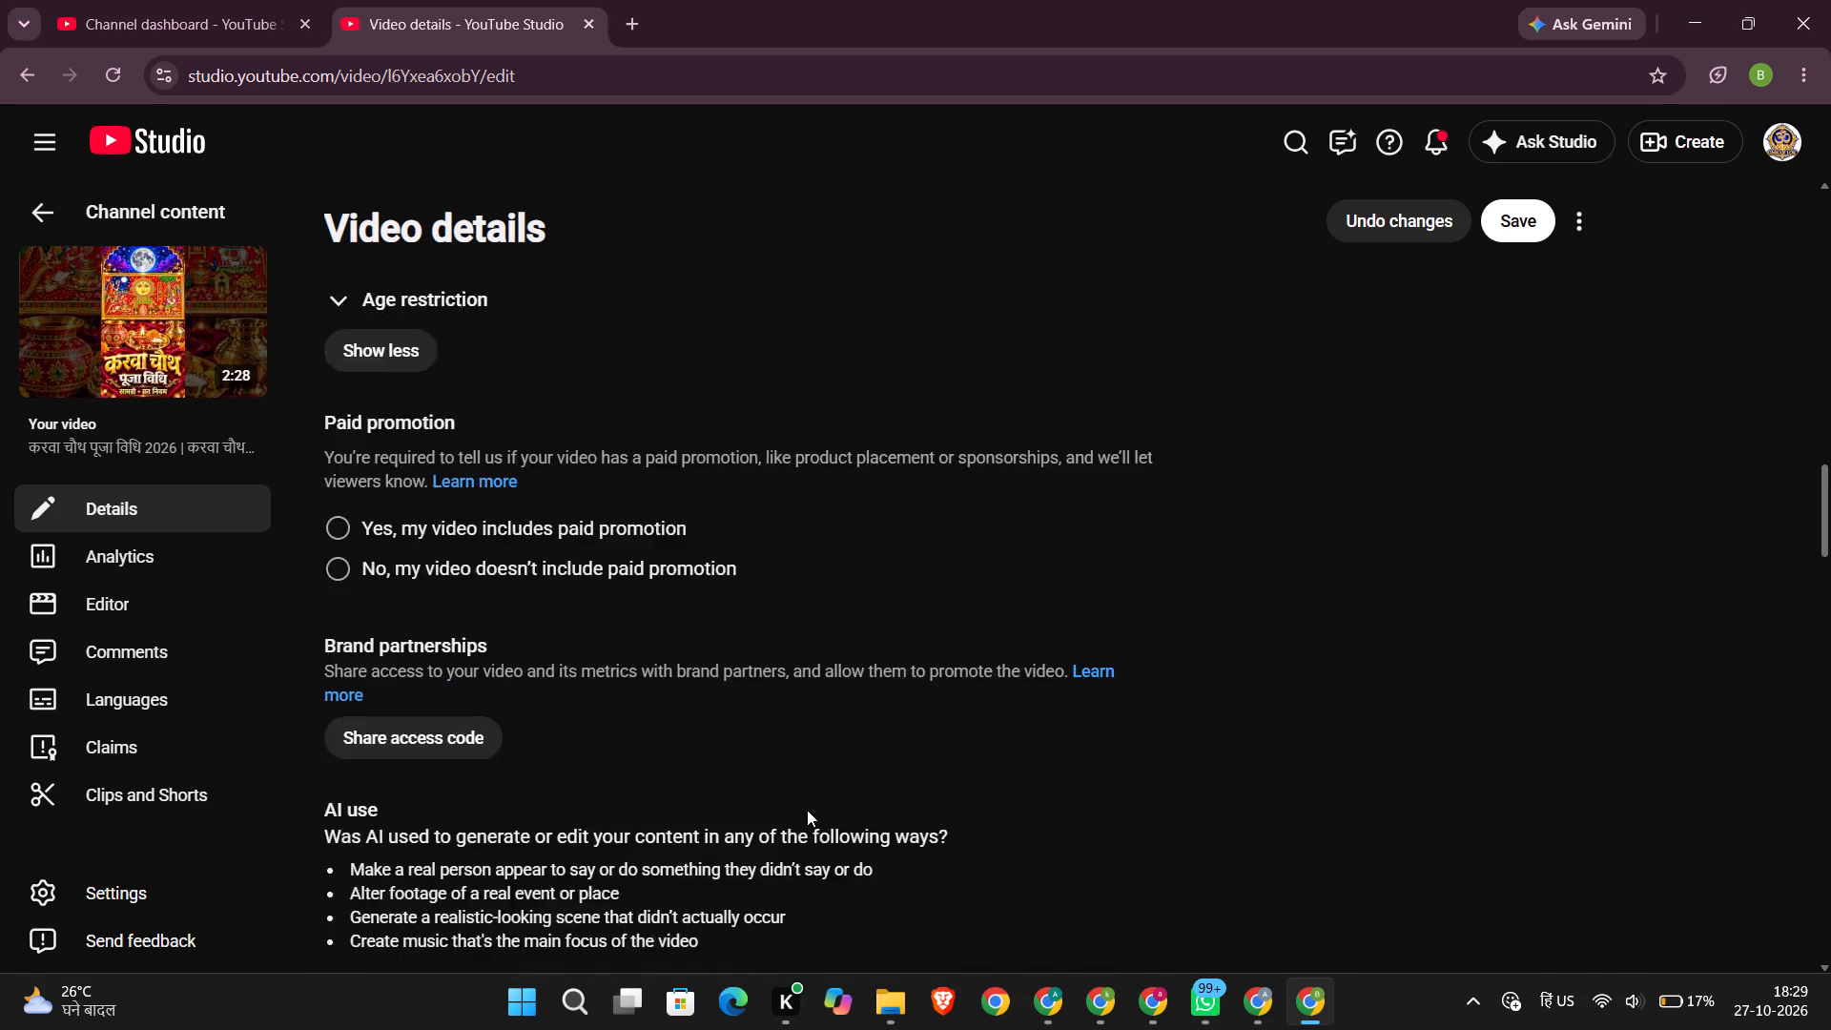
scroll(807, 810, "down", 7)
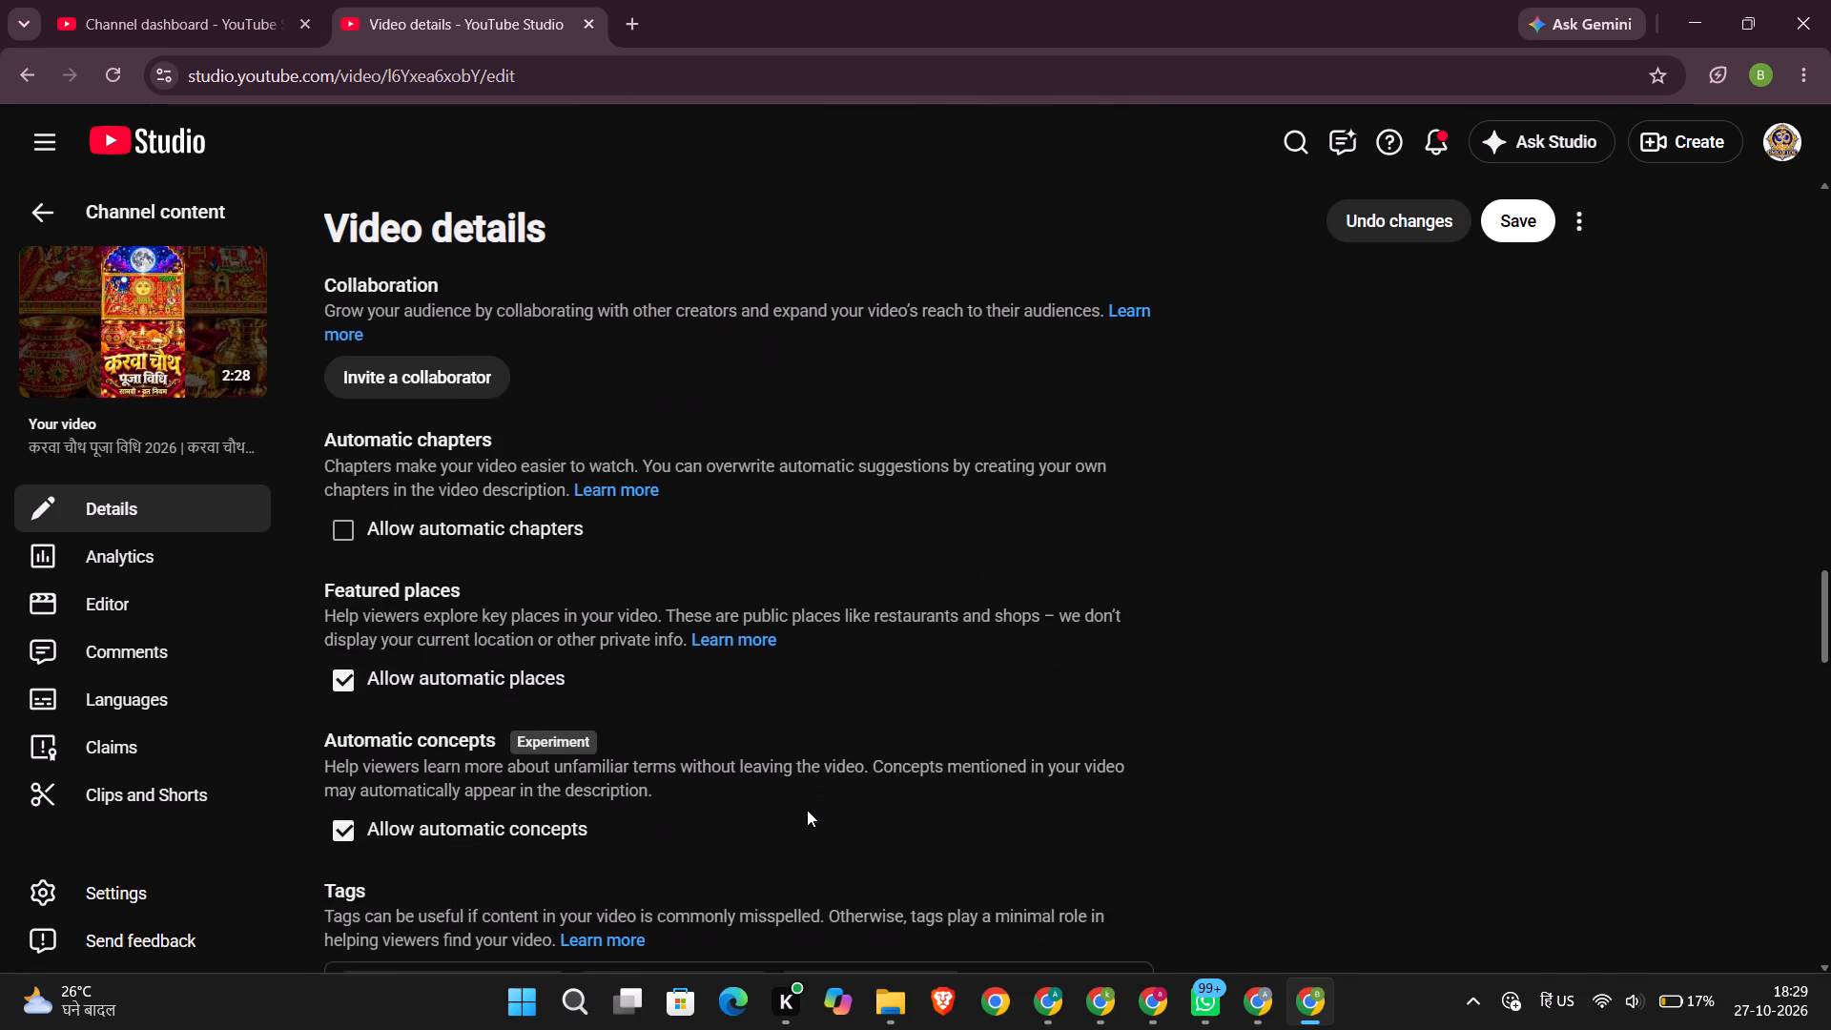
scroll(807, 810, "down", 5)
scroll(1302, 677, "up", 4)
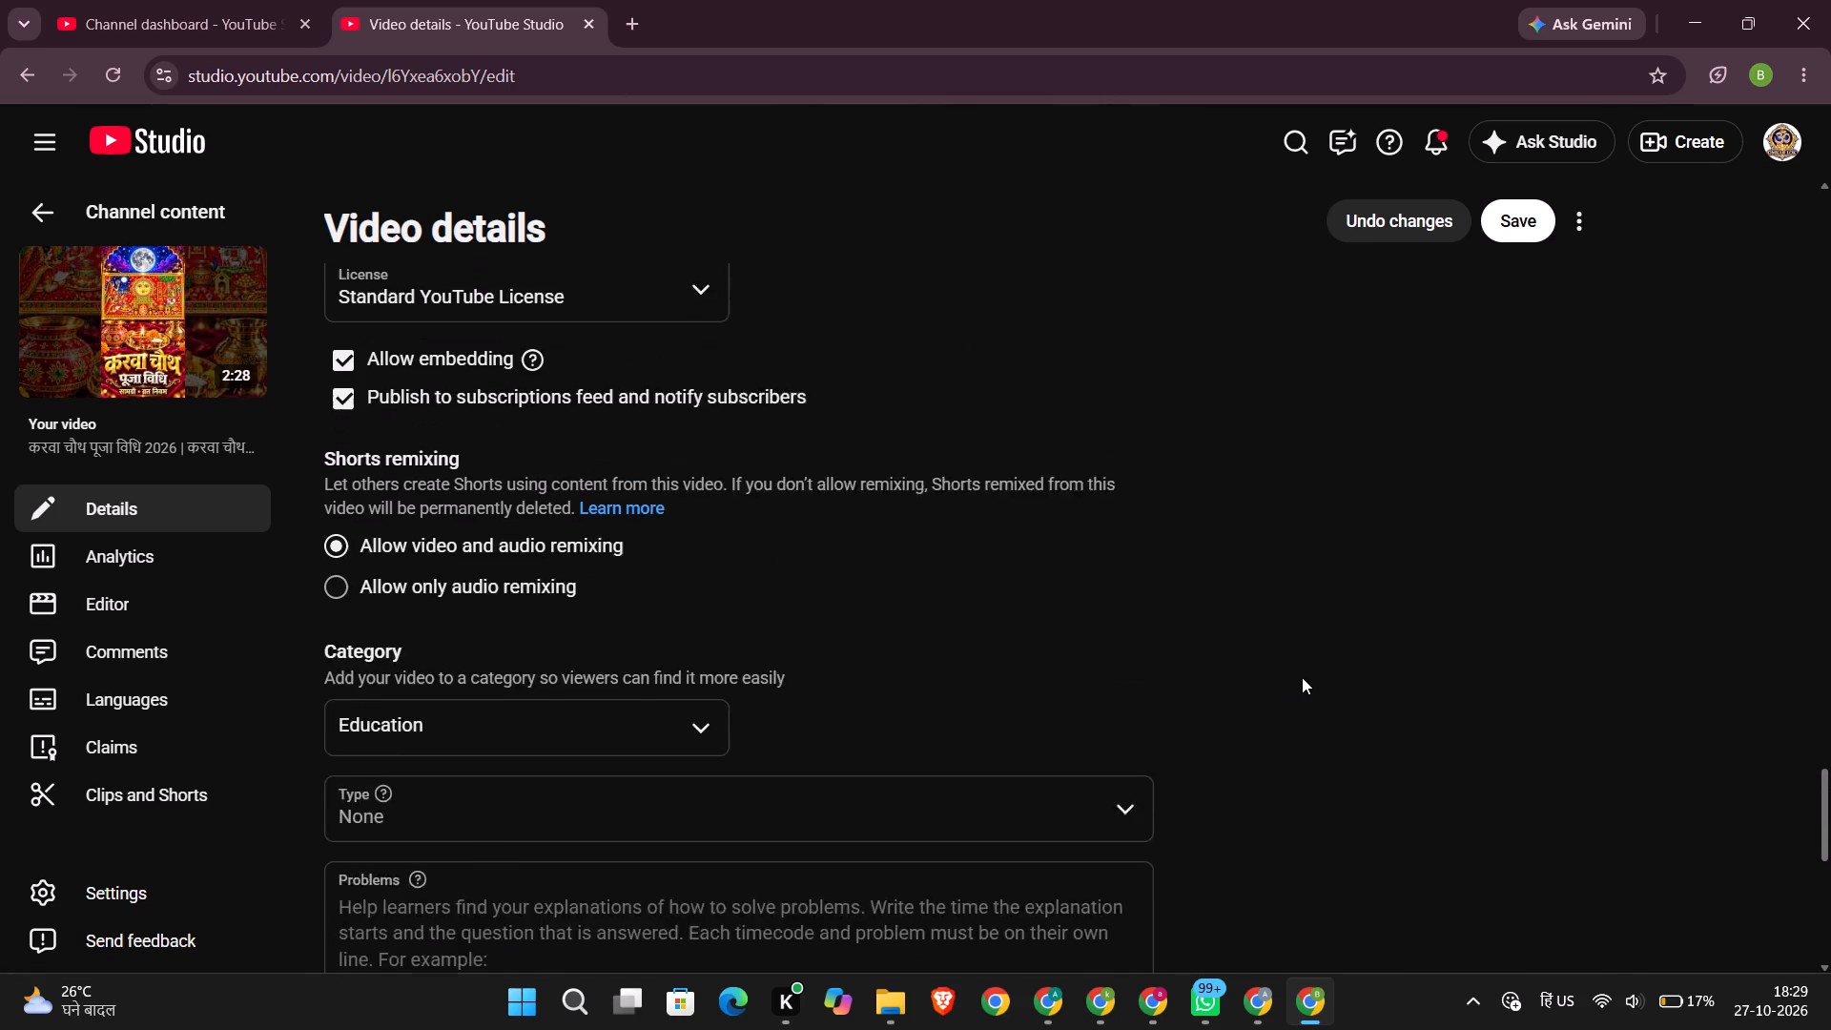
scroll(1302, 677, "up", 7)
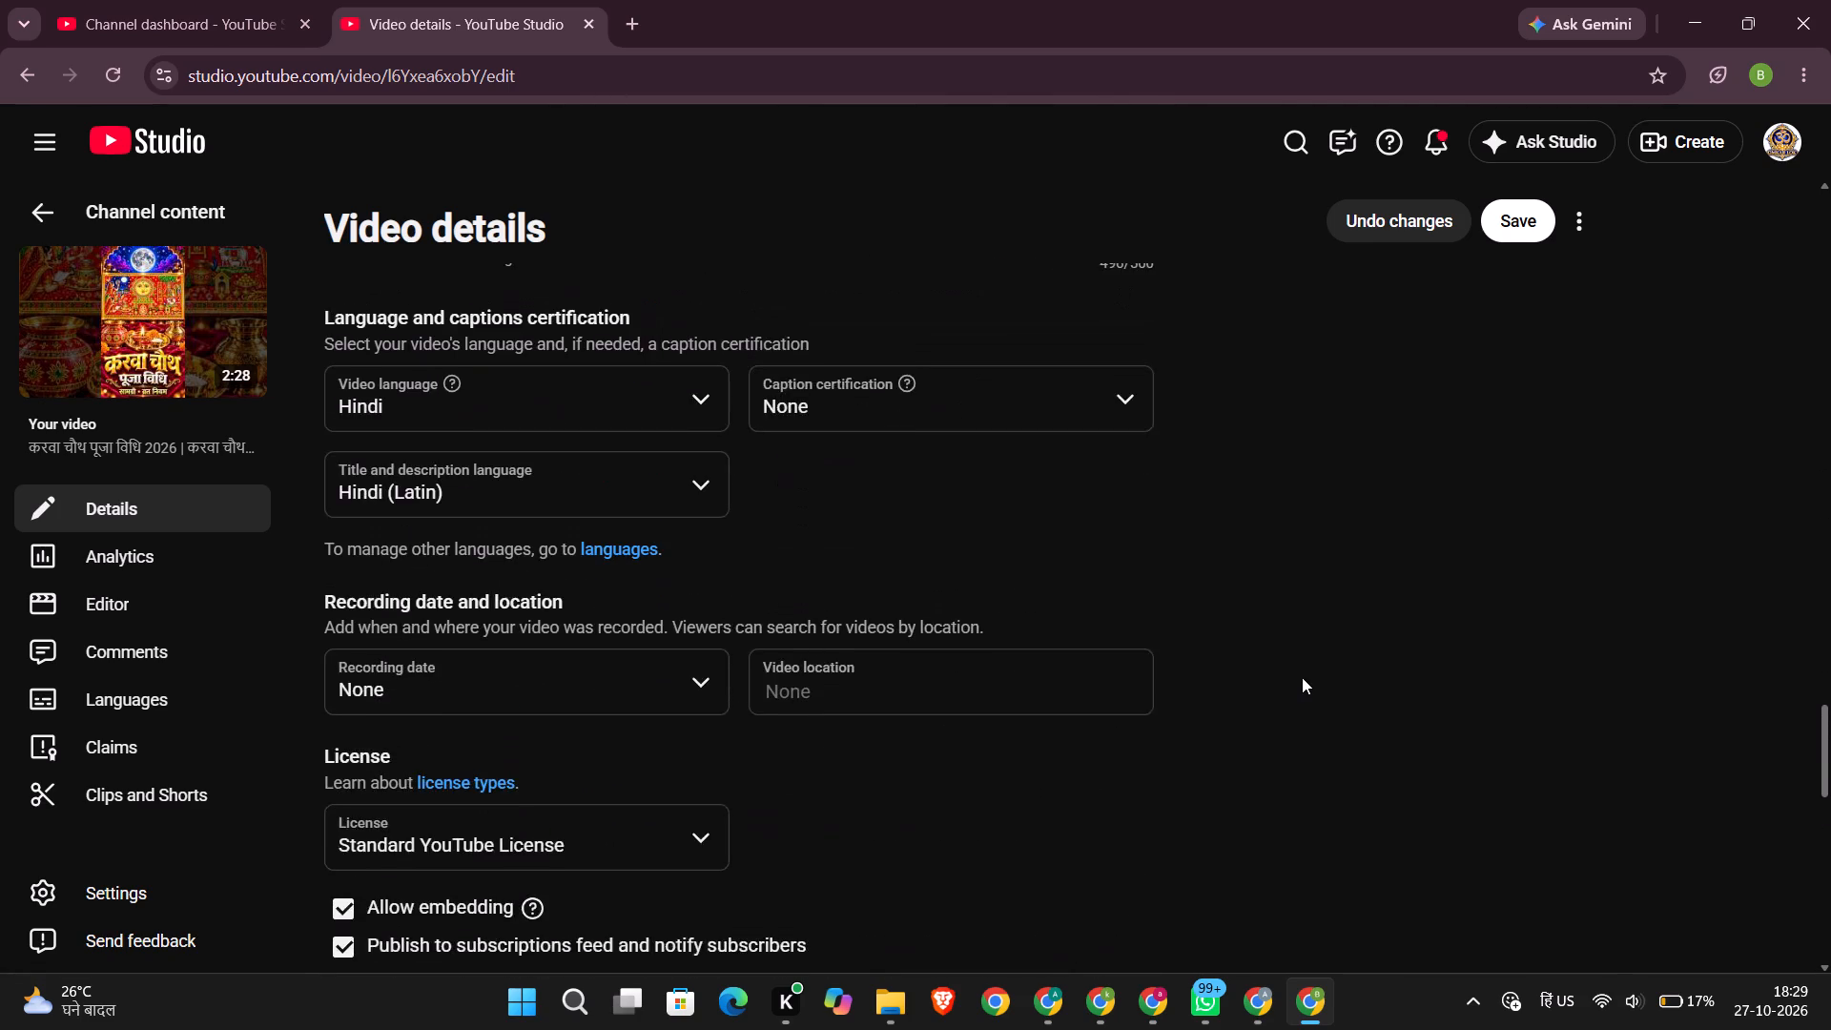
scroll(1302, 677, "up", 1)
left_click(1545, 213)
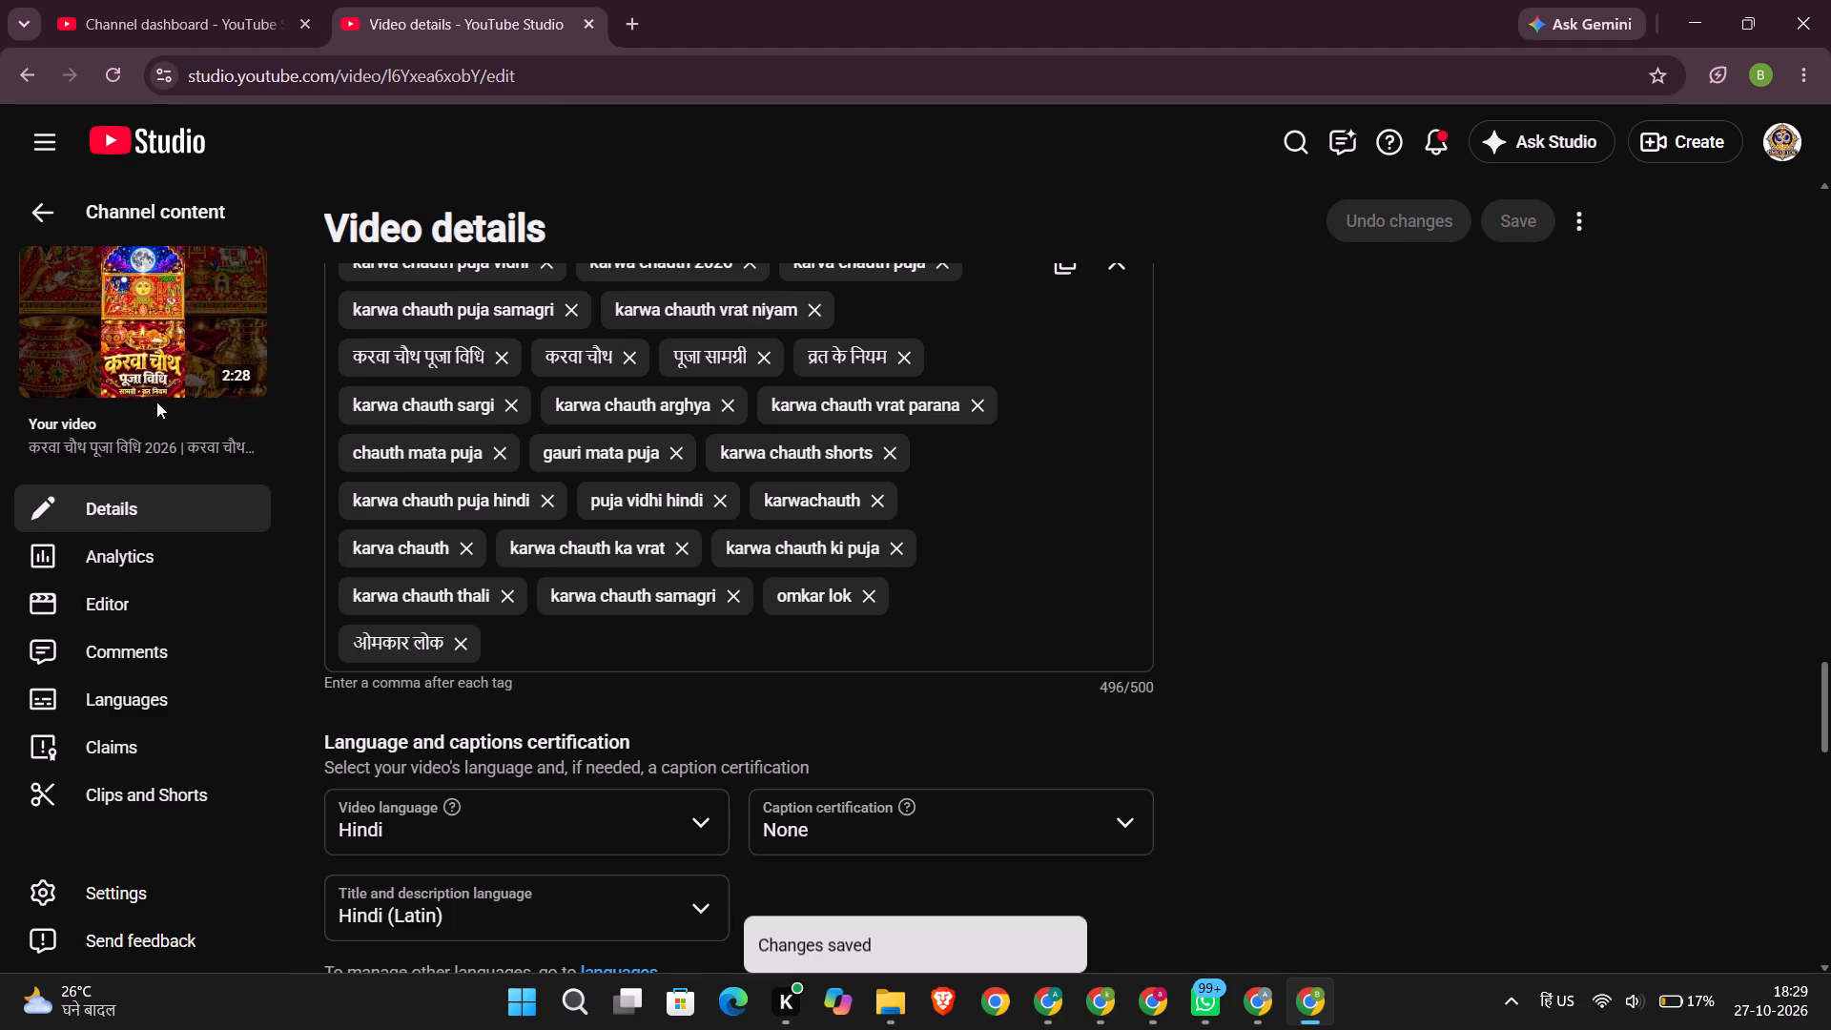
Switch to the other dashboard tab and close the leftover Karwa Chauth upload dialog.
left_click(175, 0)
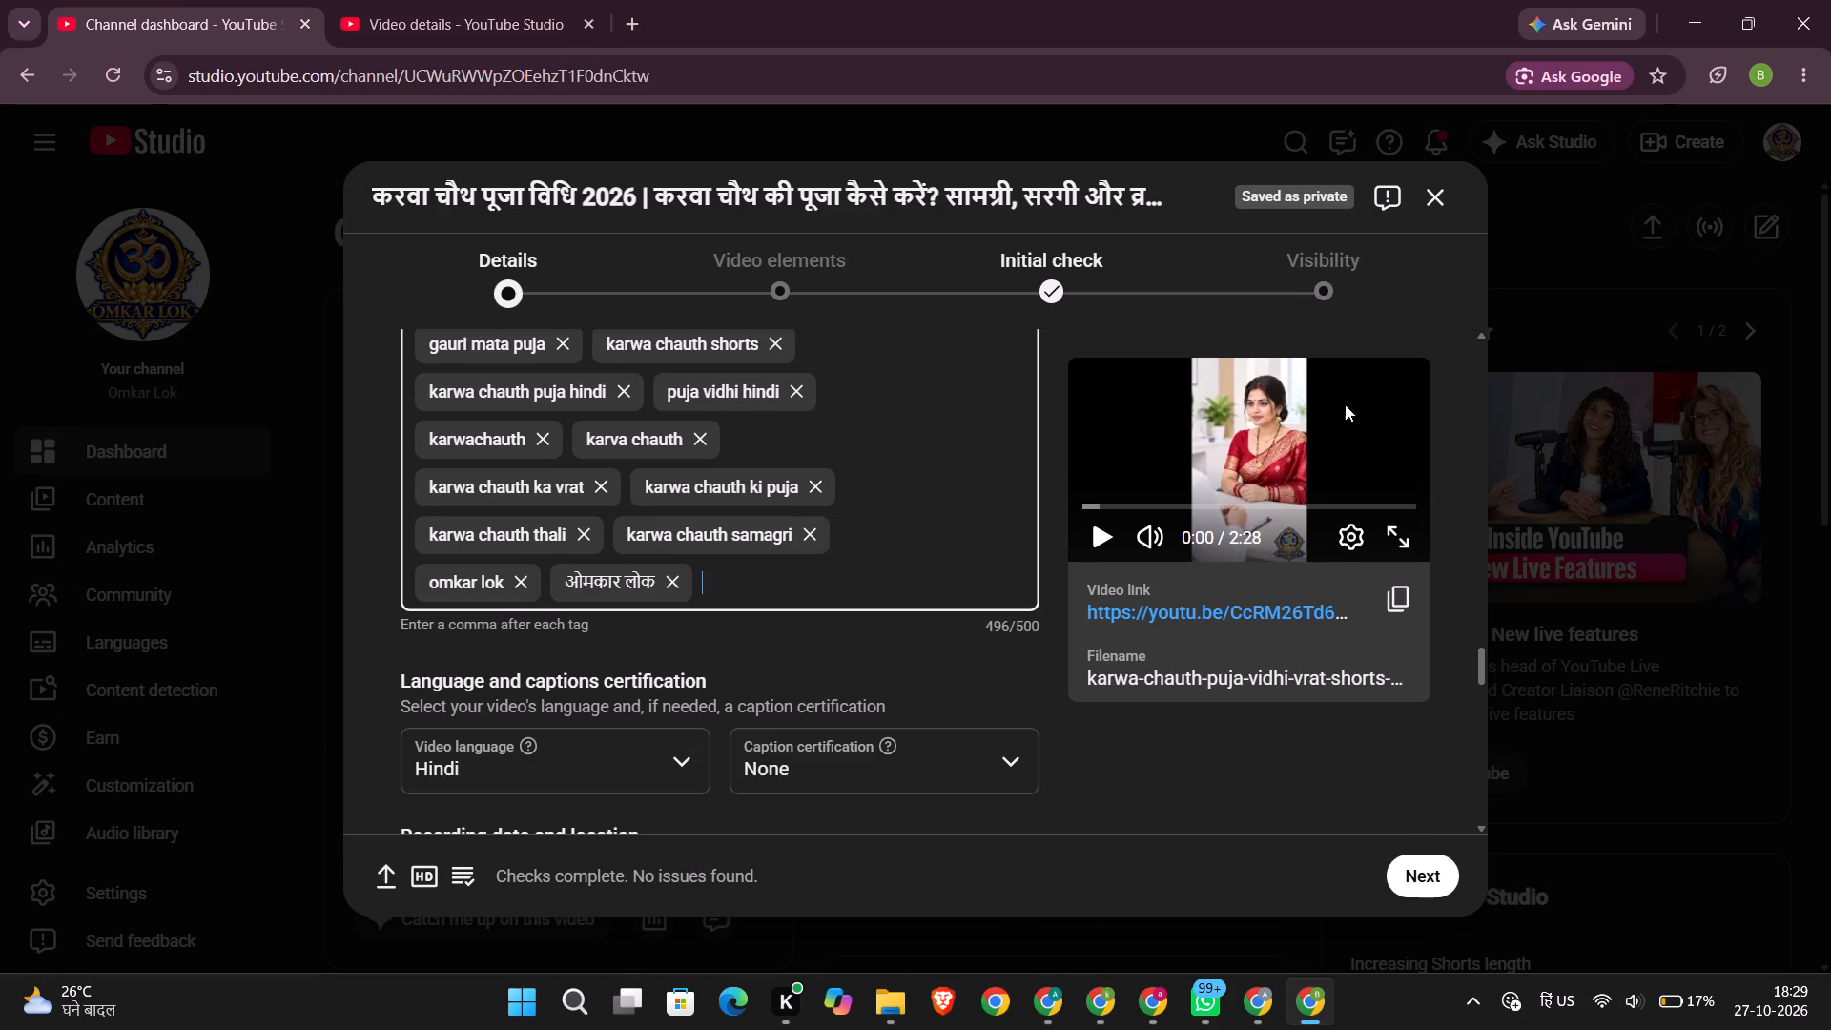
left_click(1437, 196)
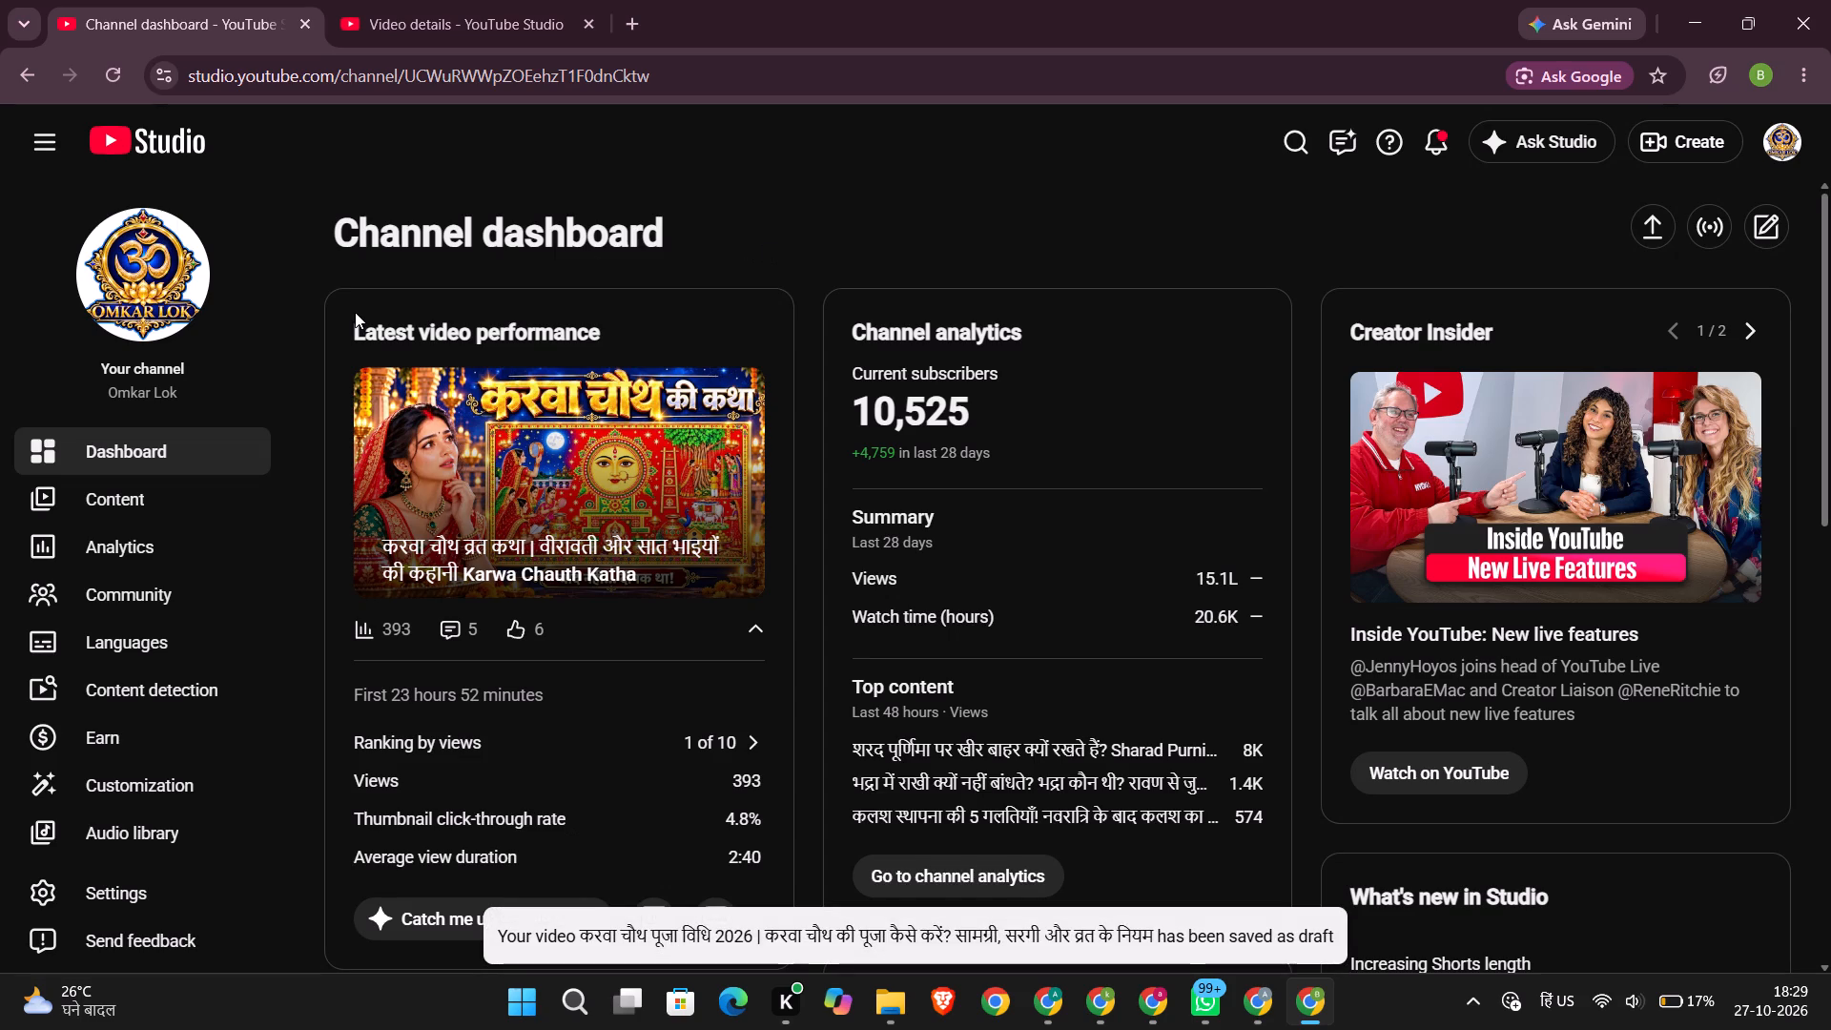
Check the channel content's Videos and Shorts lists for remaining drafts and the scheduled Short.
left_click(121, 453)
left_click(86, 482)
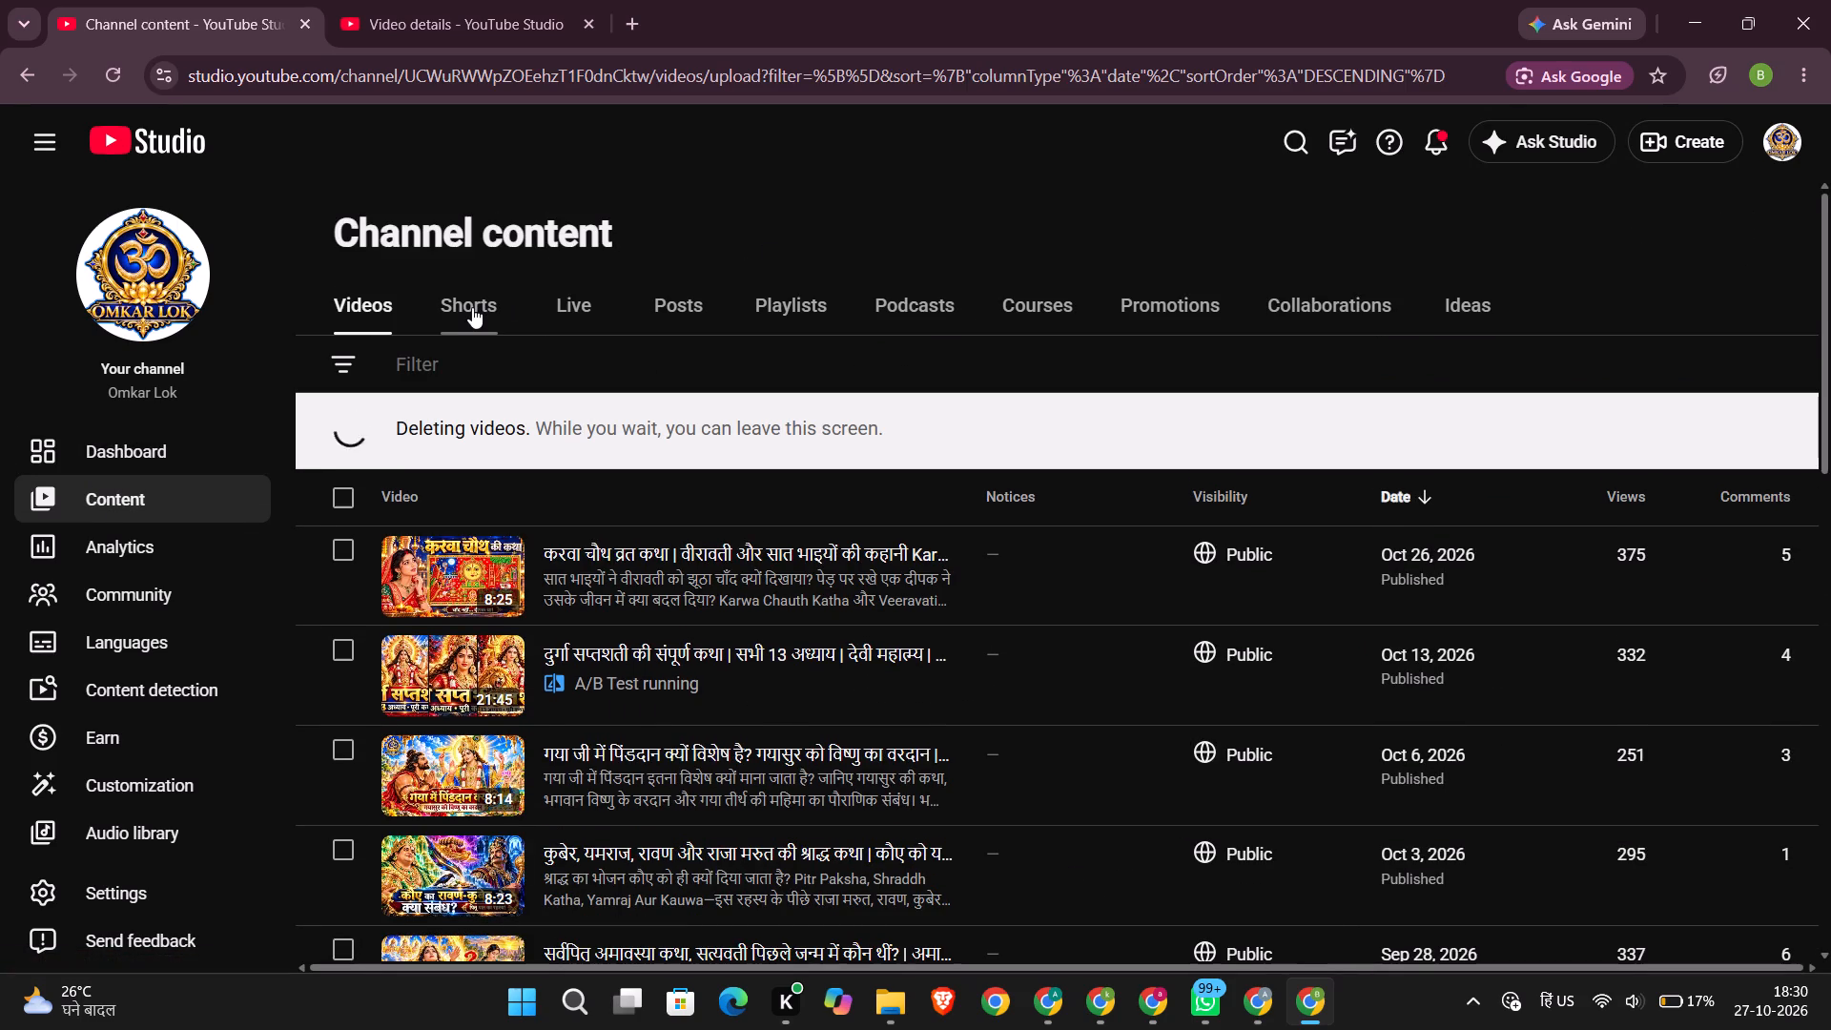
left_click(472, 307)
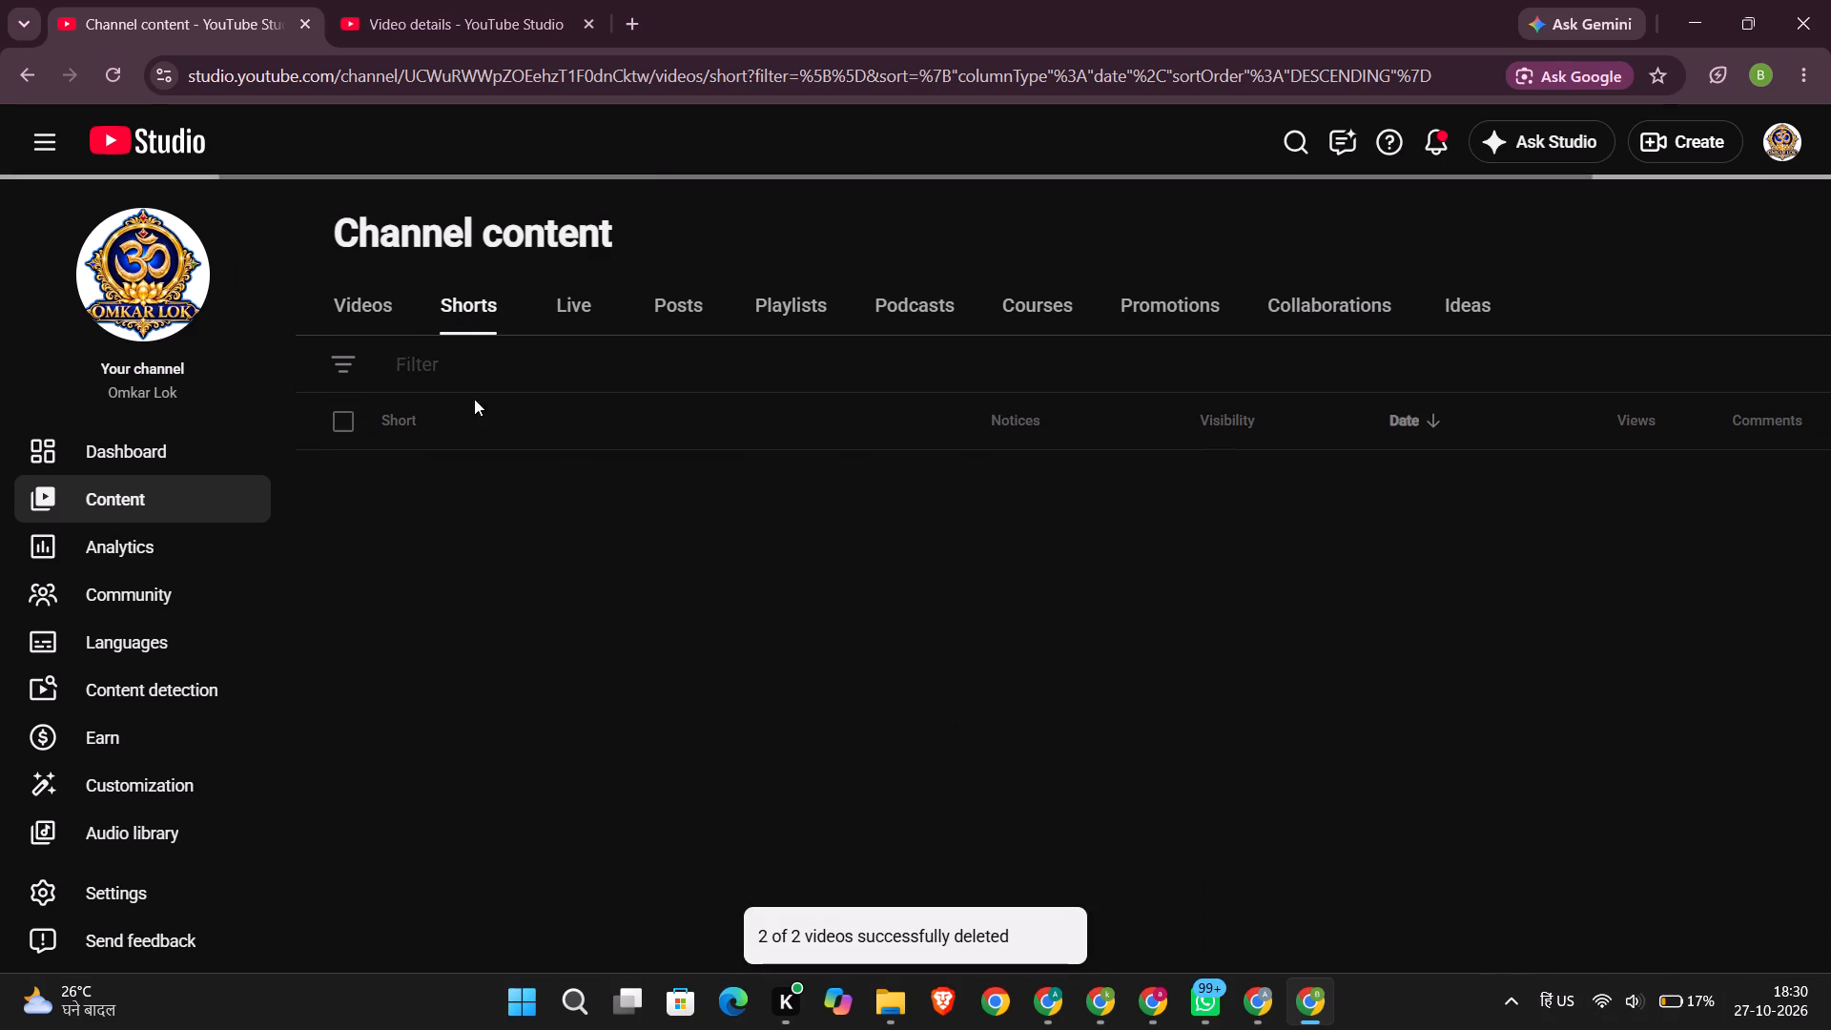
left_click(364, 294)
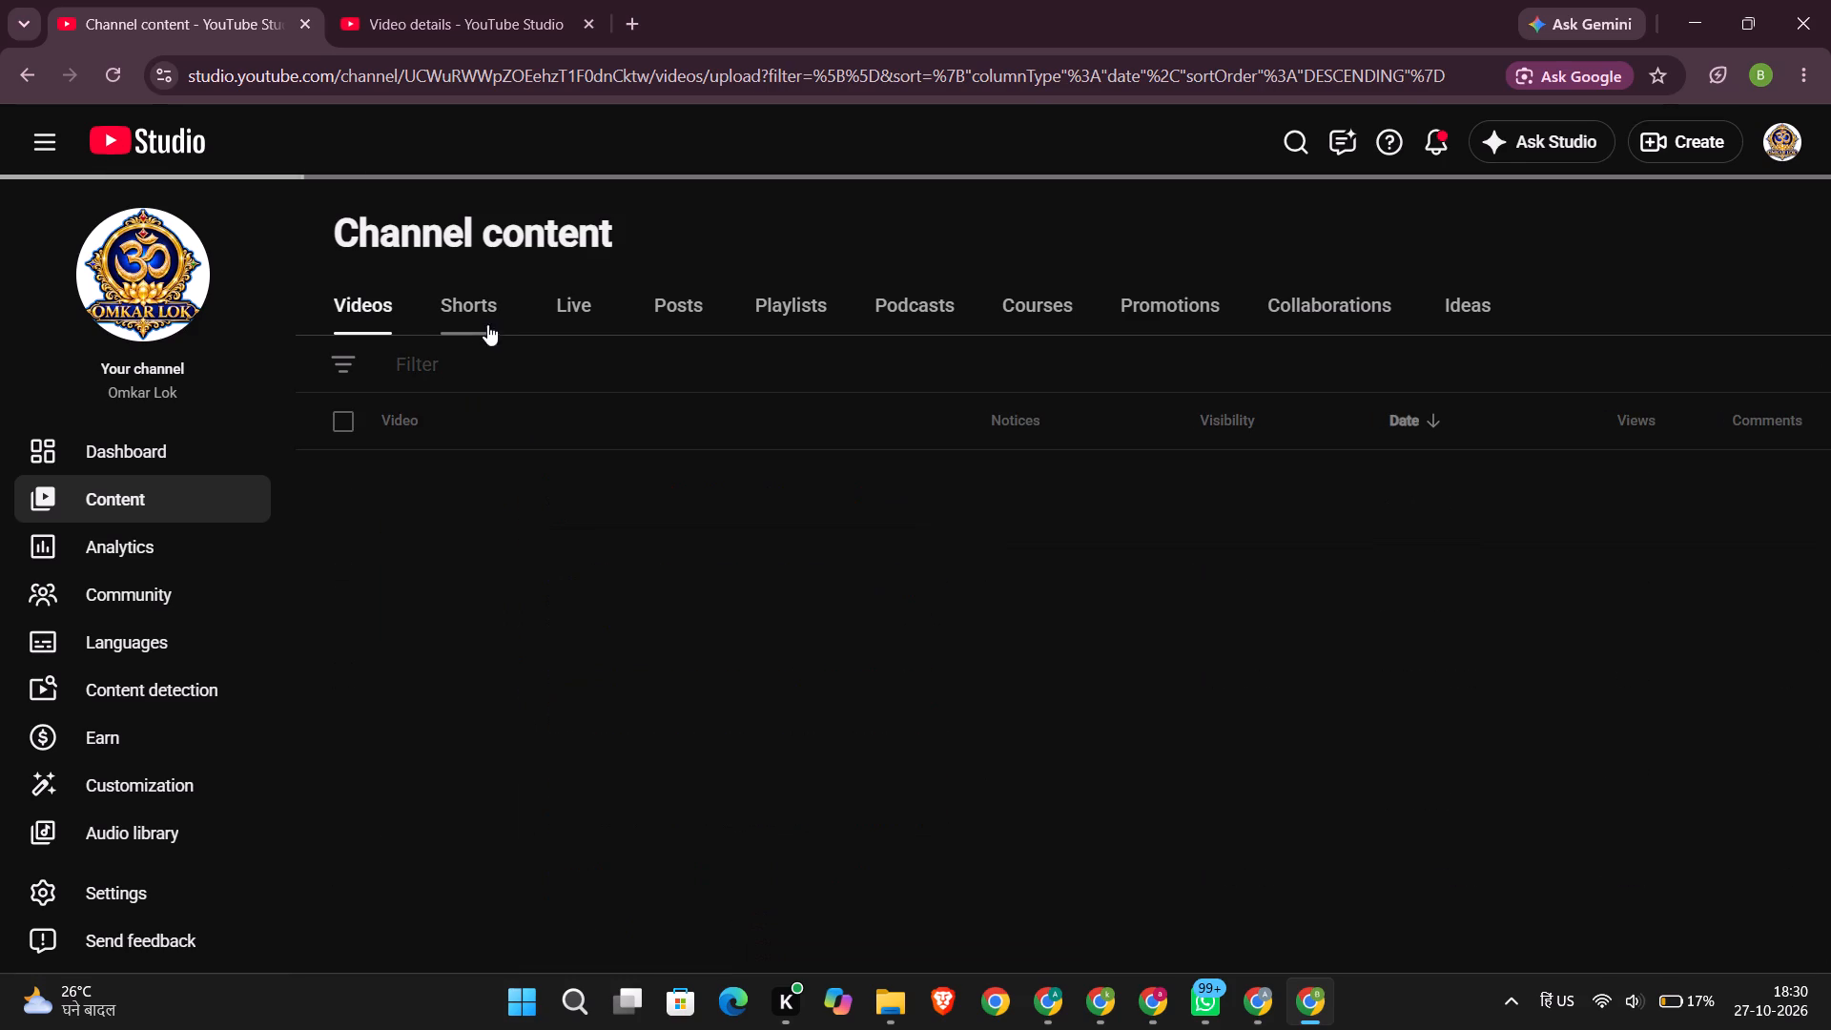
left_click(481, 306)
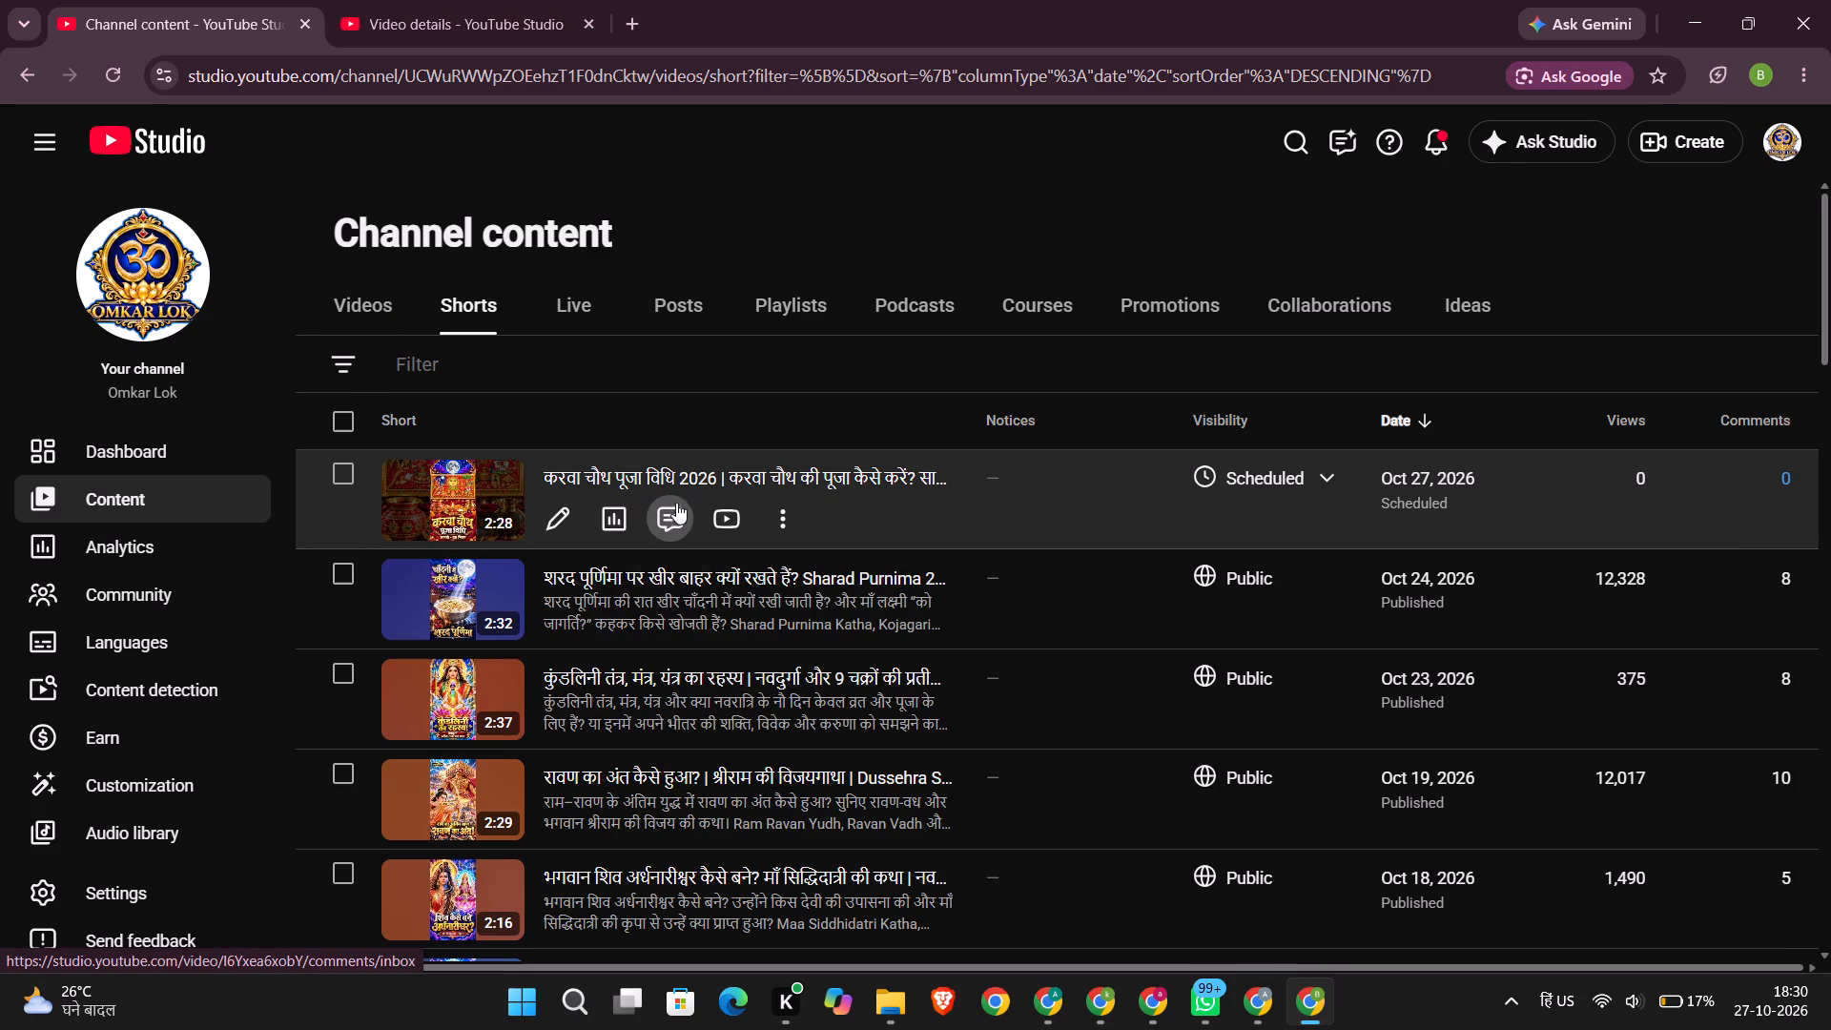
Preview the scheduled Karwa Chauth Short on YouTube, then return to the channel's Shorts list and look it over.
left_click(723, 521)
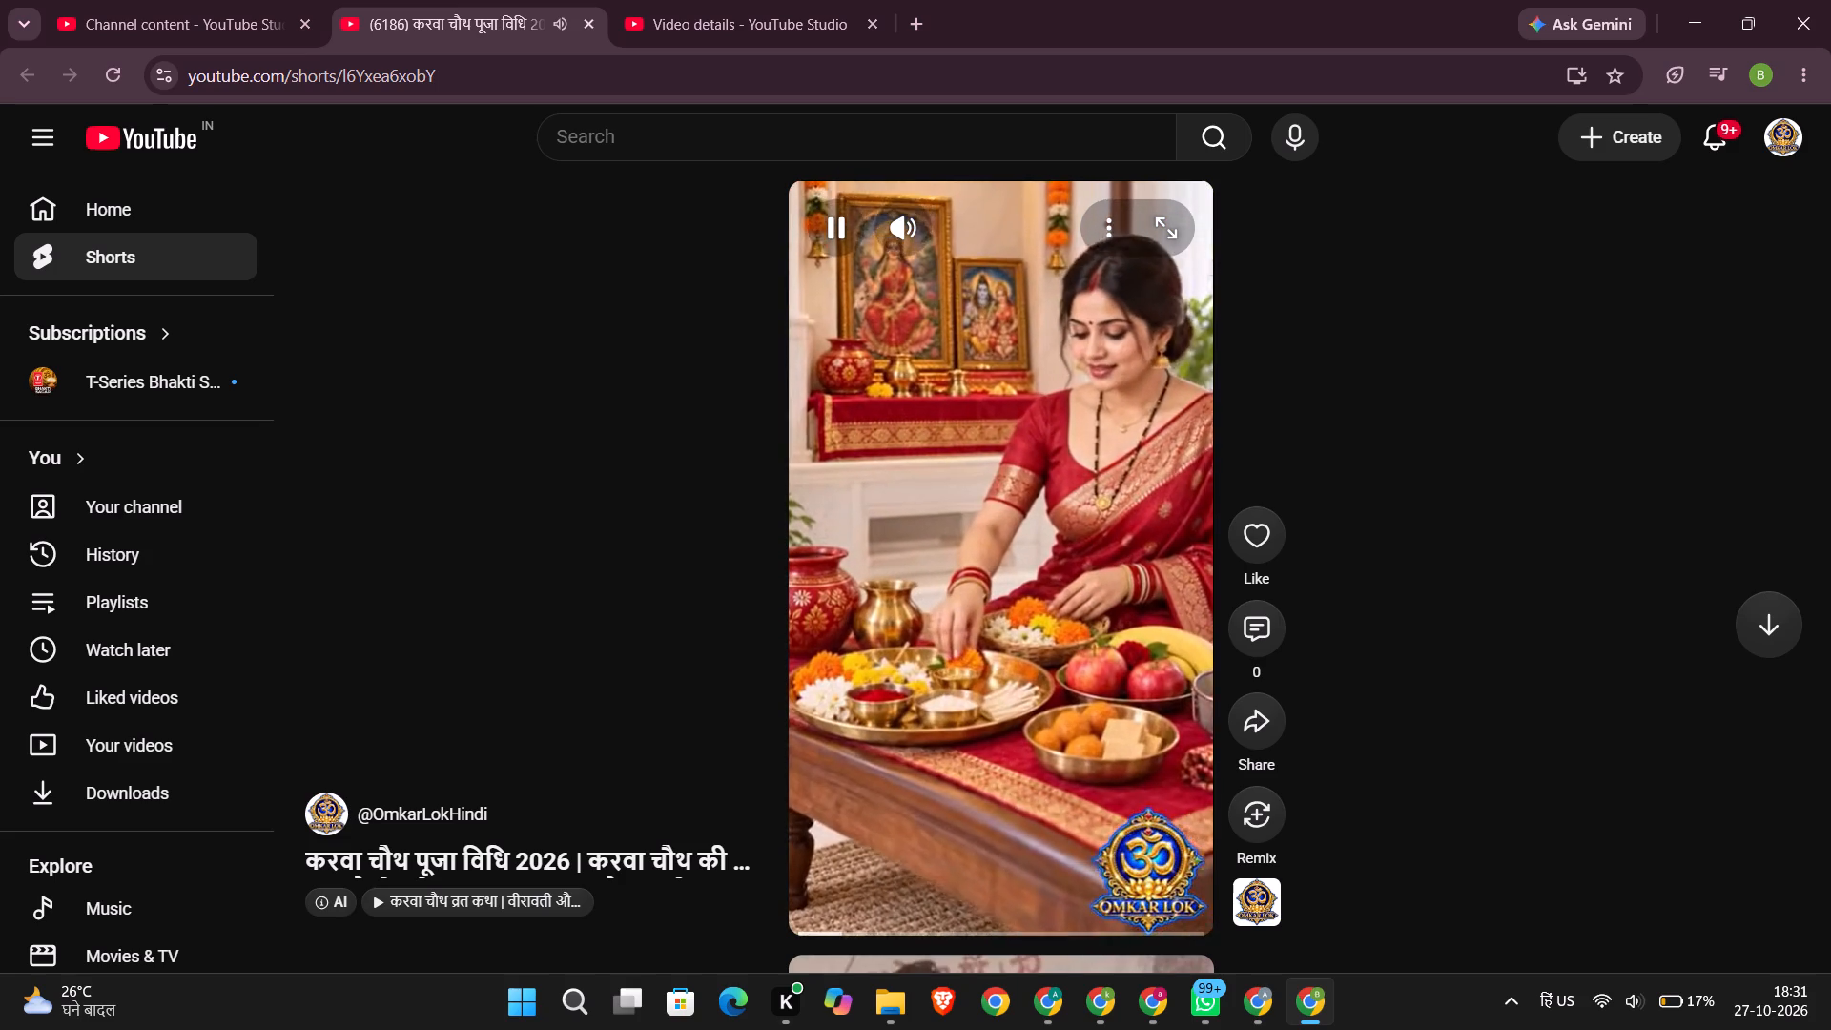
key("Escape")
key("Escape")
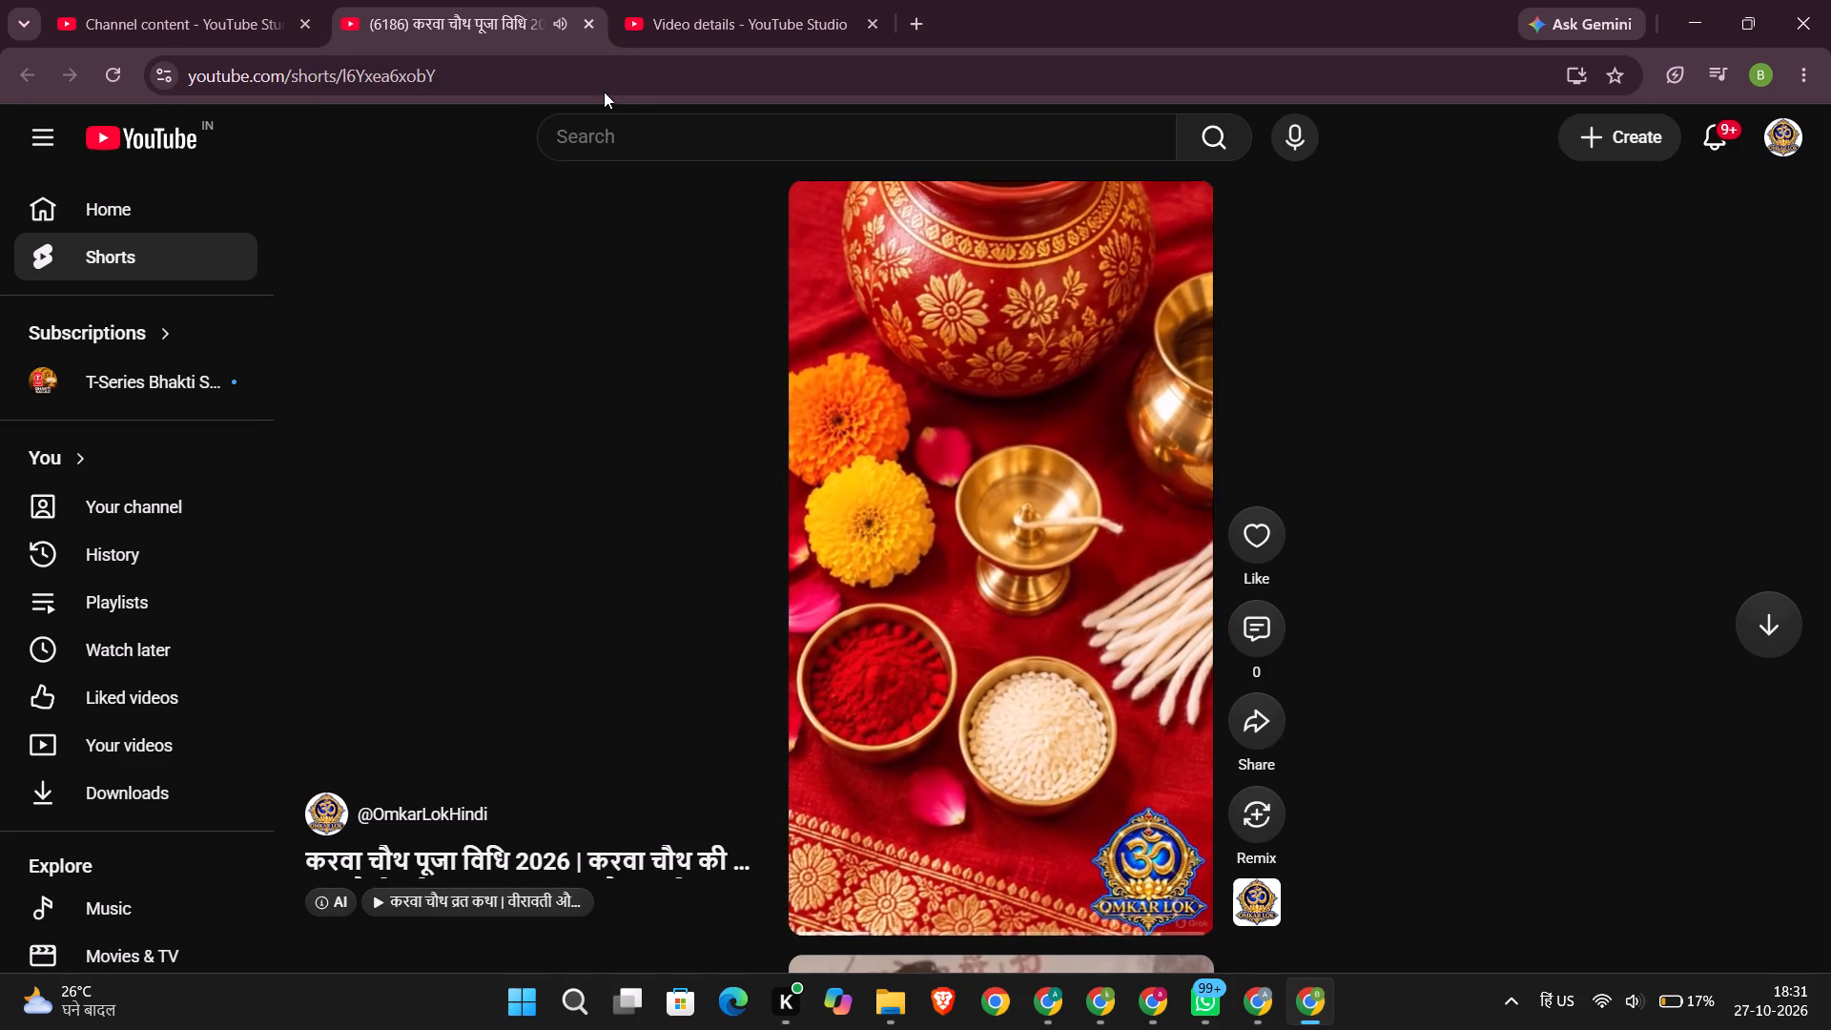
left_click(166, 0)
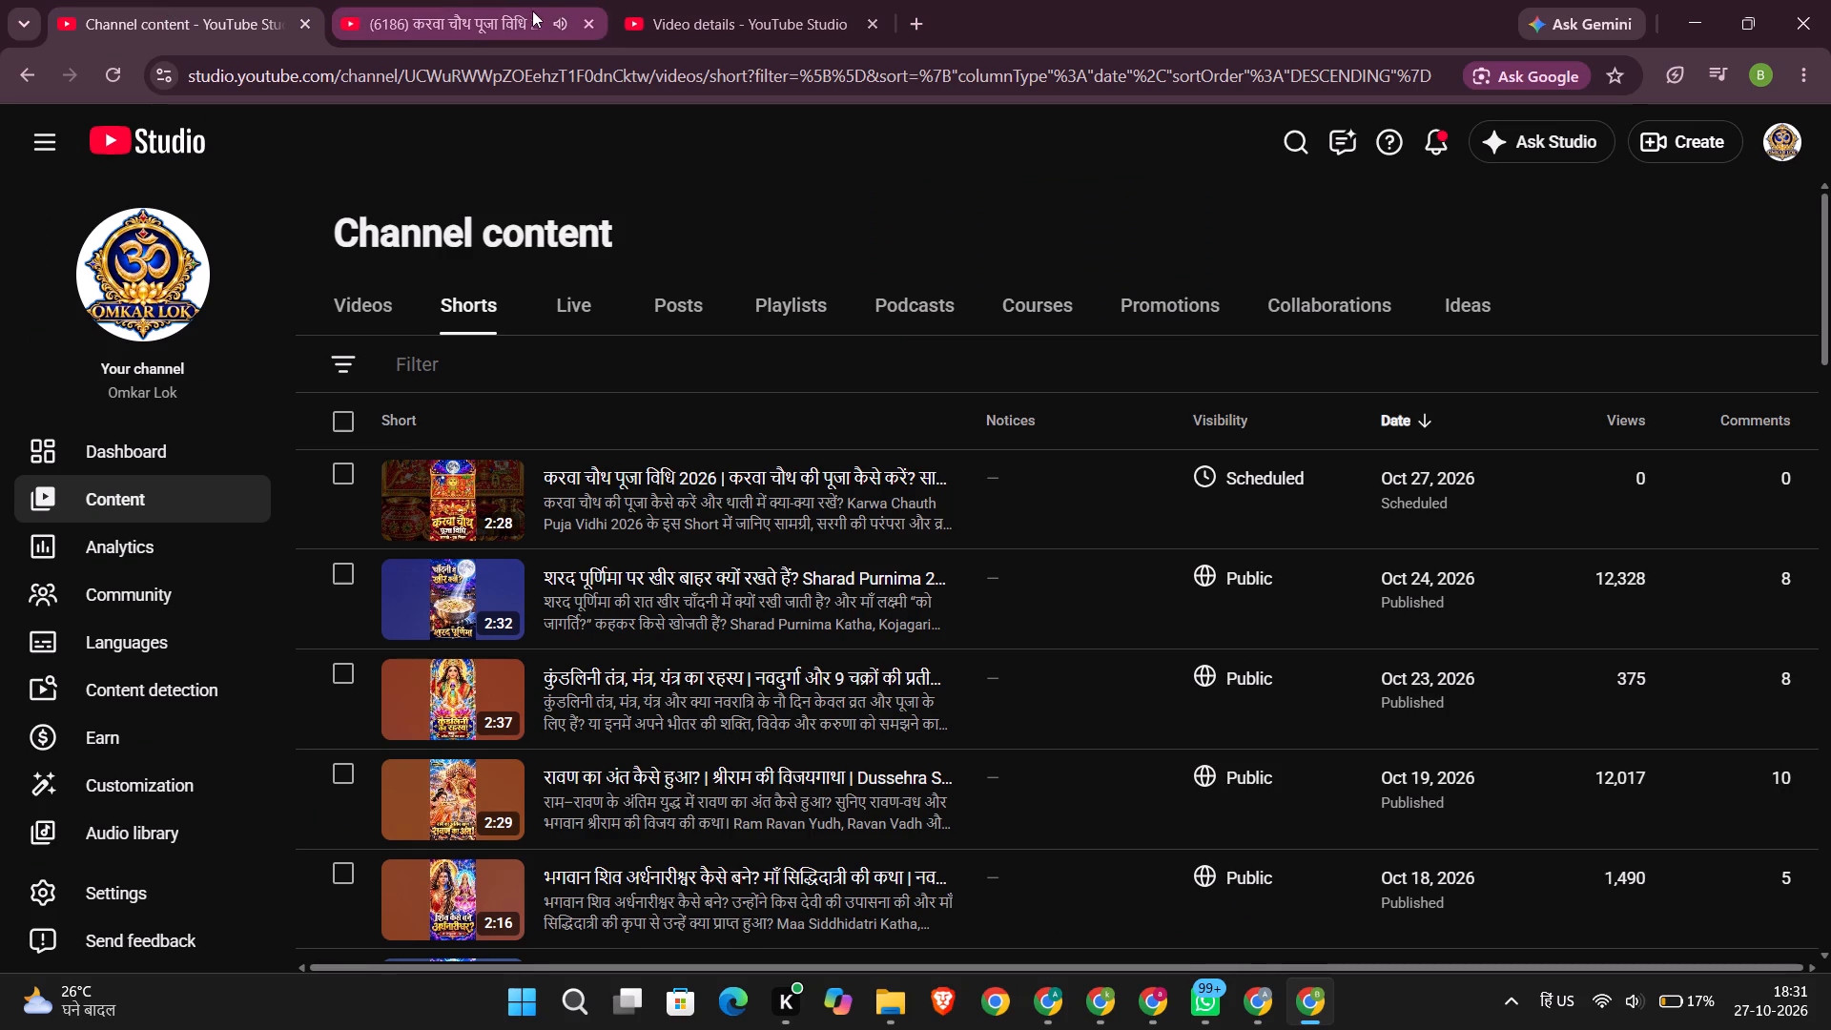
scroll(1065, 622, "down", 1)
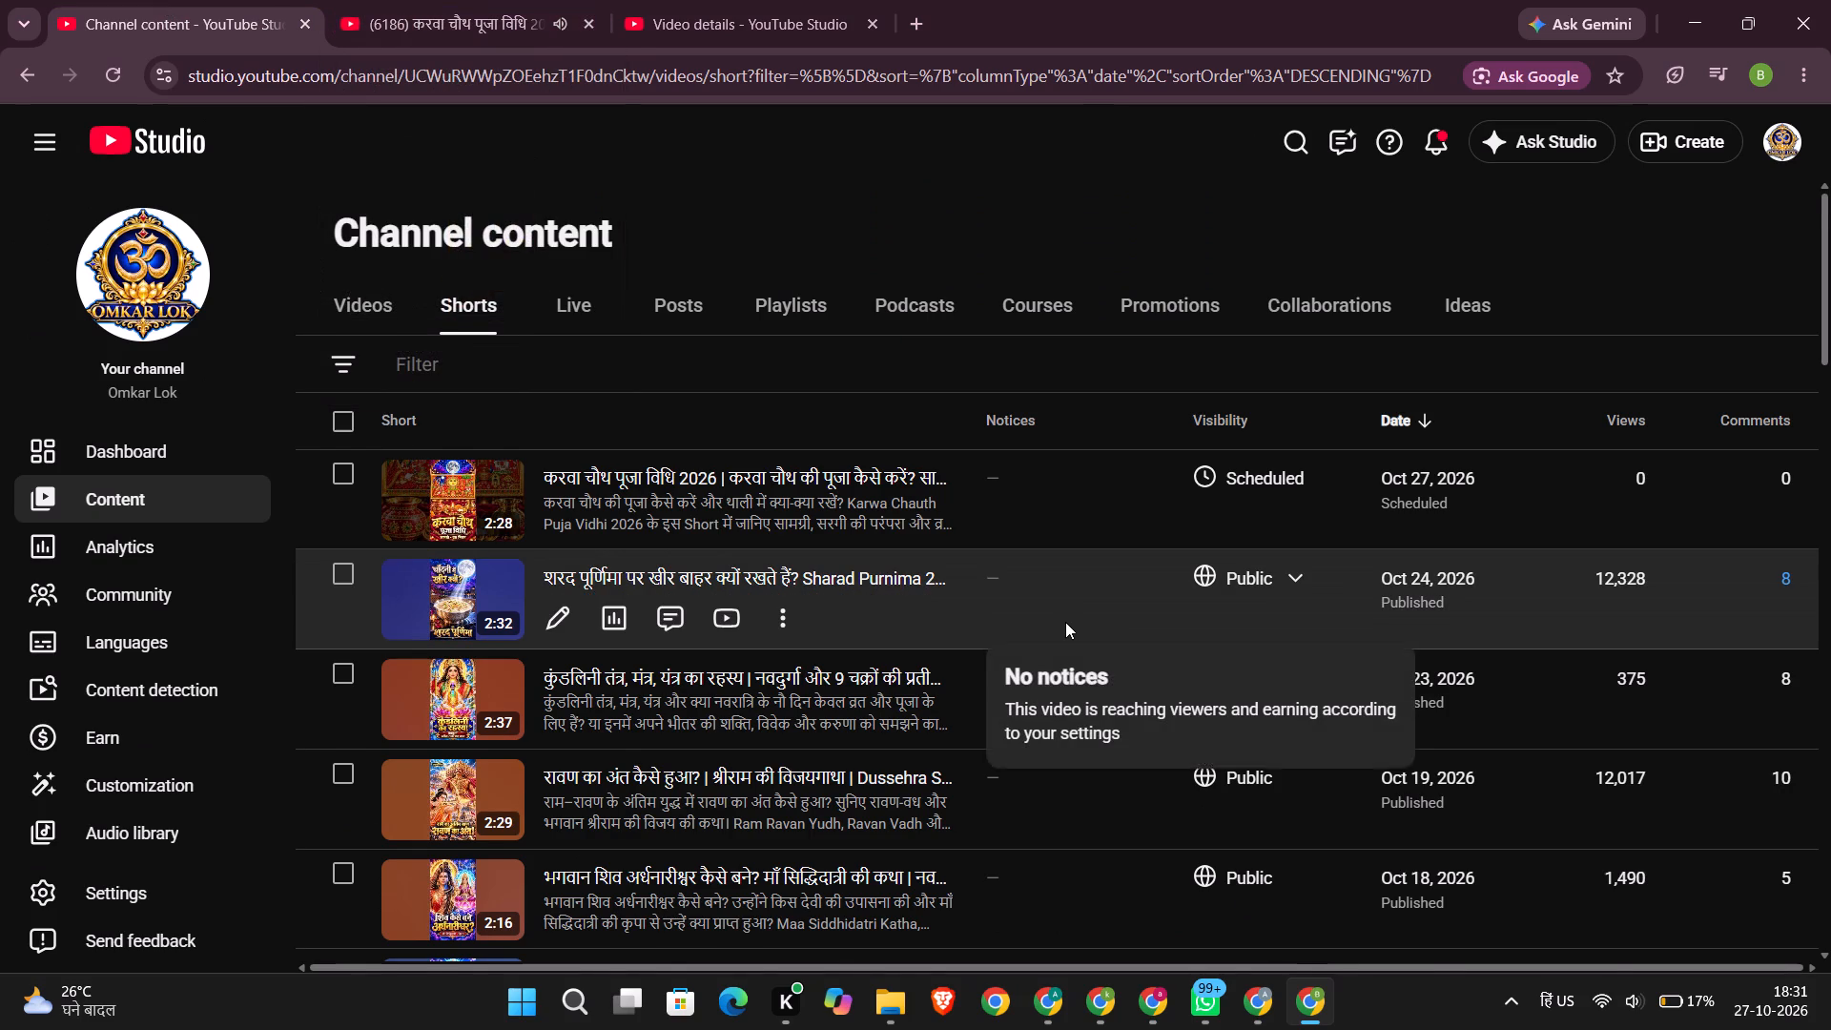
scroll(1065, 622, "down", 1)
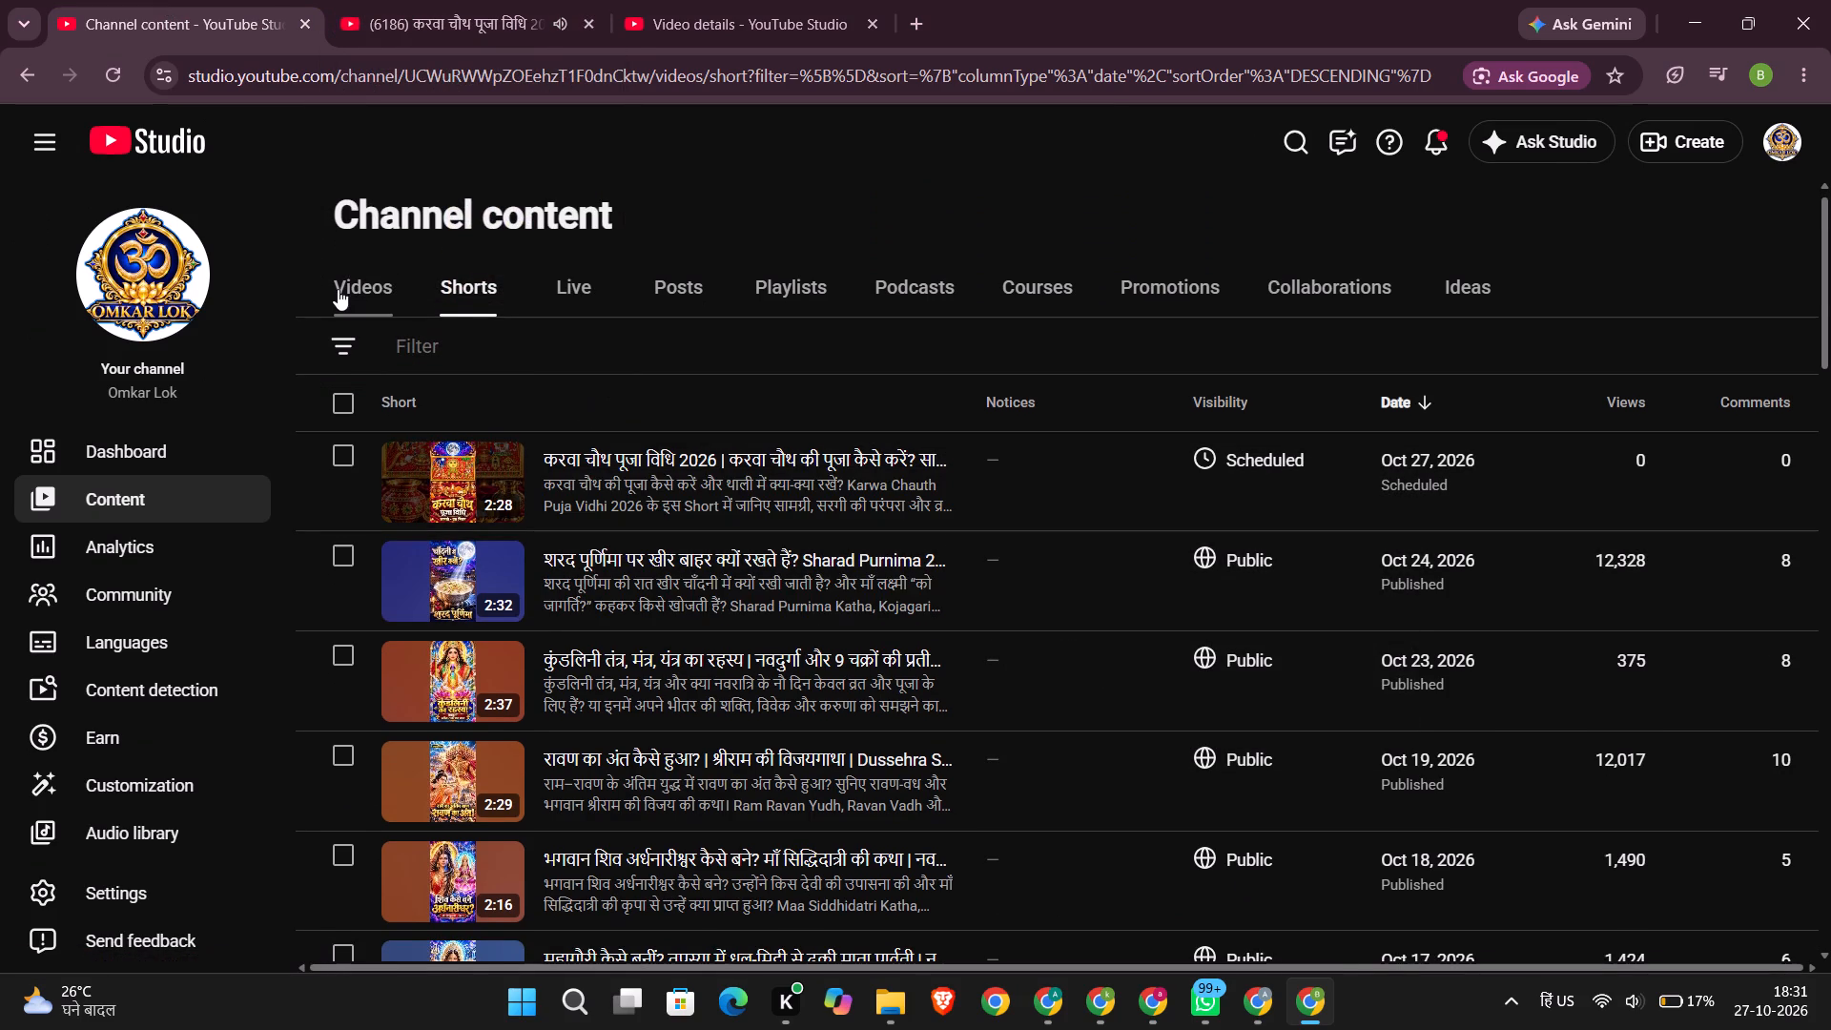
Recheck the channel content's Videos list, then return to the Shorts list with the scheduled Karwa Chauth Short.
left_click(338, 289)
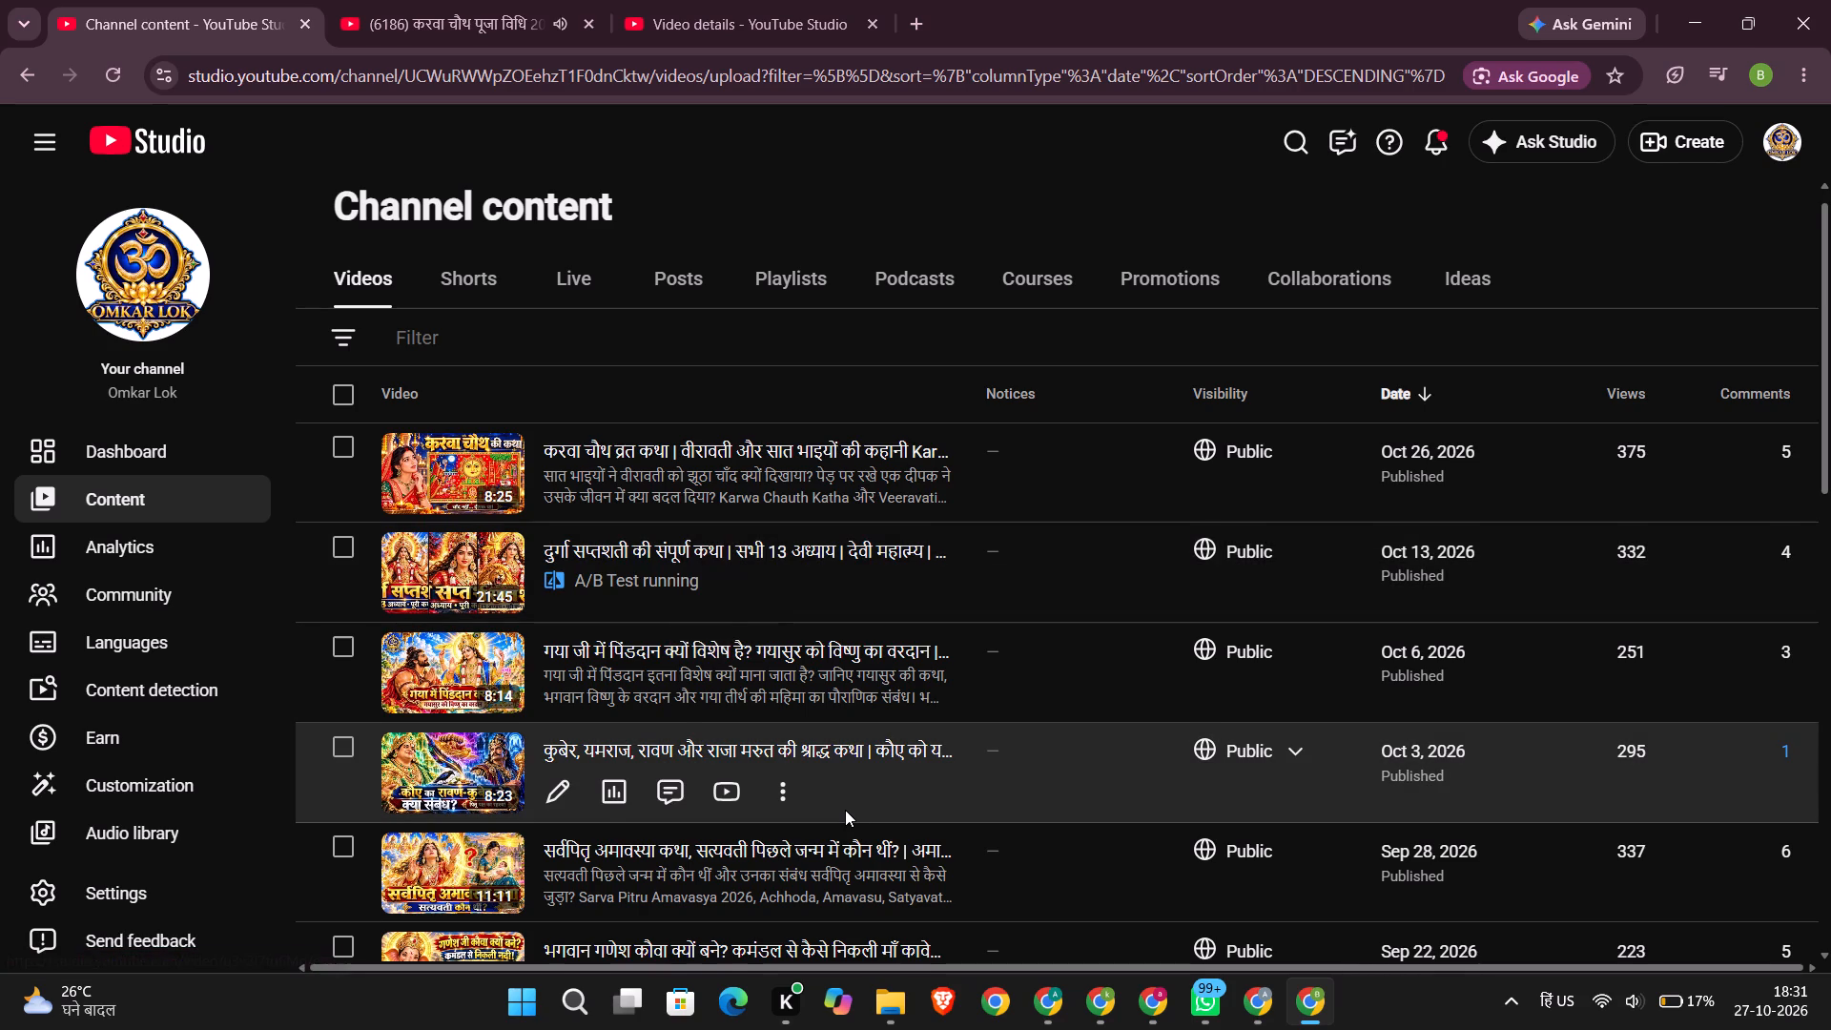
scroll(845, 810, "left", 3)
scroll(1175, 689, "left", 1)
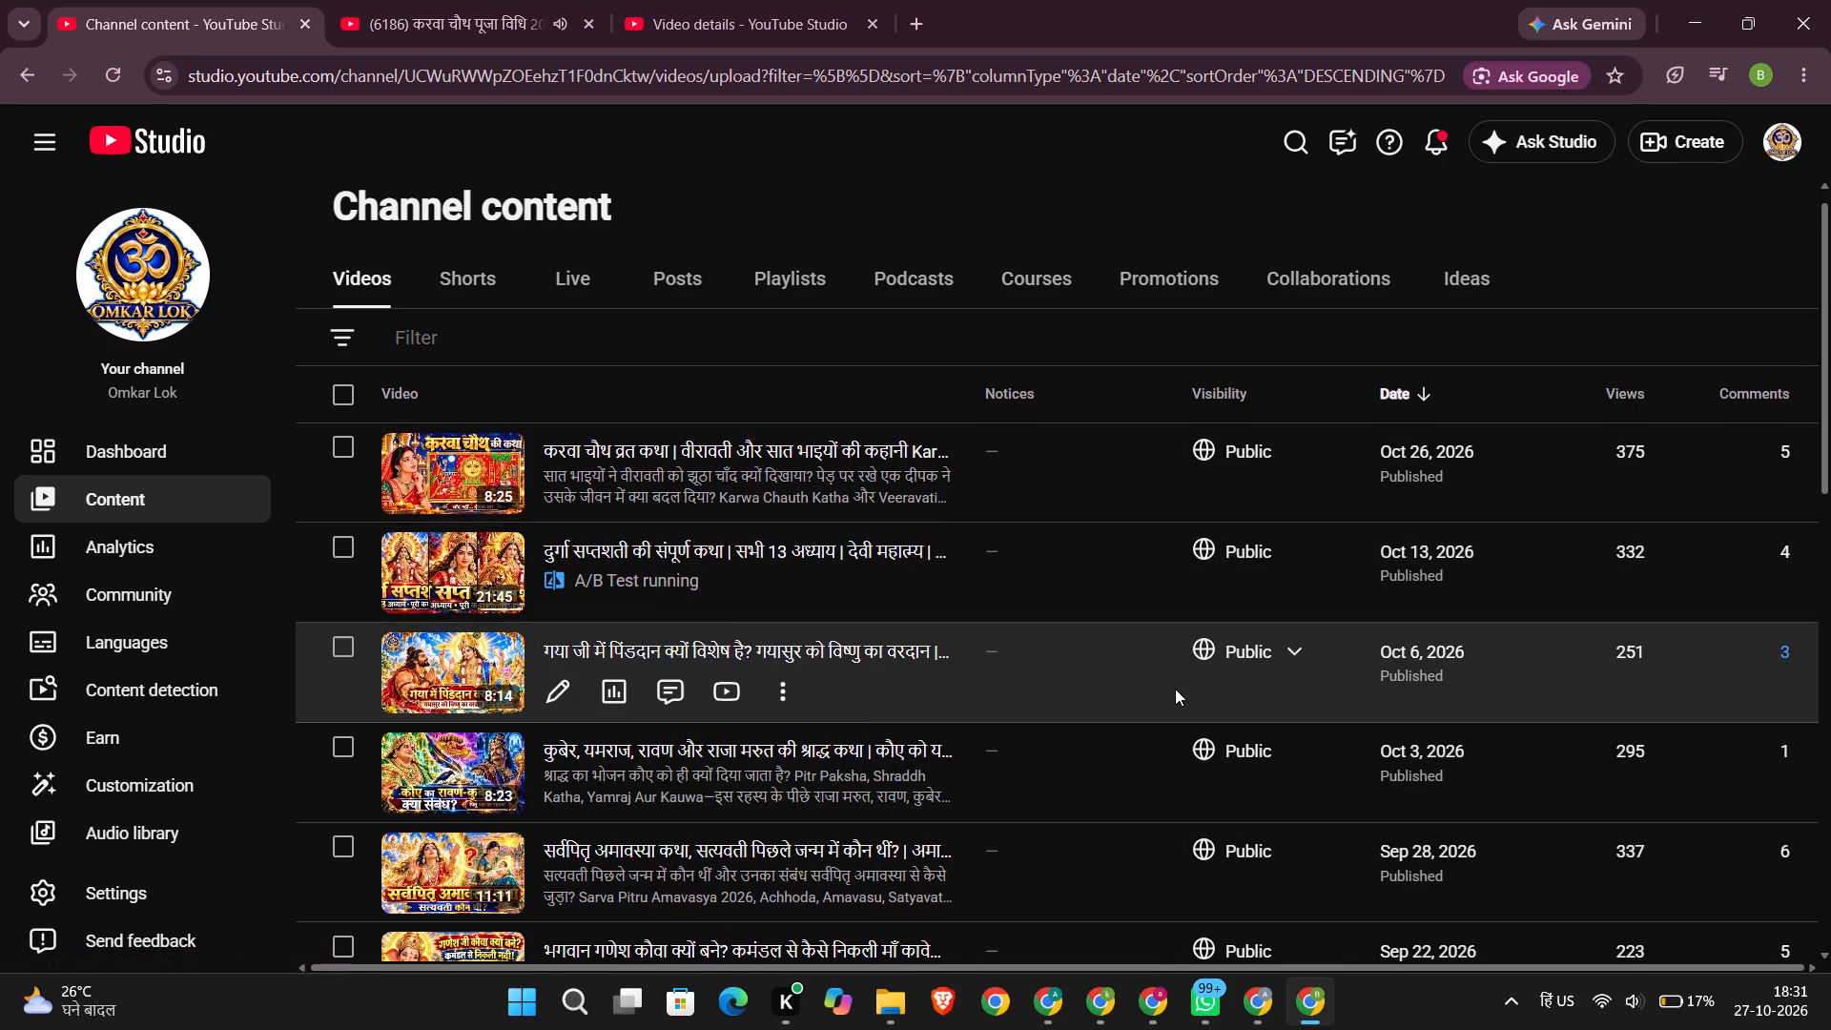
scroll(1175, 689, "right", 1)
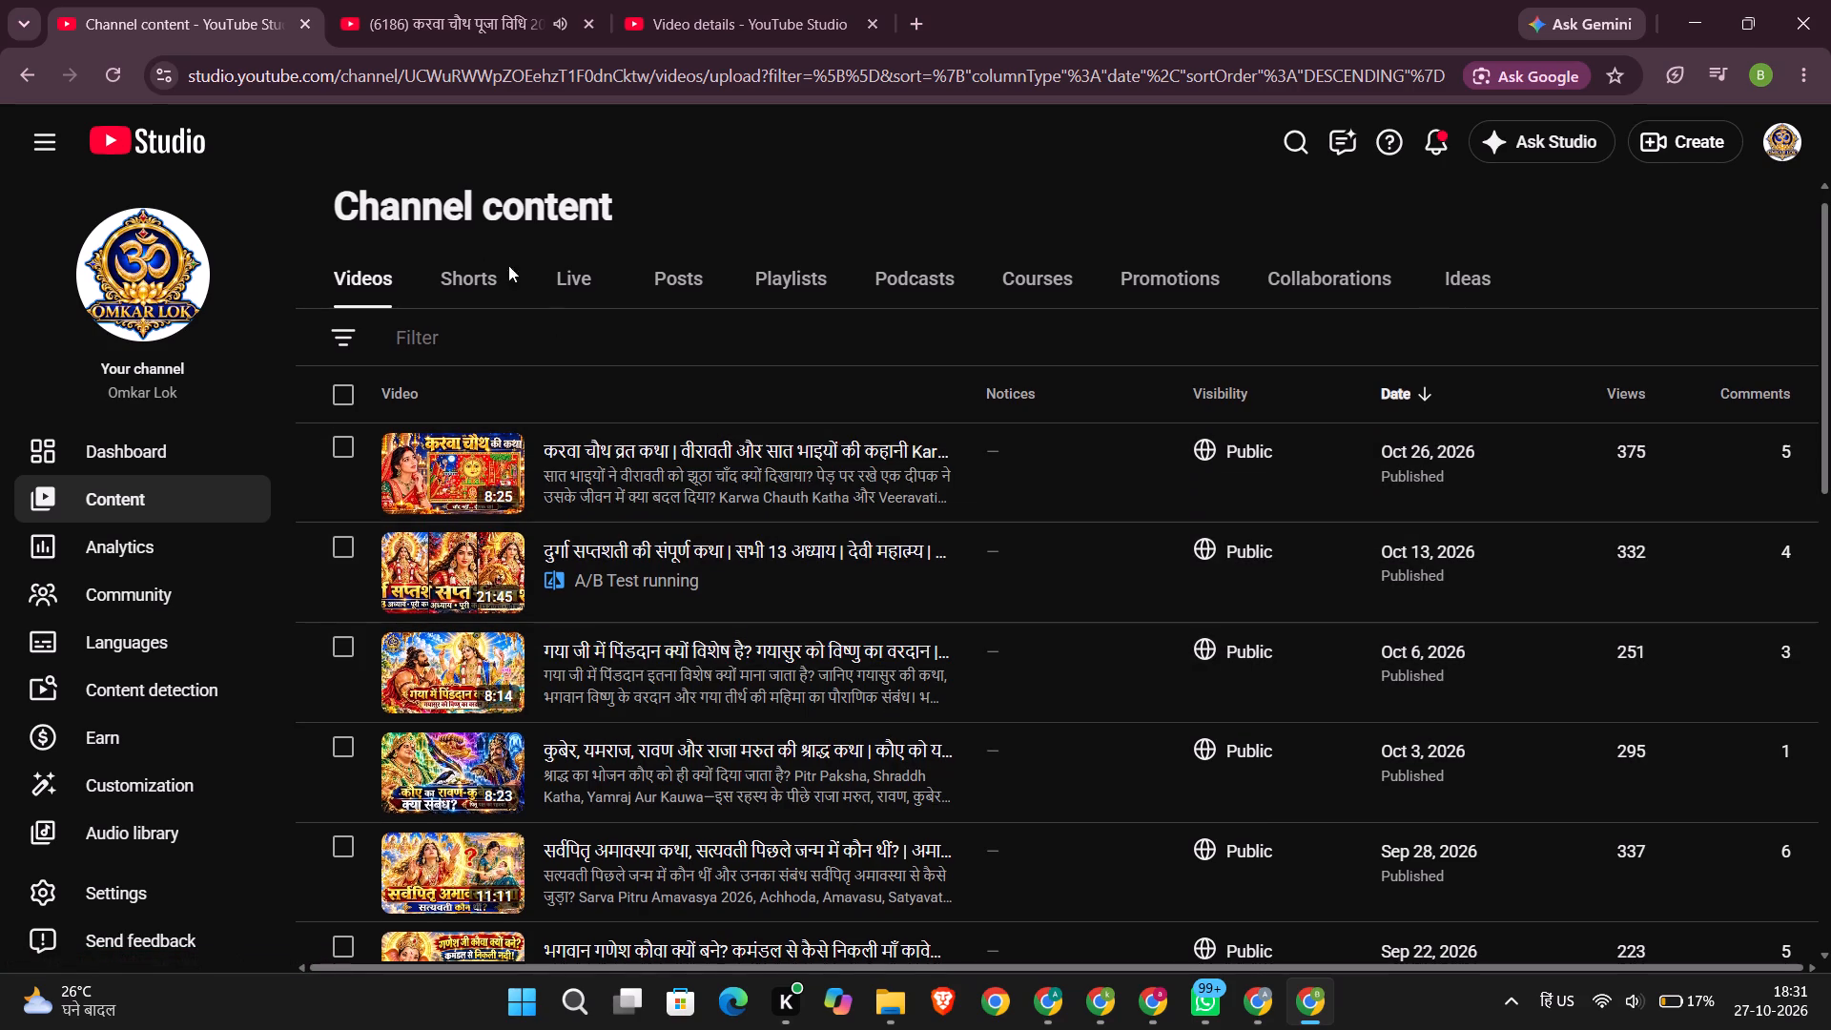
left_click(454, 273)
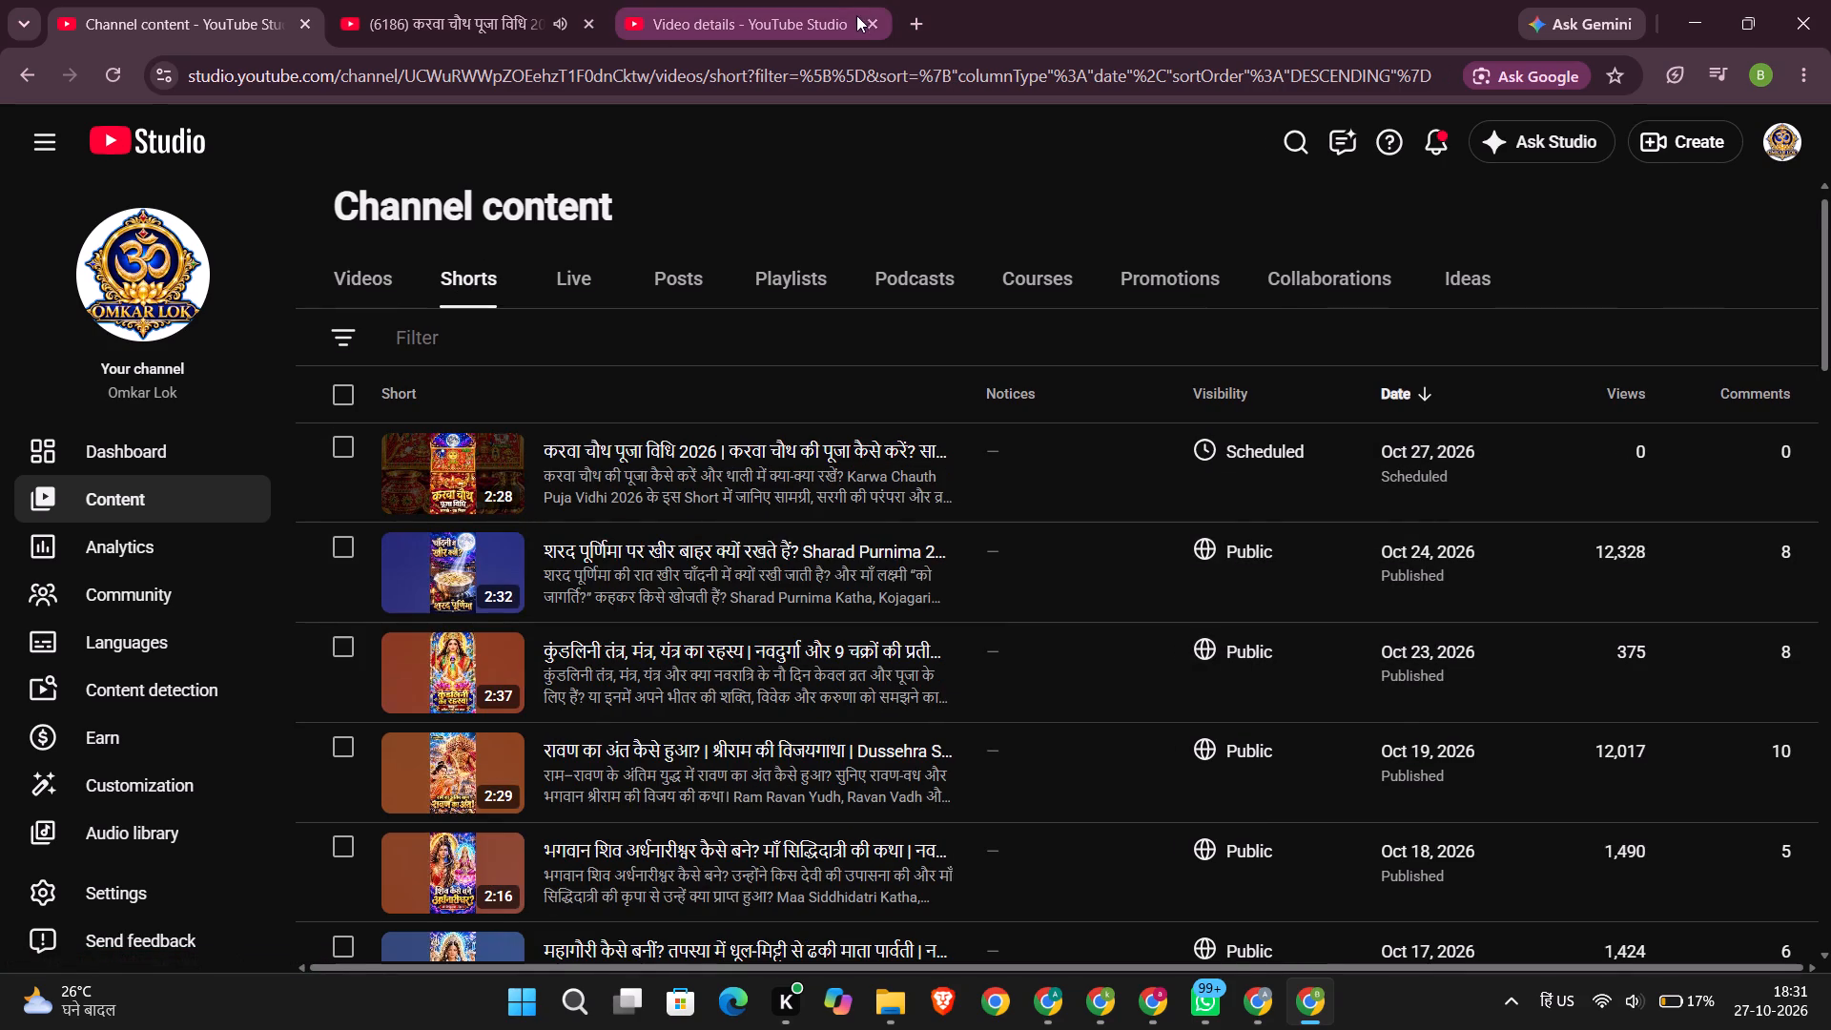
Close the leftover video details tab and the YouTube preview tab of the Karwa Chauth Short.
left_click(867, 23)
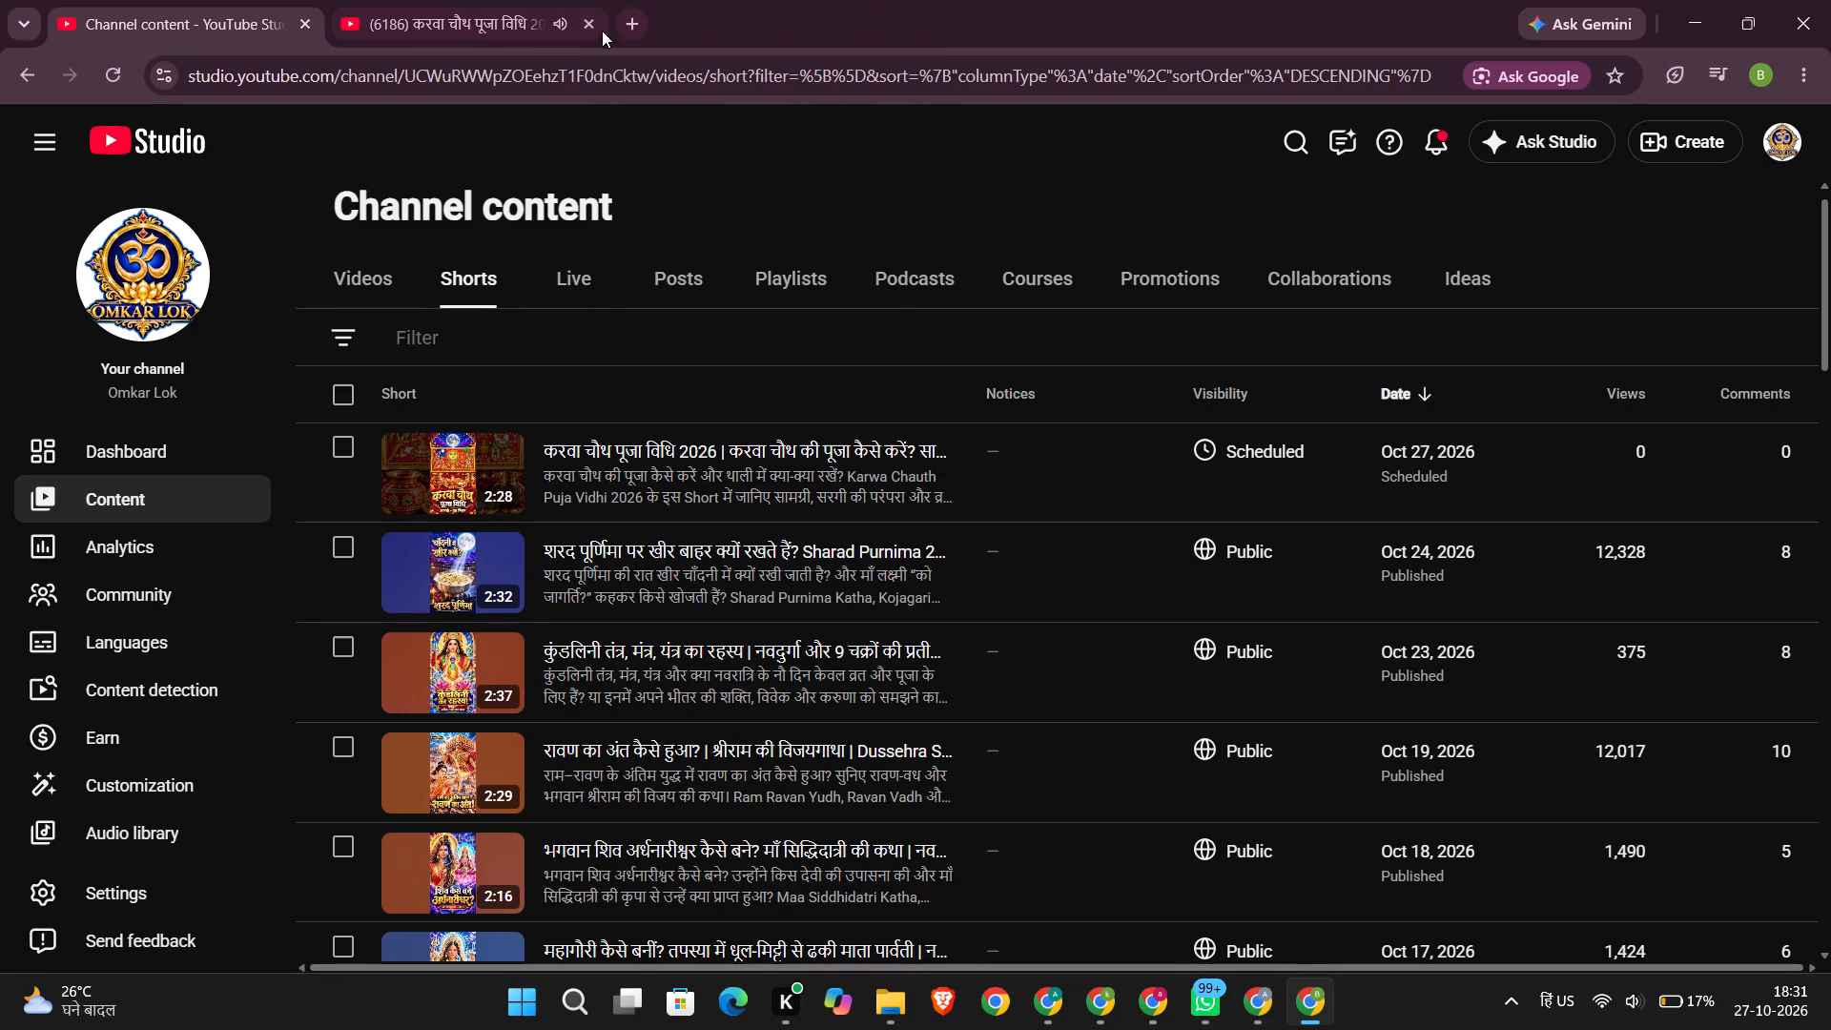
left_click(586, 29)
Open the channel dashboard, reload it and look over the latest Short, published videos and comments.
left_click(166, 450)
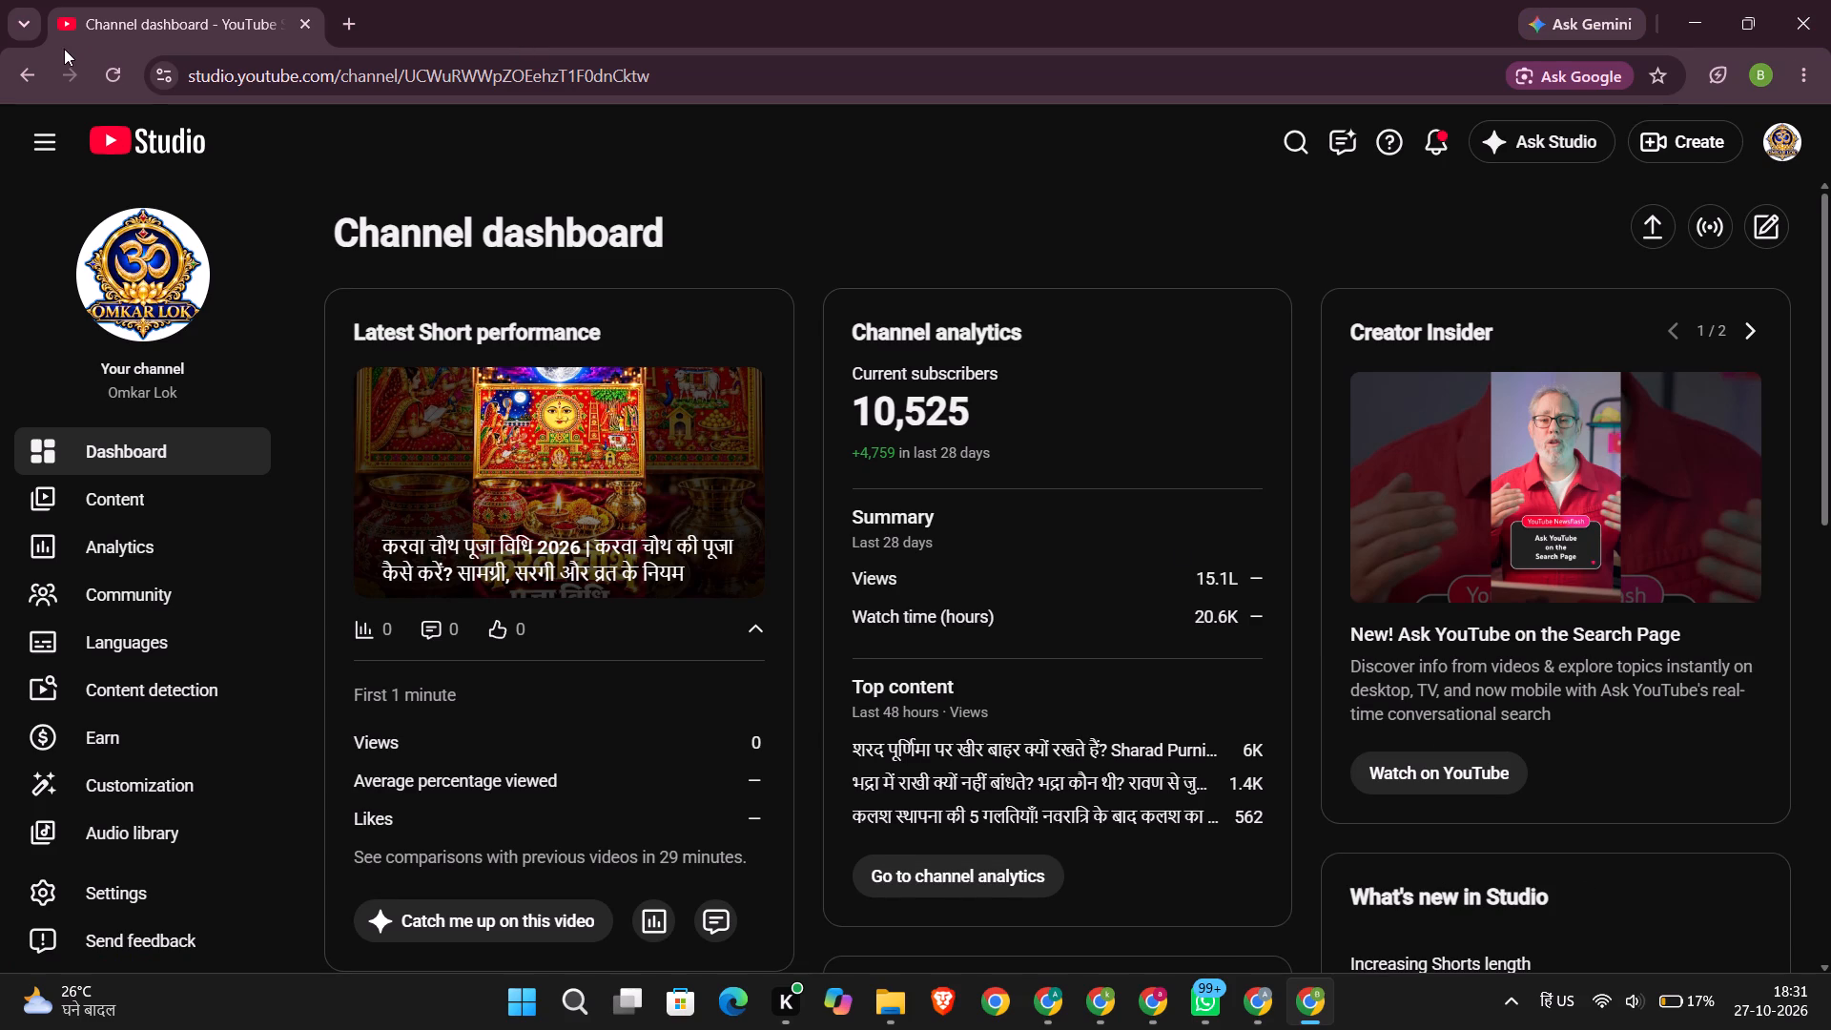
left_click(115, 66)
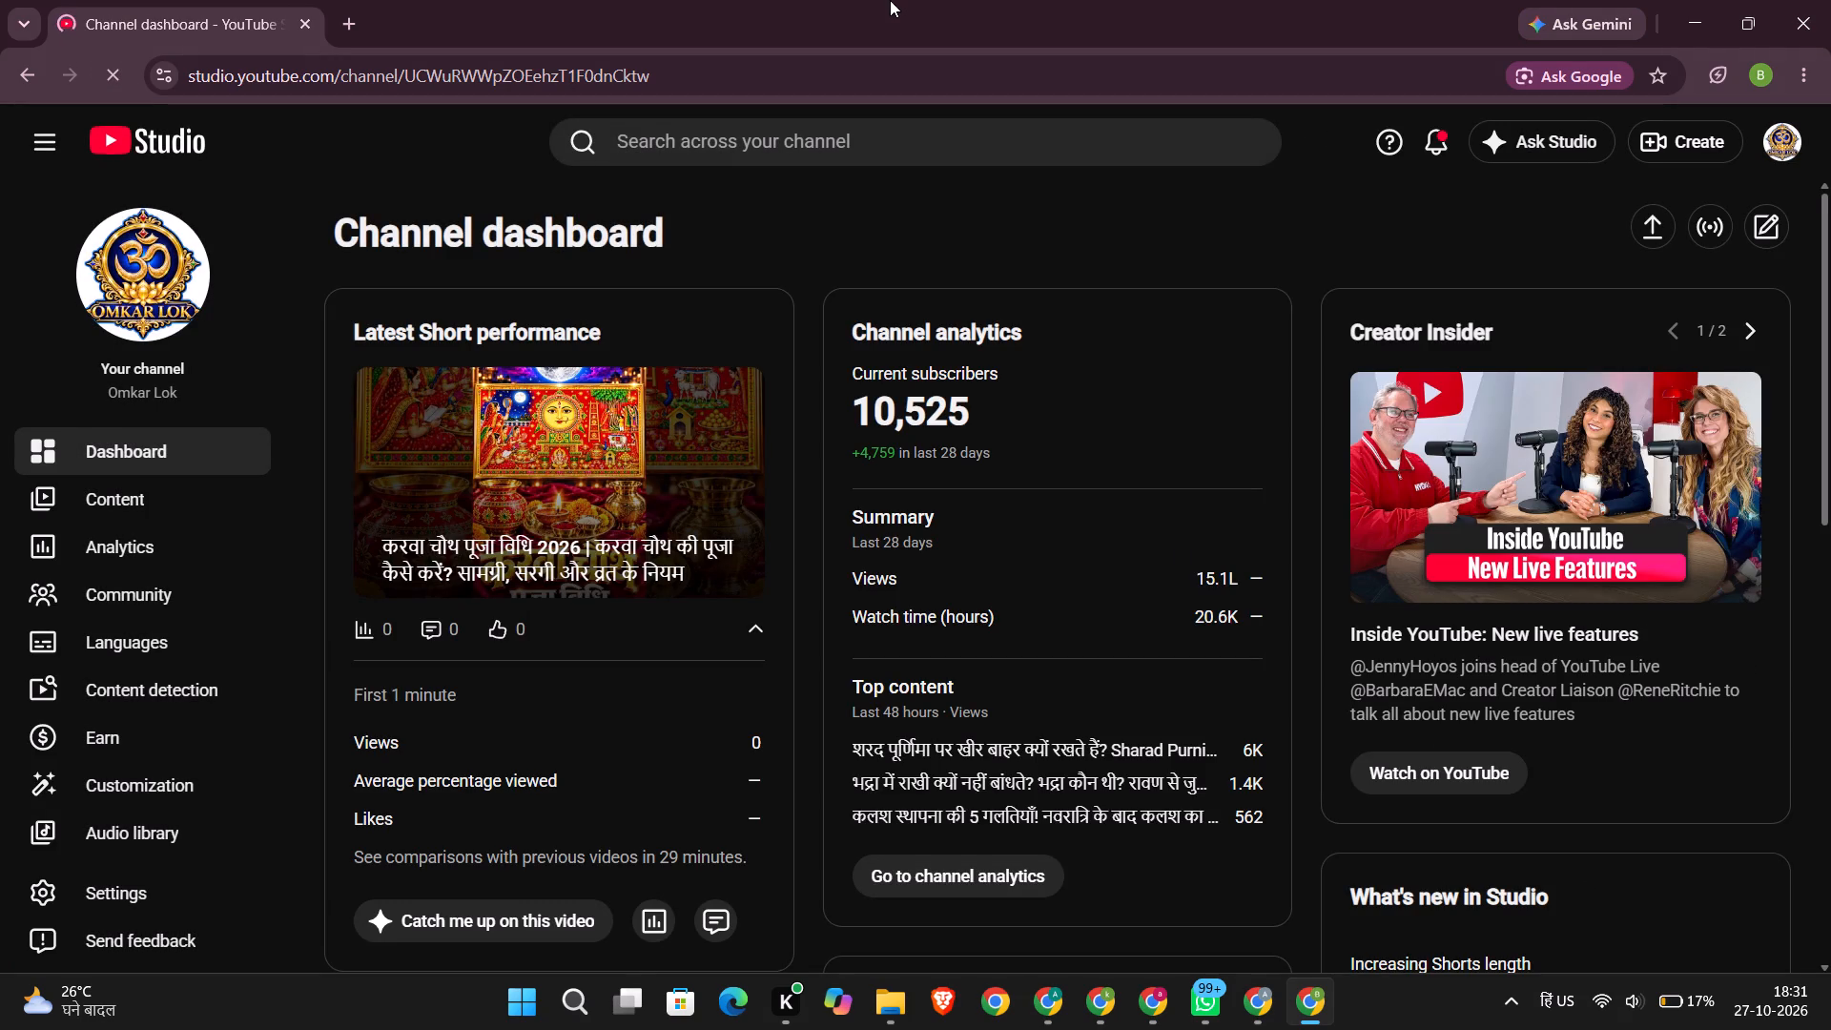
scroll(1033, 496, "down", 1)
scroll(878, 533, "down", 1)
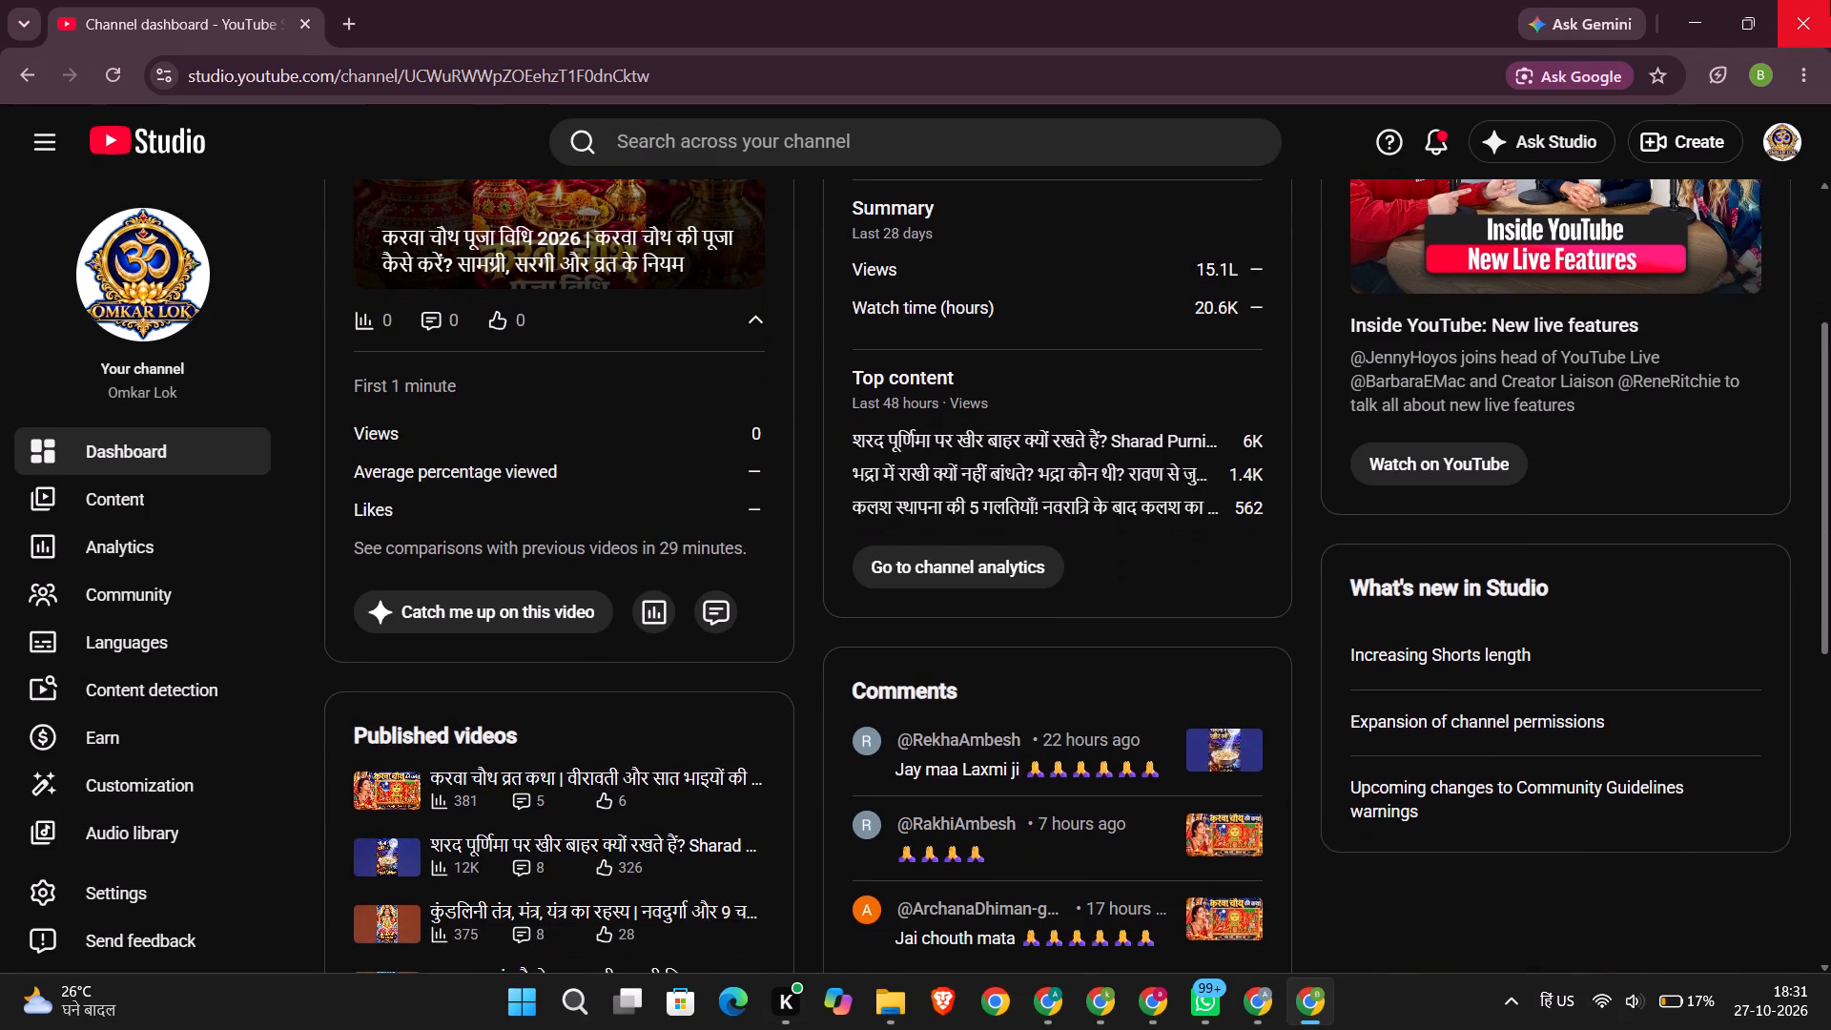
Close the YouTube Studio window, the ChatGPT window, the Downloads folder window and the leftover browser window behind them.
left_click(1830, 0)
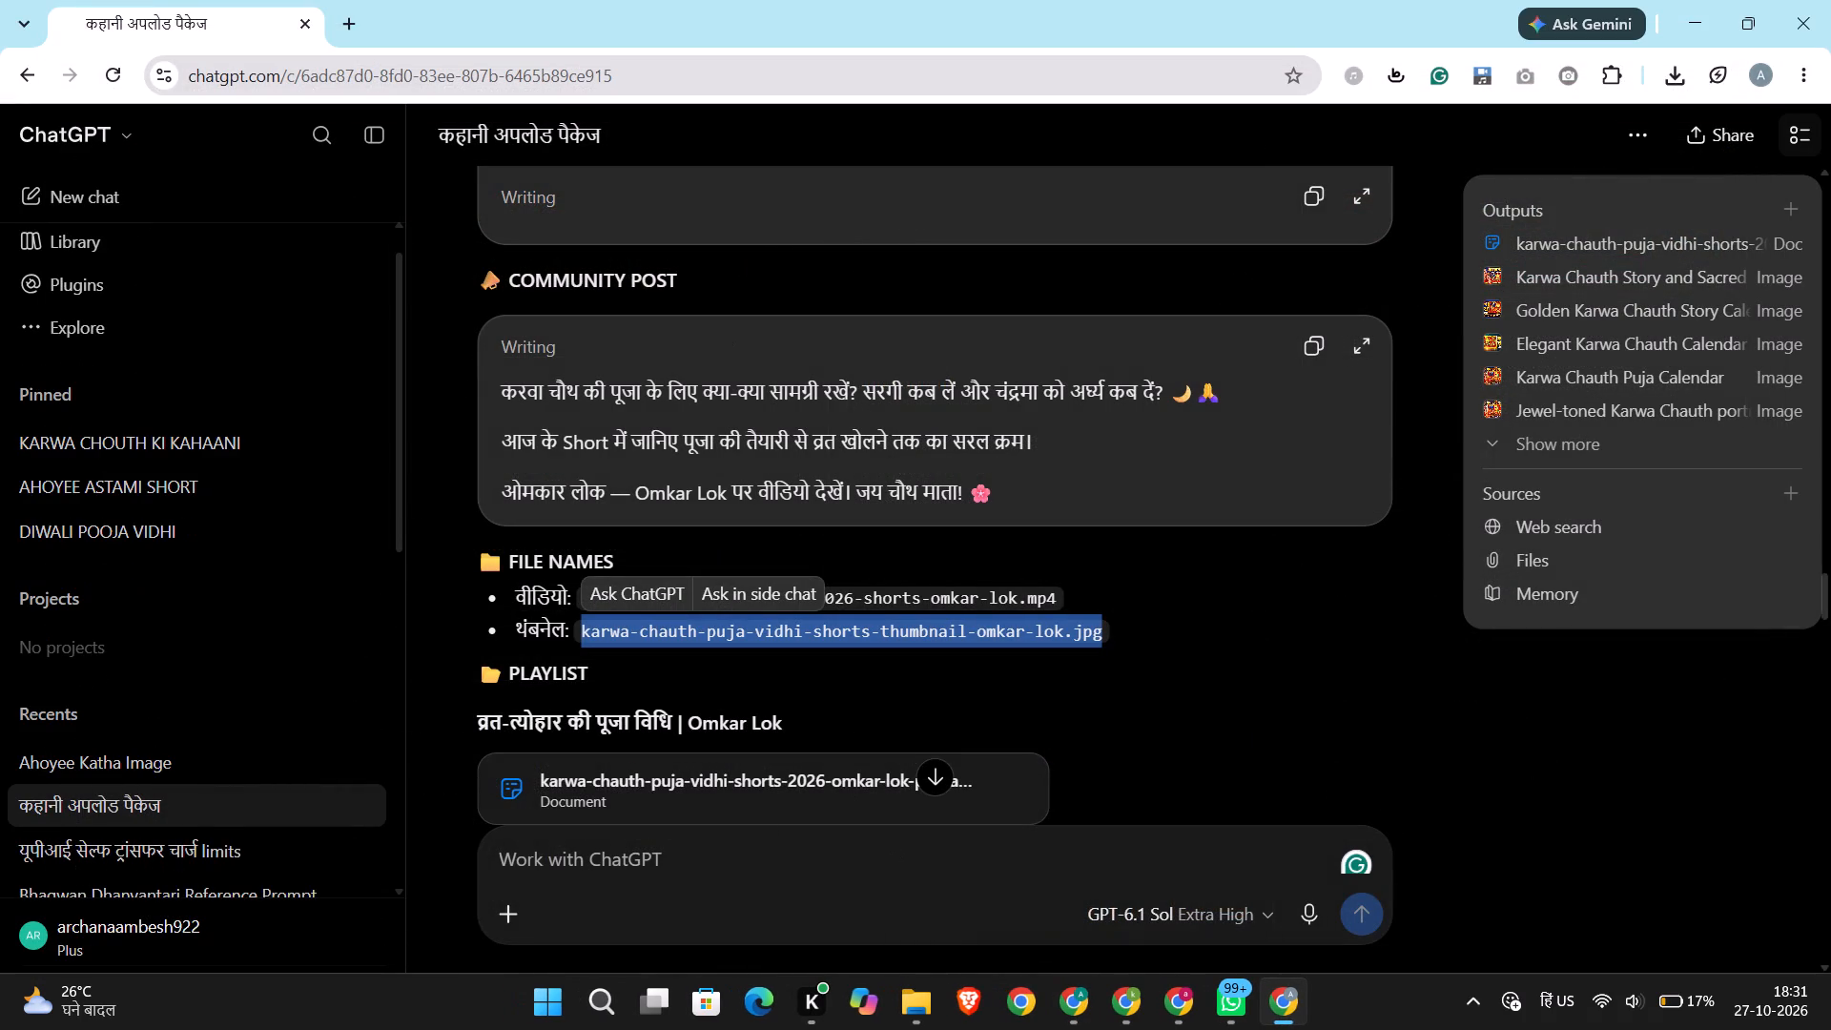
left_click(1830, 0)
left_click(1830, 0)
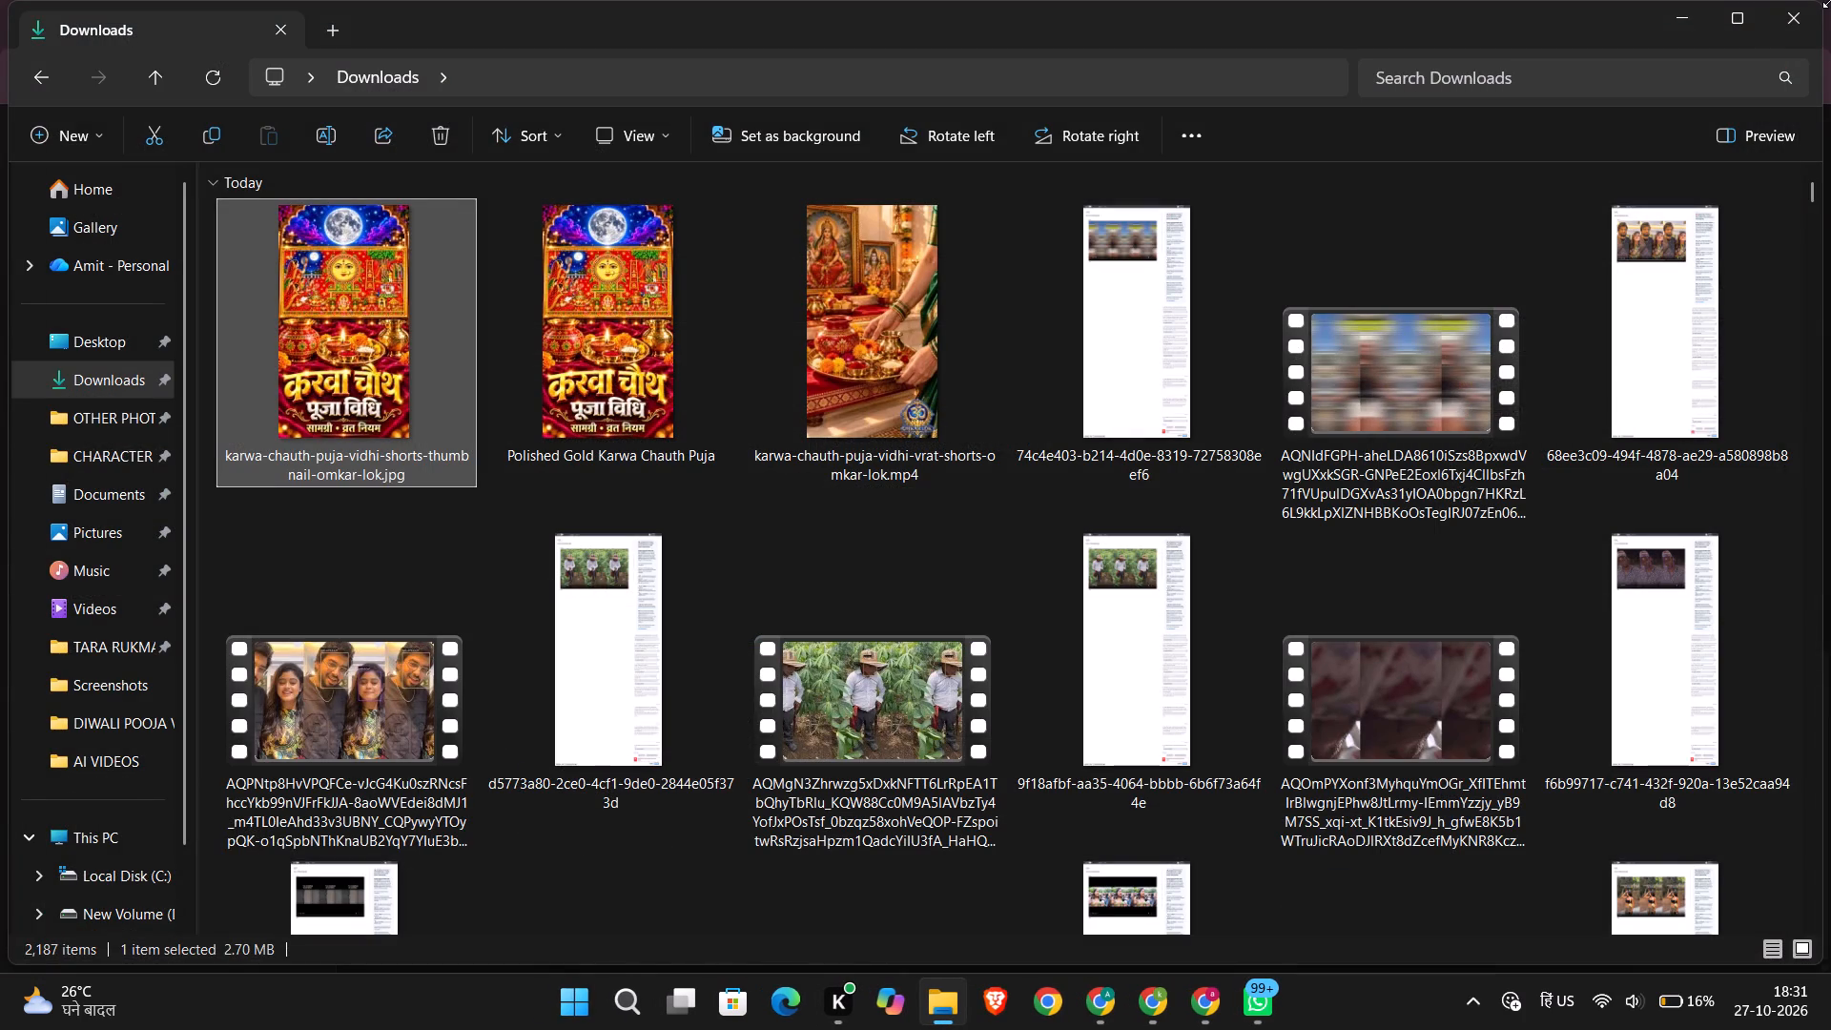
left_click(1795, 17)
left_click(1795, 17)
left_click(1795, 17)
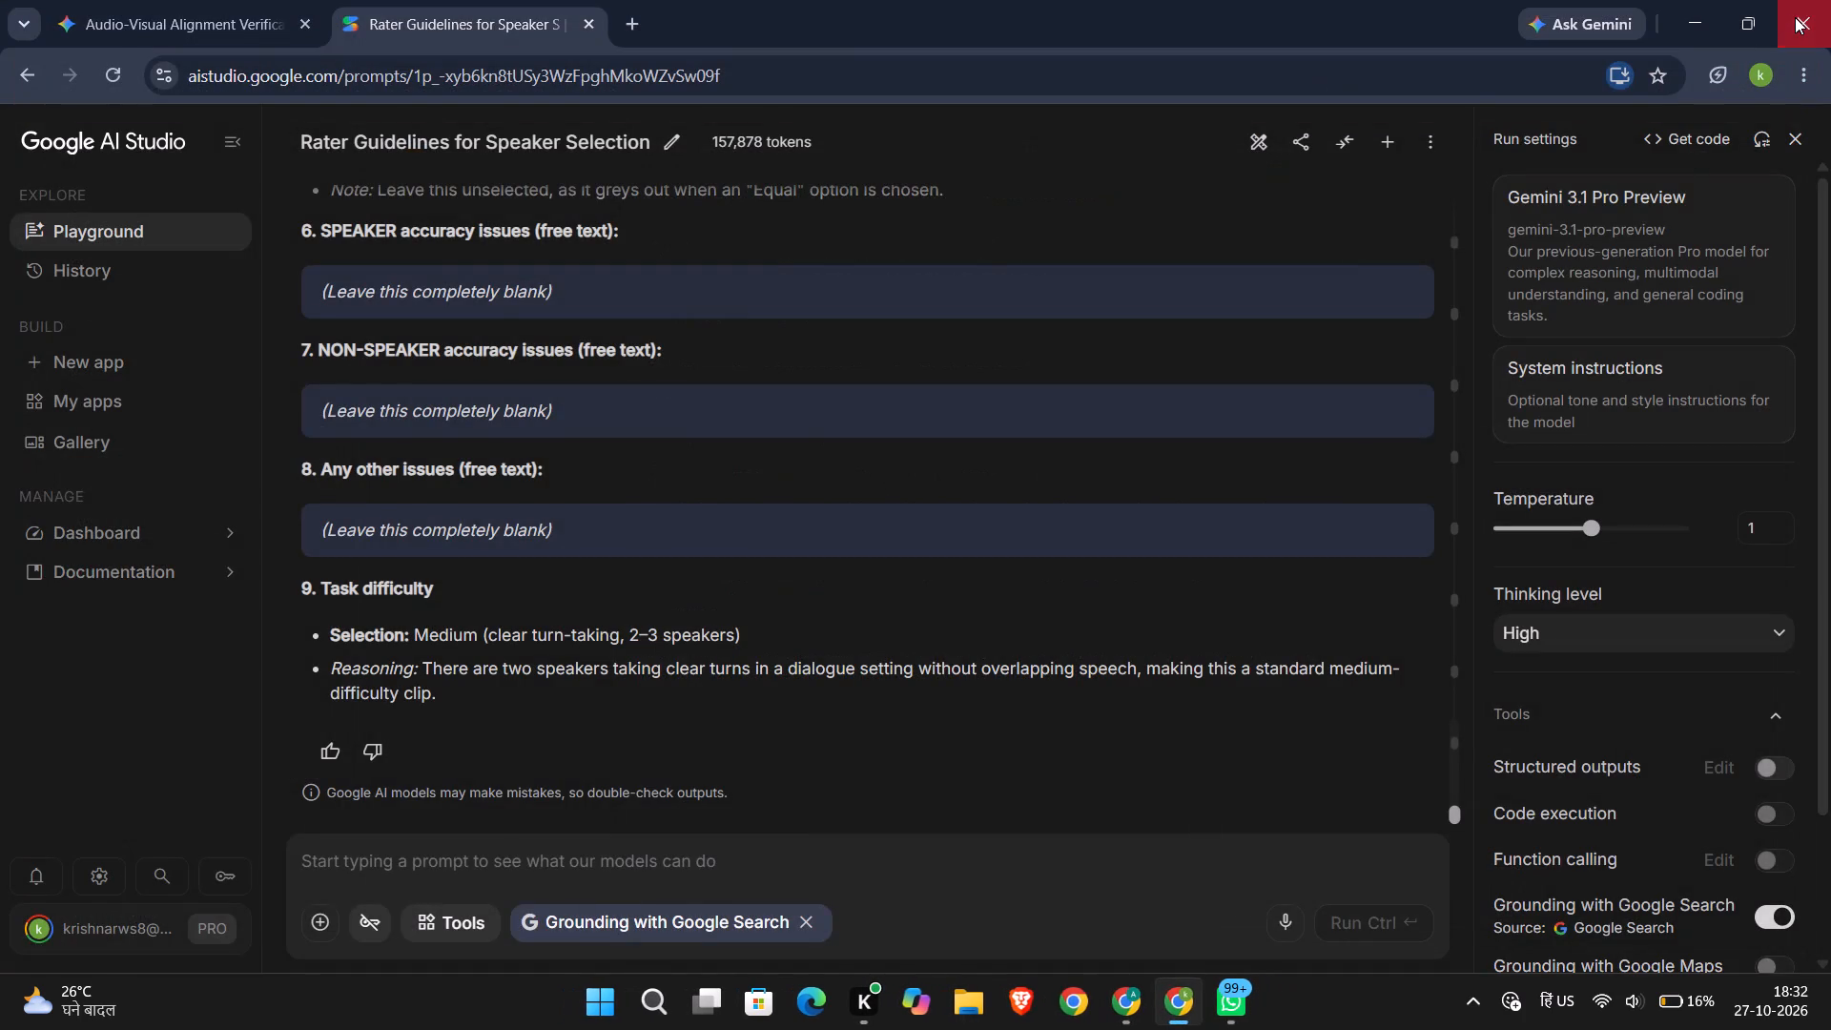